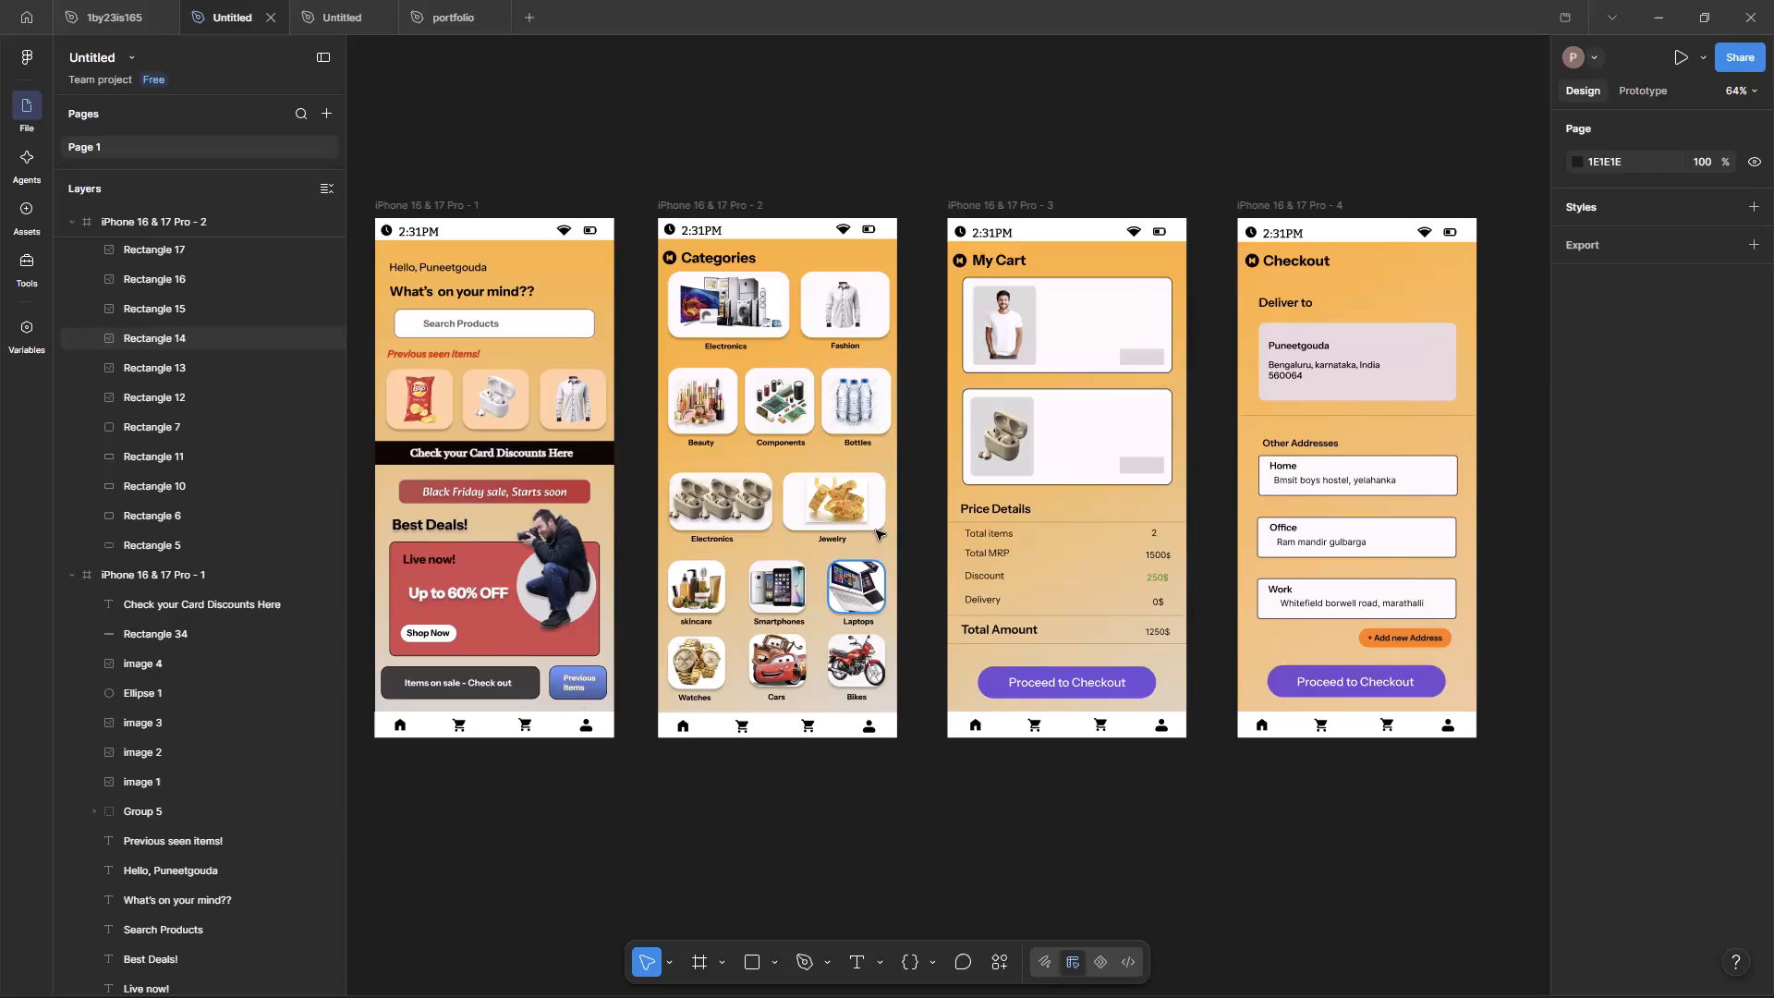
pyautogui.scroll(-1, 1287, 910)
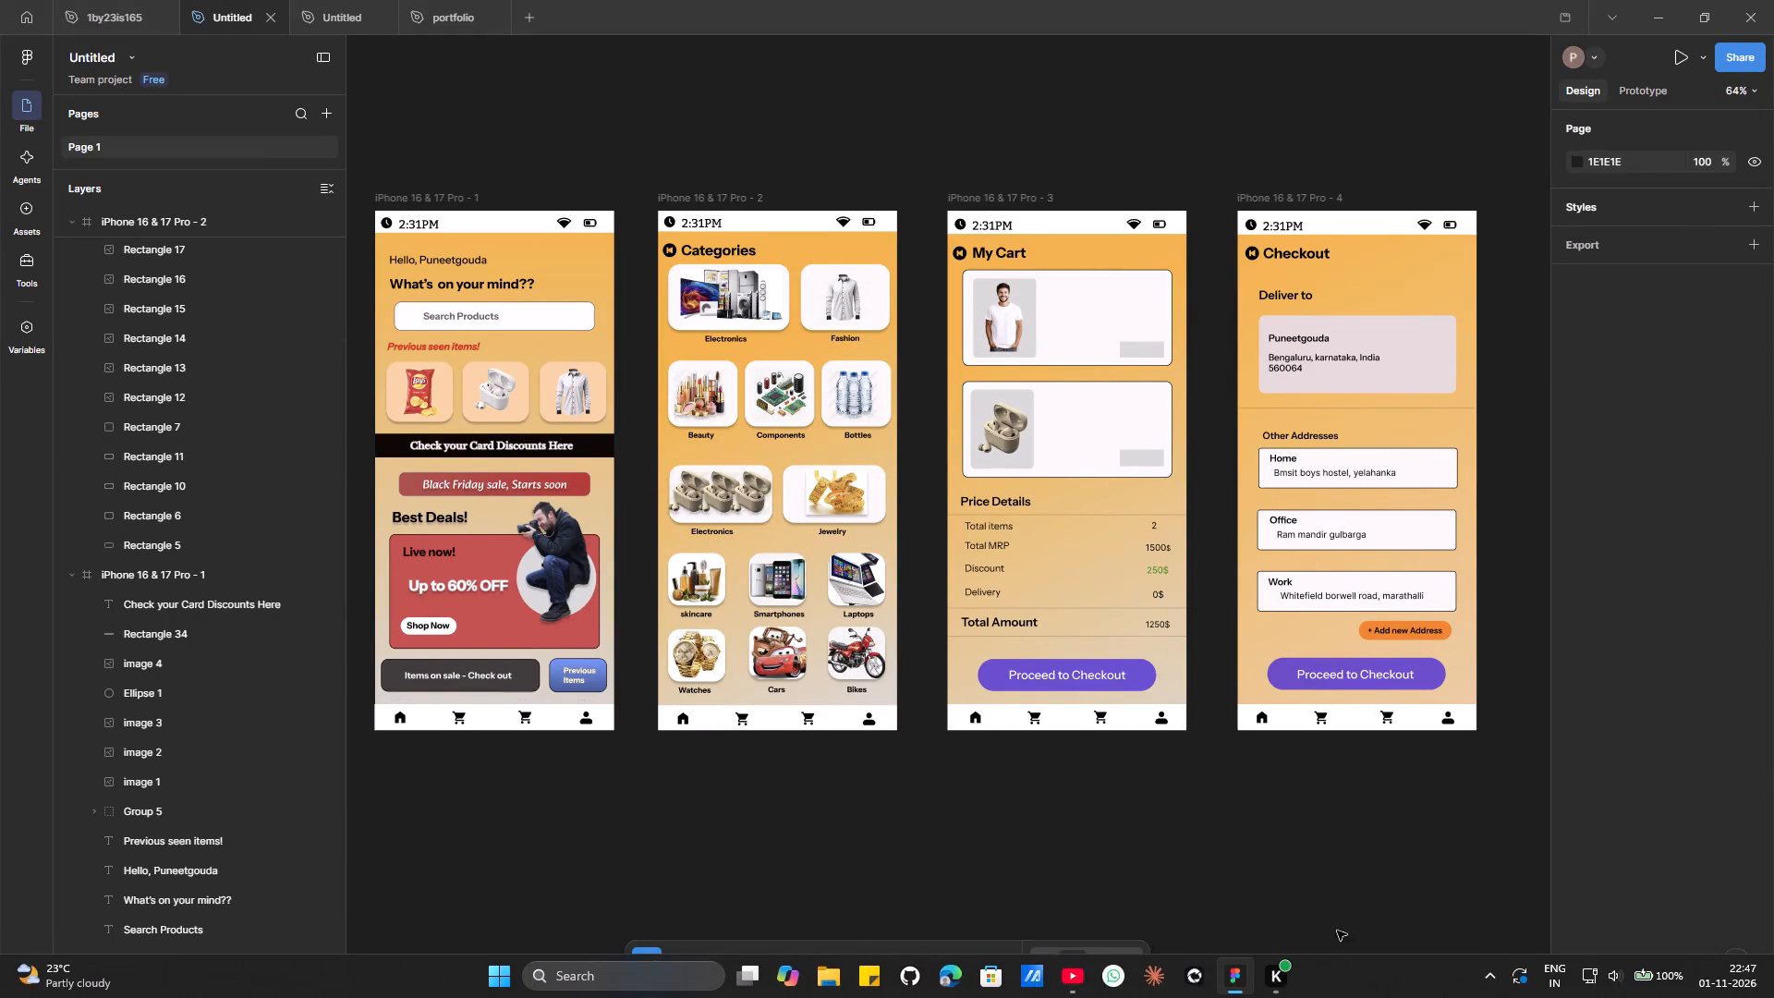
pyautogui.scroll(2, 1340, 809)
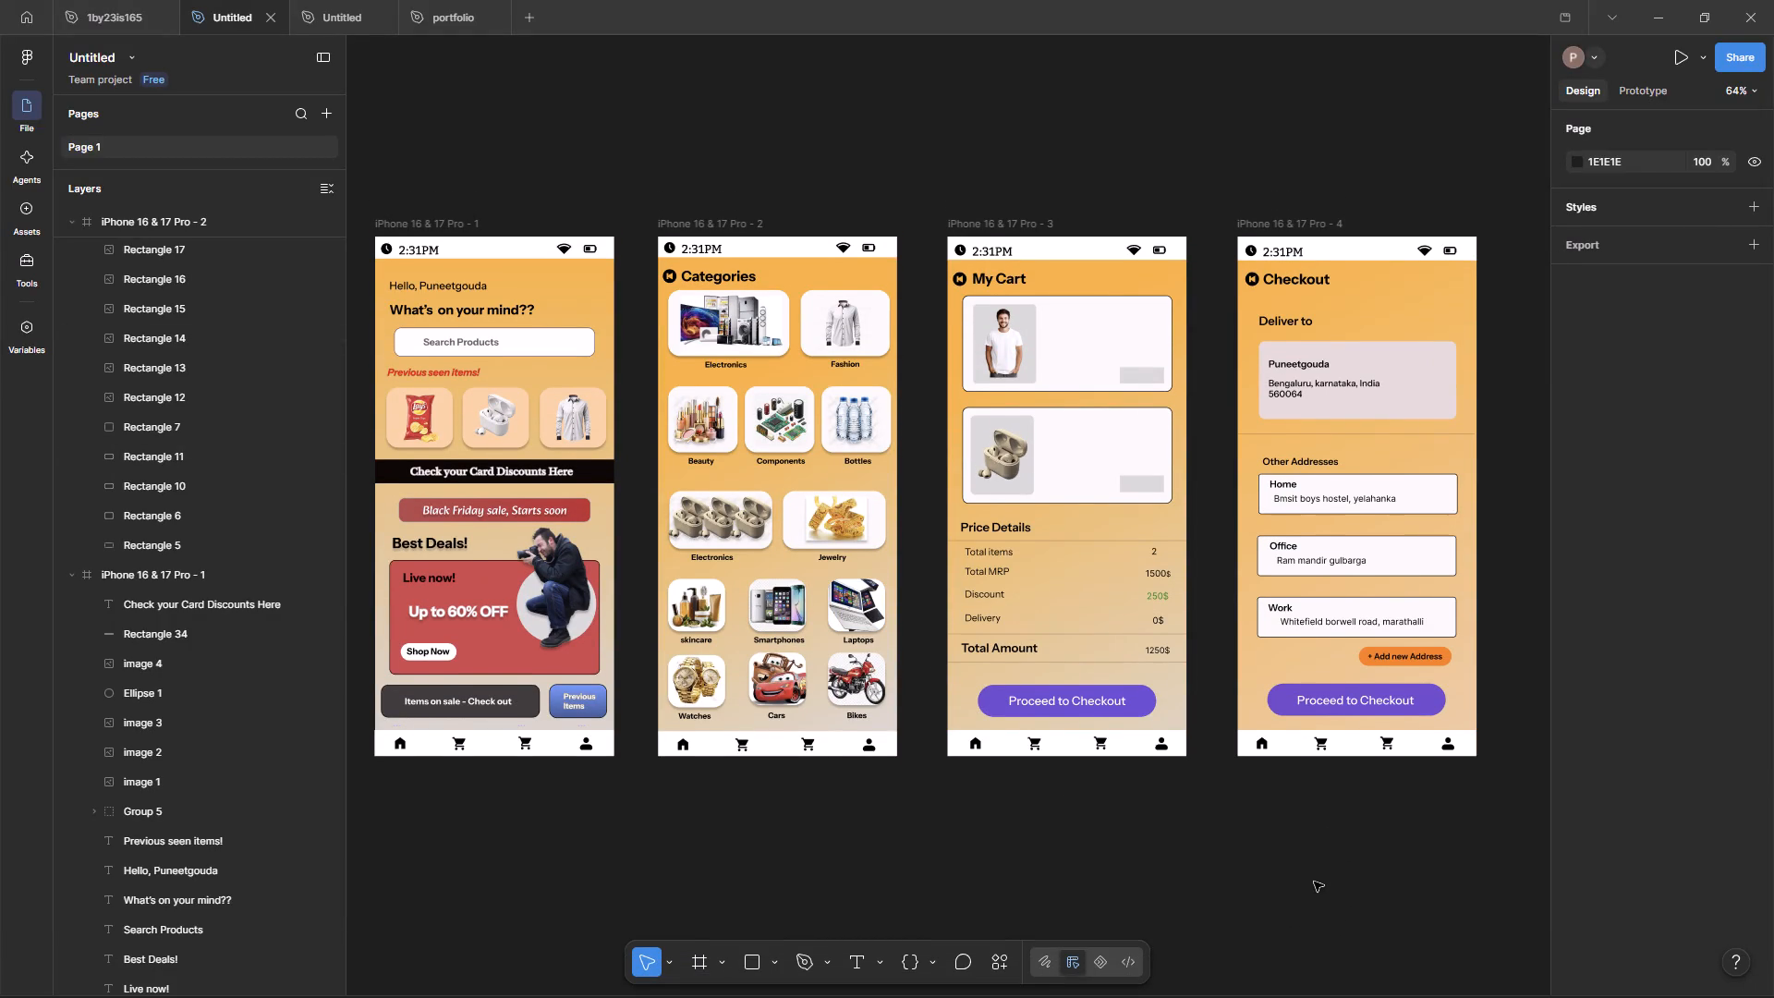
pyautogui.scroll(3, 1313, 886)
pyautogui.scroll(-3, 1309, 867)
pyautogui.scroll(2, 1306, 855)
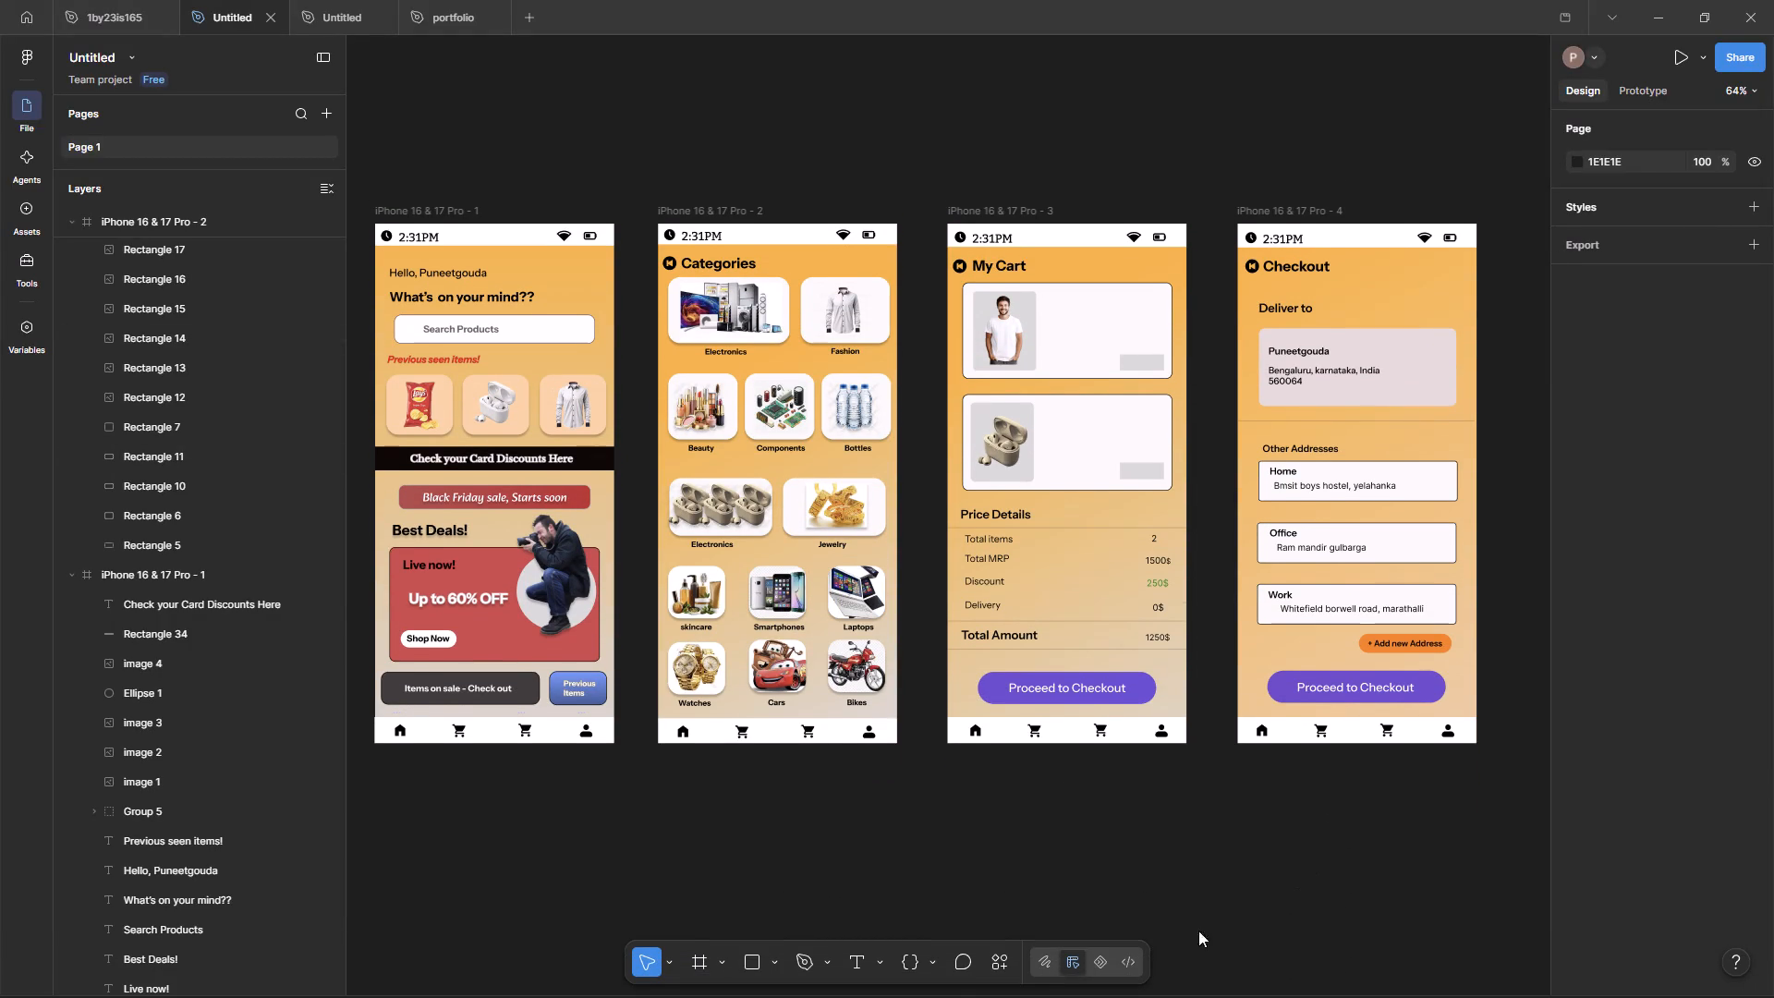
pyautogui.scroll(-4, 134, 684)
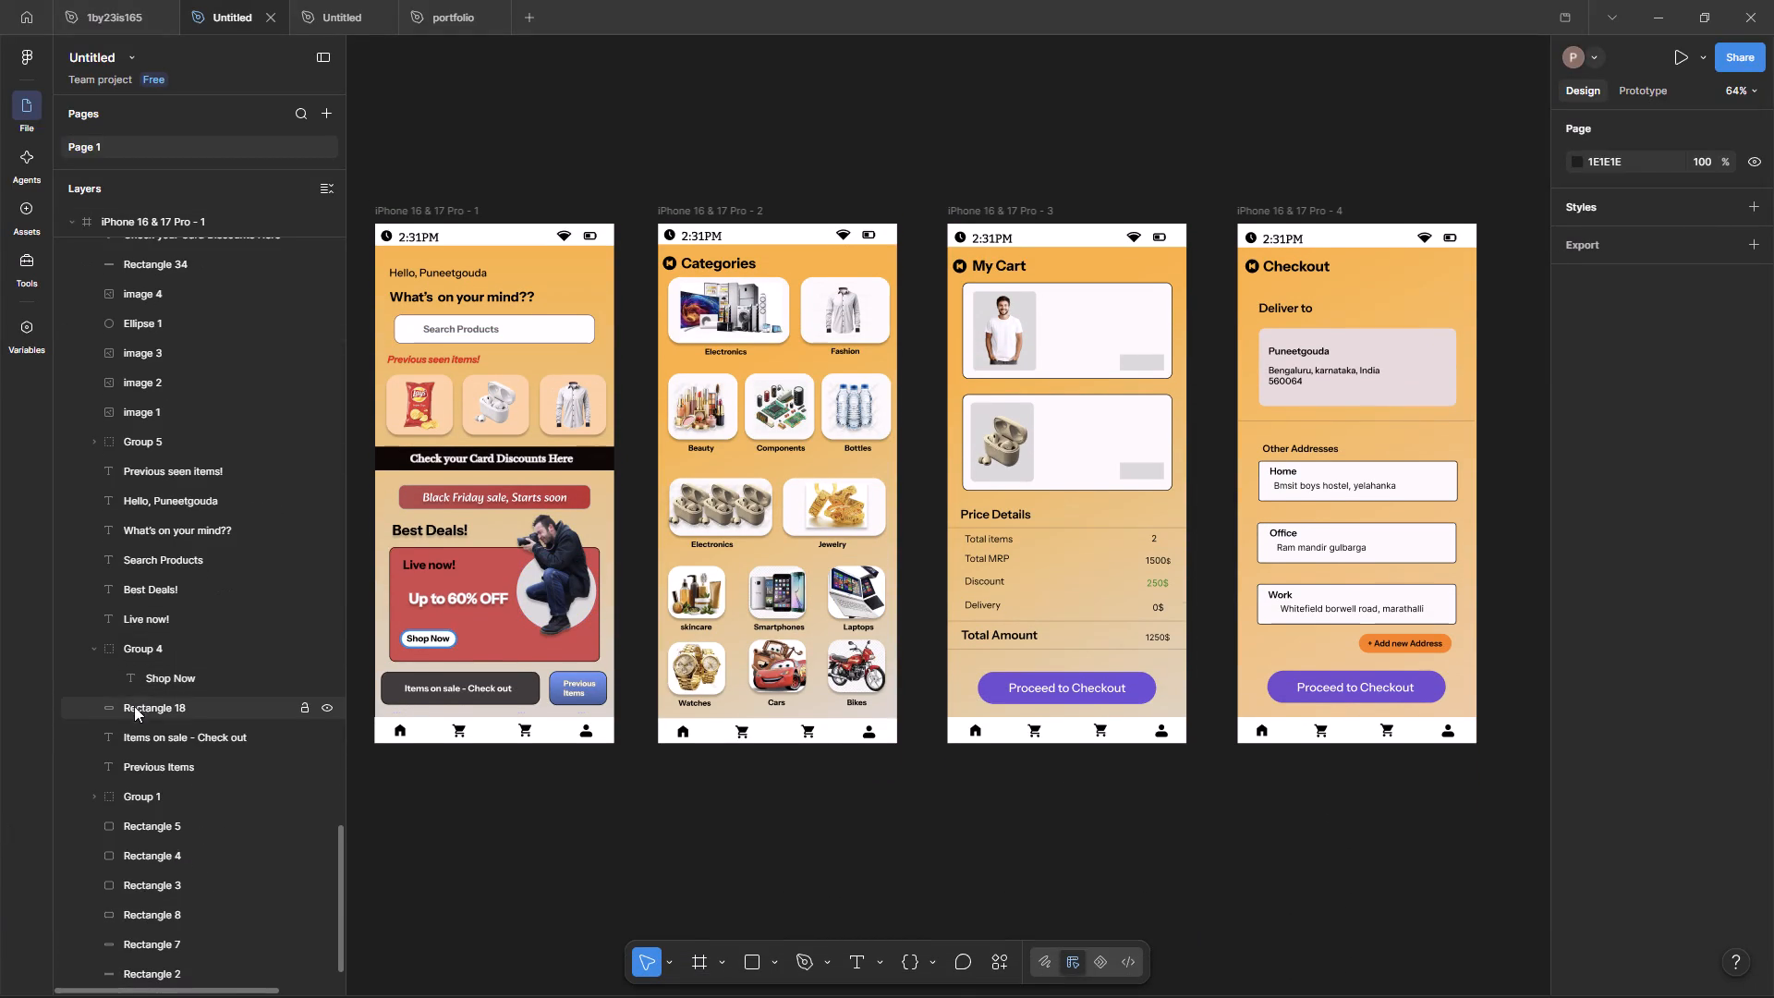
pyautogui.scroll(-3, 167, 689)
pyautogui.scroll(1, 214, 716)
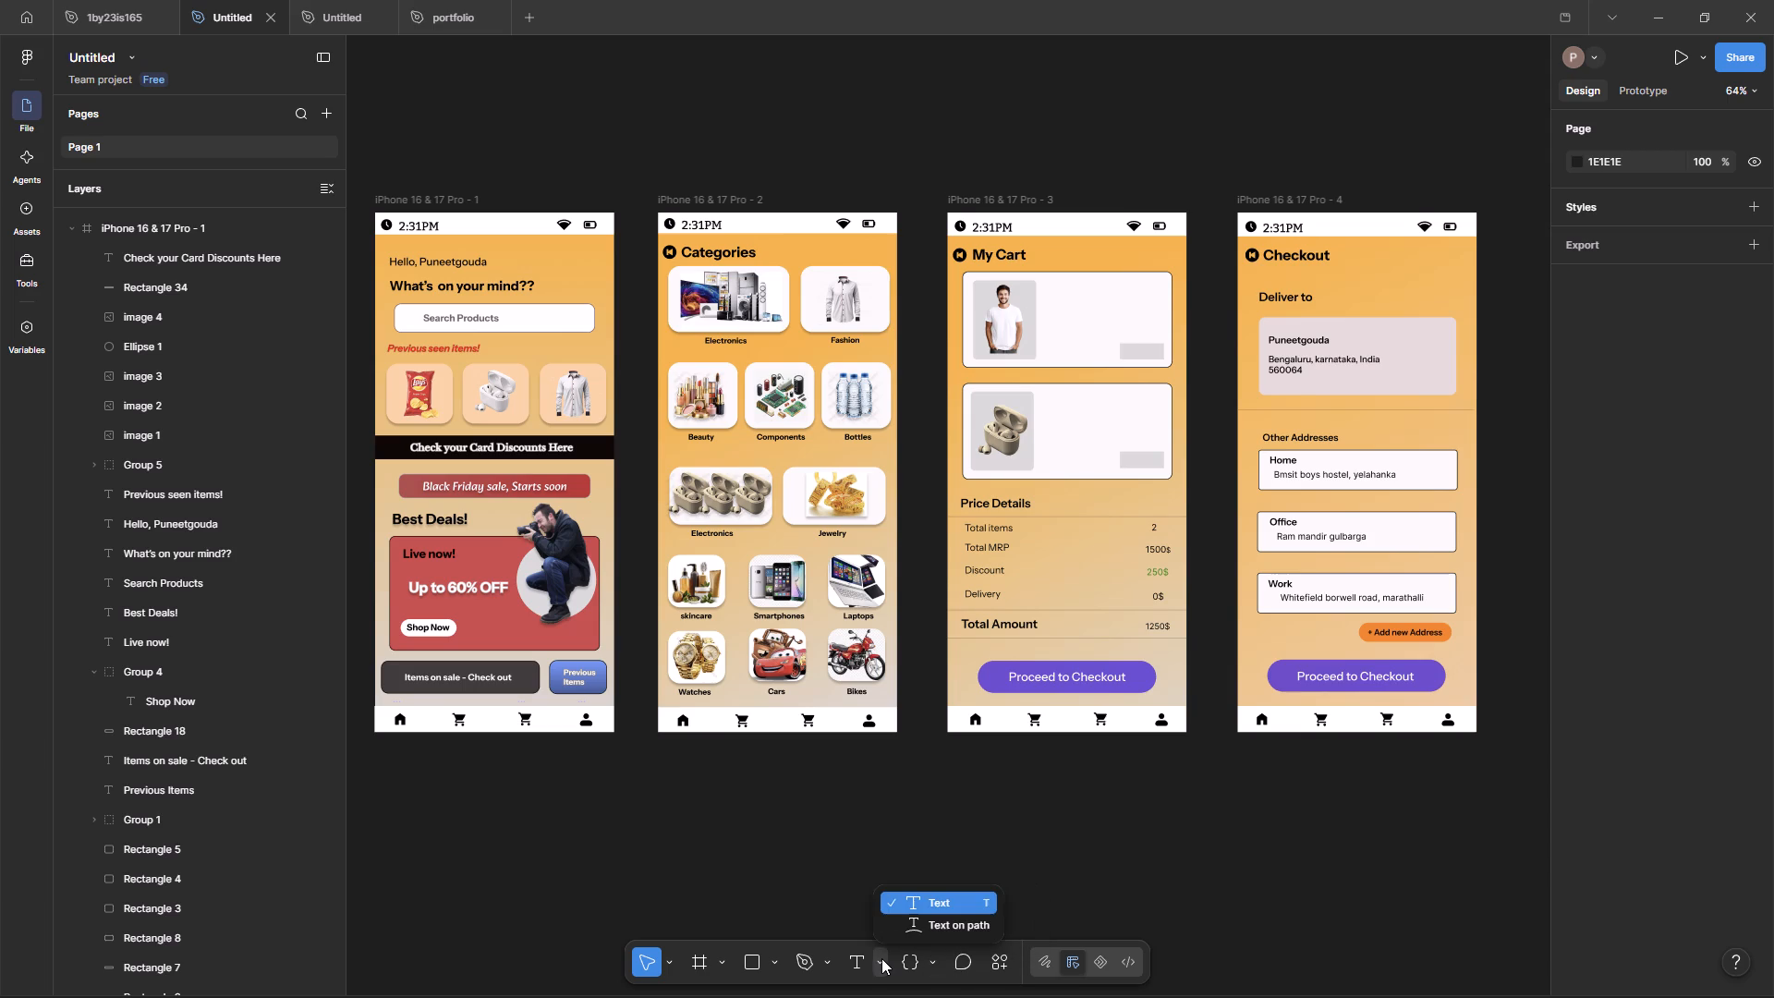
# Open Motion mode, dismiss the audio introduction, and examine the animation timeline in its expanded and collapsed states.
pyautogui.click(1104, 959)
pyautogui.click(1104, 959)
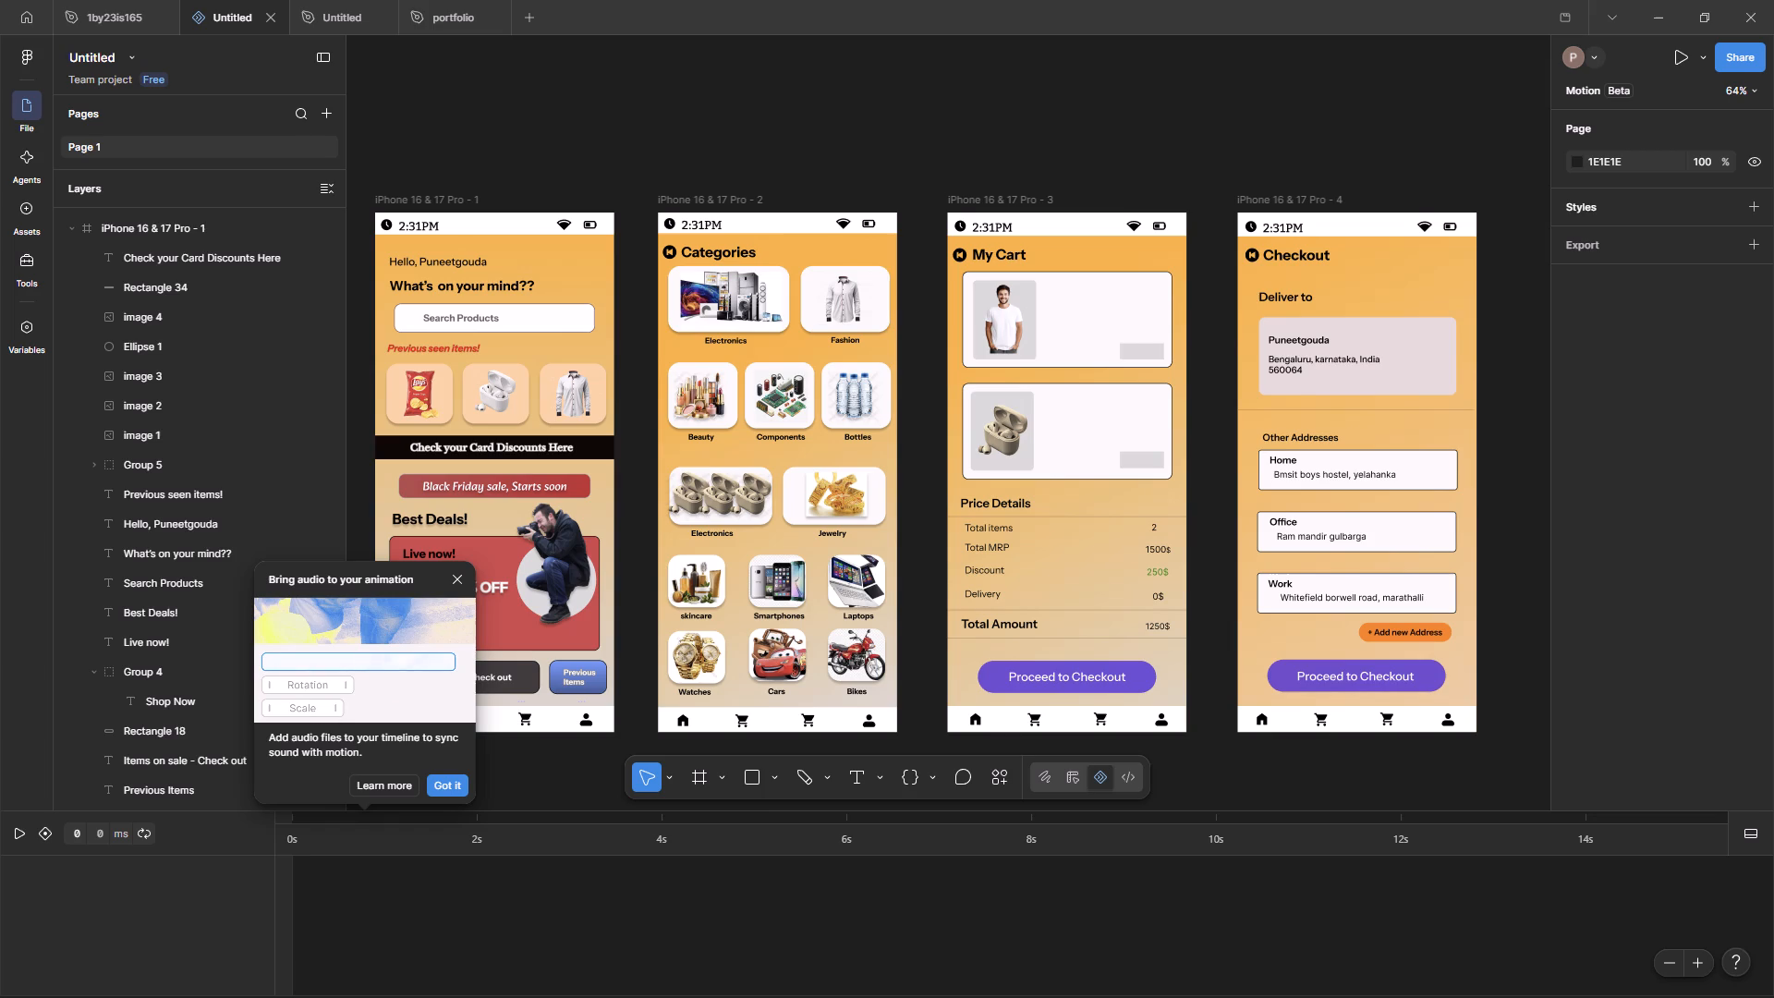
pyautogui.click(442, 787)
pyautogui.moveTo(716, 897); pyautogui.dragTo(589, 900)
pyautogui.moveTo(729, 901); pyautogui.dragTo(1372, 968)
pyautogui.click(1757, 834)
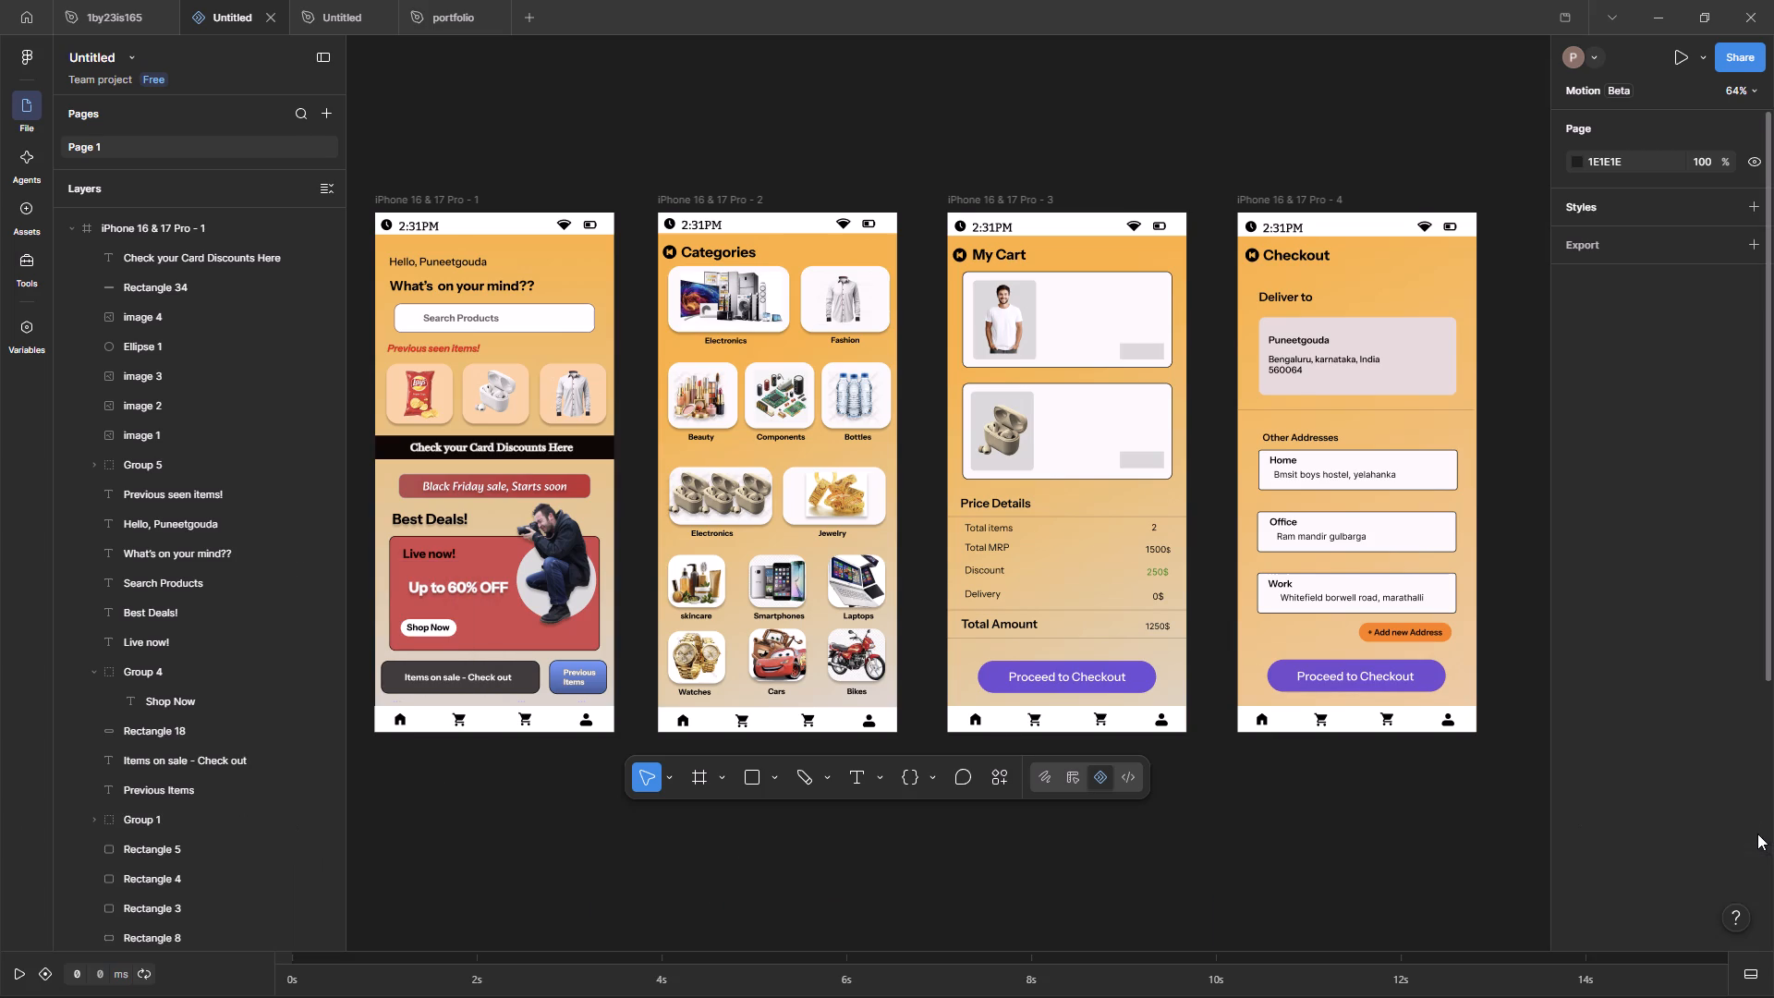
pyautogui.click(1747, 969)
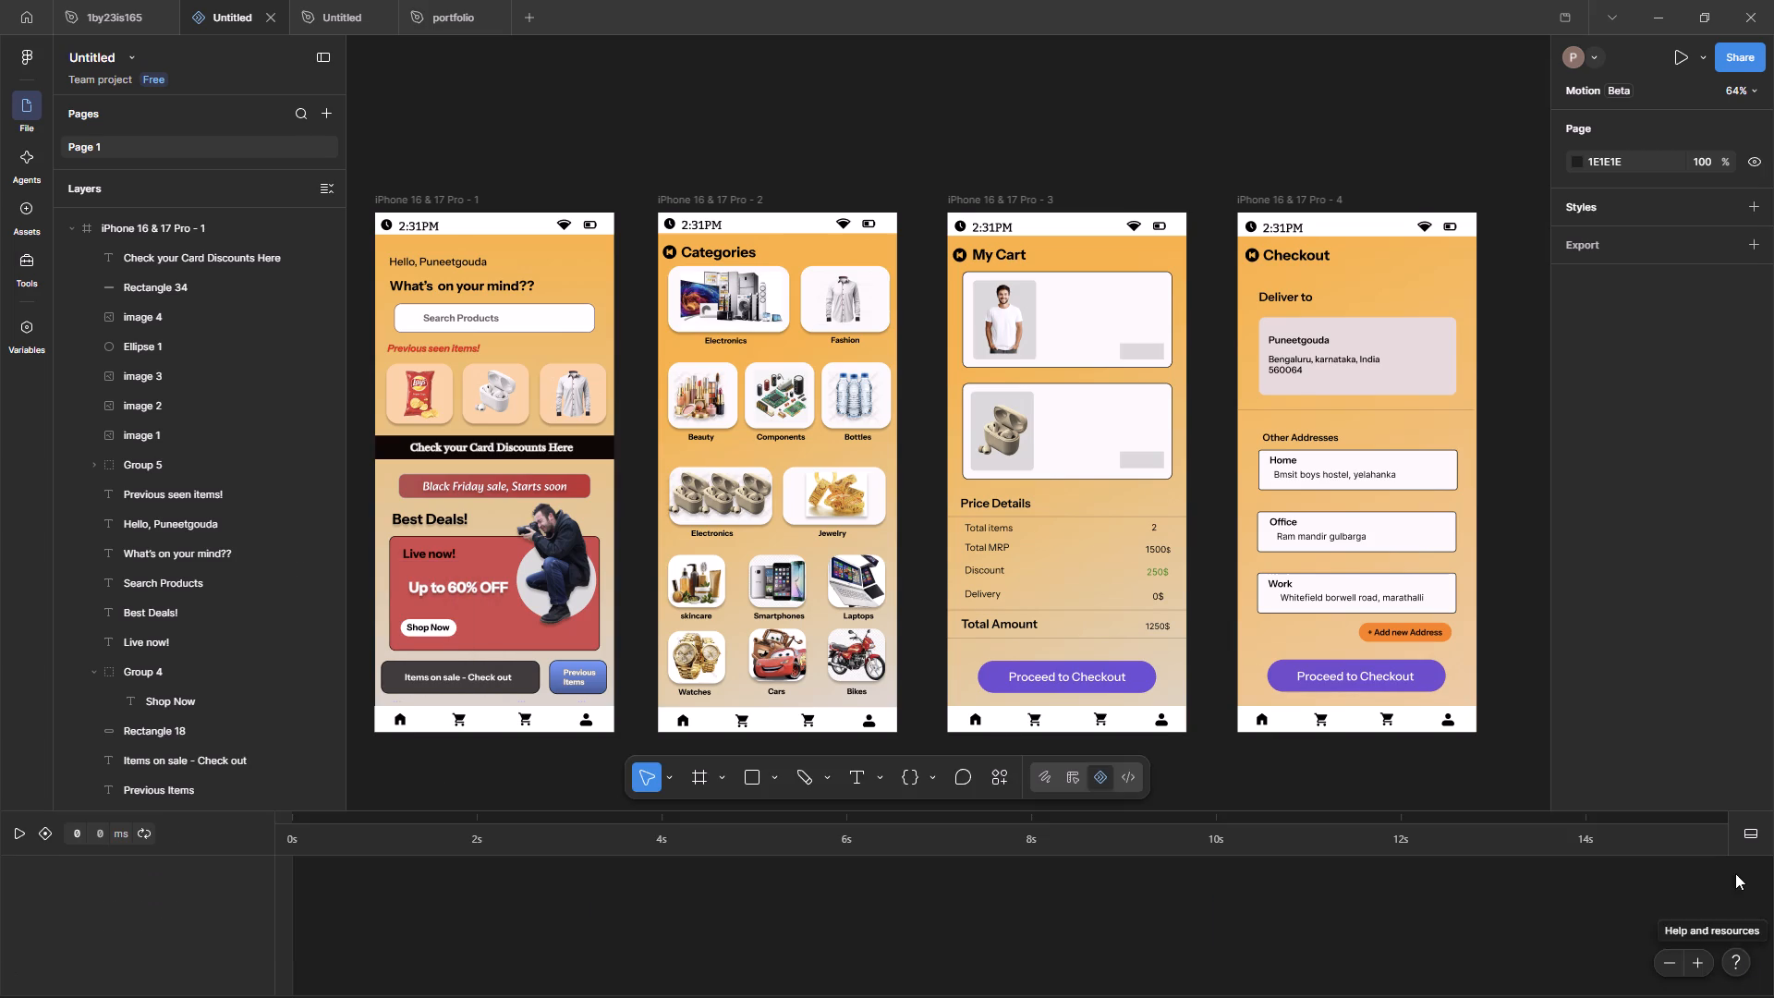
pyautogui.click(1754, 846)
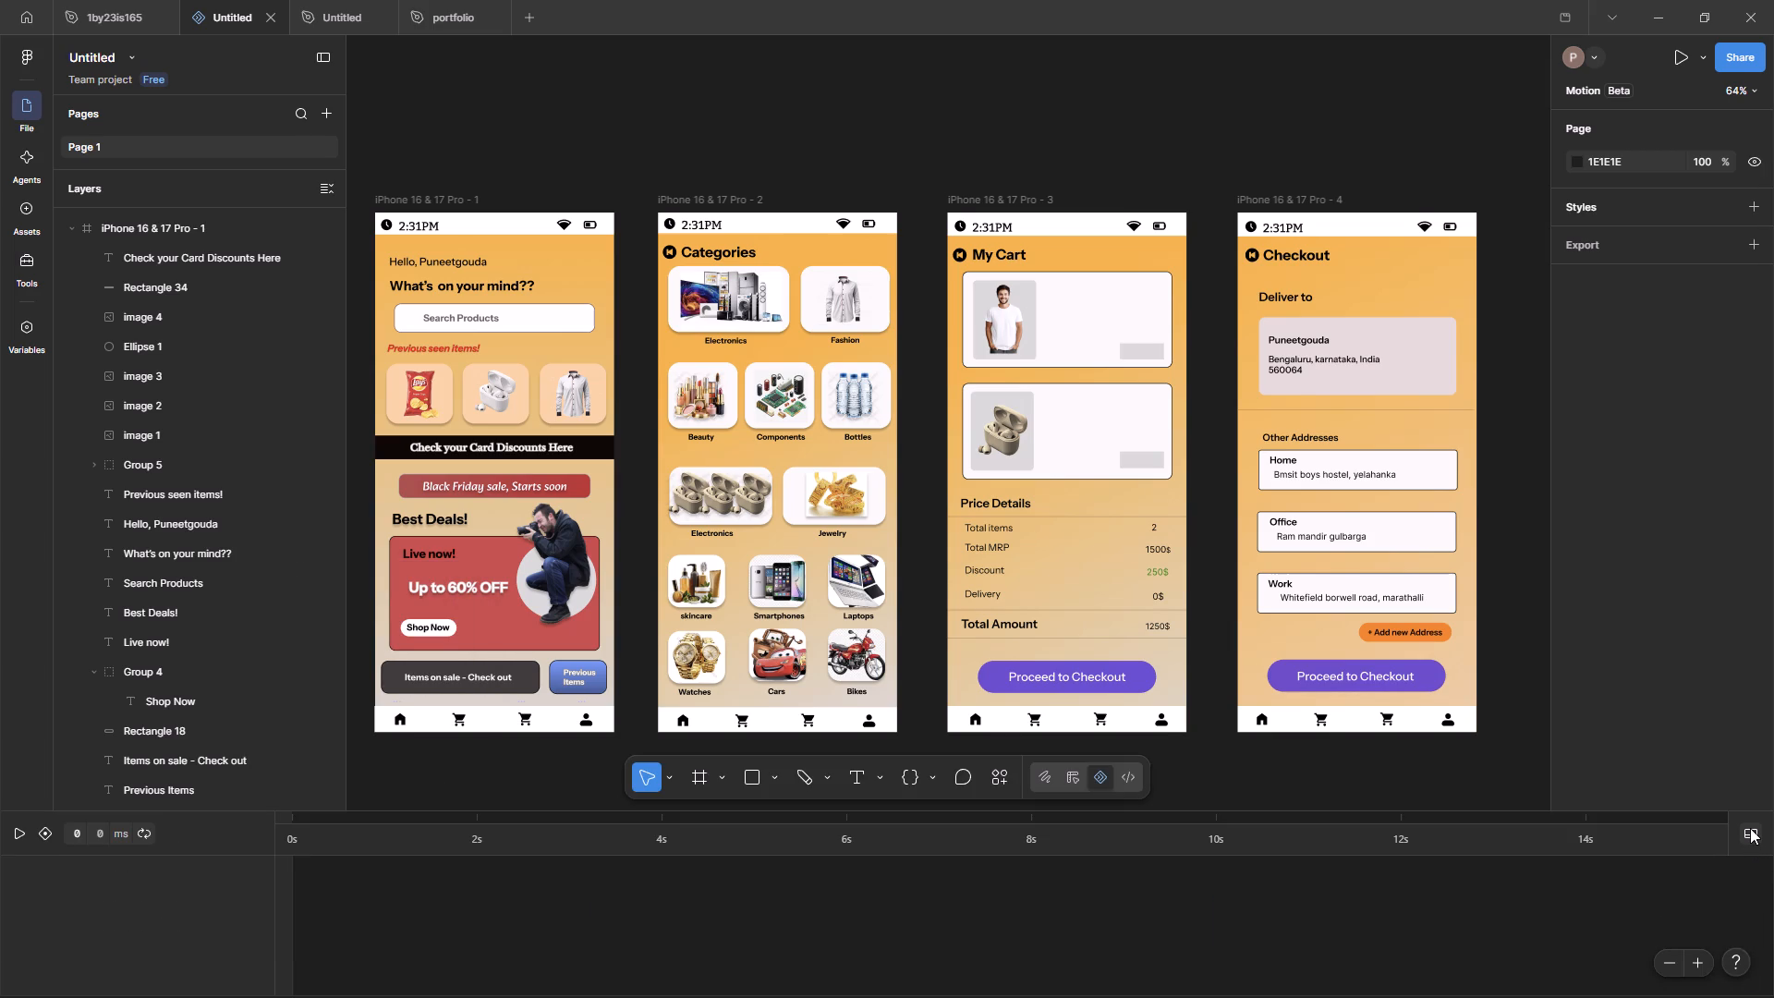
pyautogui.click(1750, 828)
pyautogui.click(1052, 914)
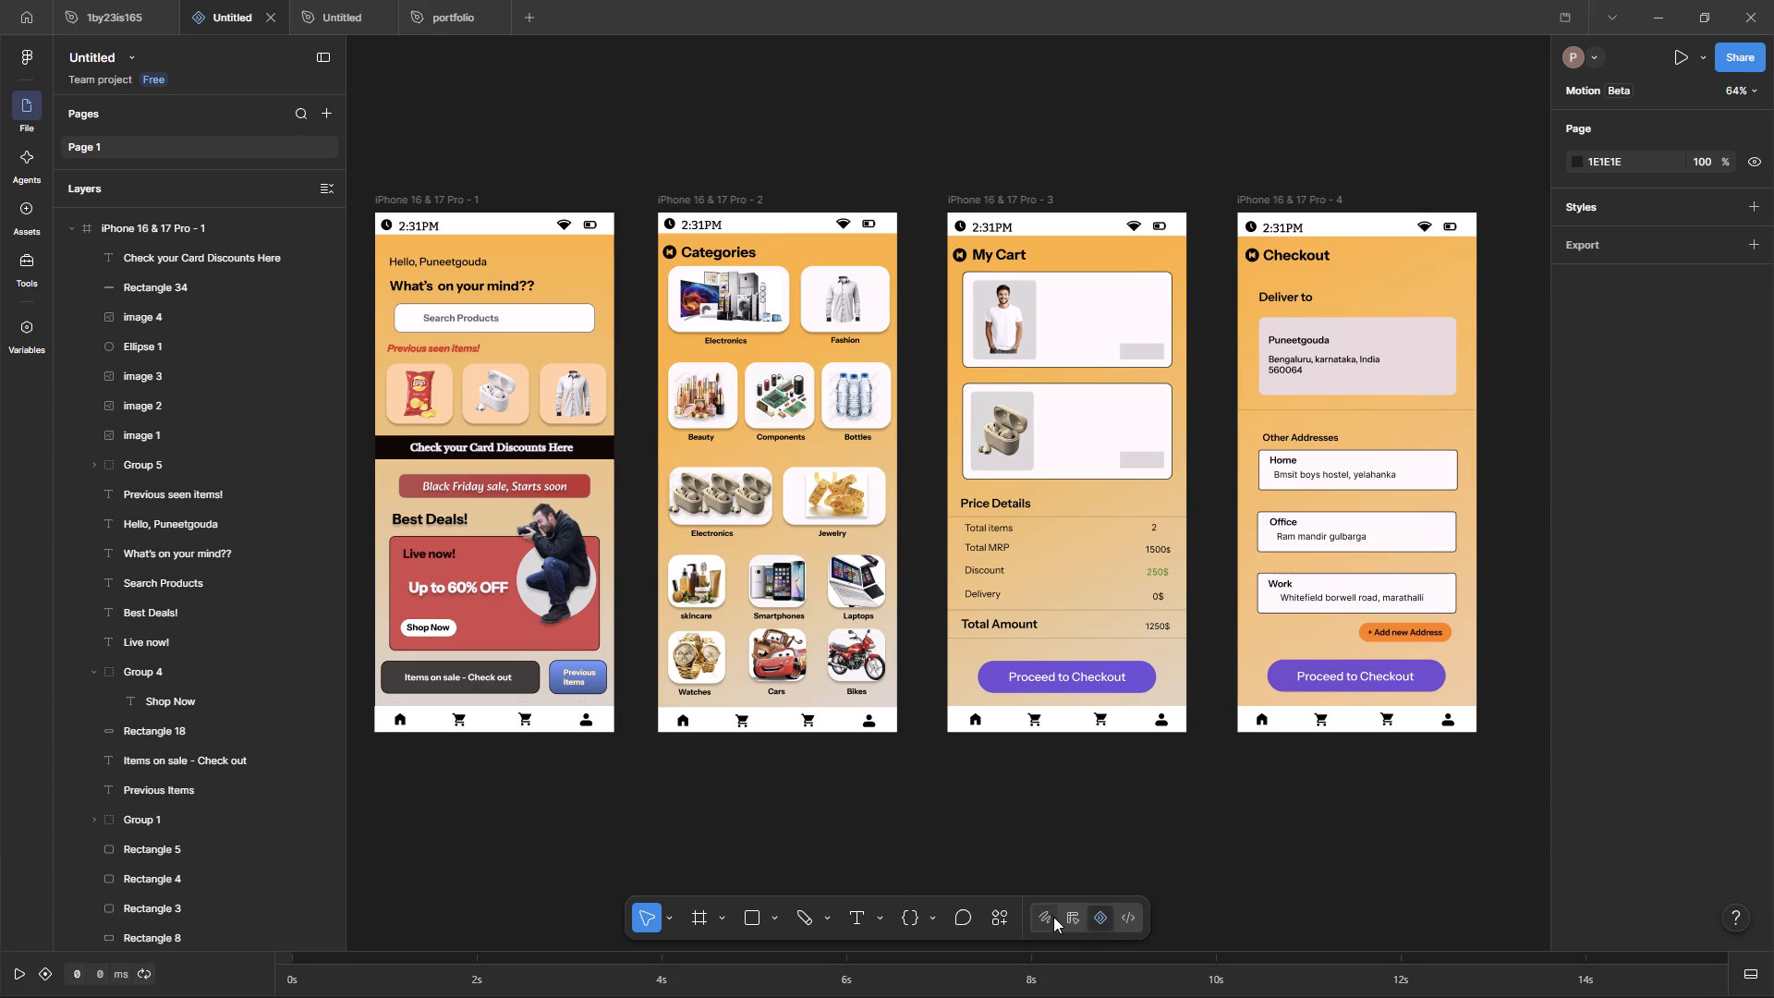
# Switch to Draw mode and look through the layer thumbnails of the iPhone 16 & 17 Pro - 4 and - 3 frames.
pyautogui.click(1046, 923)
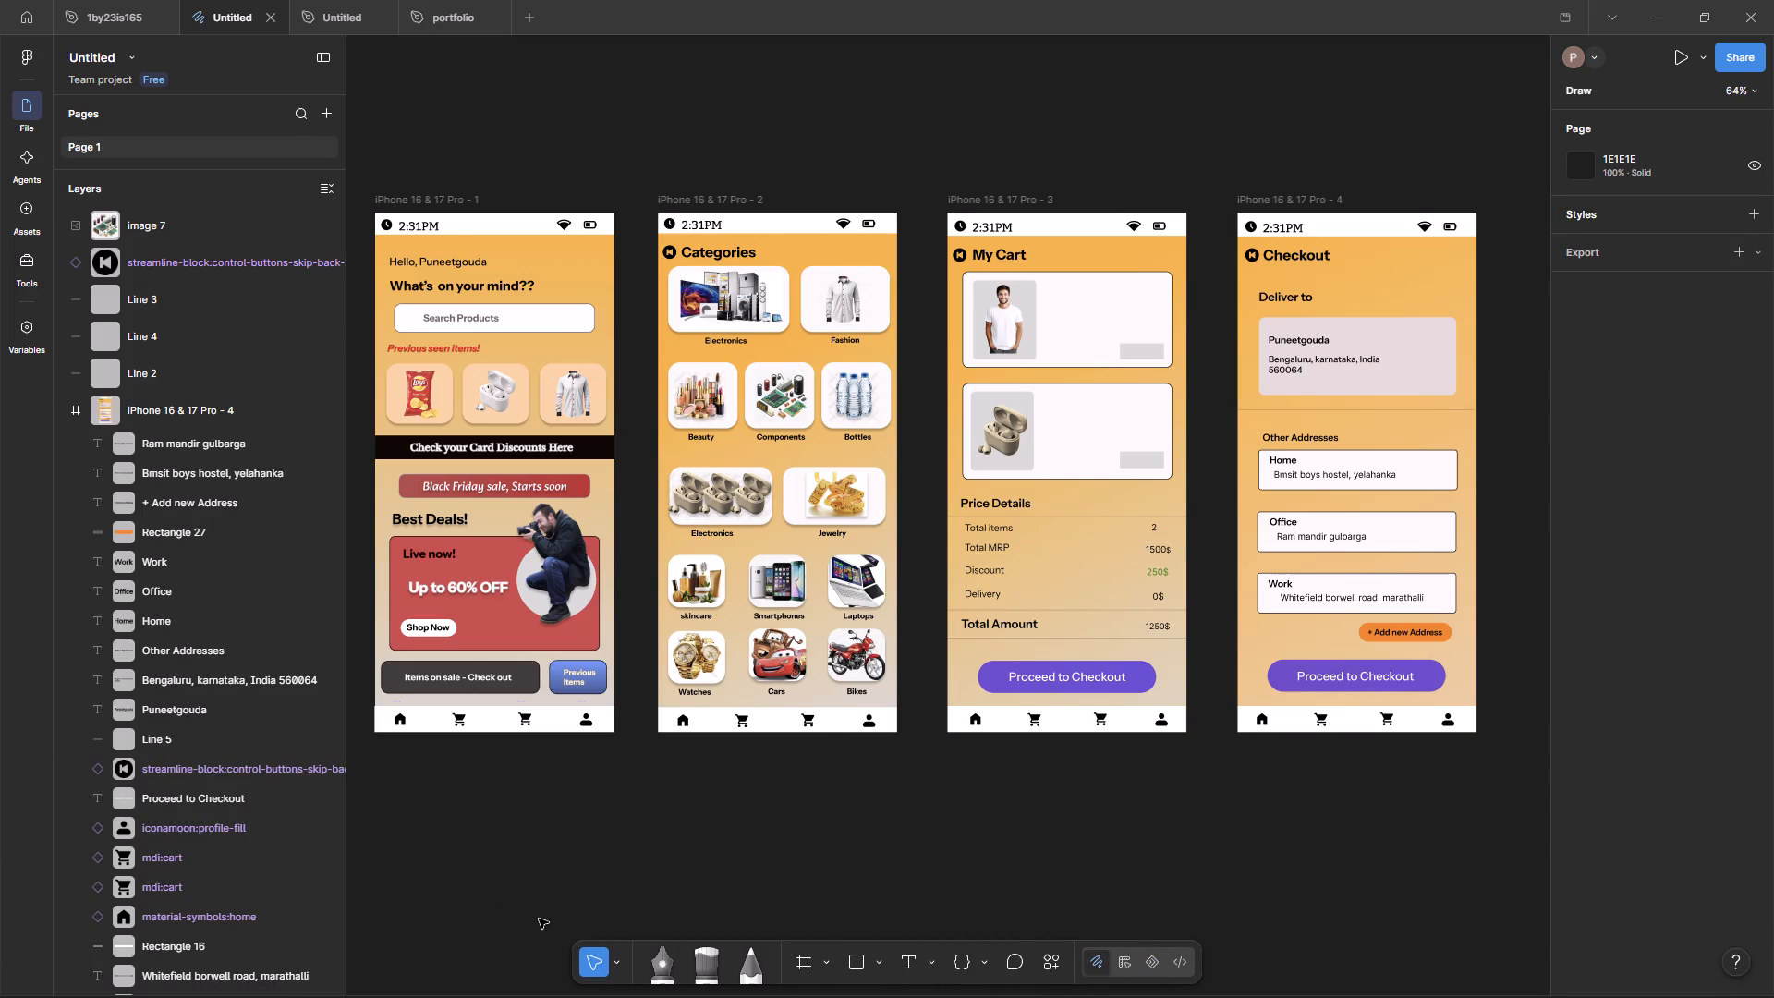
pyautogui.scroll(-7, 280, 830)
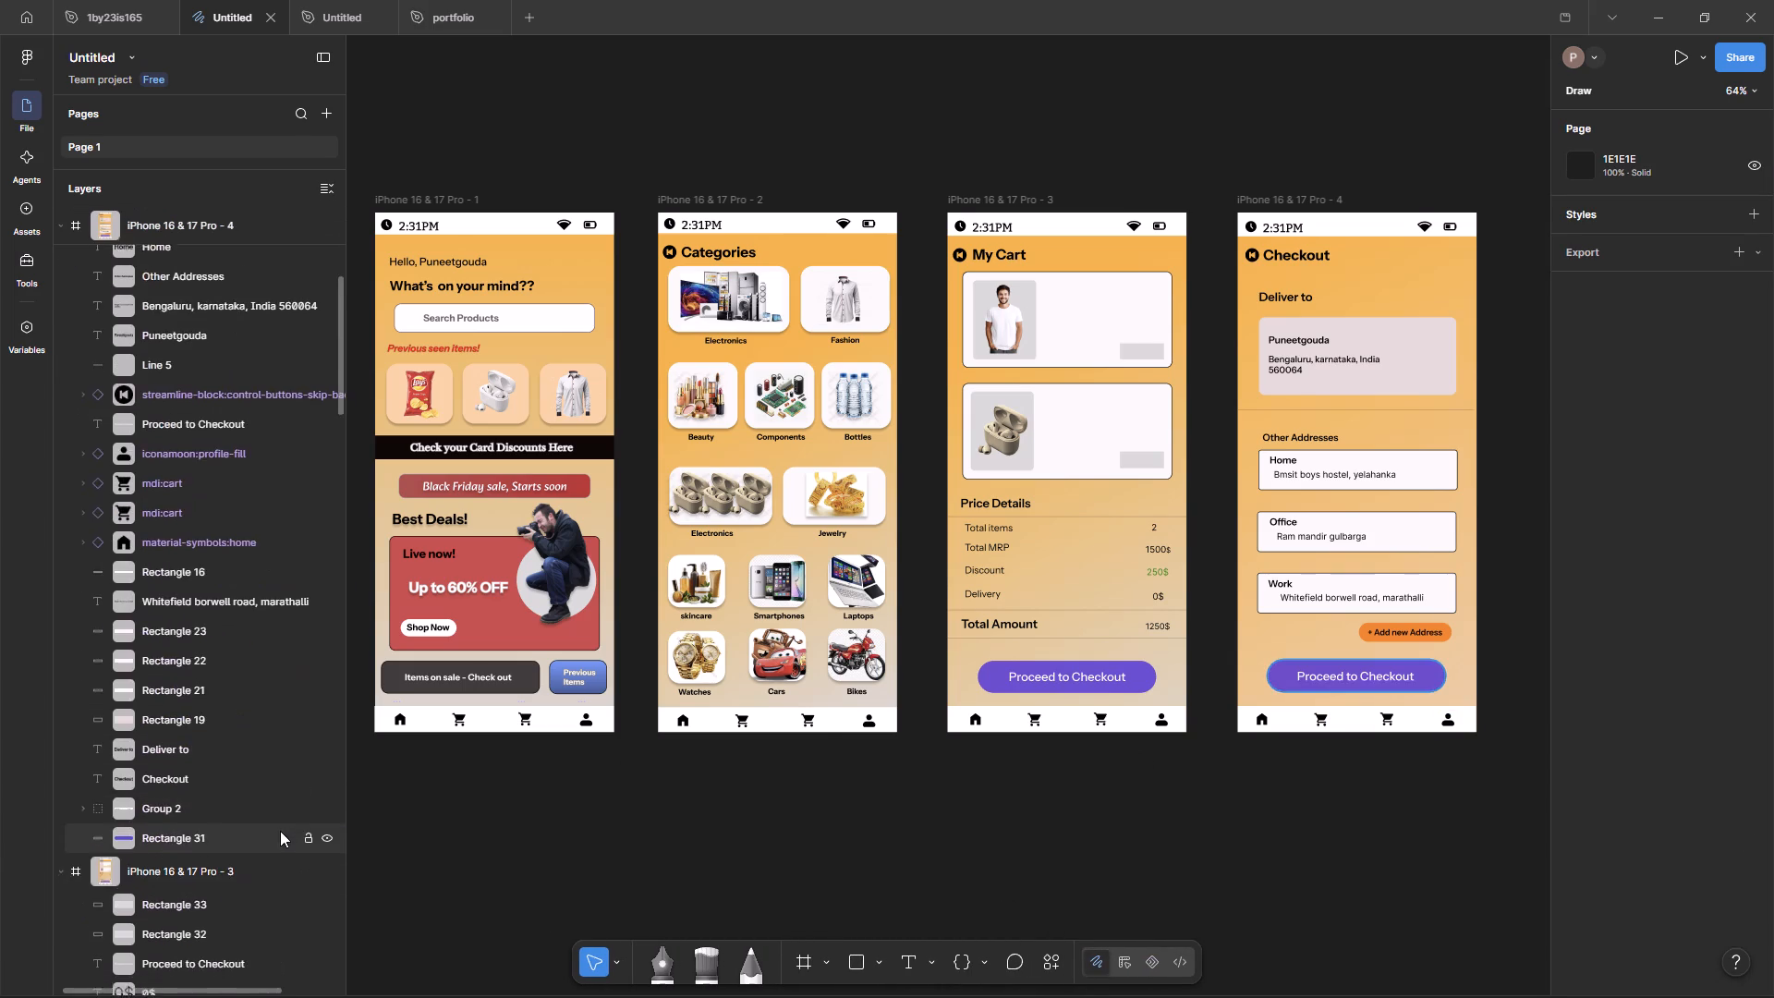
pyautogui.scroll(-3, 280, 831)
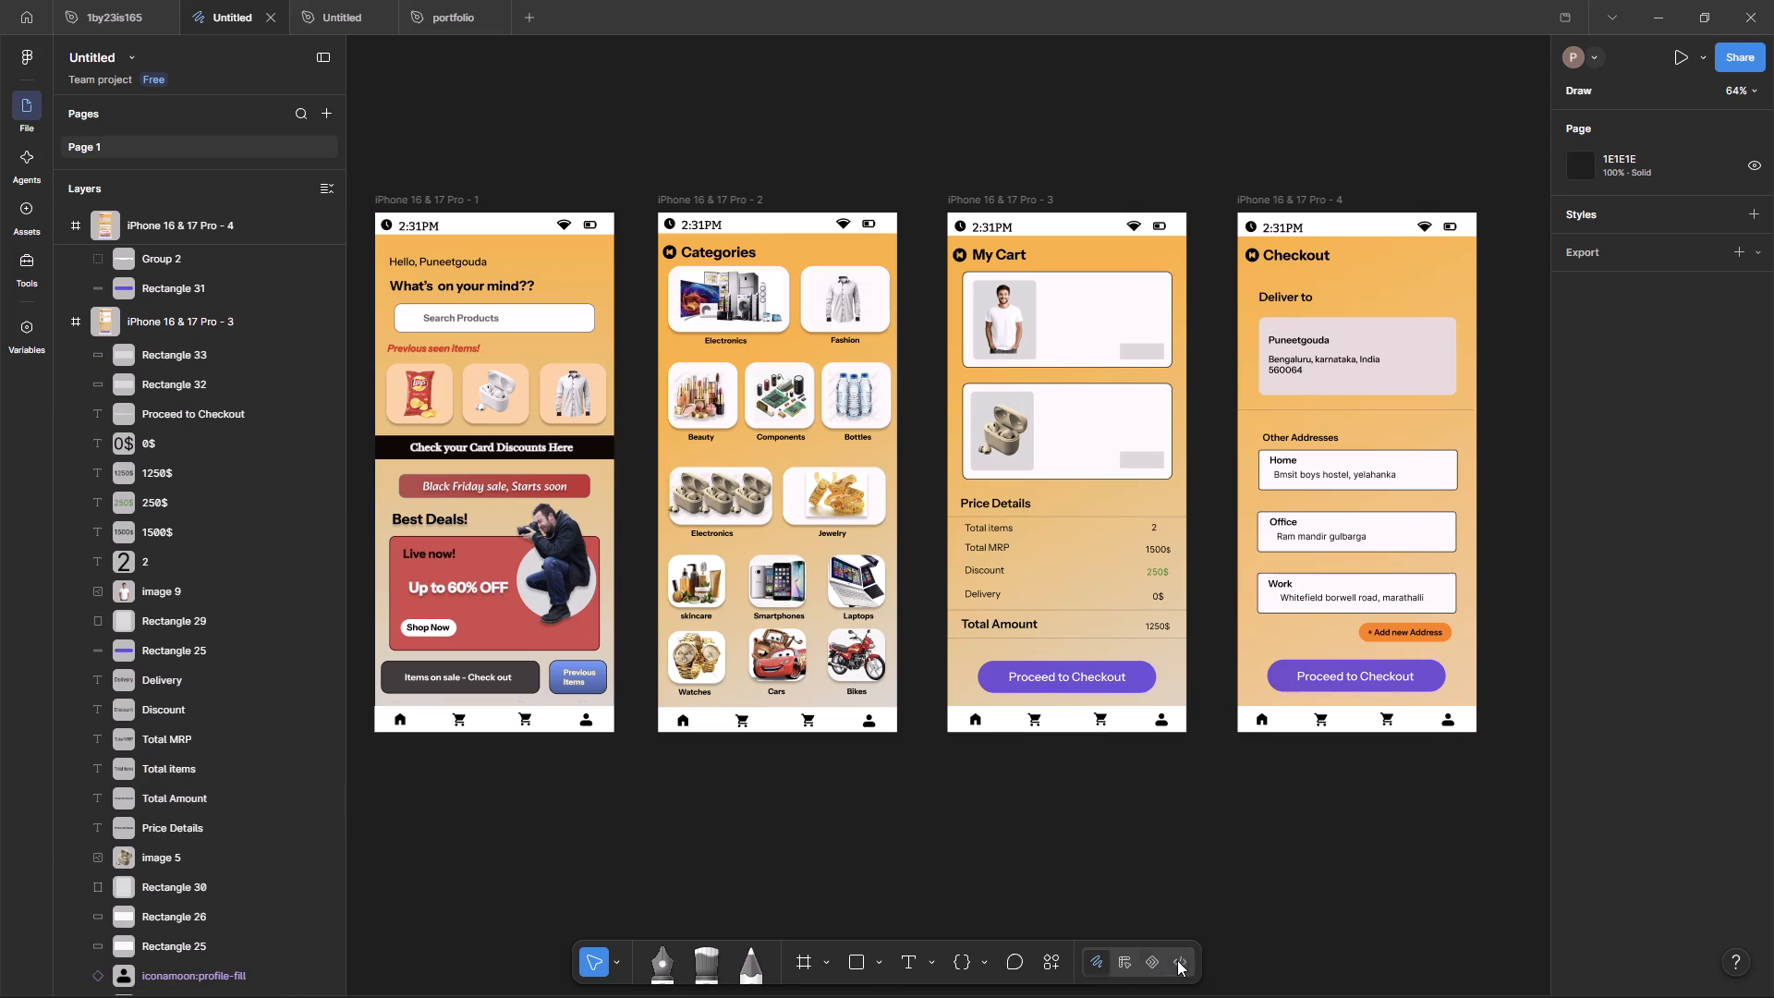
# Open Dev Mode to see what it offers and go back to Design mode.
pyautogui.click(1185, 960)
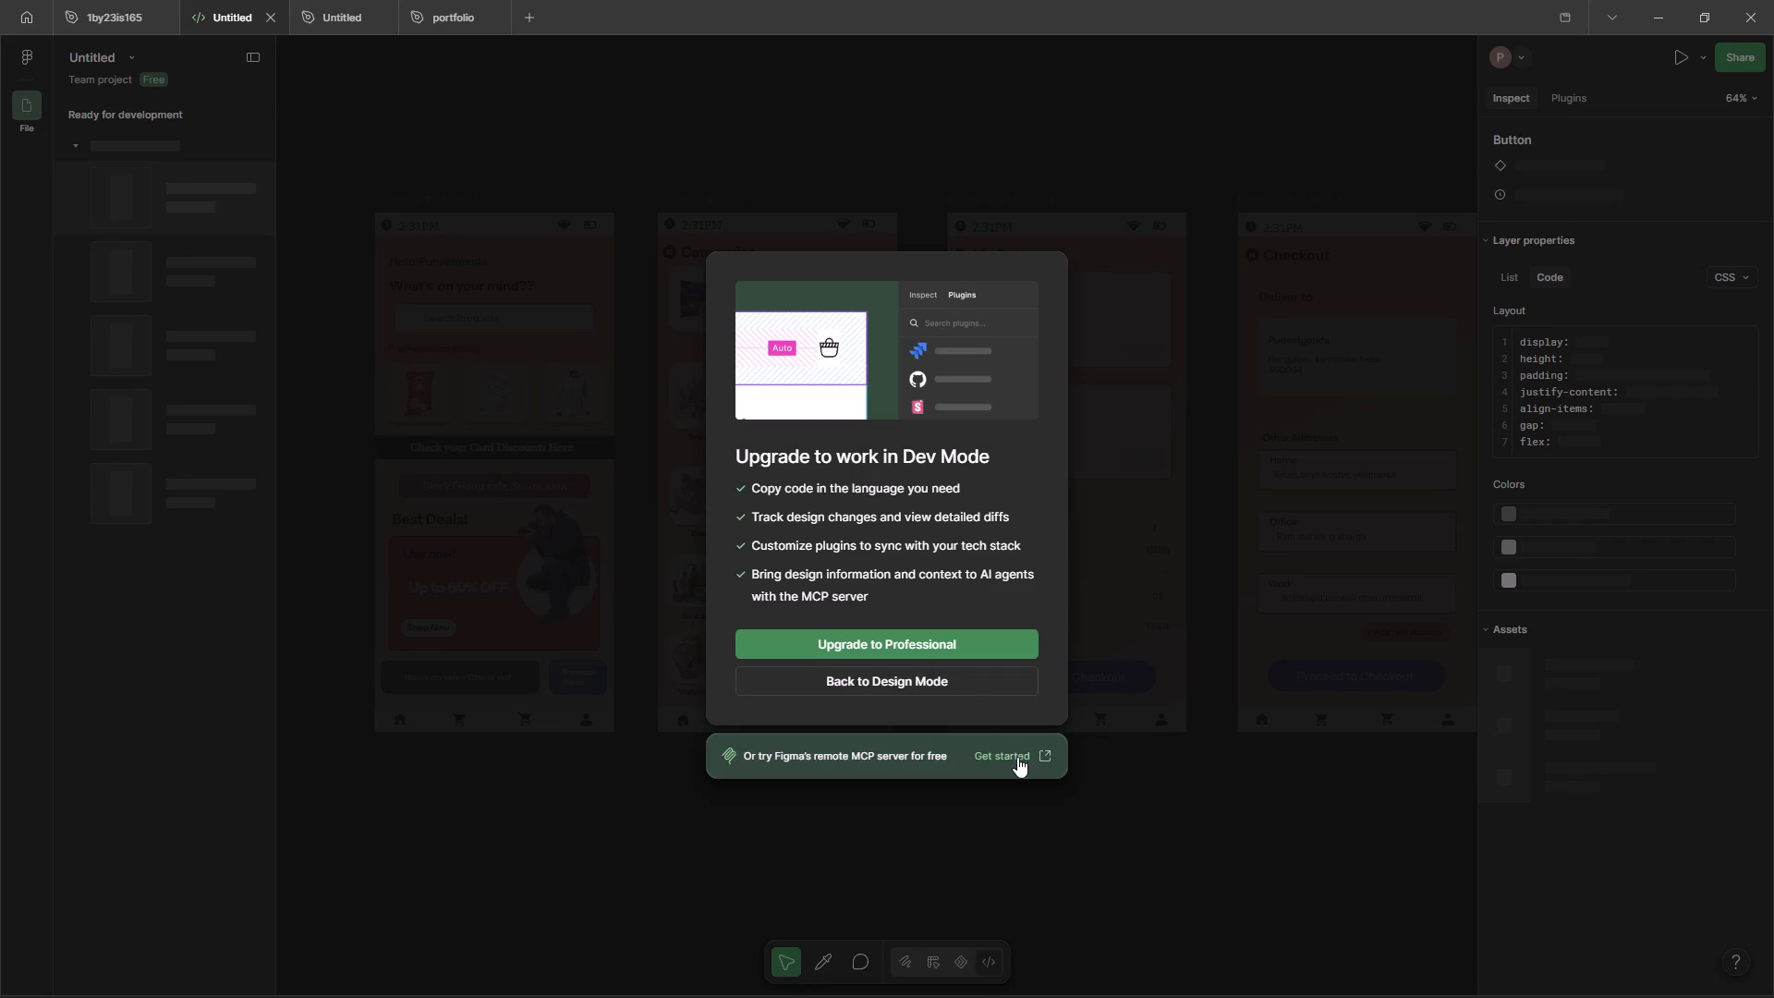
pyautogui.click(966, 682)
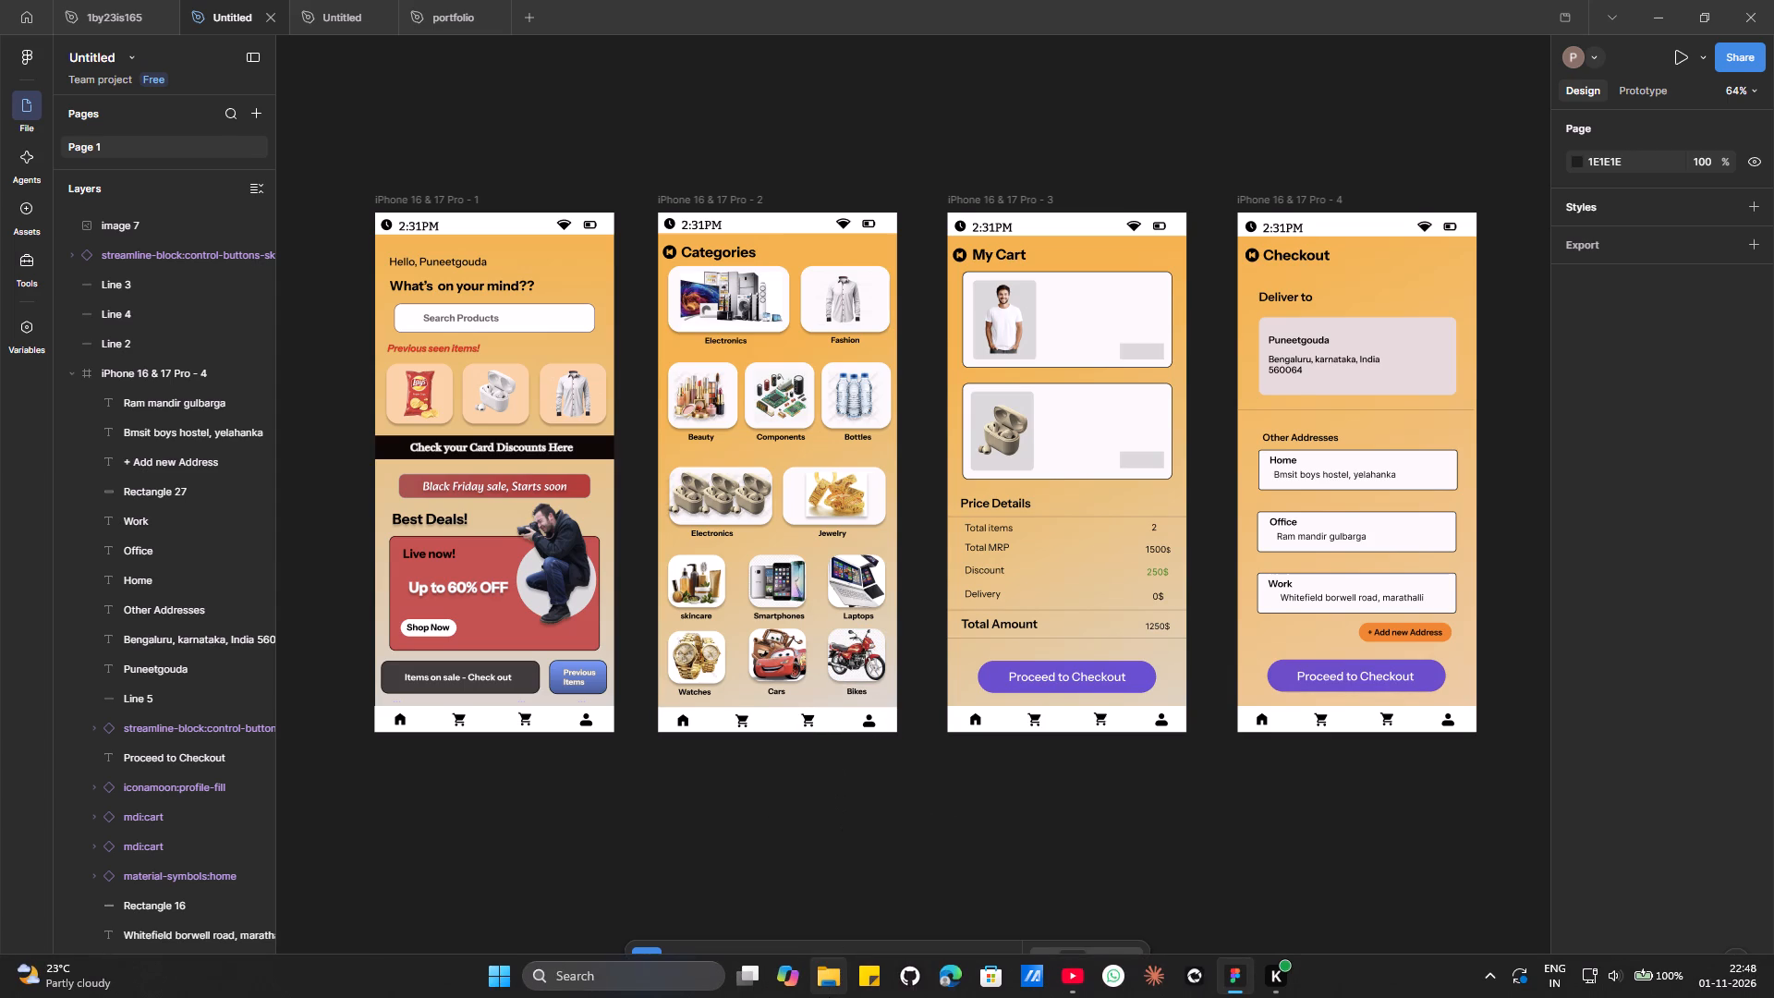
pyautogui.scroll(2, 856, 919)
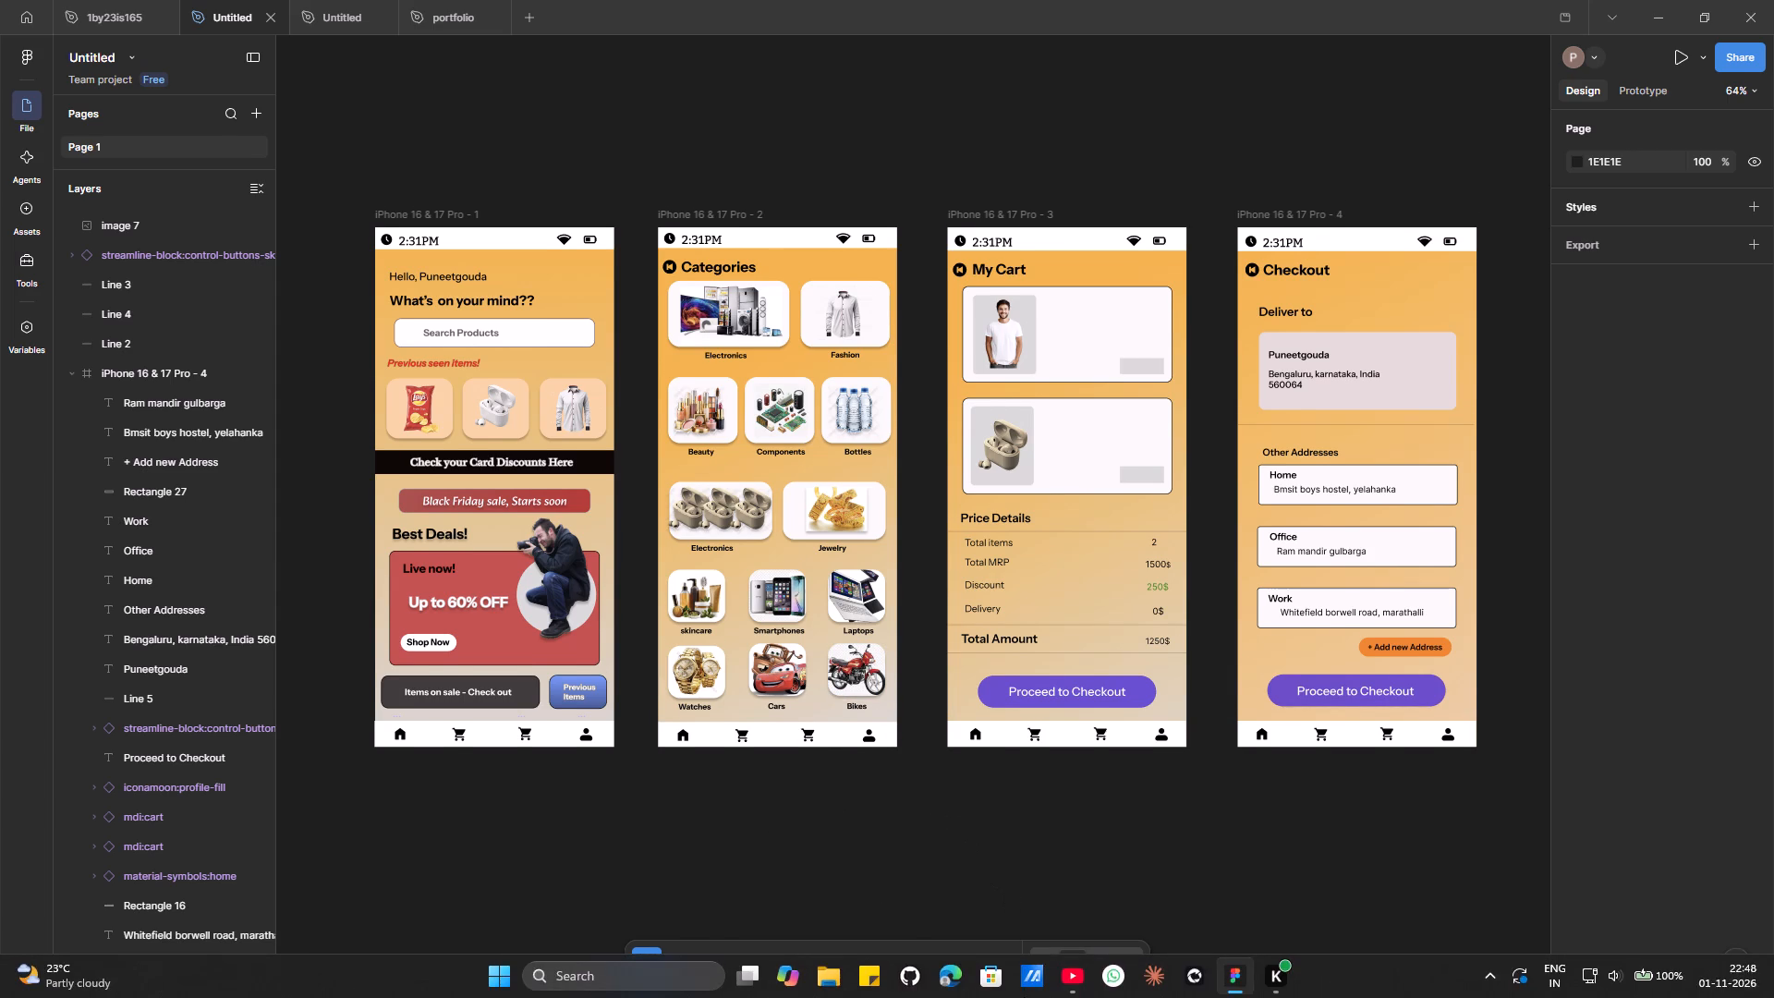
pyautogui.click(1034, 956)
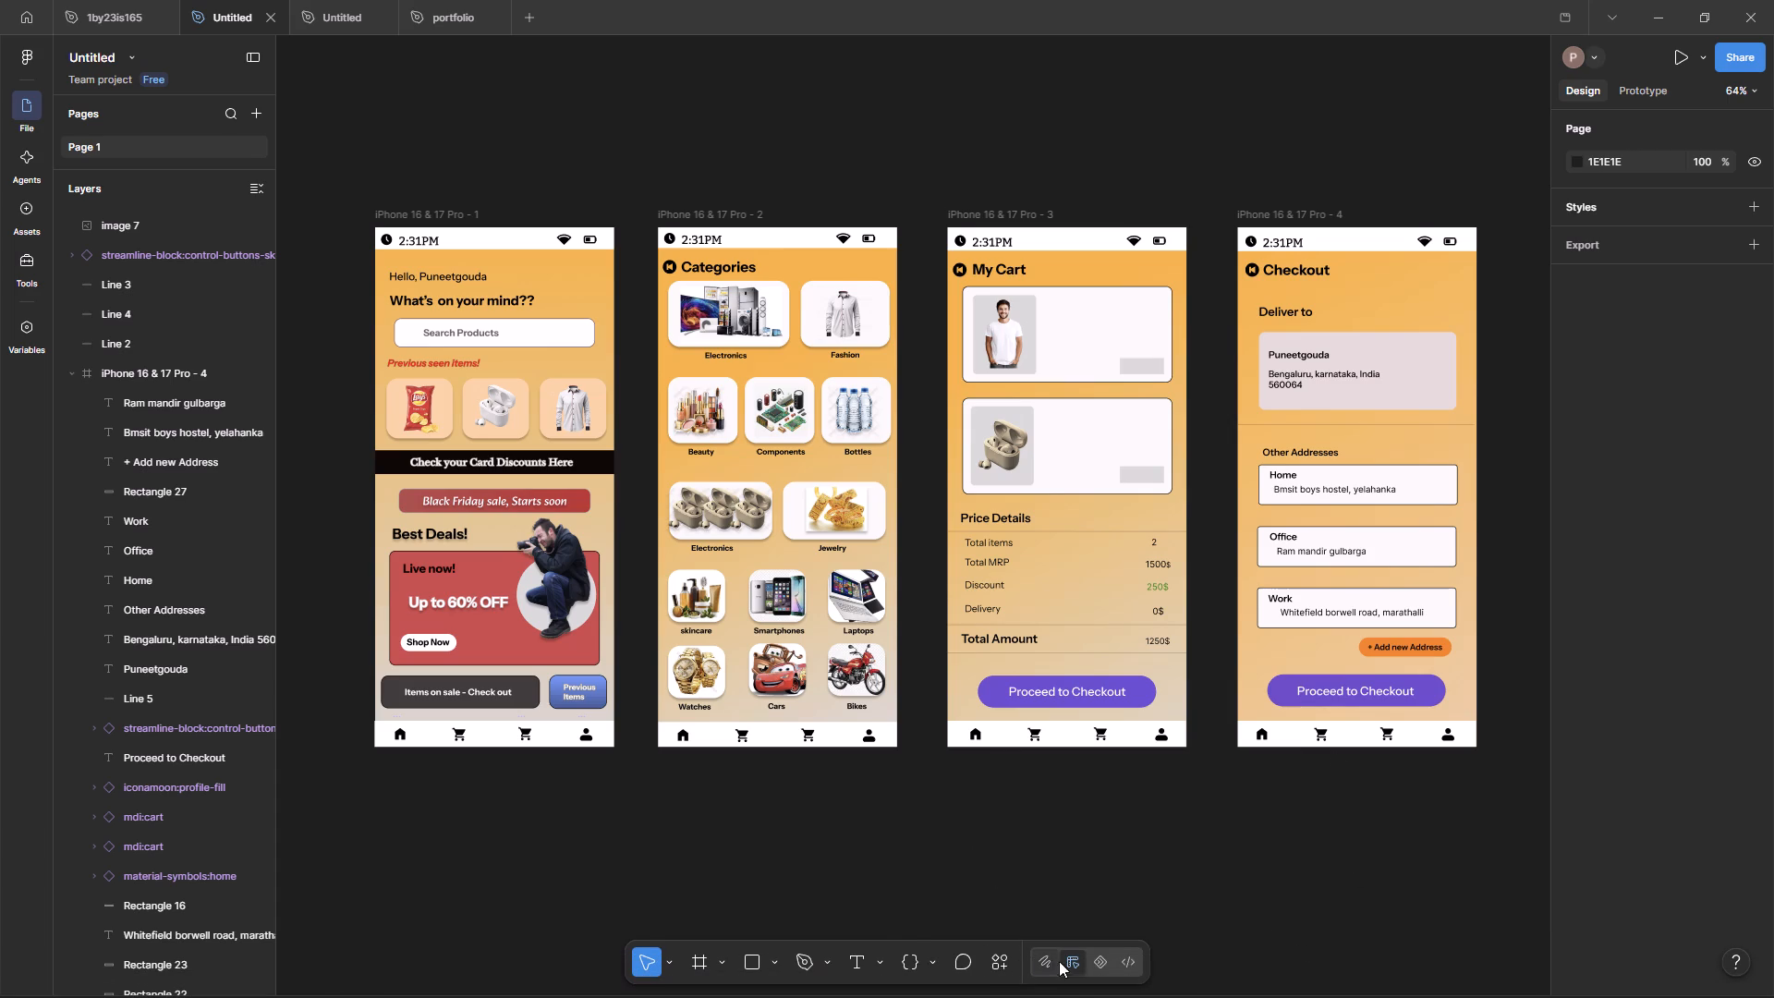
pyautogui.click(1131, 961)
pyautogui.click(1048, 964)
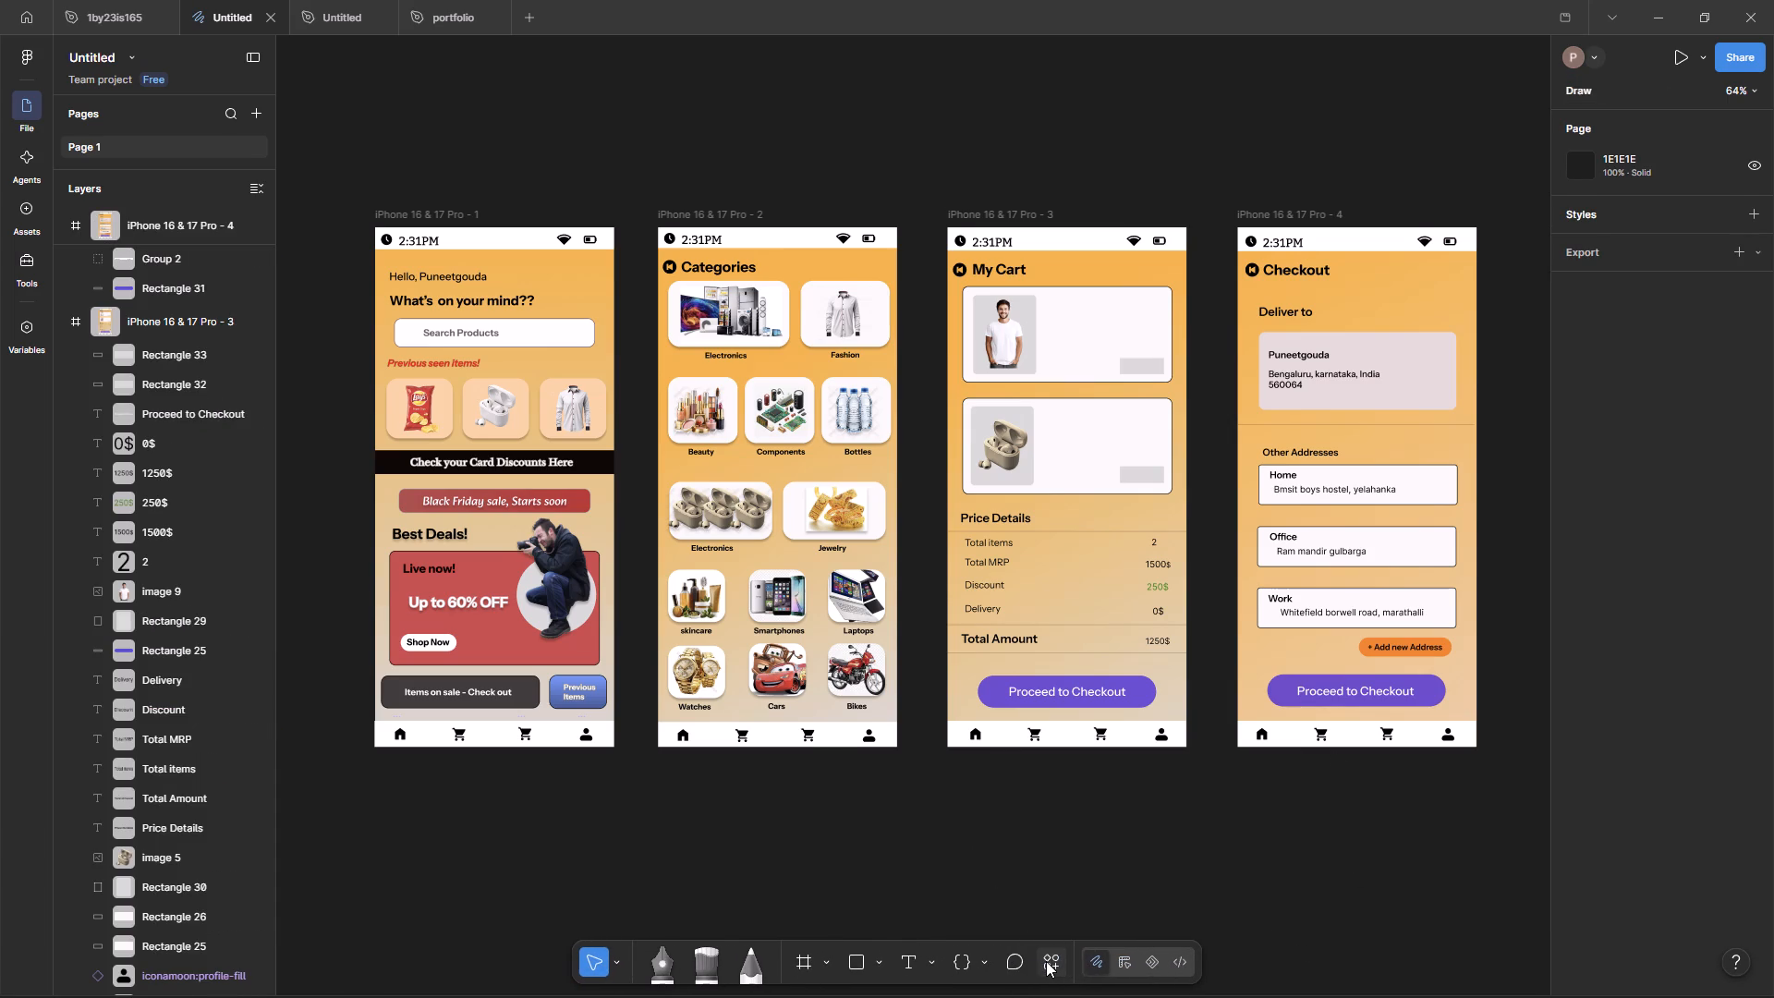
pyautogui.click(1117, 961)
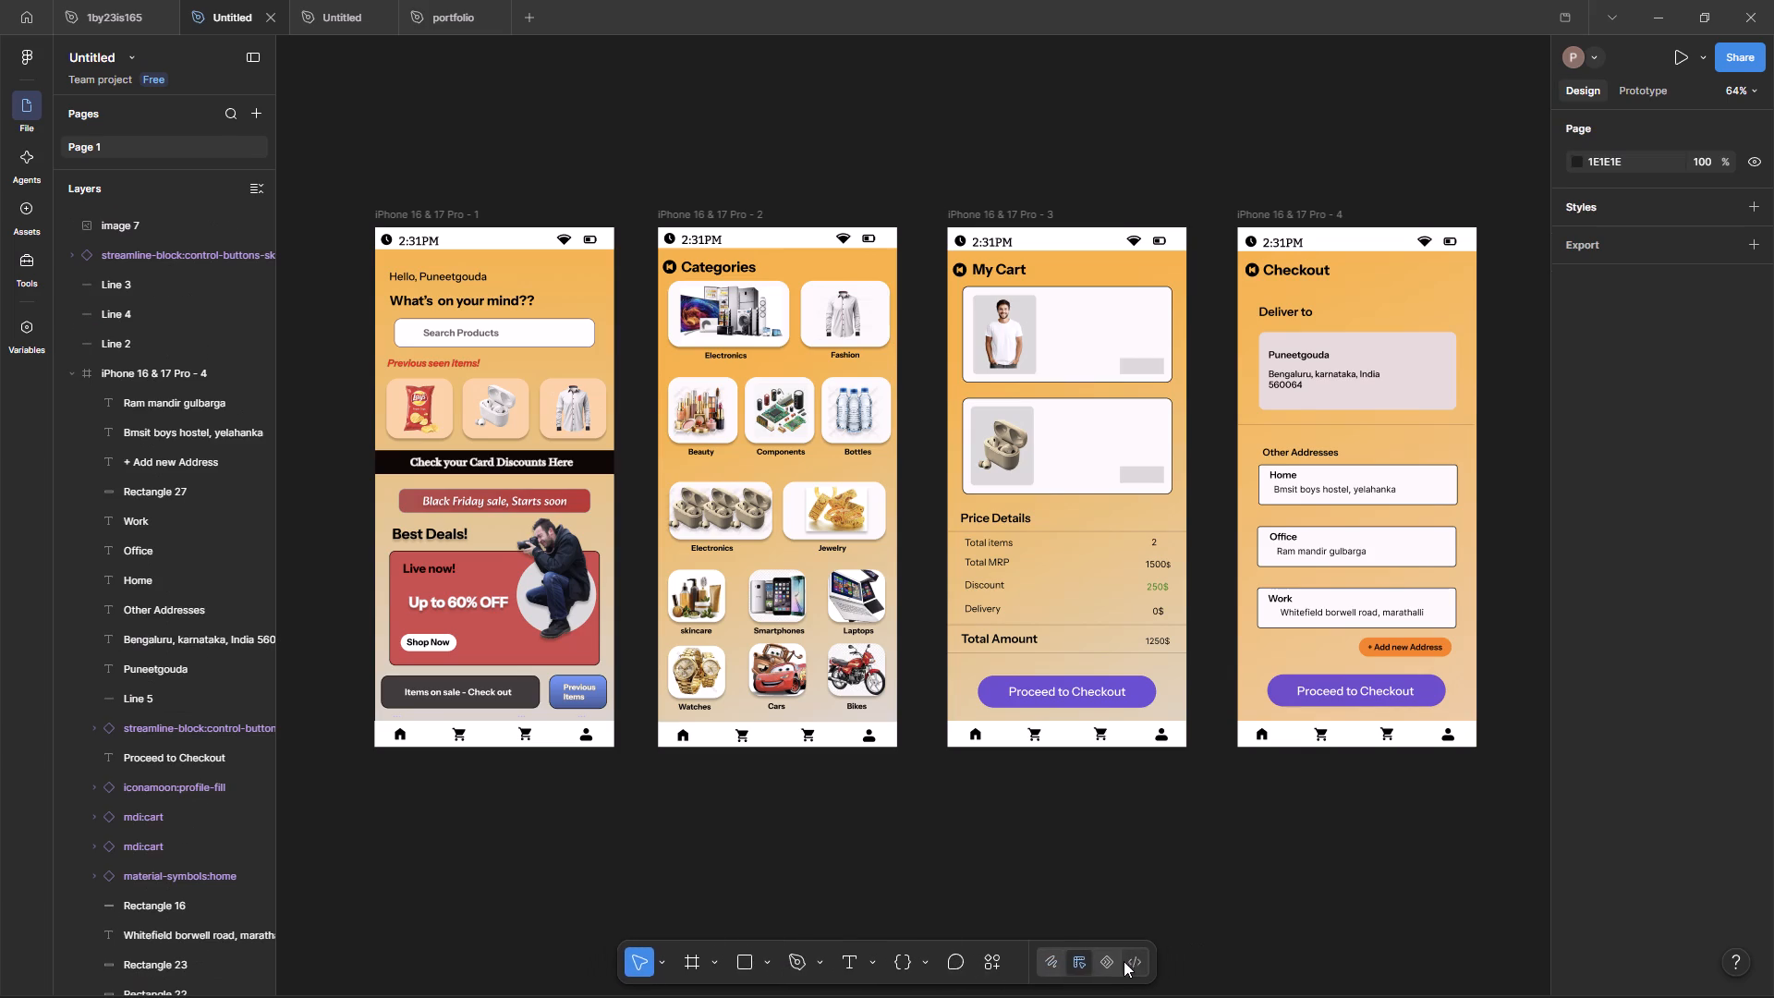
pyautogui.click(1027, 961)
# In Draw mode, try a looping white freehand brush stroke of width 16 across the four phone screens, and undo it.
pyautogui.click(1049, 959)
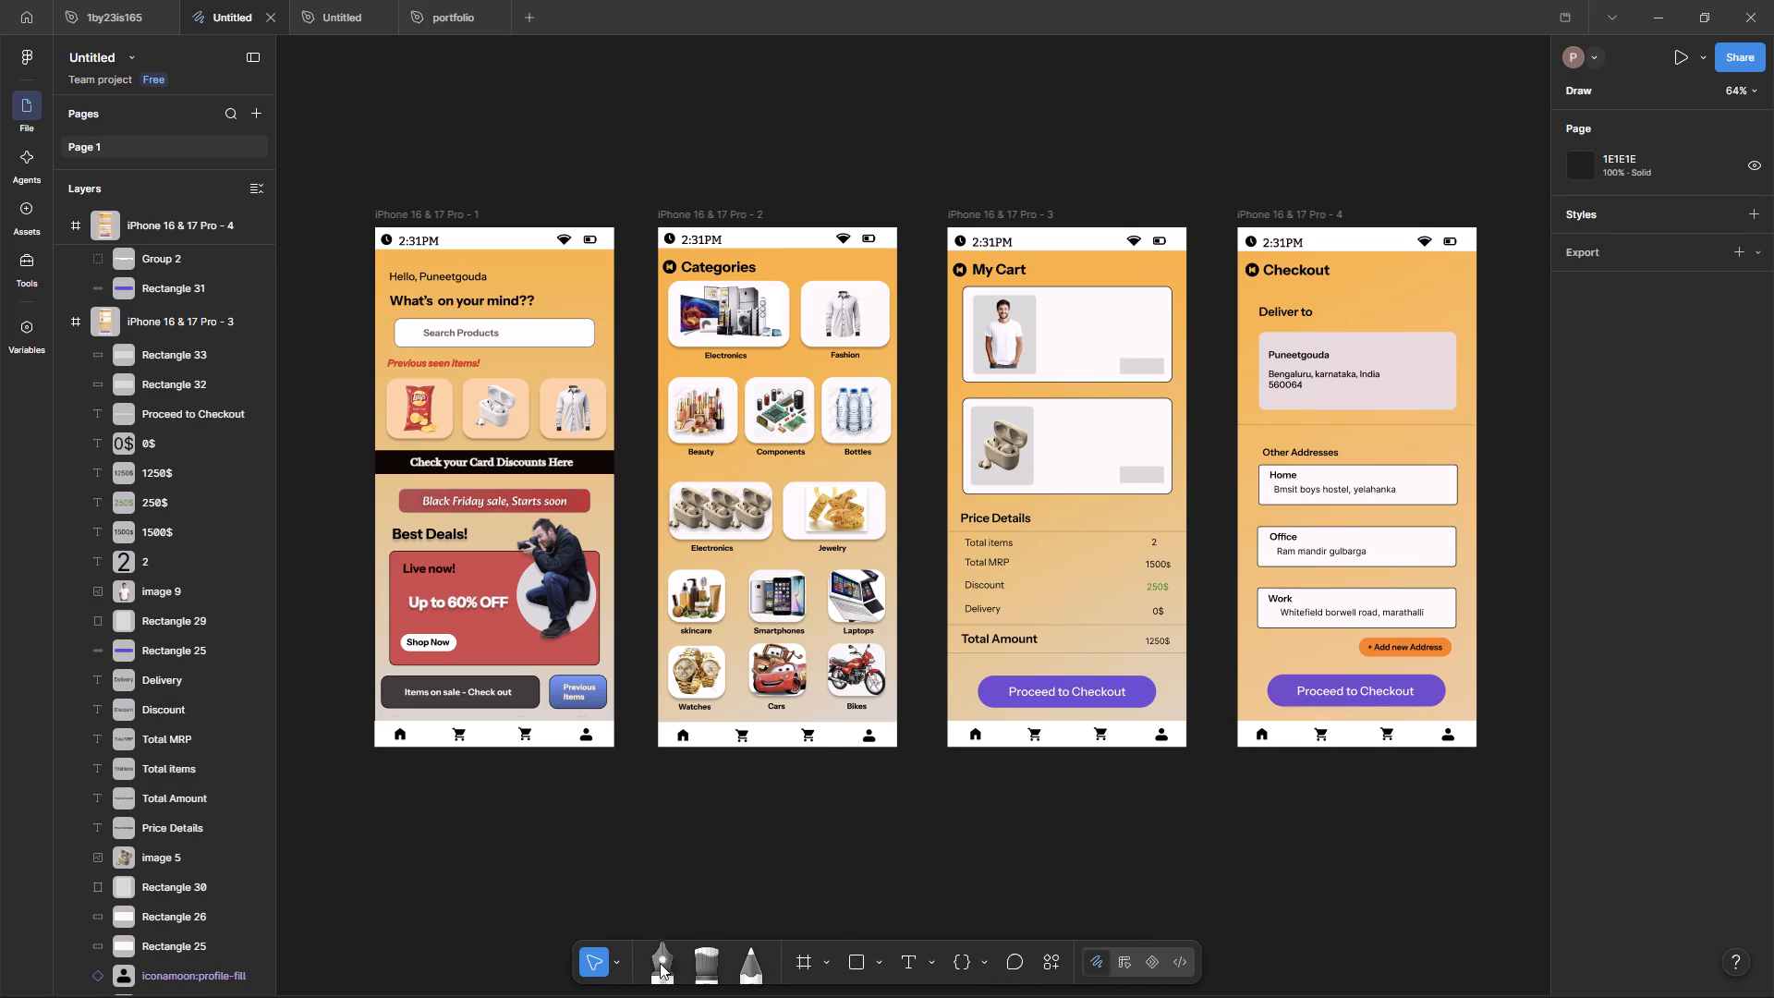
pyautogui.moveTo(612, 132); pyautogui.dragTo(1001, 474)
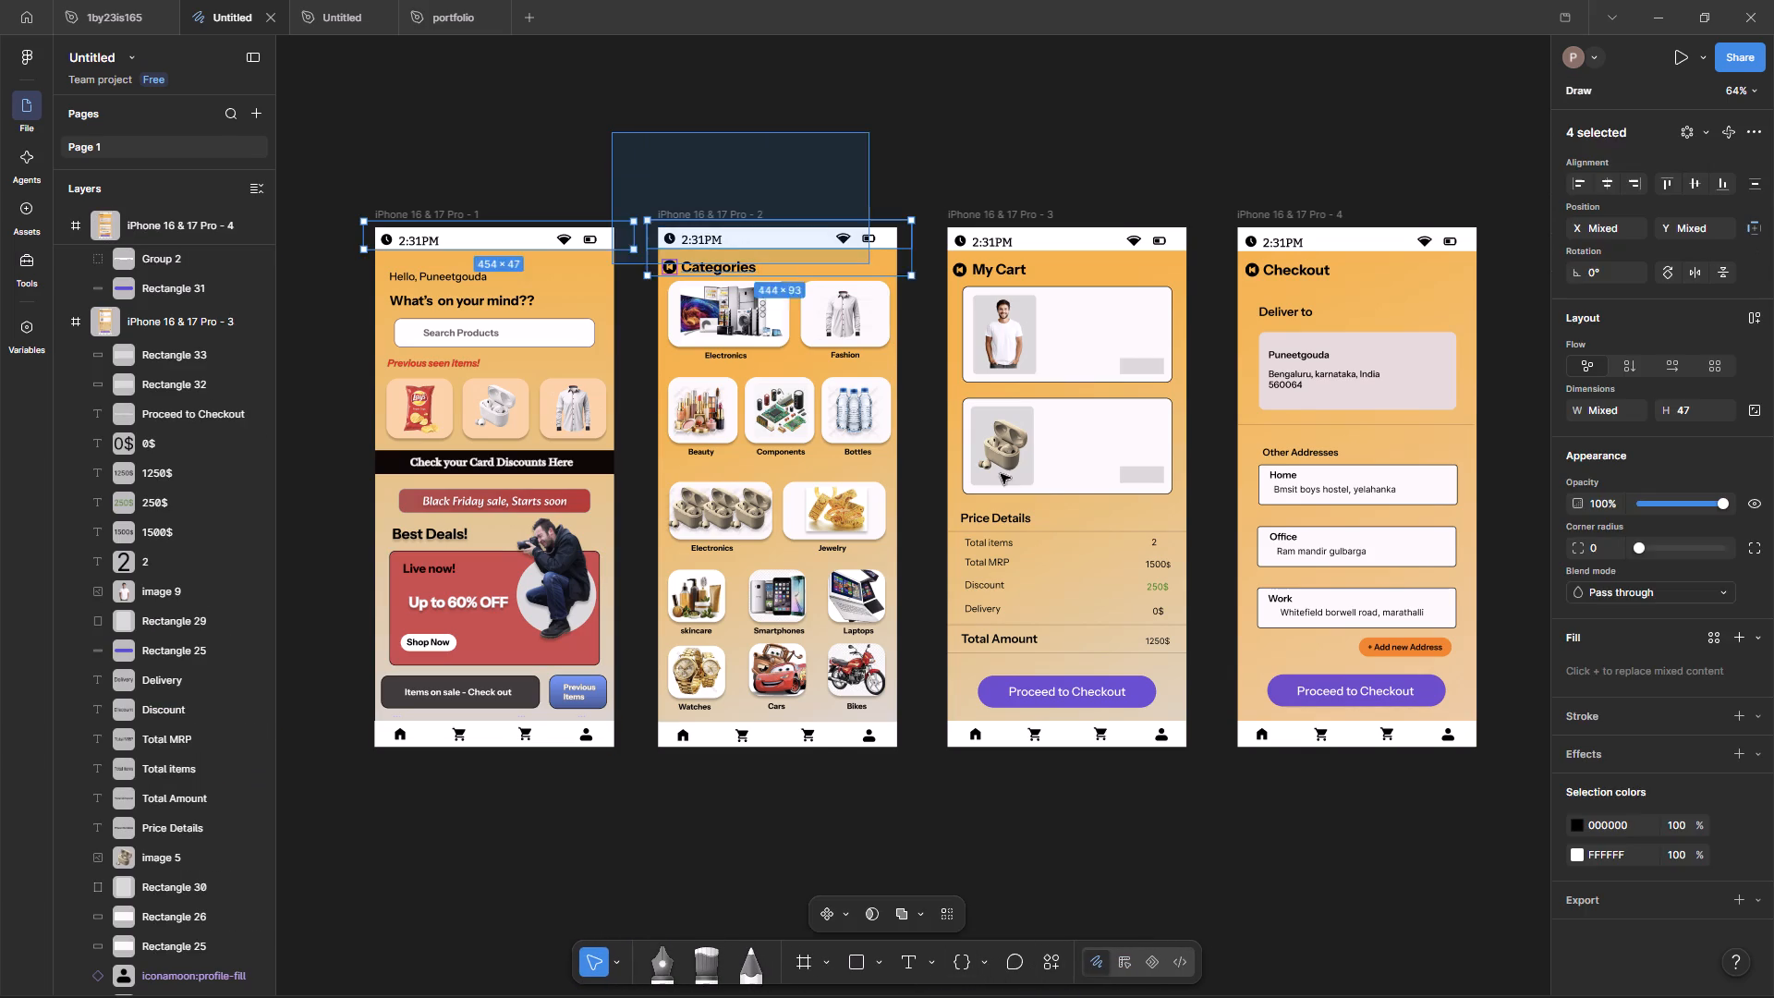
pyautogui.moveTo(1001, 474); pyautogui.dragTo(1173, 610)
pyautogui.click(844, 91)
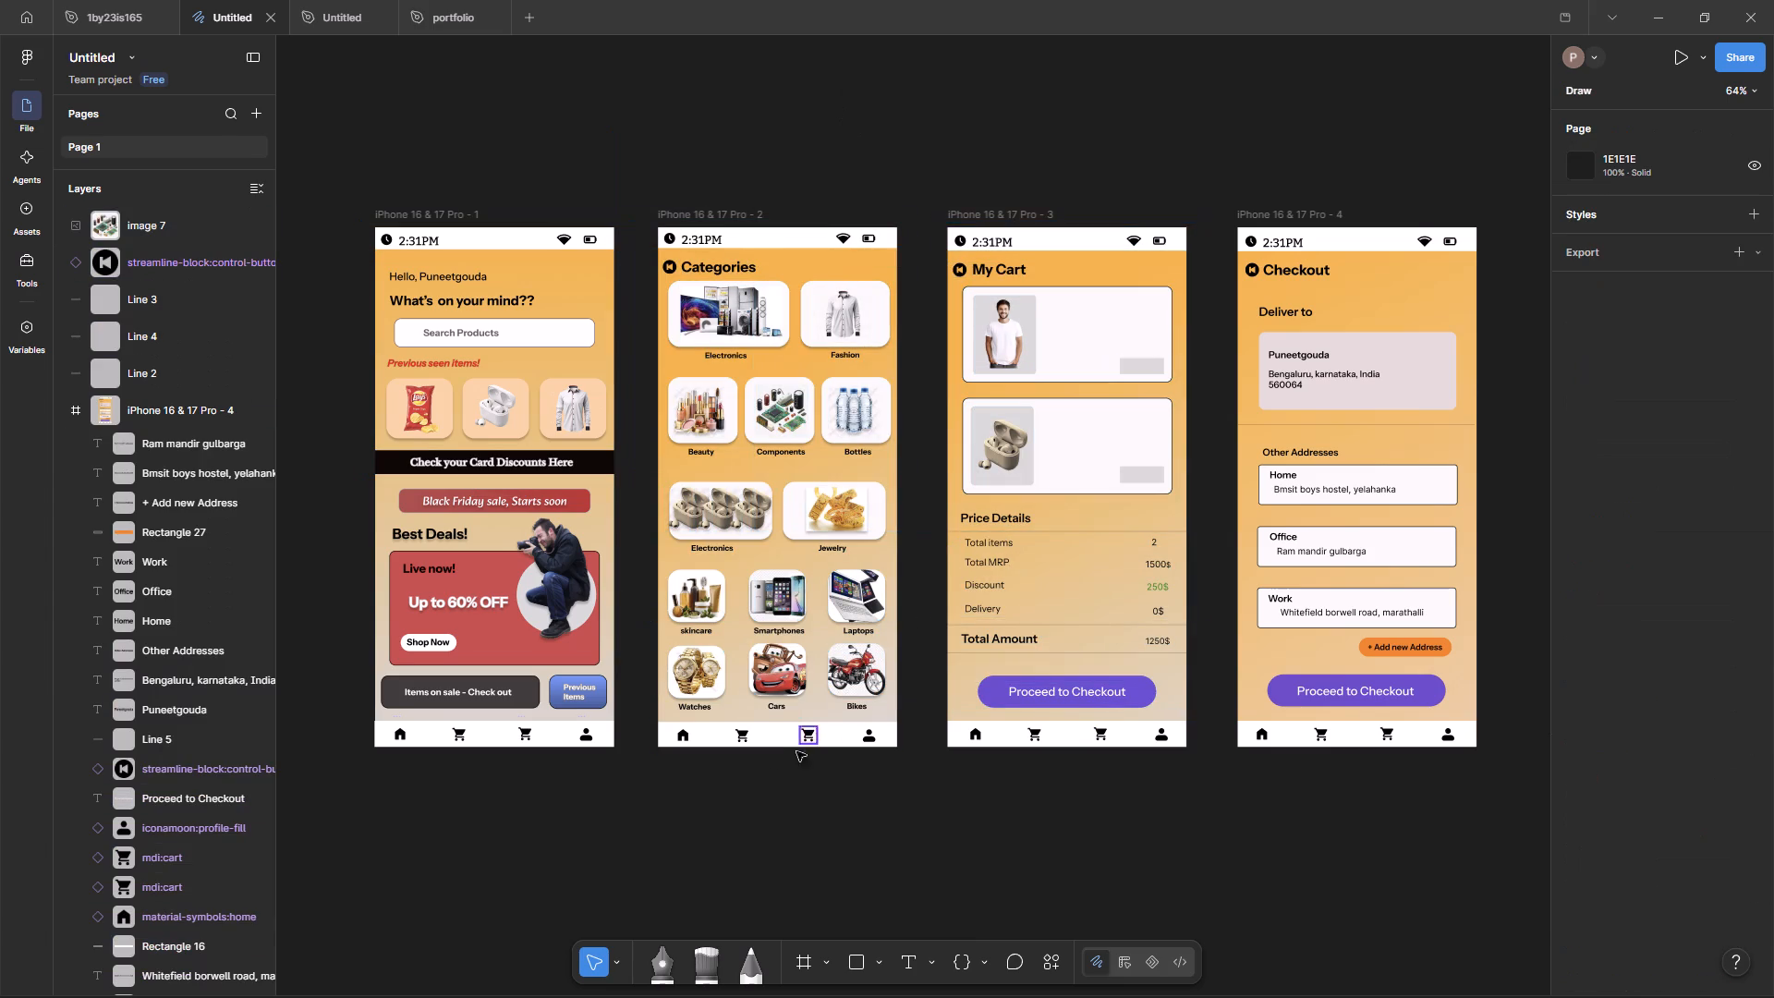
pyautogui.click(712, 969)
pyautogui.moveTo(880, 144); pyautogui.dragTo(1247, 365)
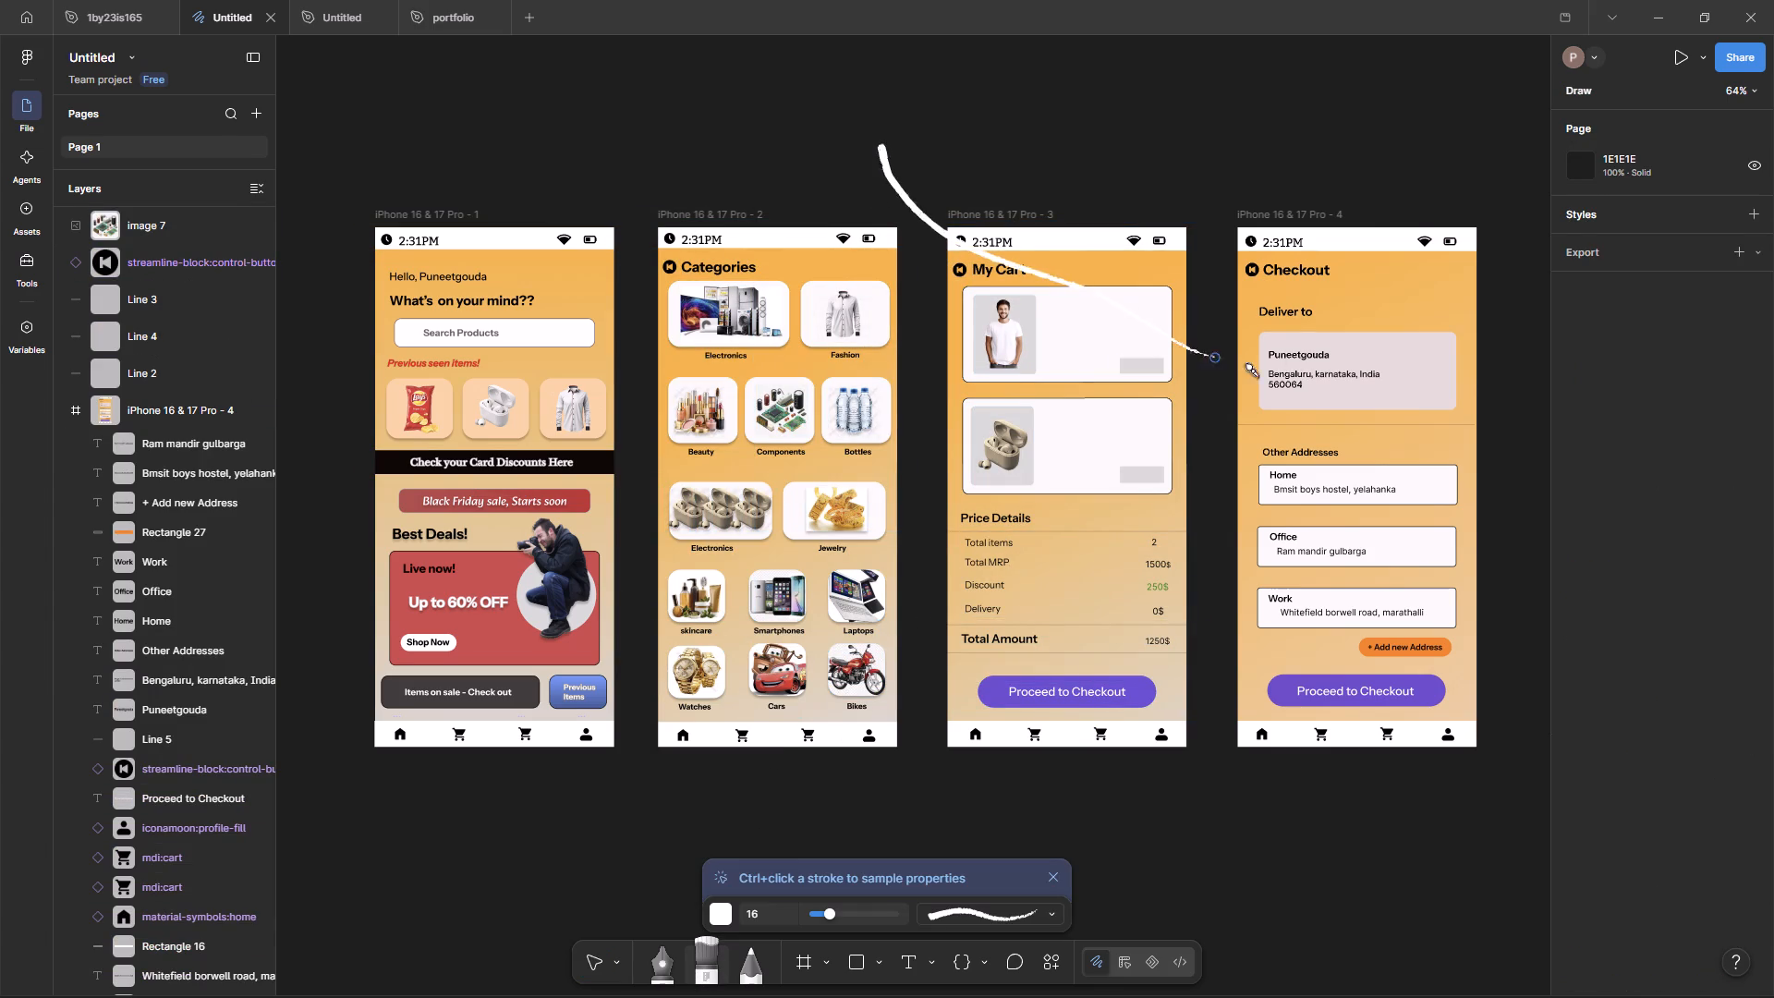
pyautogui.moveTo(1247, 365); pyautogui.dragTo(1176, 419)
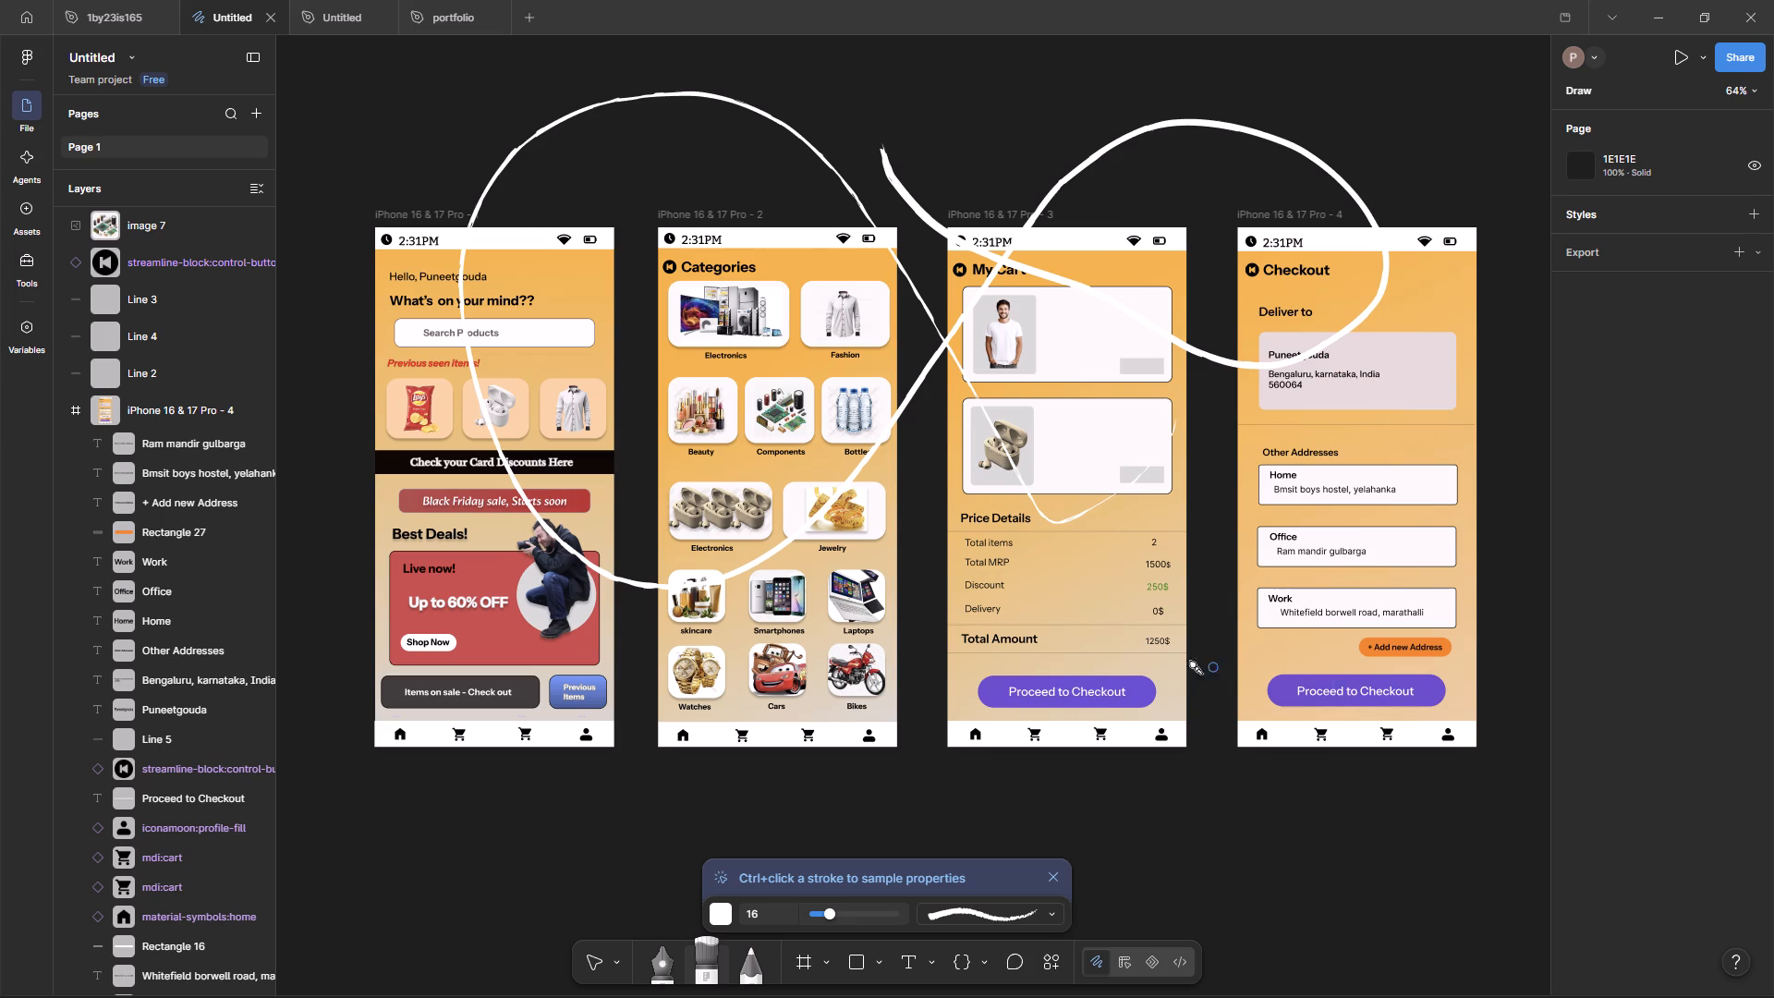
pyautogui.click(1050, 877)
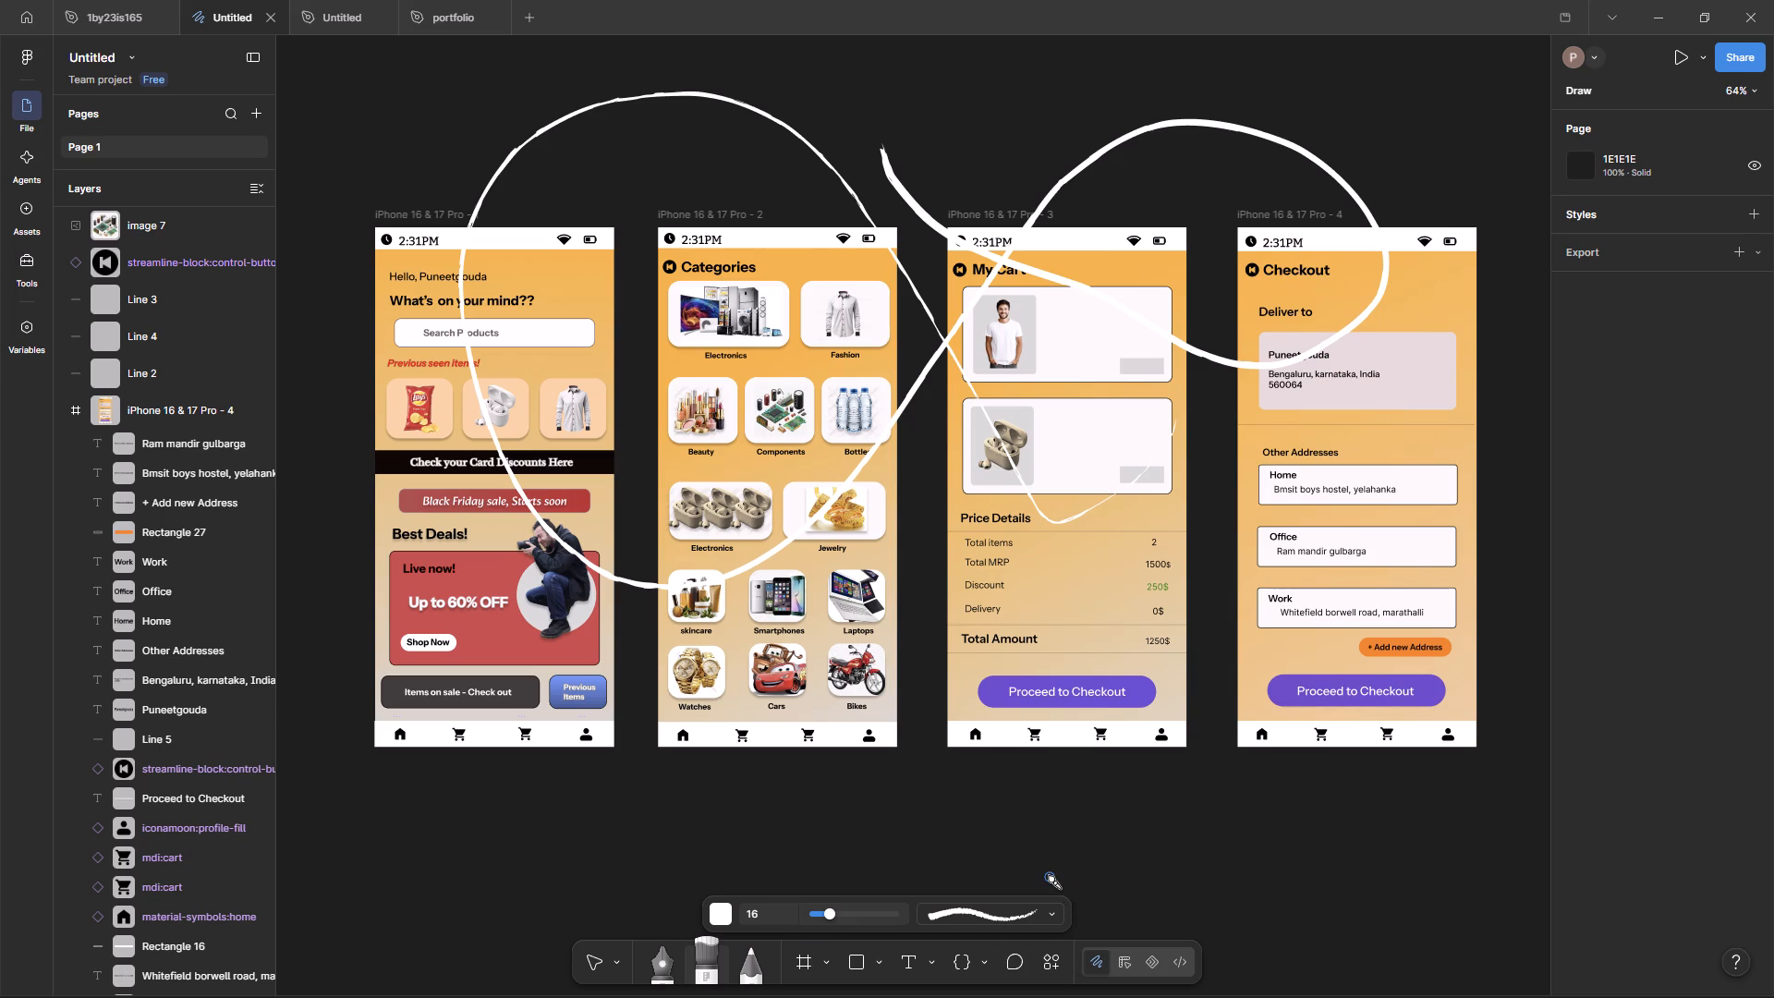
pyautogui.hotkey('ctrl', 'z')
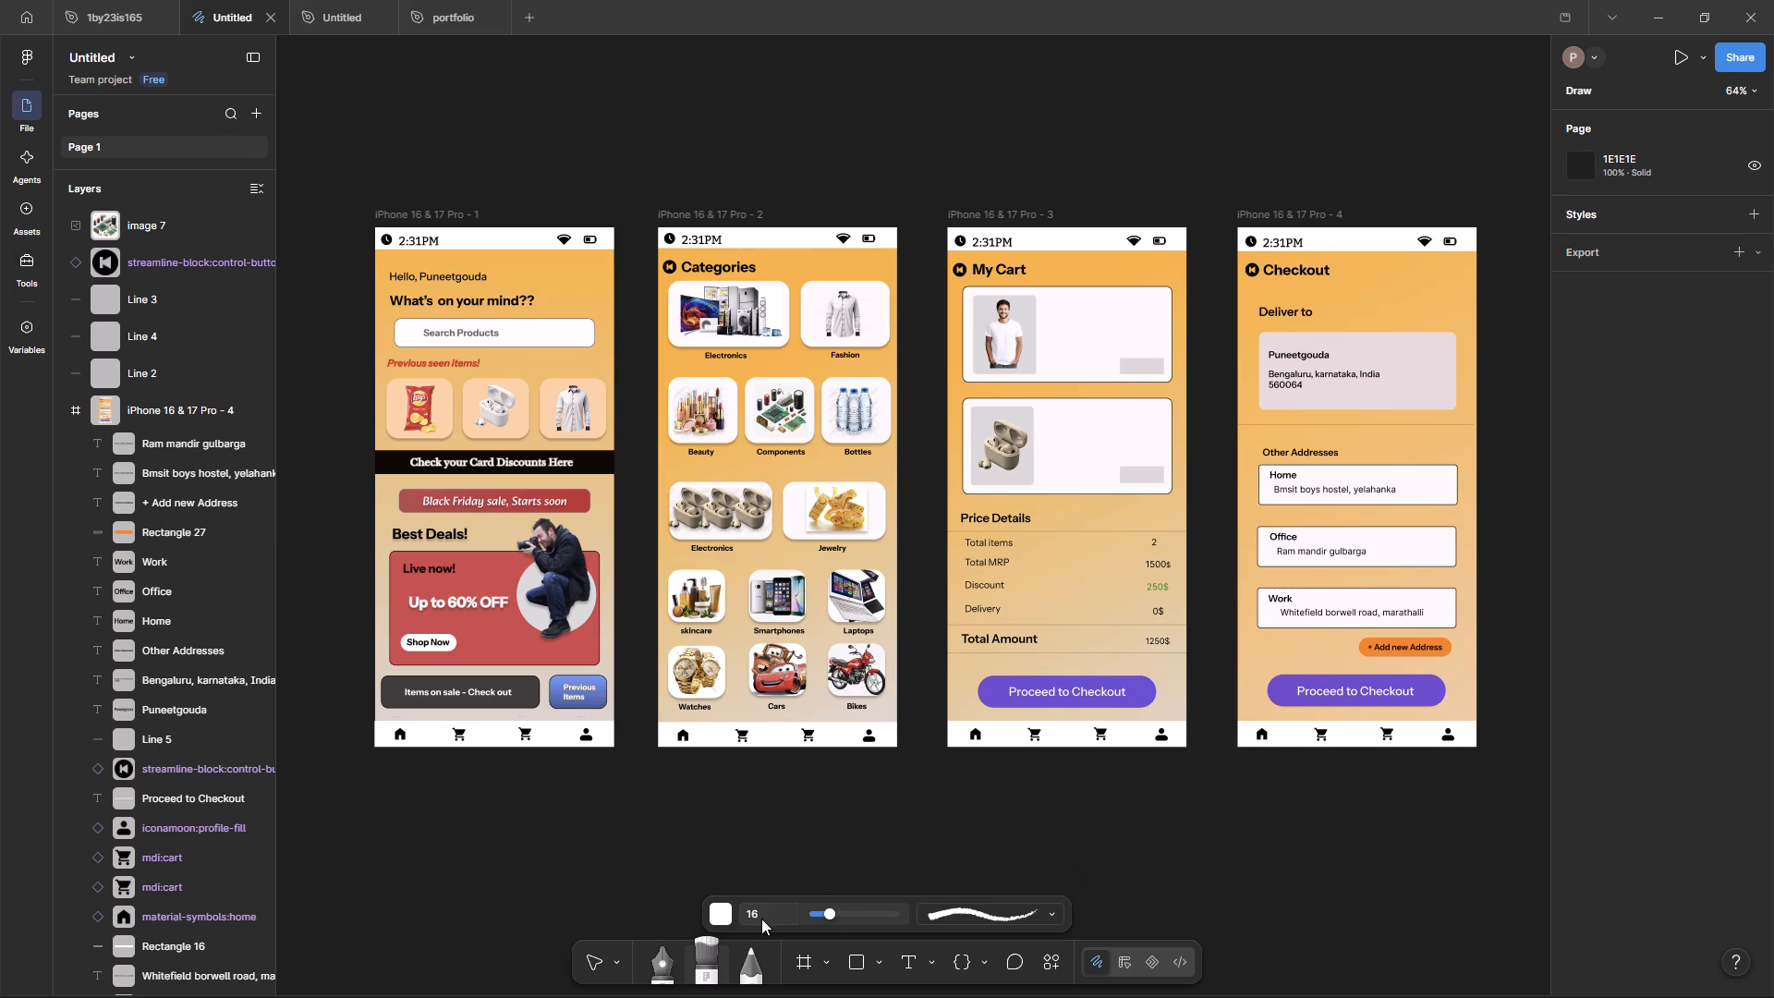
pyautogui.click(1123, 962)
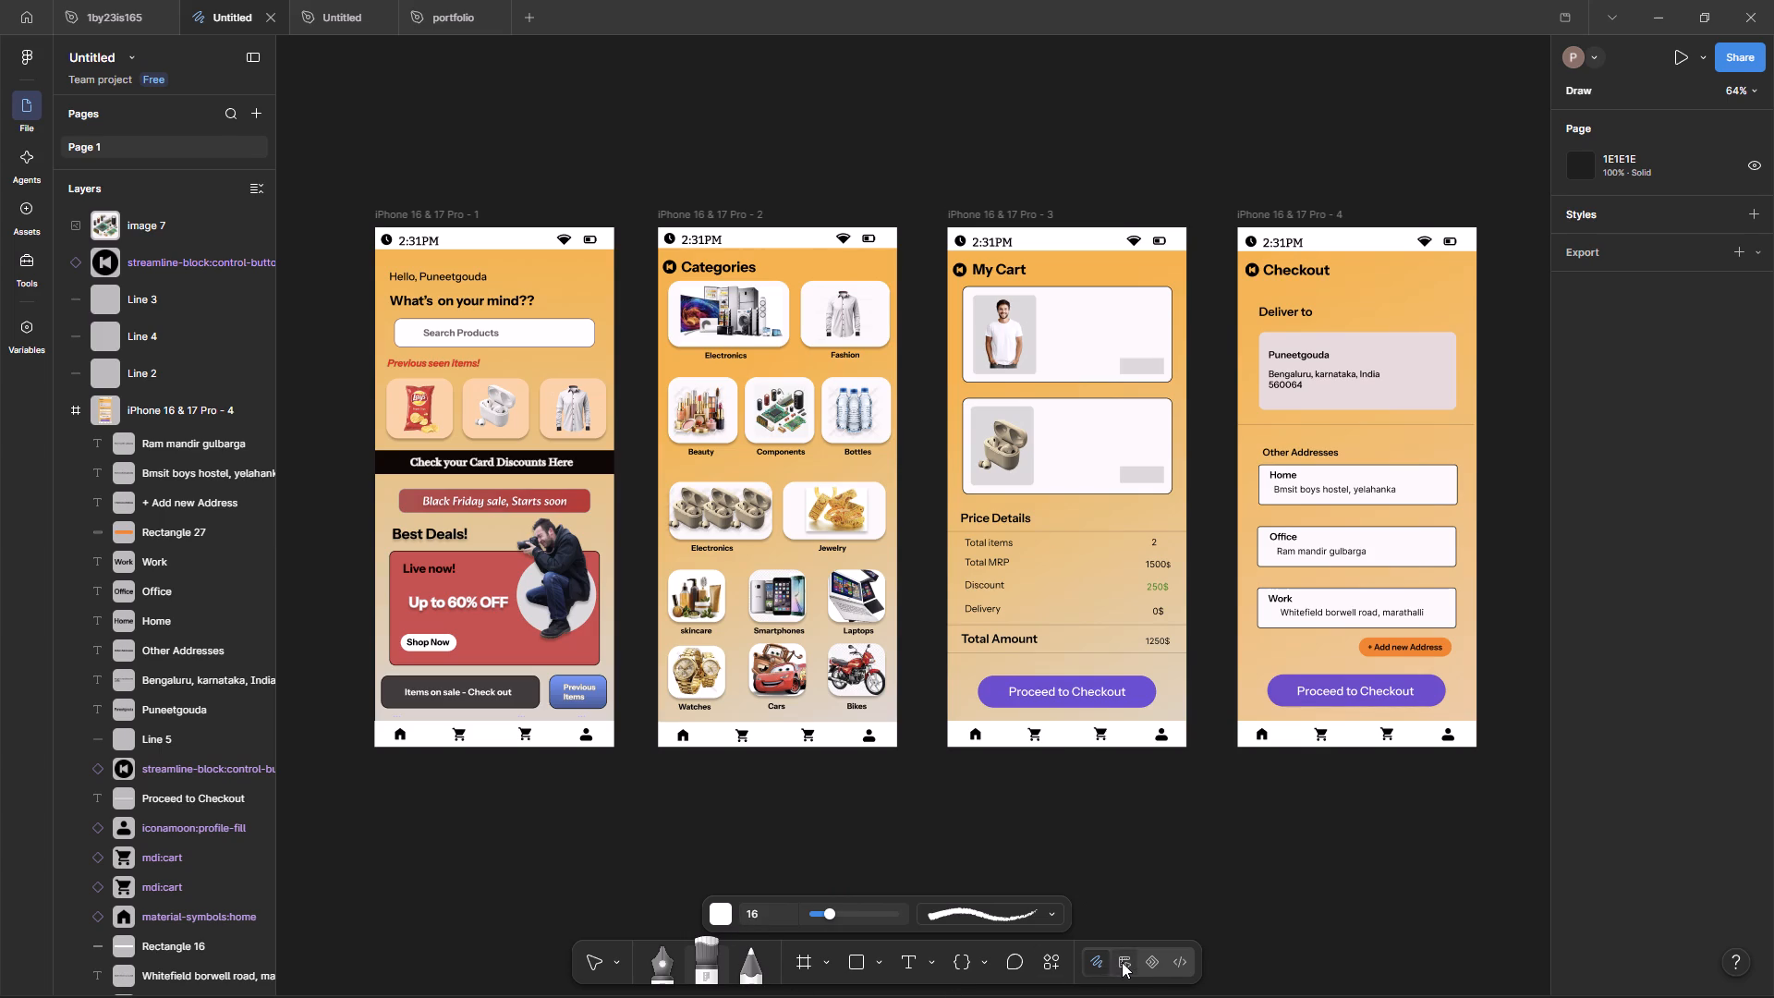
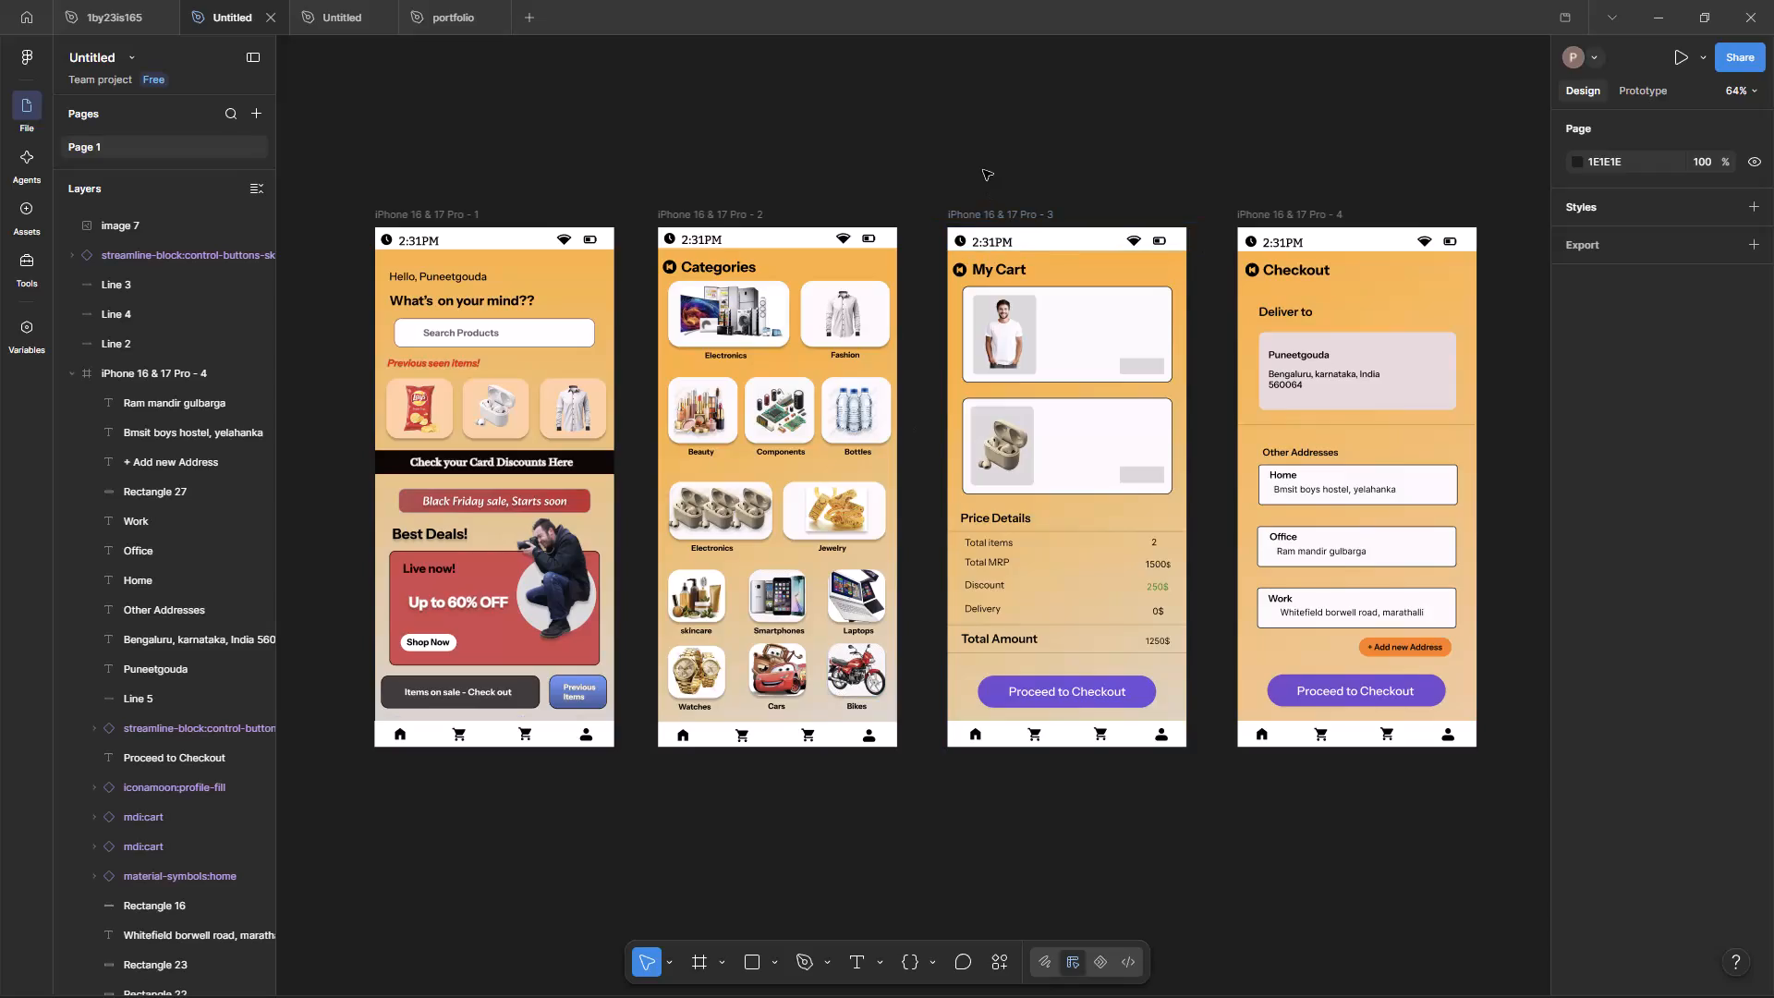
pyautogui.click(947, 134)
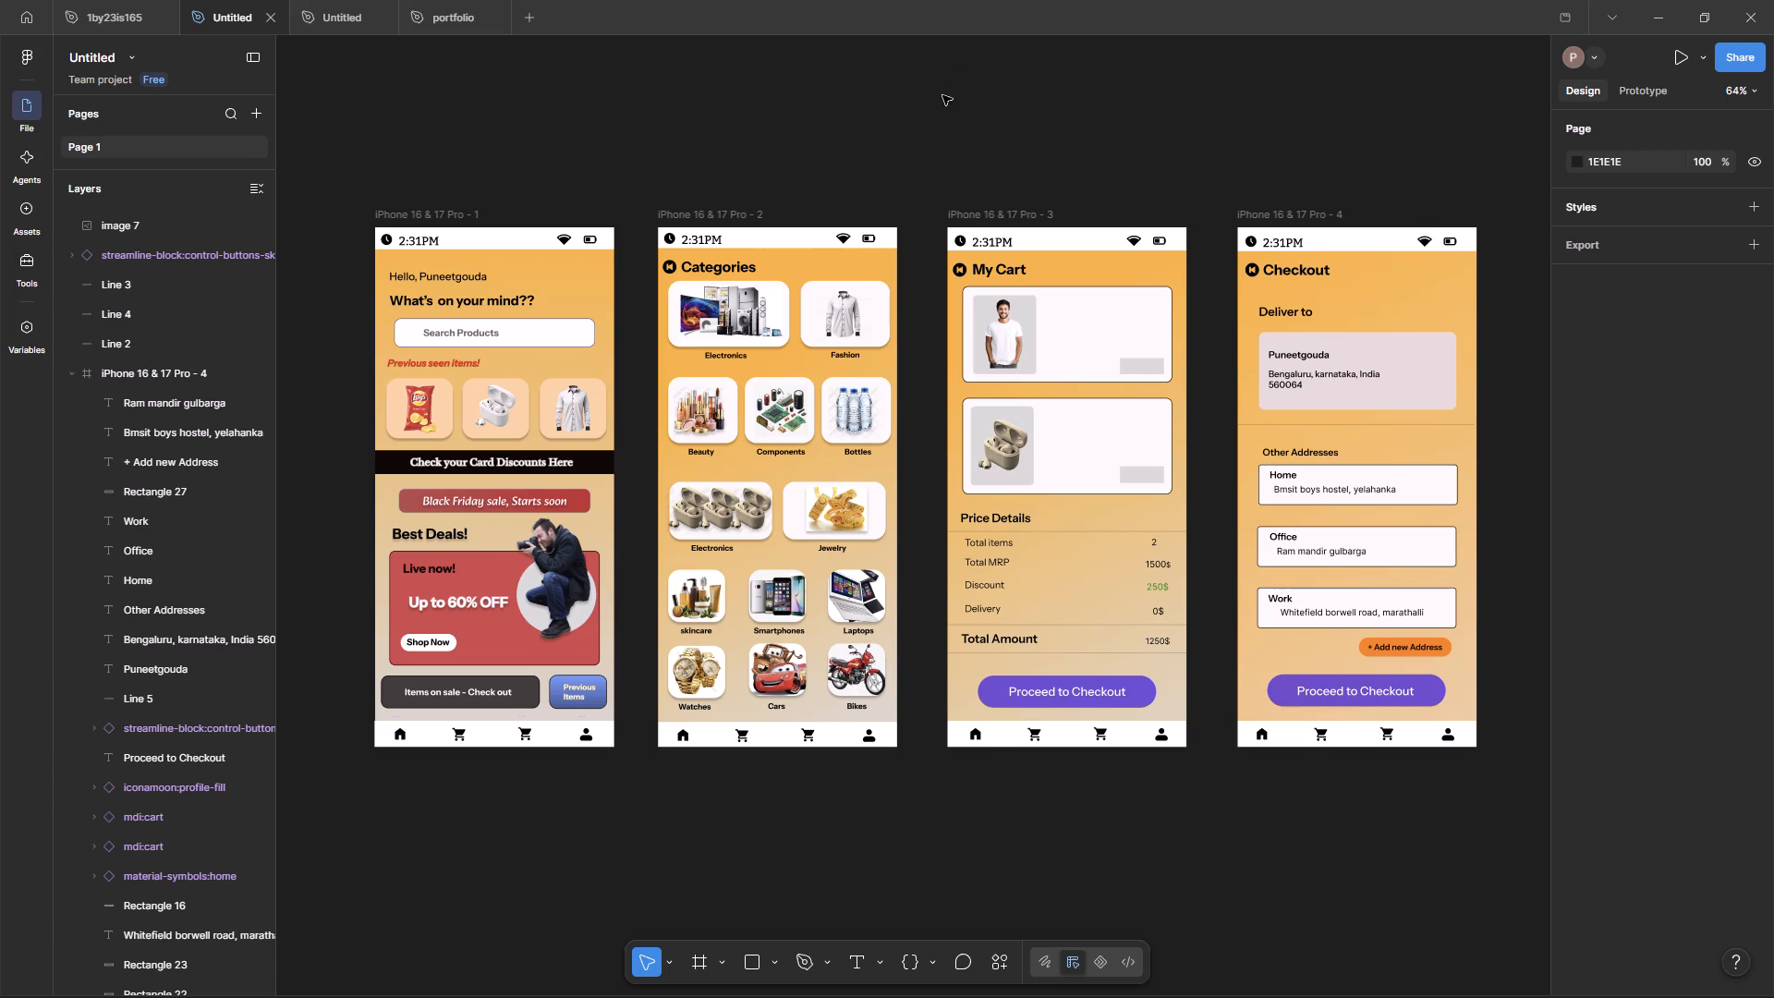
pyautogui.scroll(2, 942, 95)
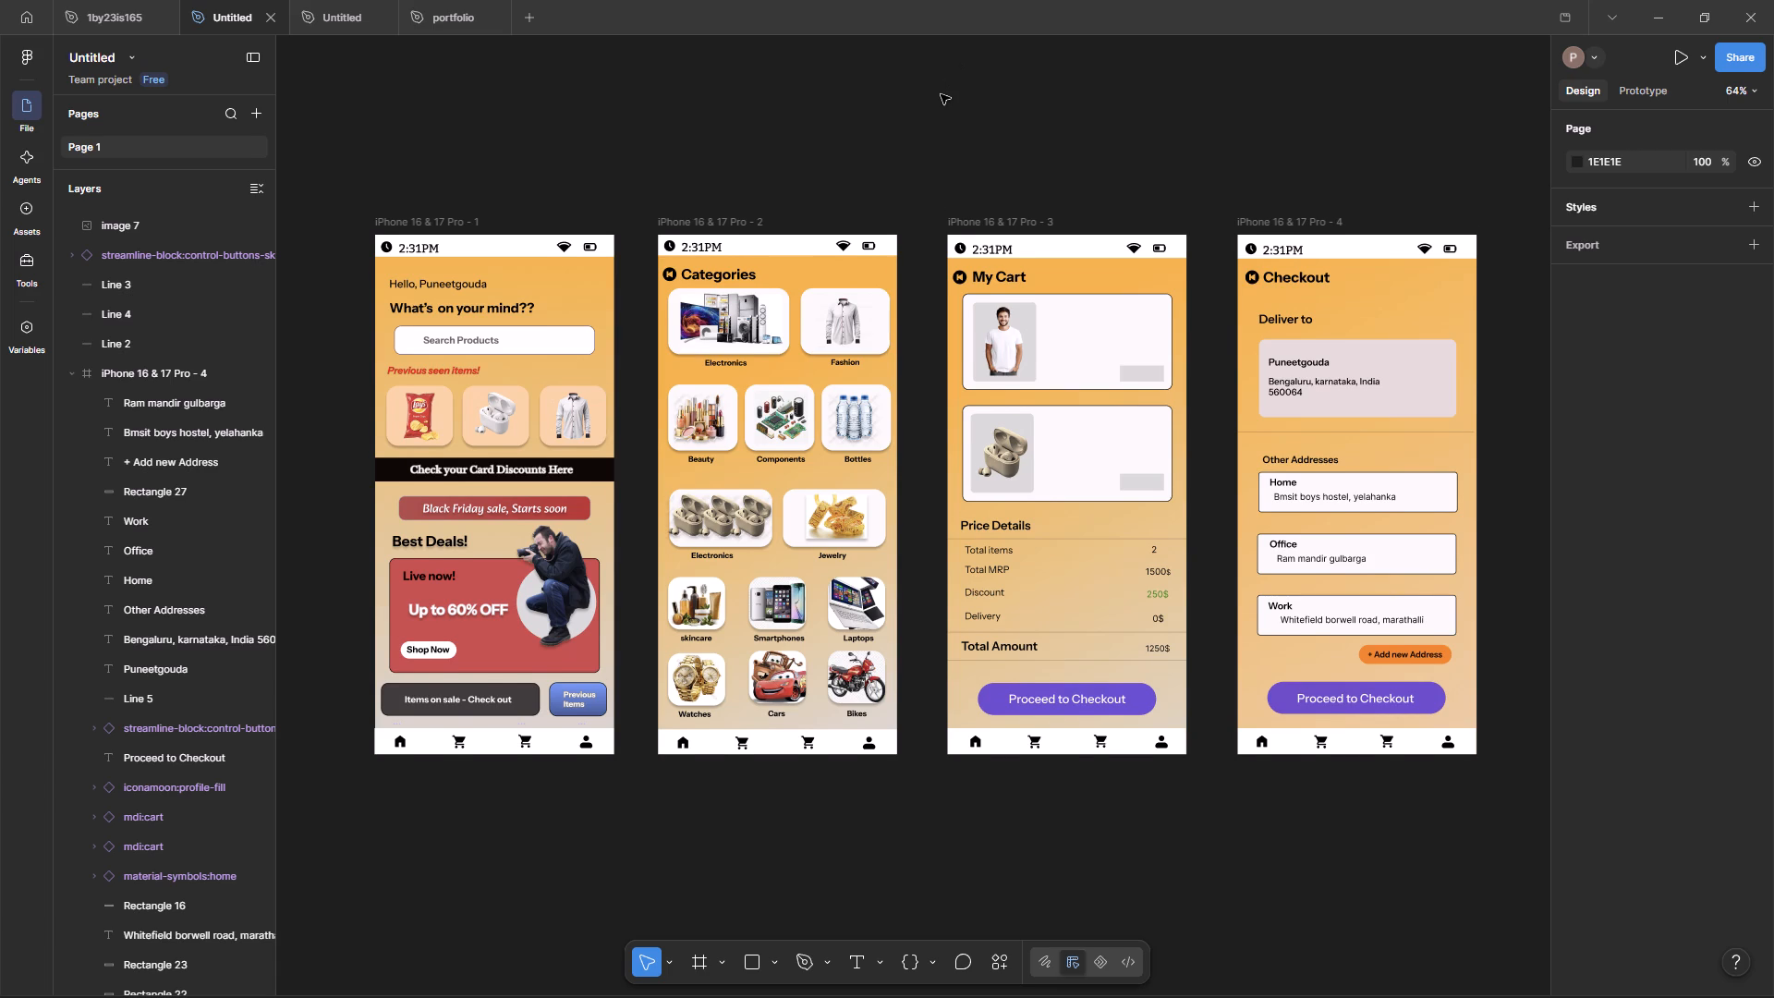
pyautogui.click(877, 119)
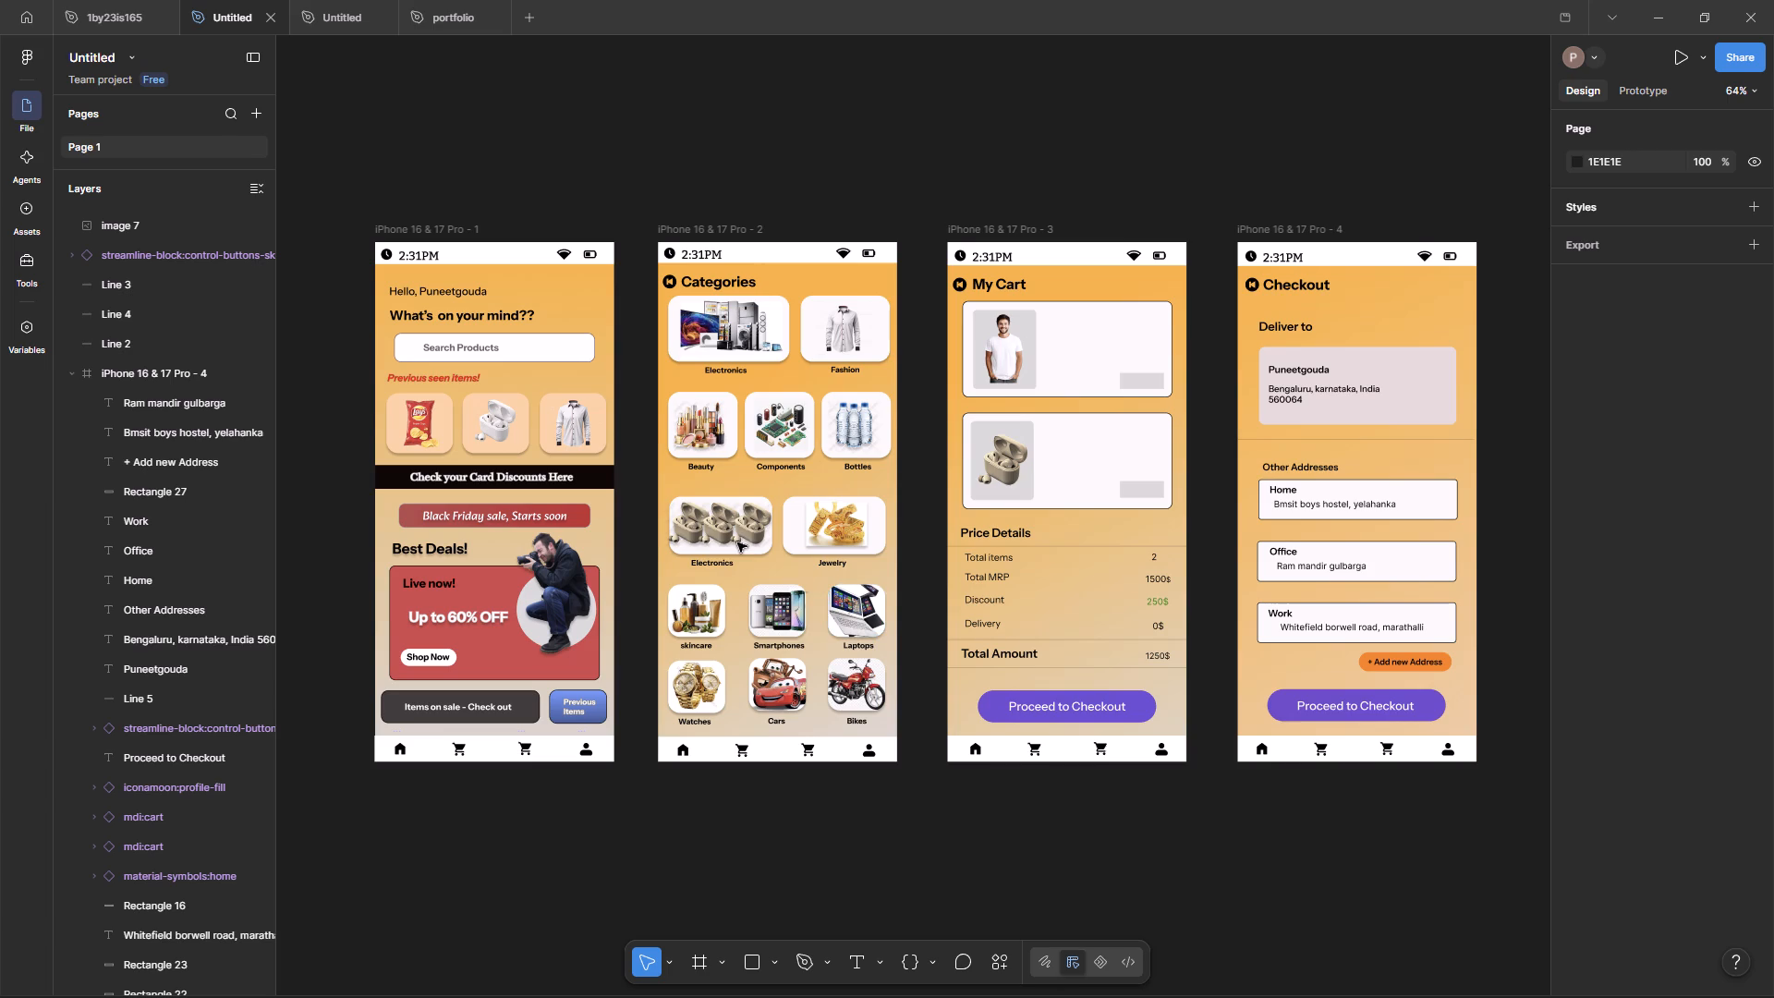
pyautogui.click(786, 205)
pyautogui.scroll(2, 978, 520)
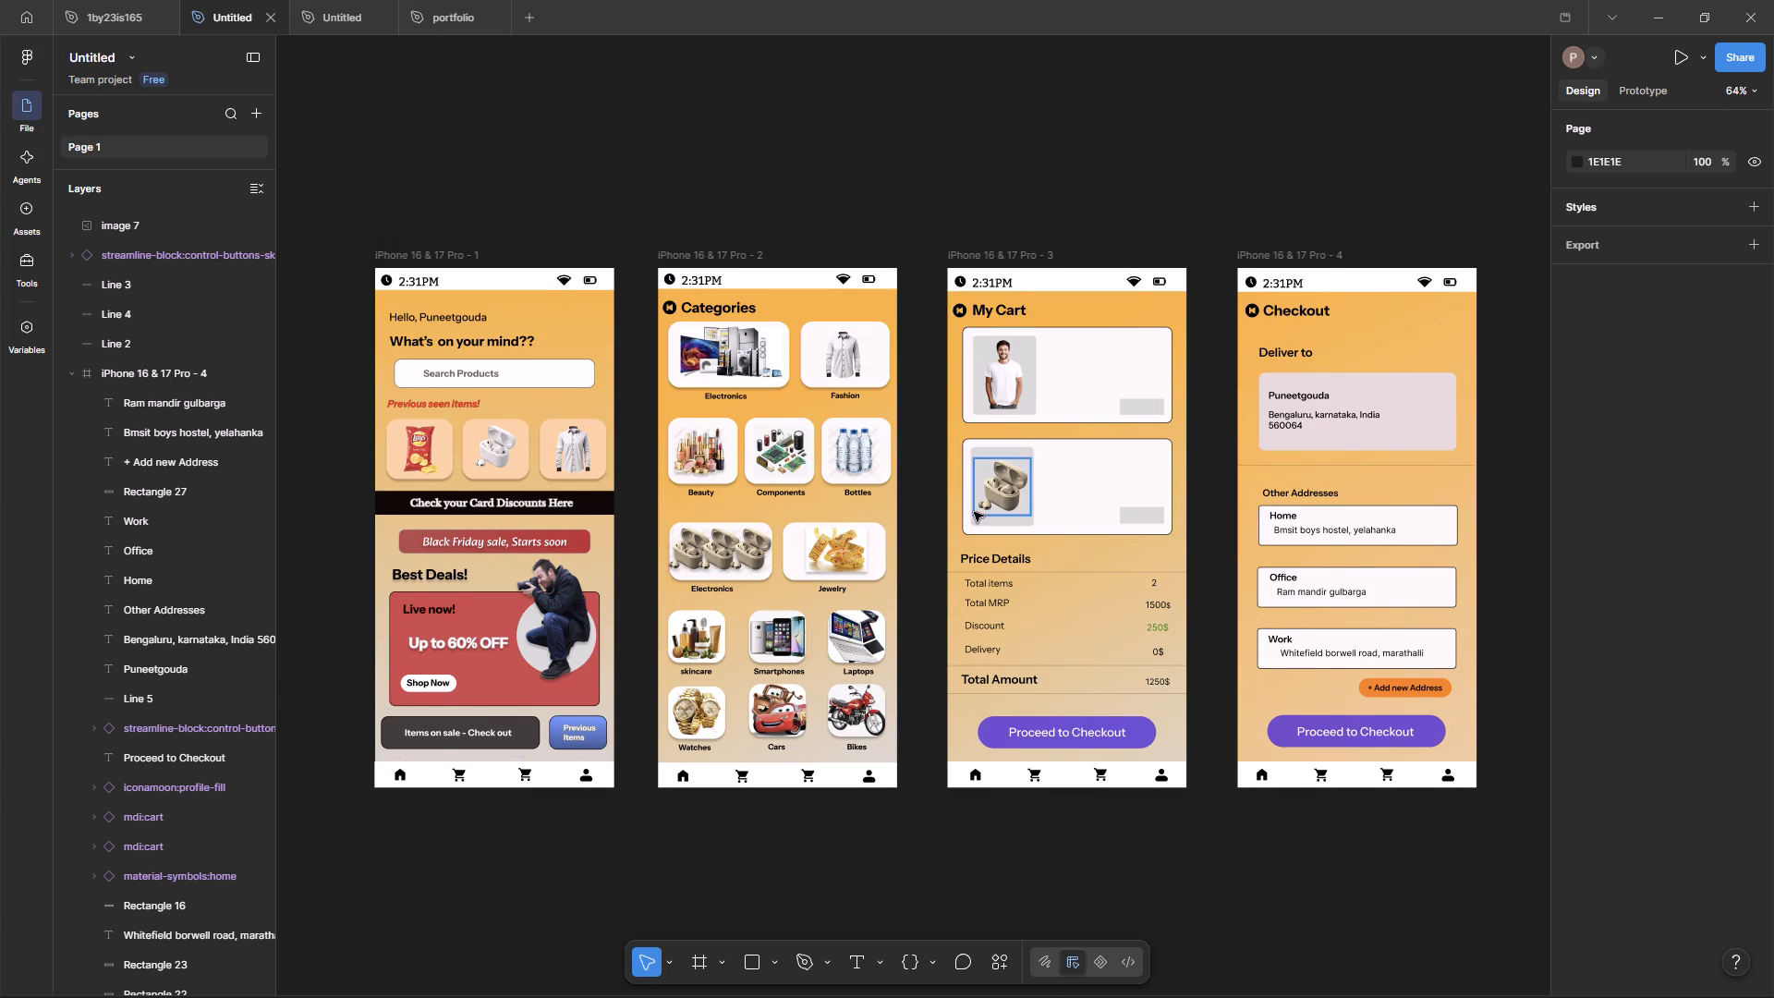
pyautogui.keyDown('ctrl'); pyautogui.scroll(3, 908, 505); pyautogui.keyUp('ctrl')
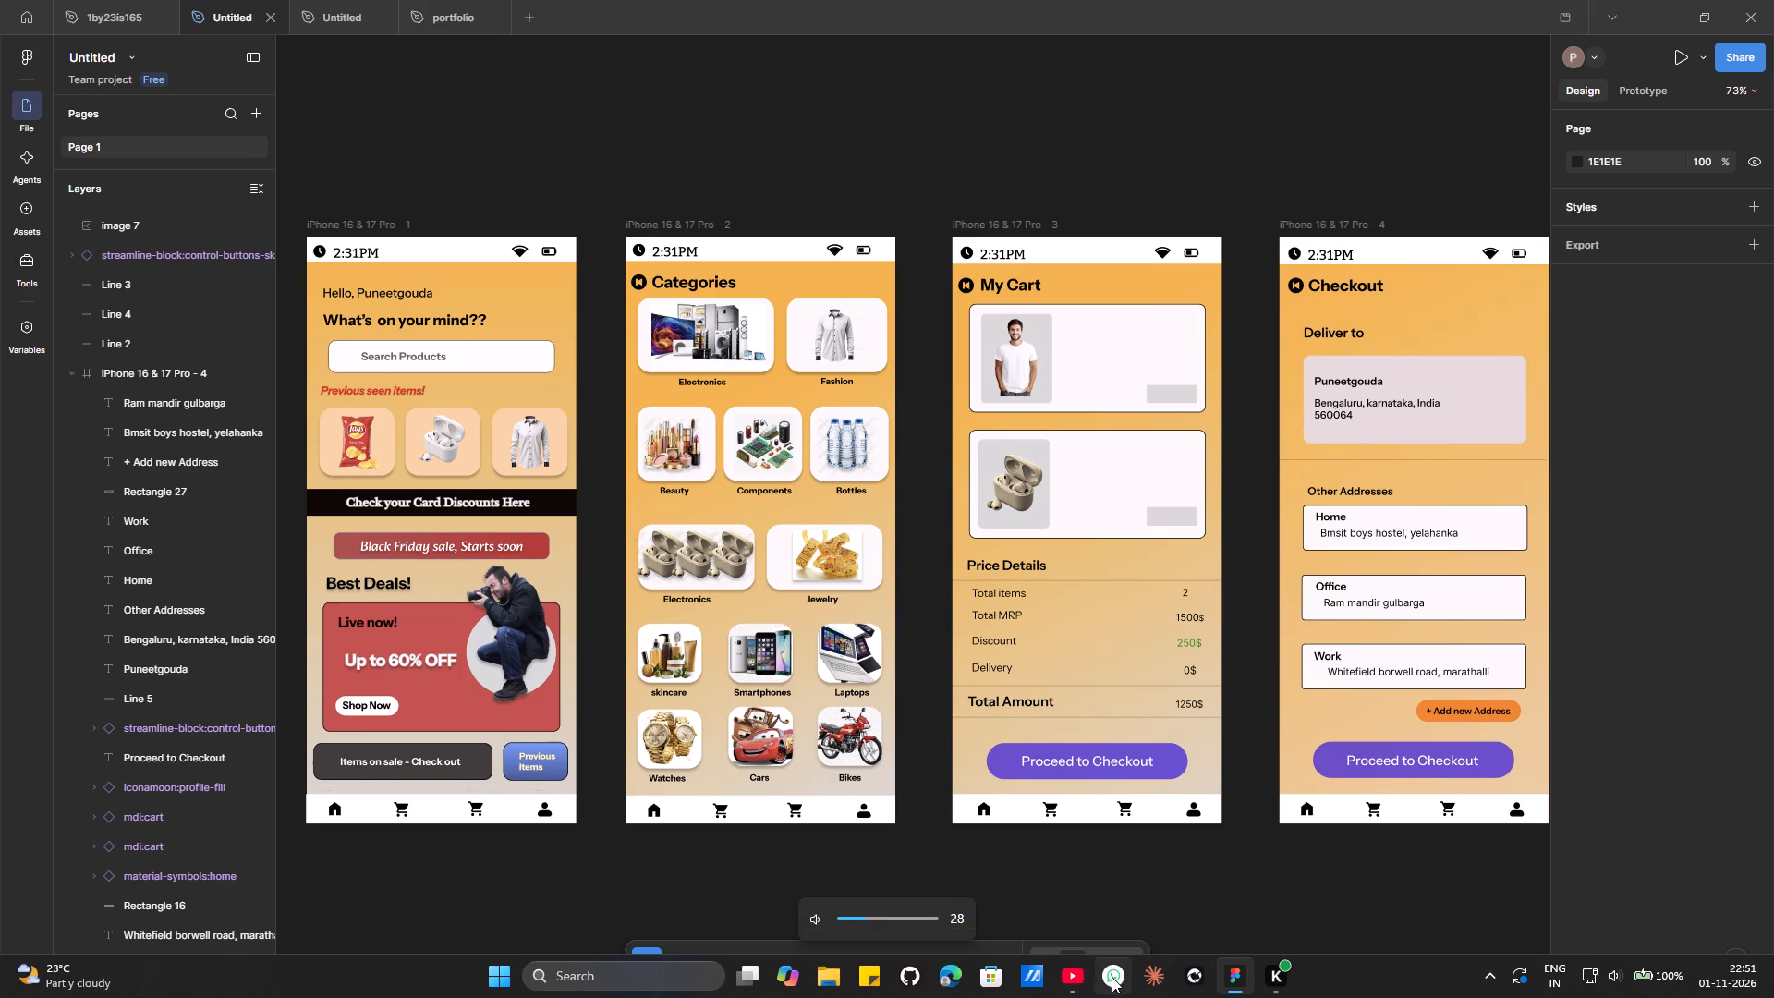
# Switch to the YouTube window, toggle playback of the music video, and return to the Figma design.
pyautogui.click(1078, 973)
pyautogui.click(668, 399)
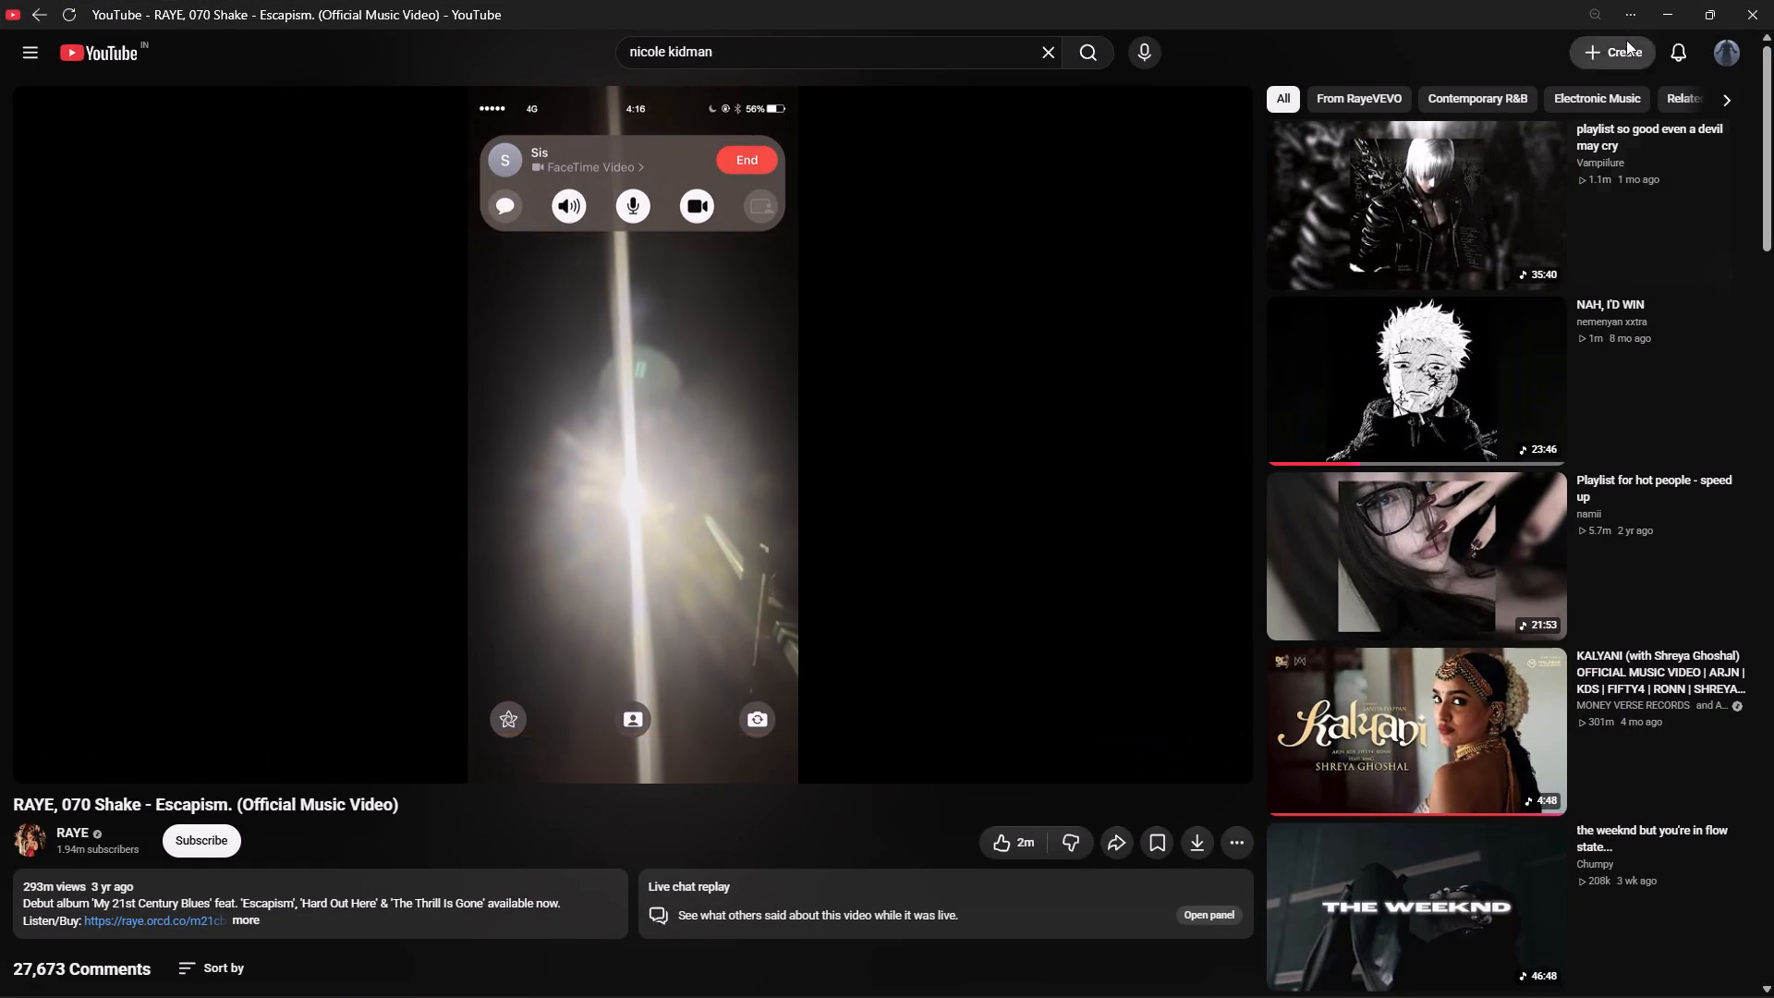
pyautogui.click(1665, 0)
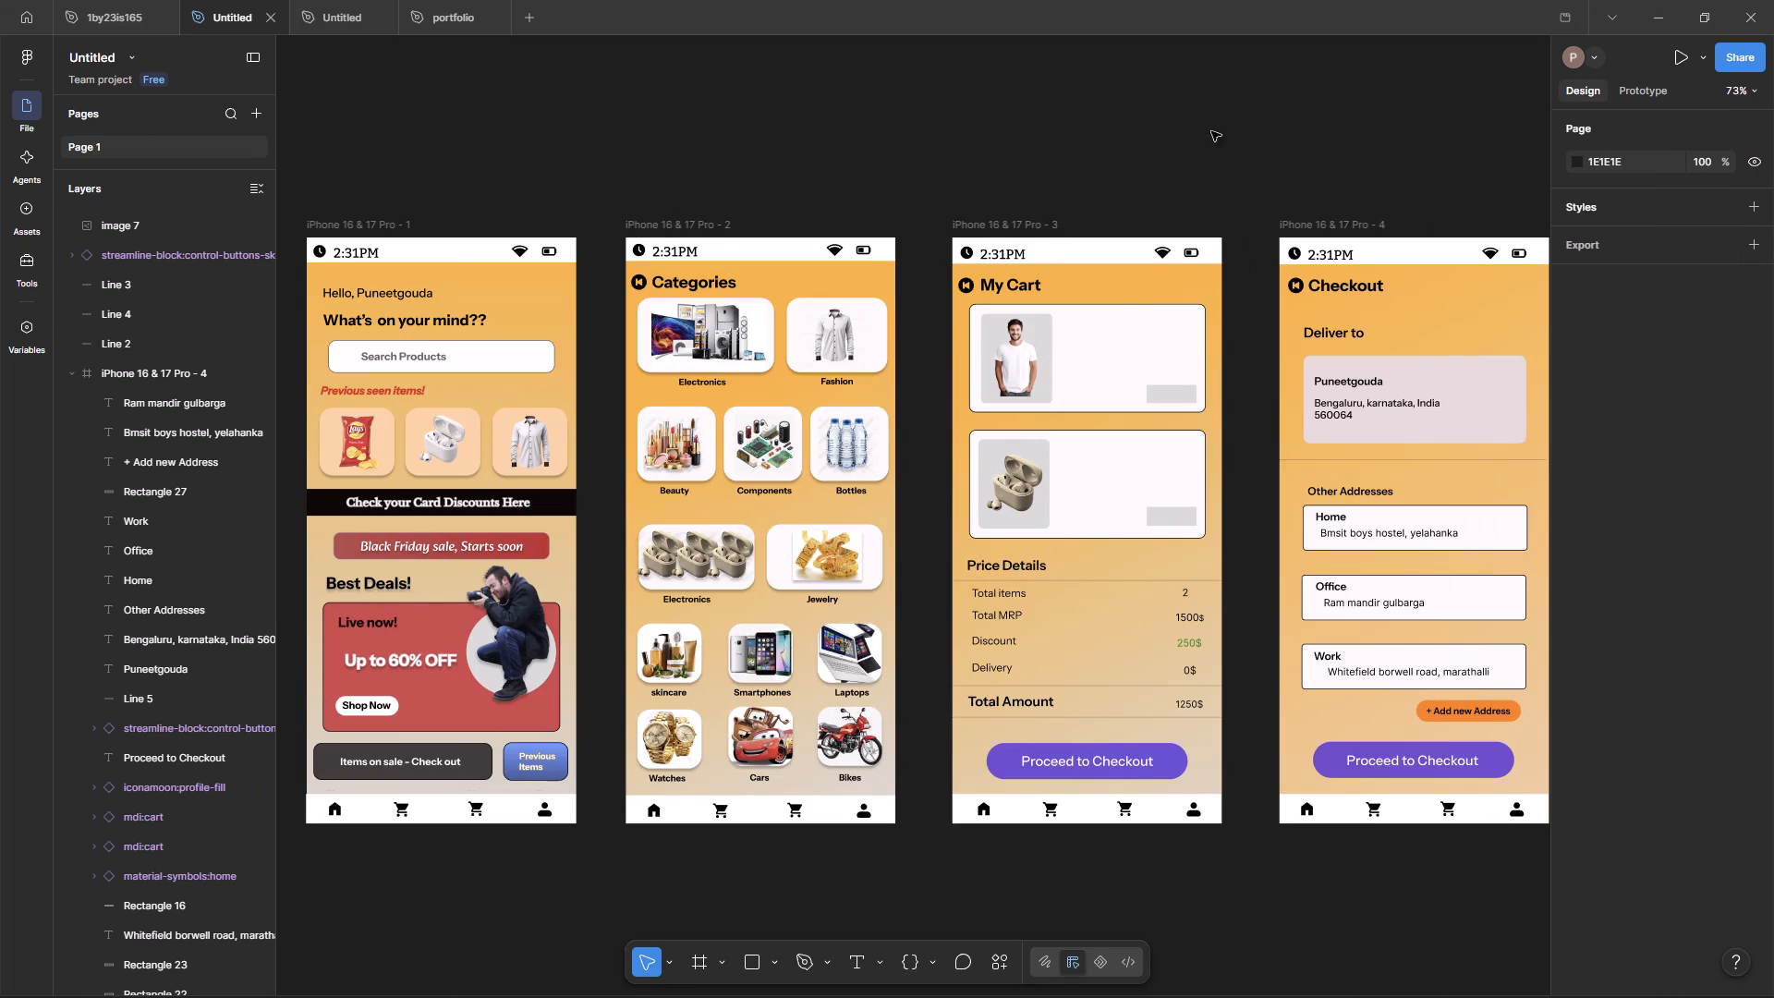
# Draw a small grey rectangle about 28 × 10 beside the T-shirt image in the first My Cart card.
pyautogui.keyDown('ctrl'); pyautogui.scroll(4, 1221, 319); pyautogui.keyUp('ctrl')
pyautogui.keyDown('ctrl'); pyautogui.scroll(-5, 1159, 354); pyautogui.keyUp('ctrl')
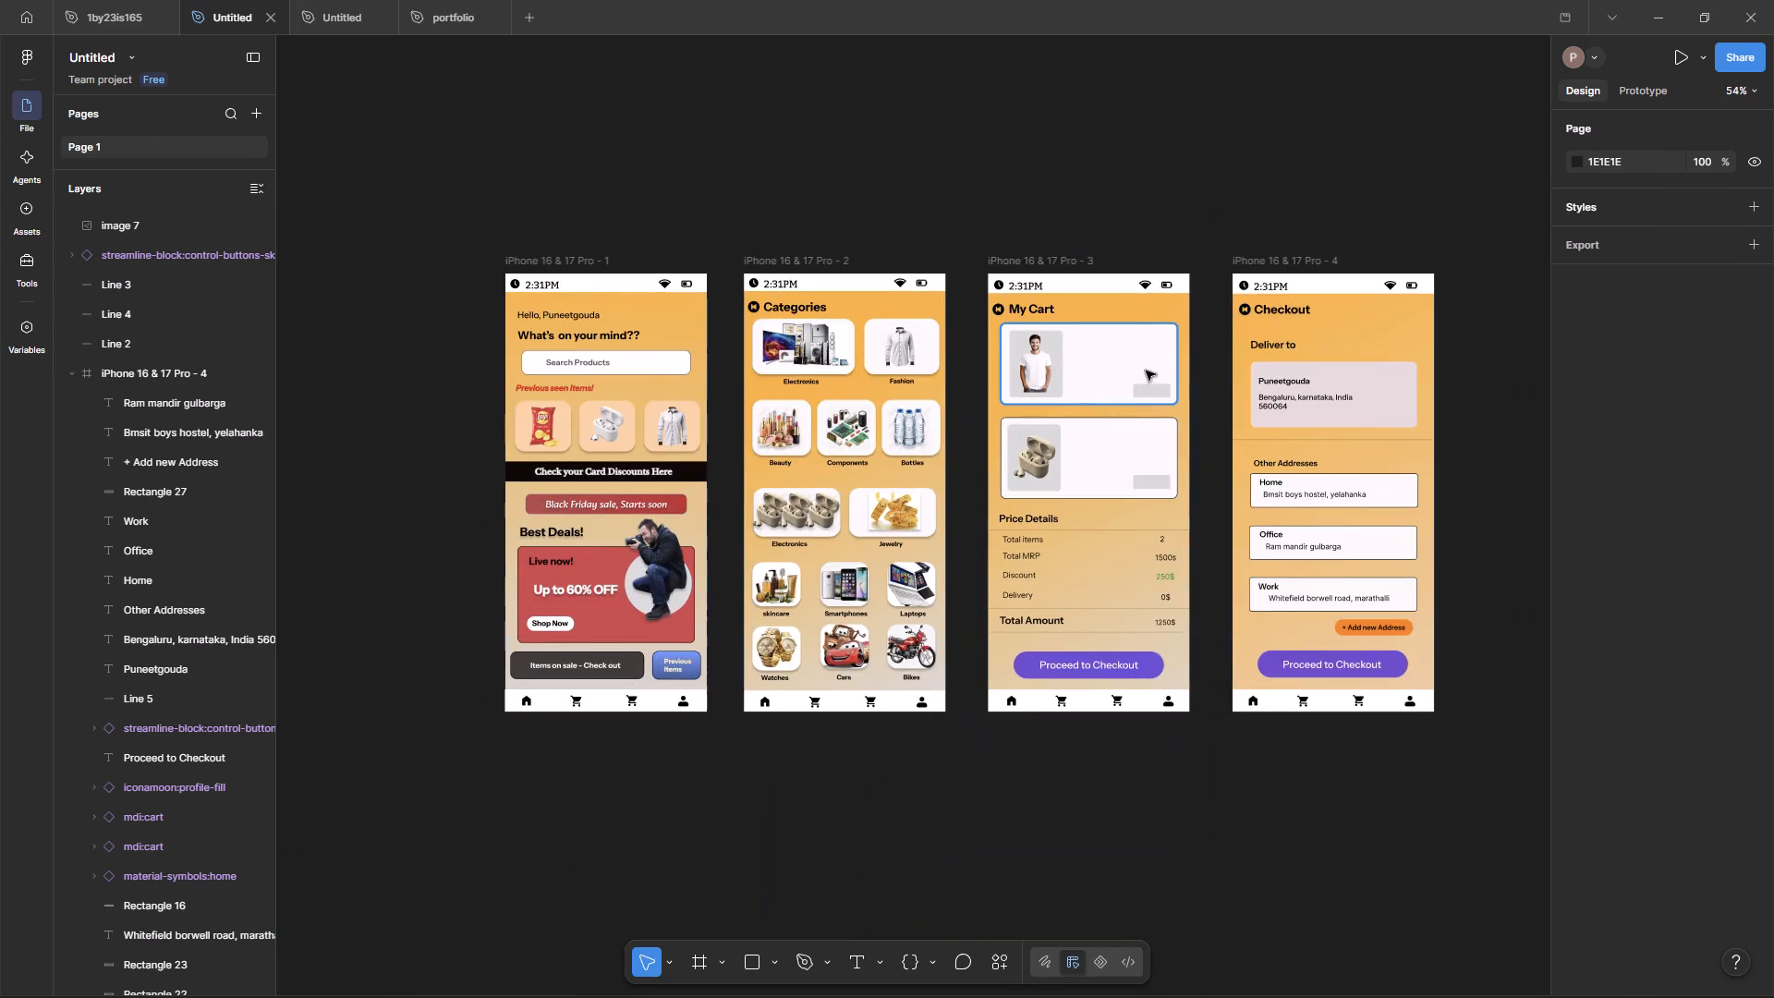
pyautogui.keyDown('ctrl'); pyautogui.scroll(8, 1195, 355); pyautogui.keyUp('ctrl')
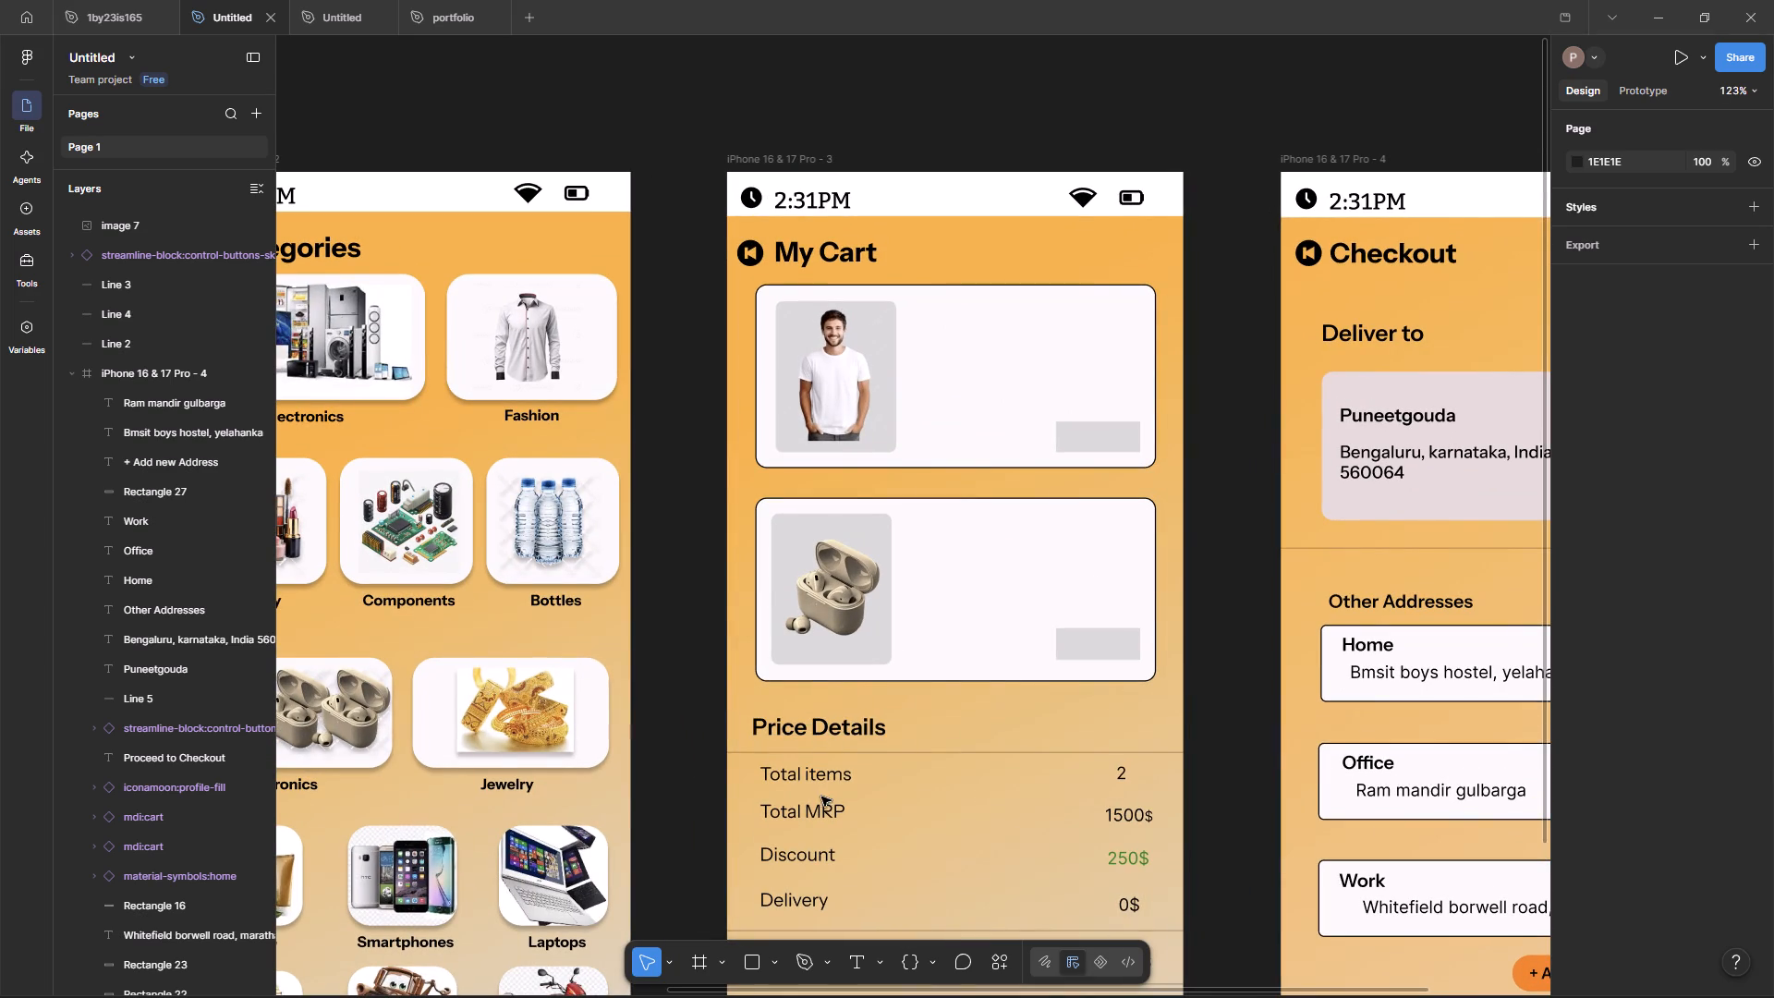
pyautogui.keyDown('ctrl'); pyautogui.scroll(4, 1077, 481); pyautogui.keyUp('ctrl')
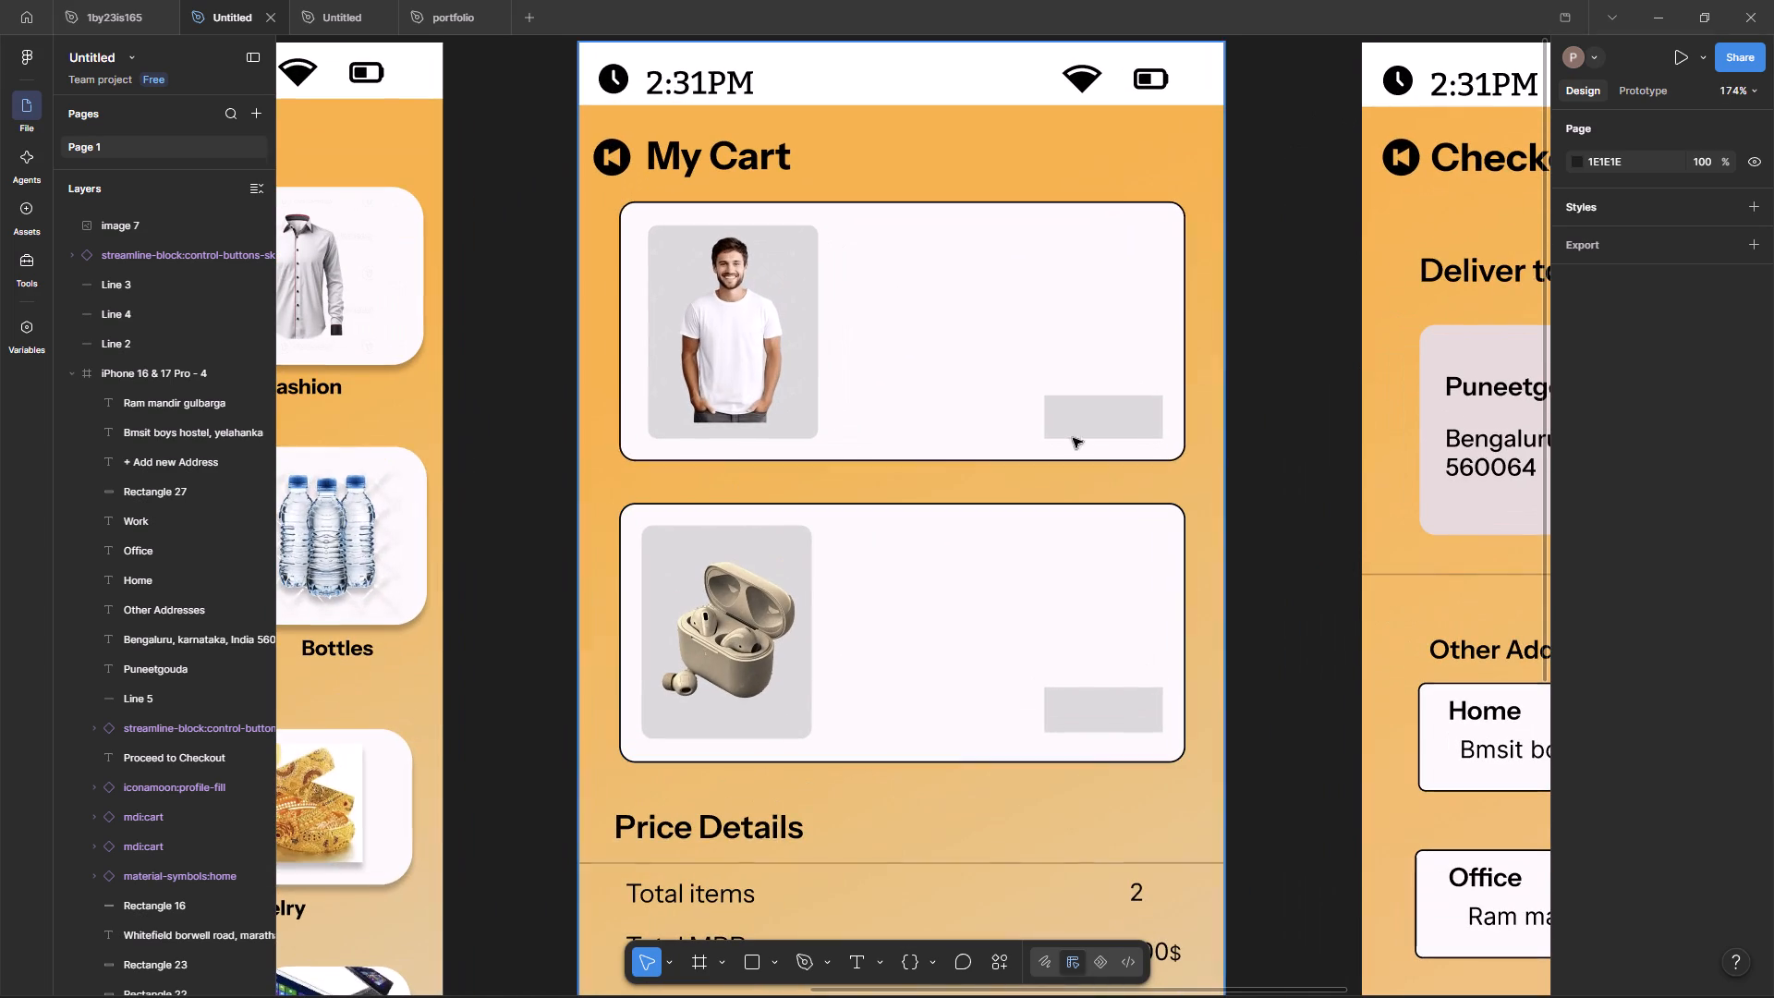
pyautogui.press('t')
pyautogui.click(858, 237)
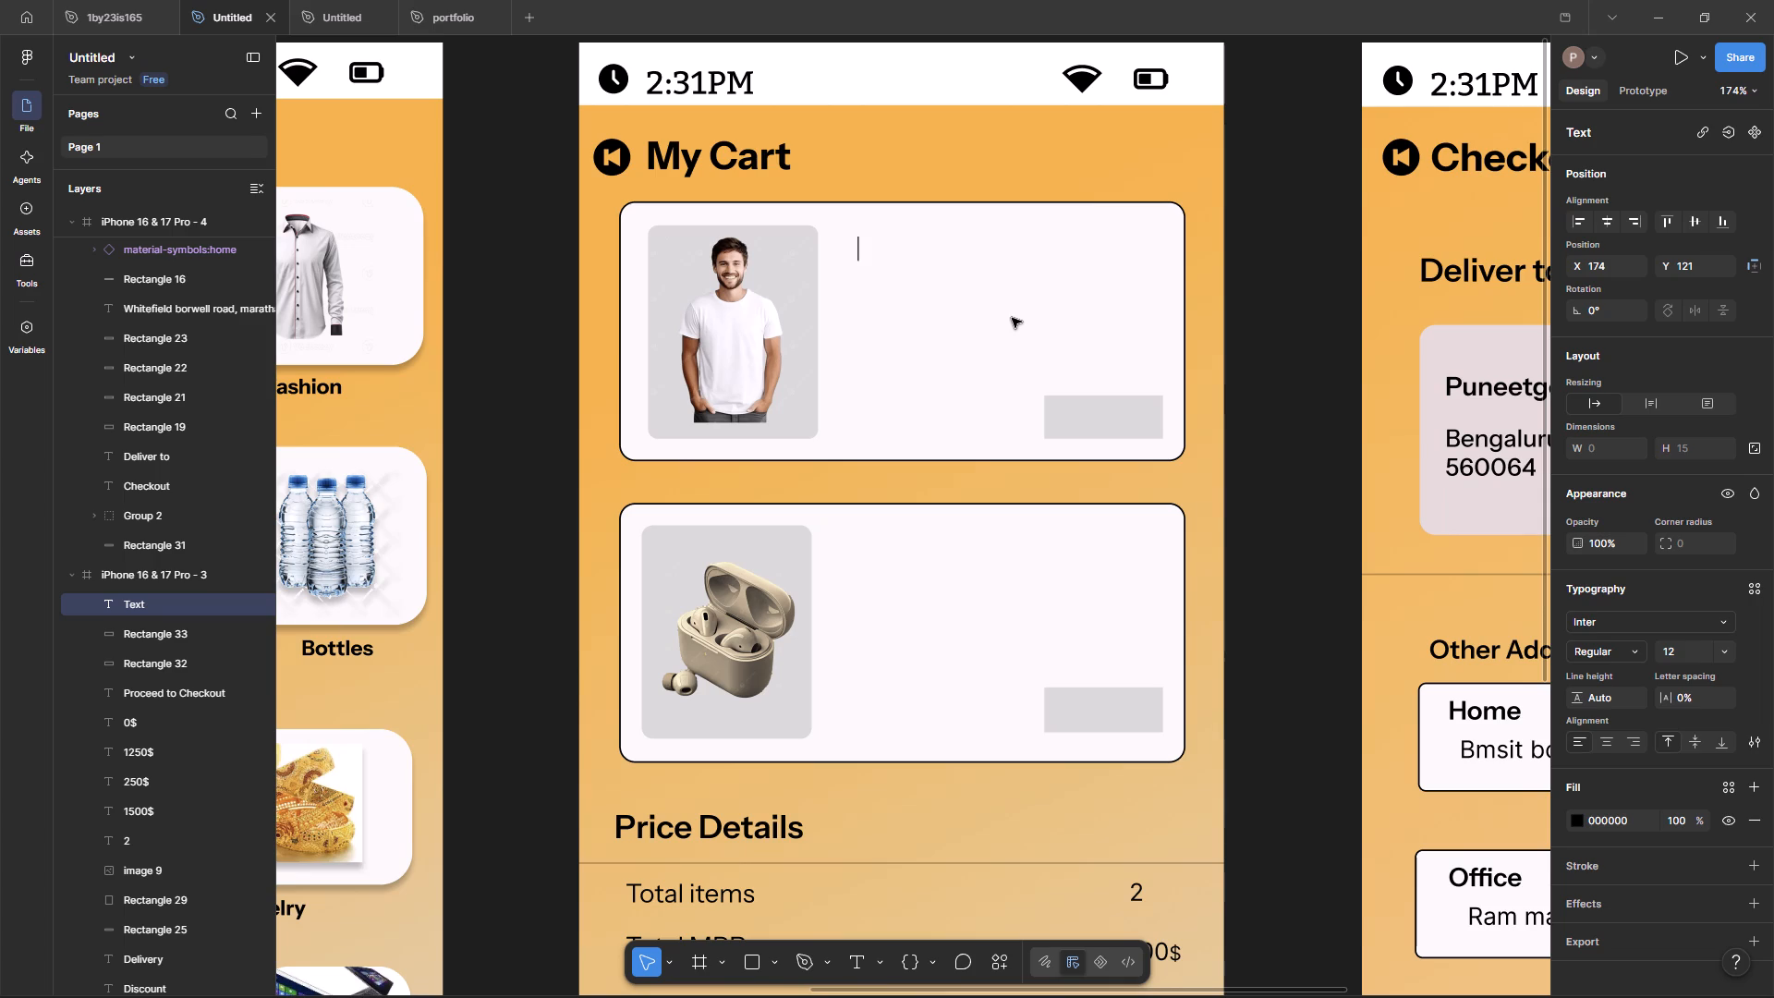
pyautogui.click(757, 953)
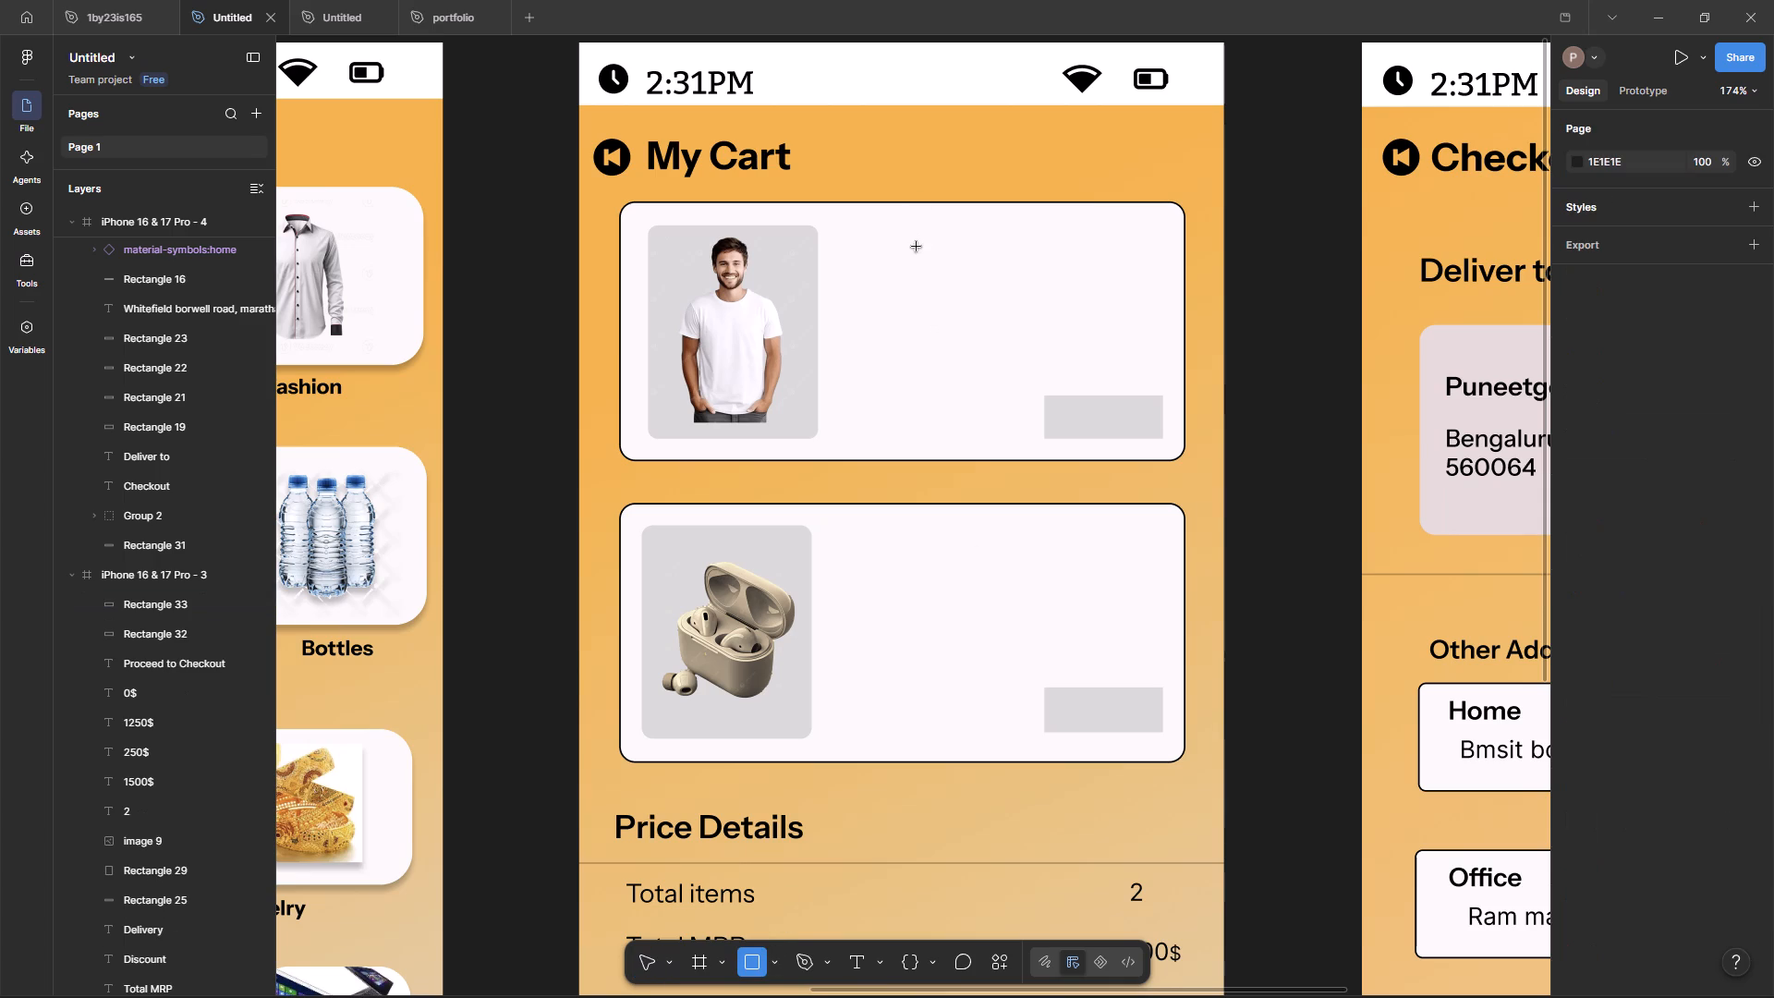
pyautogui.moveTo(858, 230); pyautogui.dragTo(906, 246)
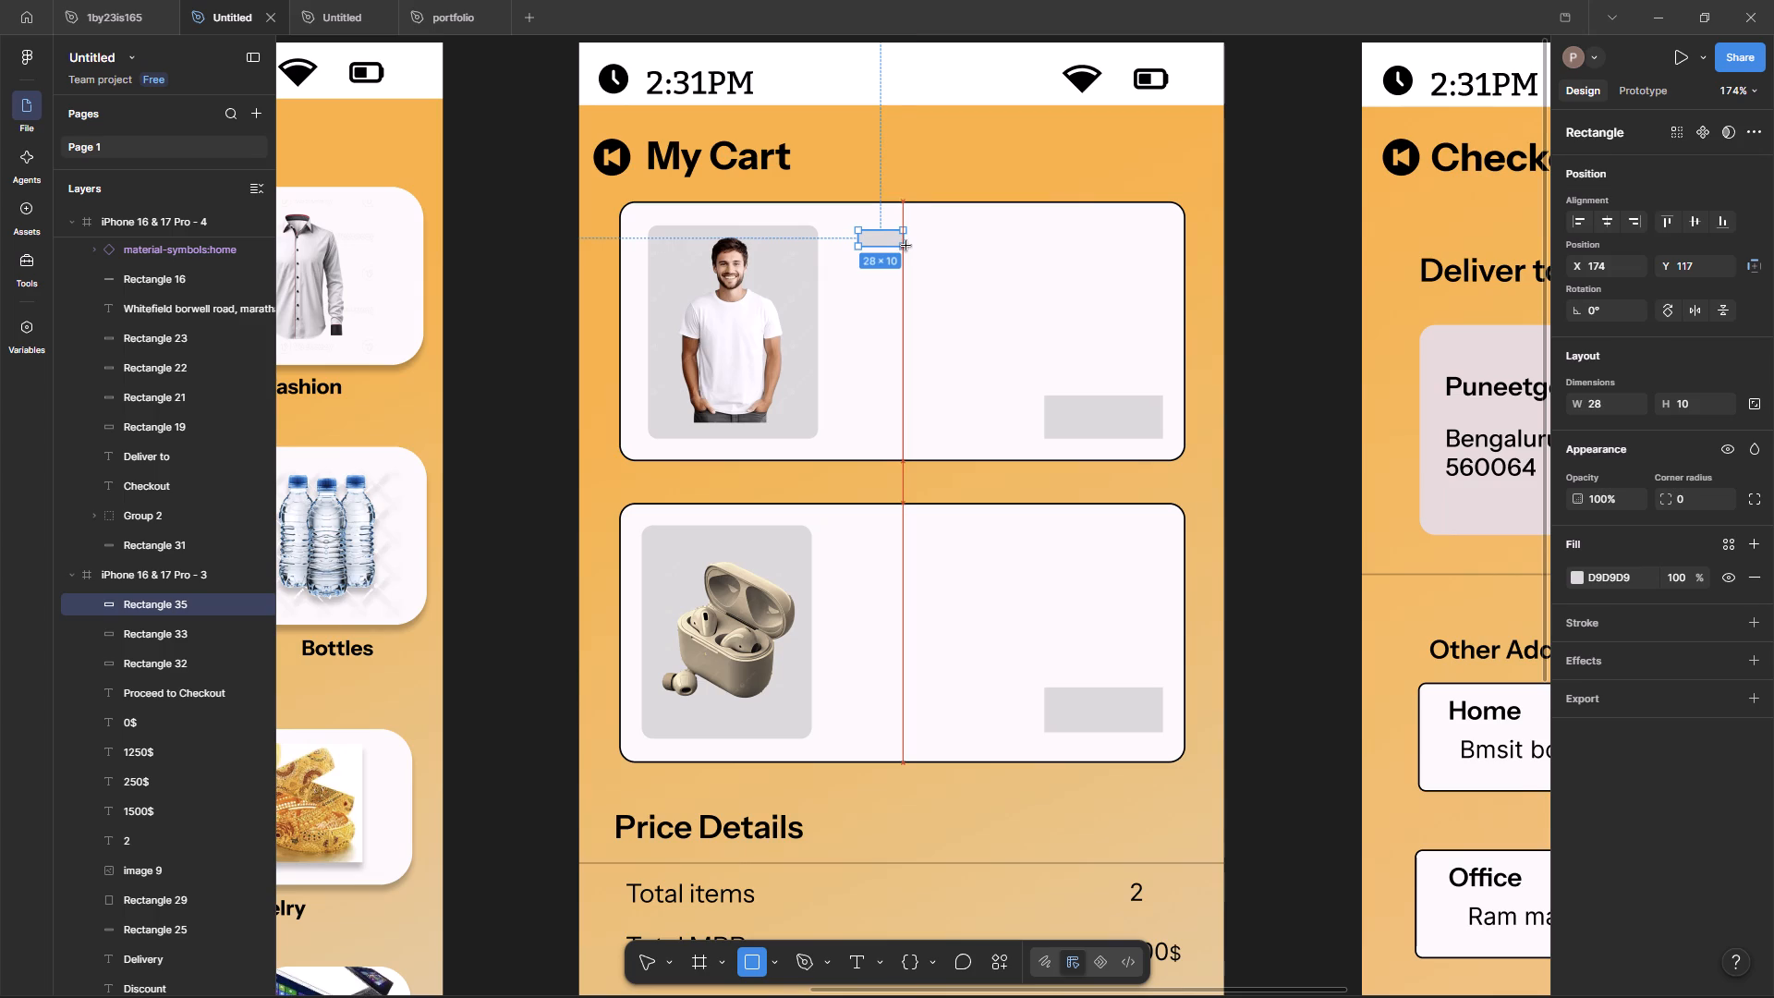
pyautogui.moveTo(906, 246); pyautogui.dragTo(901, 246)
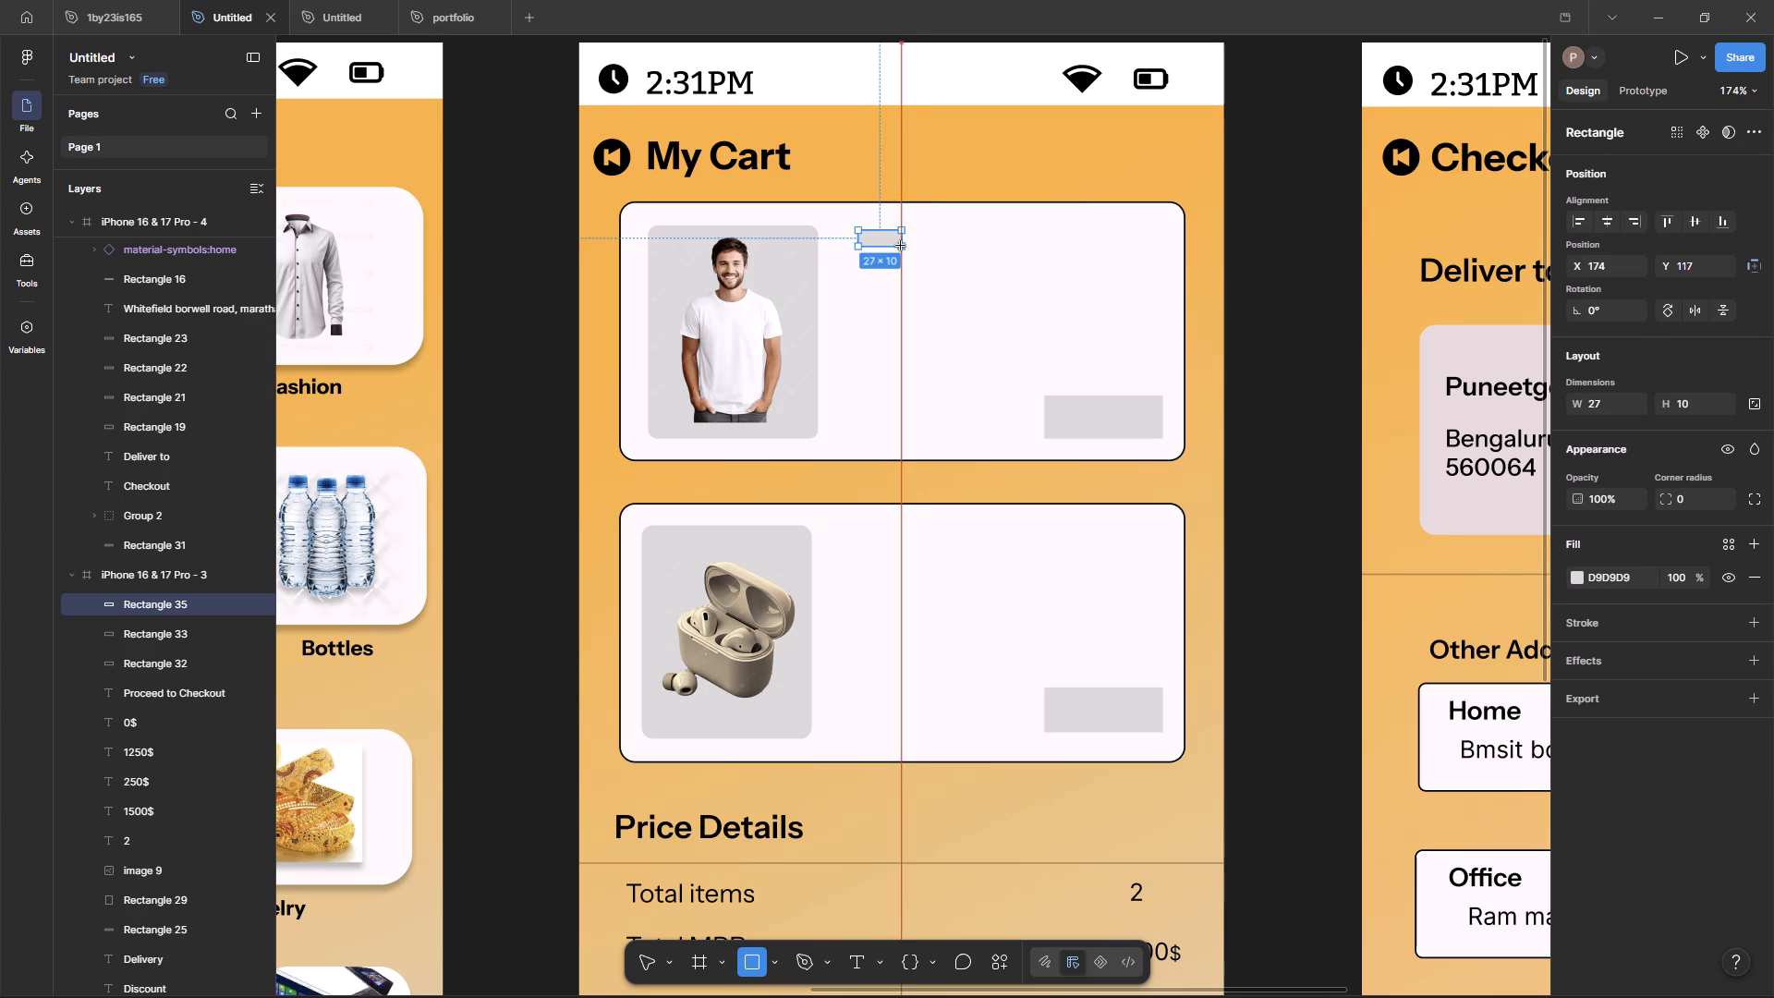
pyautogui.moveTo(901, 246); pyautogui.dragTo(903, 249)
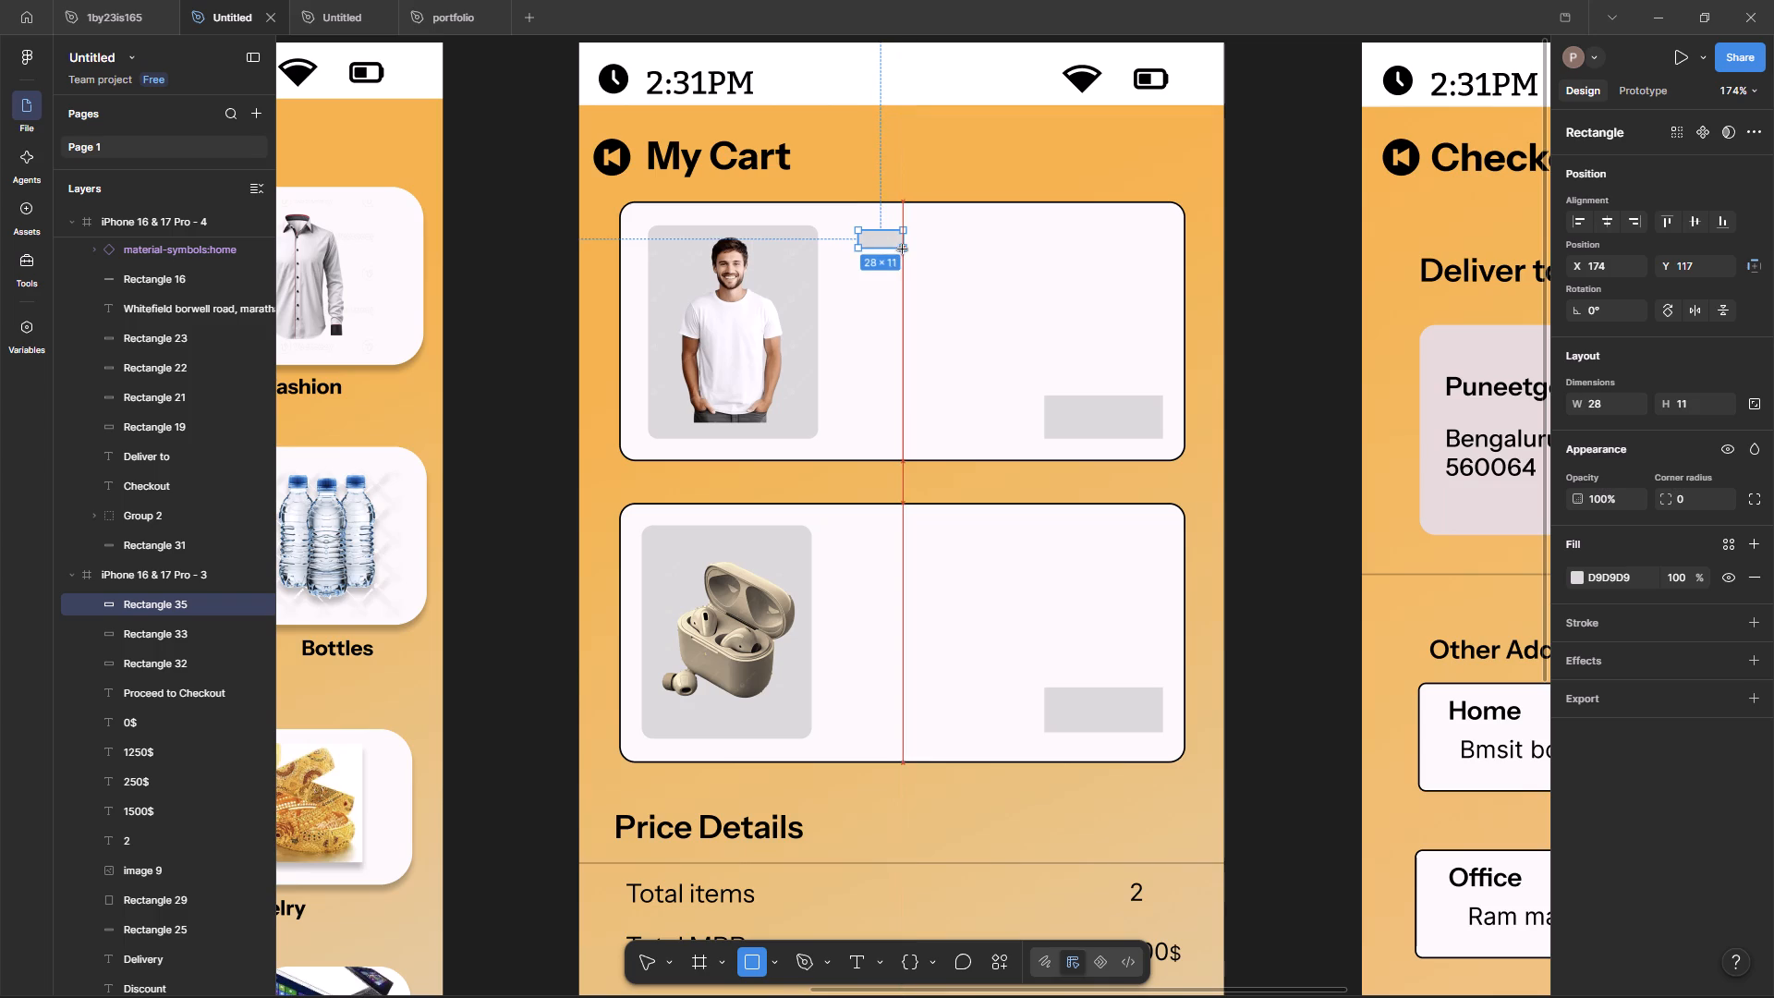
pyautogui.moveTo(903, 249); pyautogui.dragTo(905, 247)
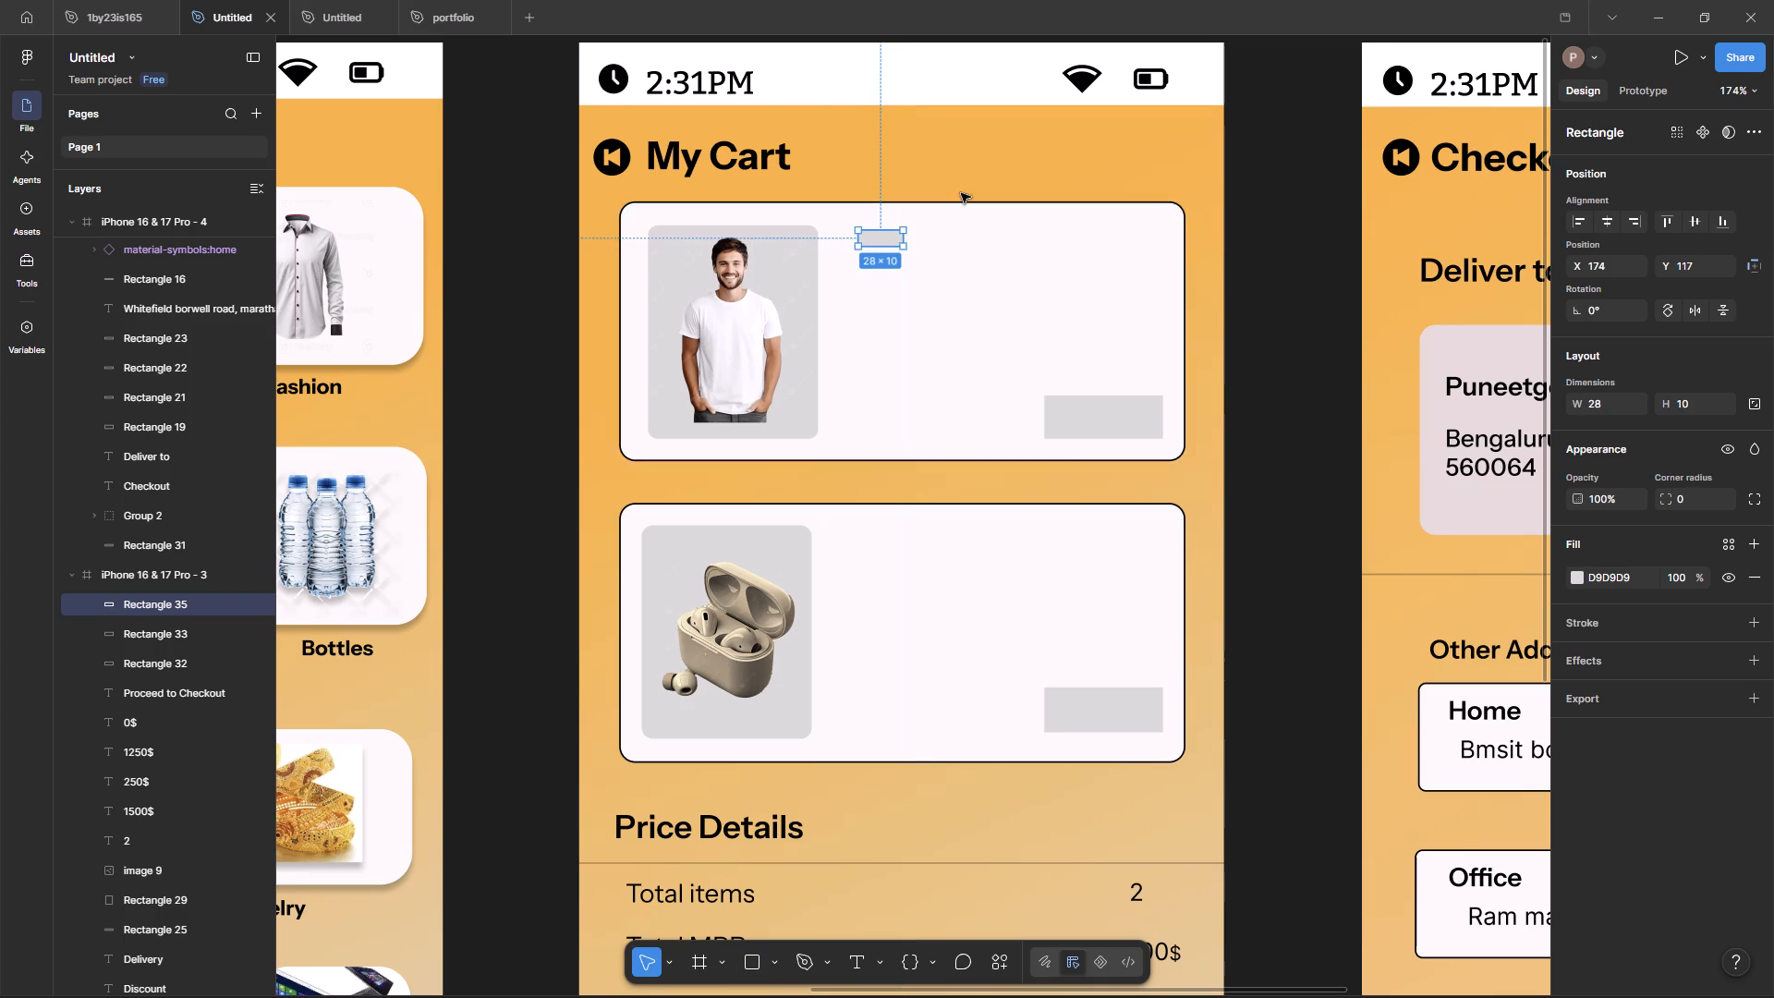
# Duplicate the small grey rectangle and place the copy beside the earbuds image in the second card, at X 174, Y 301.
pyautogui.hotkey('ctrl', 'c')
pyautogui.hotkey('ctrl', 'v')
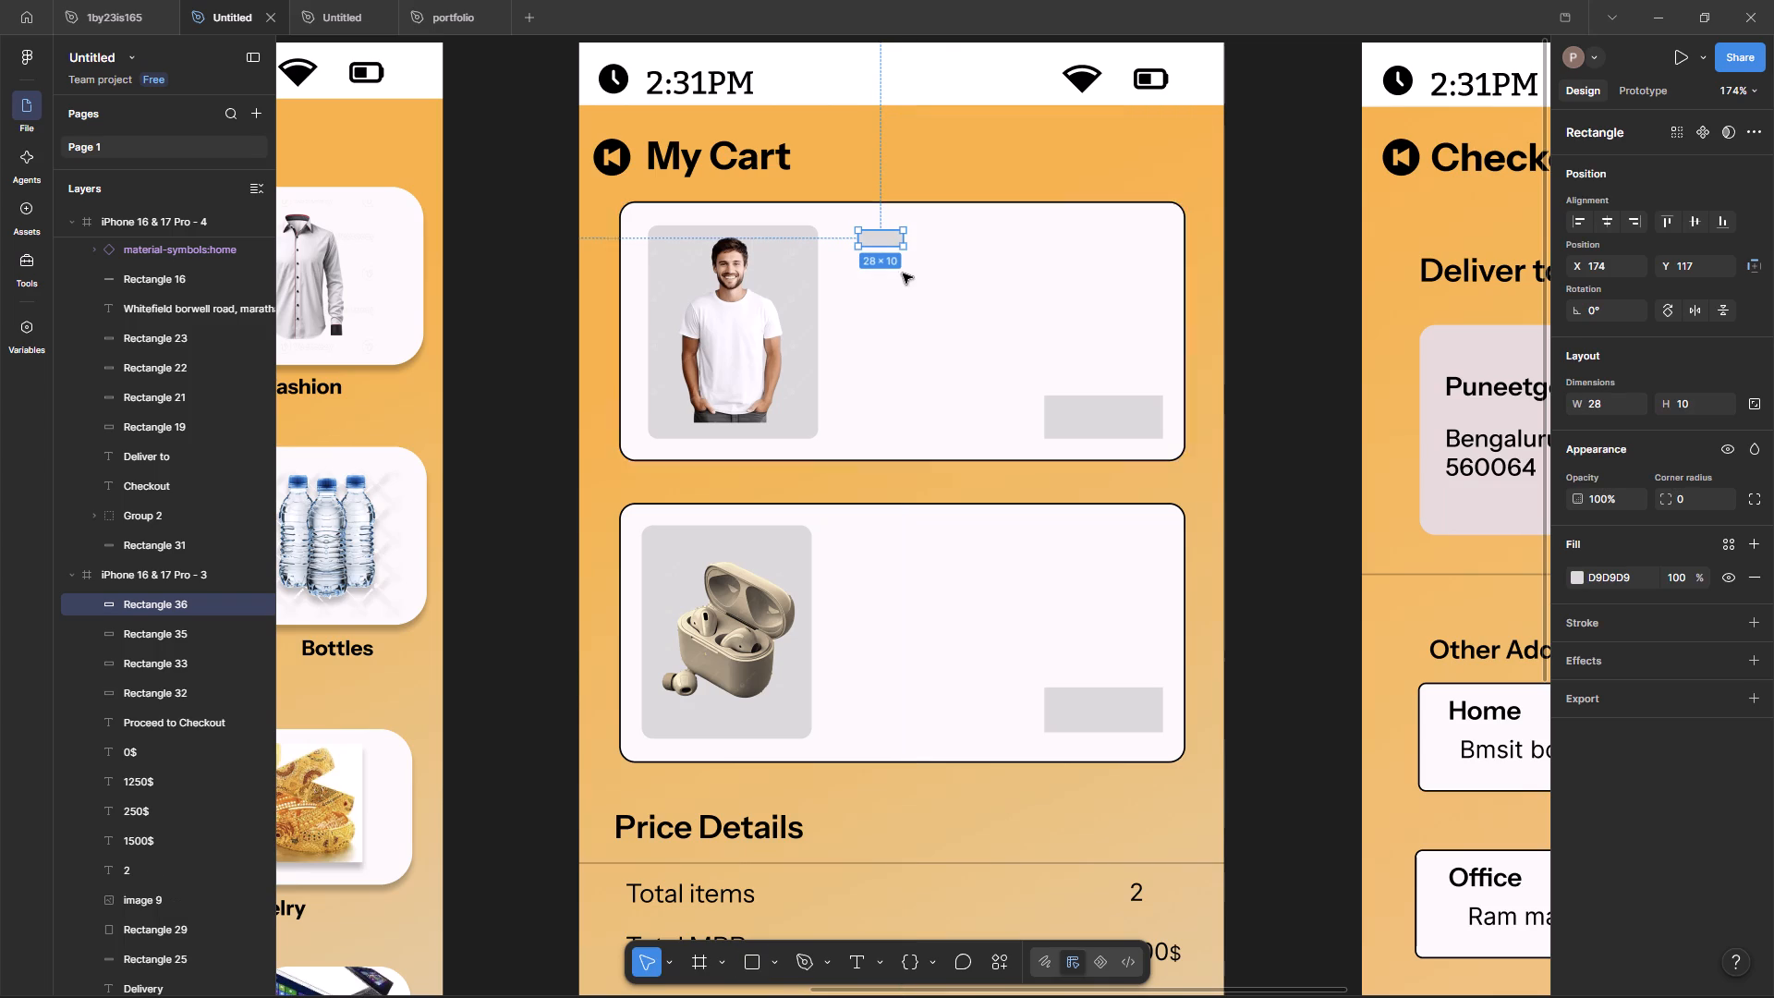
pyautogui.moveTo(880, 237); pyautogui.dragTo(878, 524)
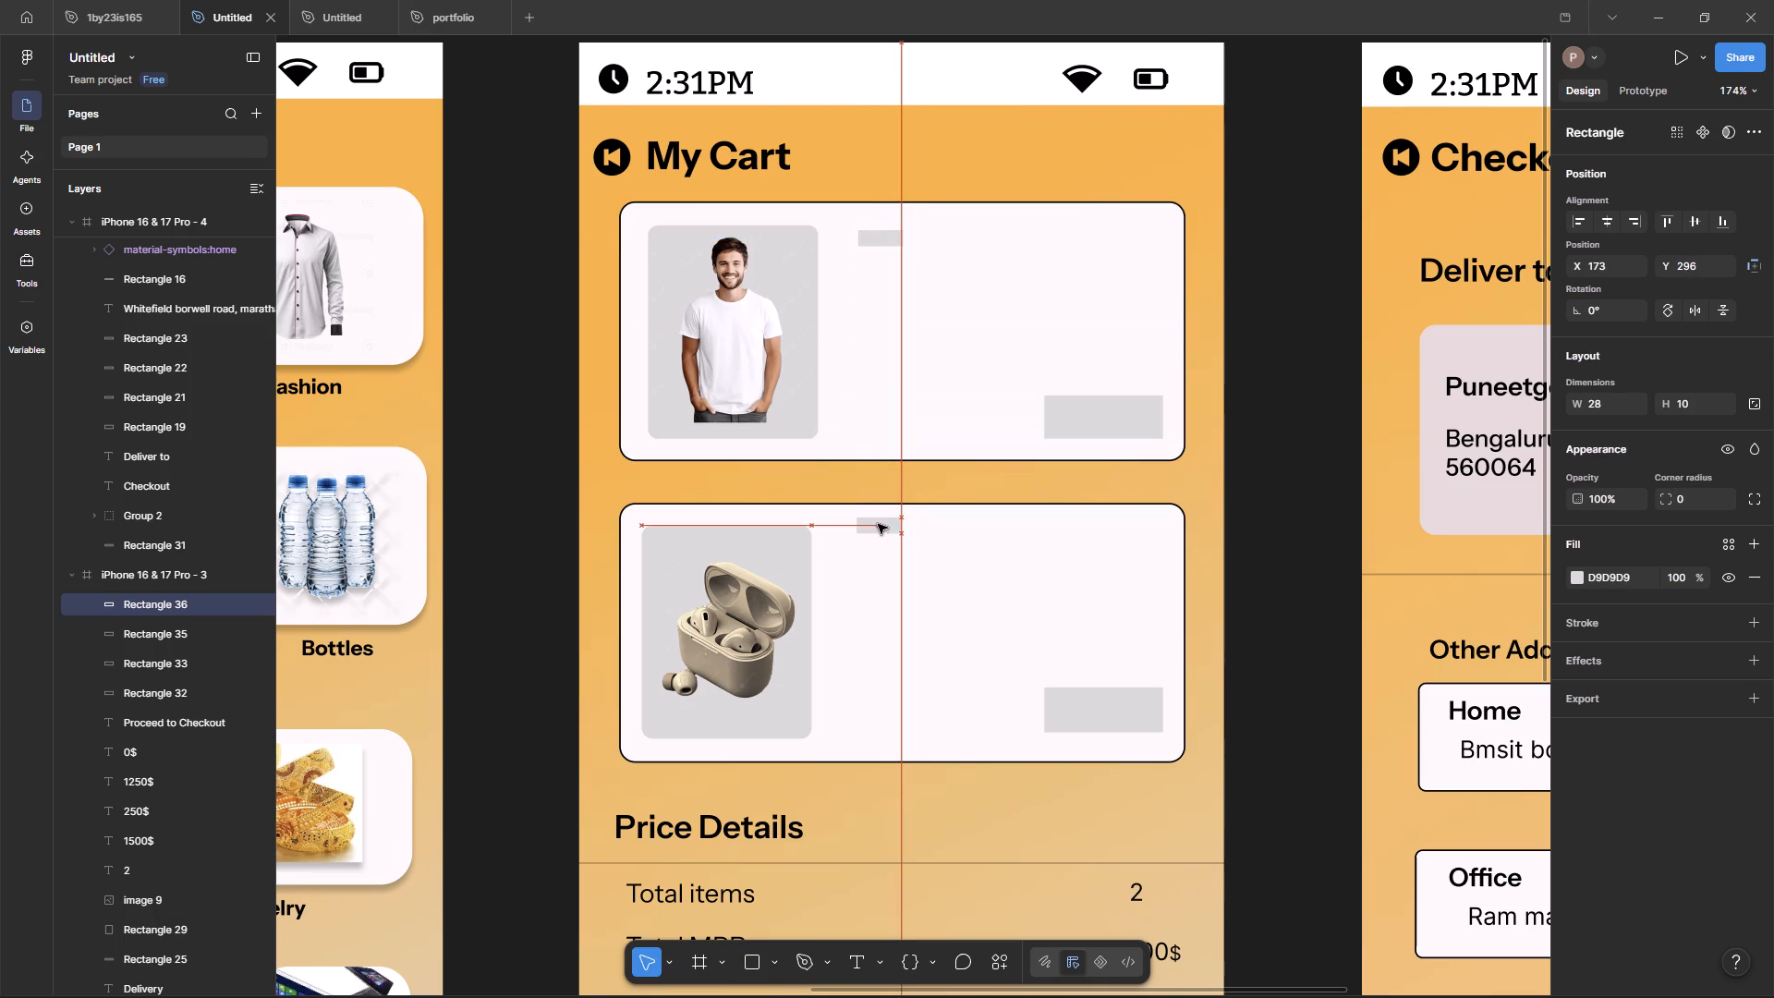
pyautogui.moveTo(878, 524); pyautogui.dragTo(878, 534)
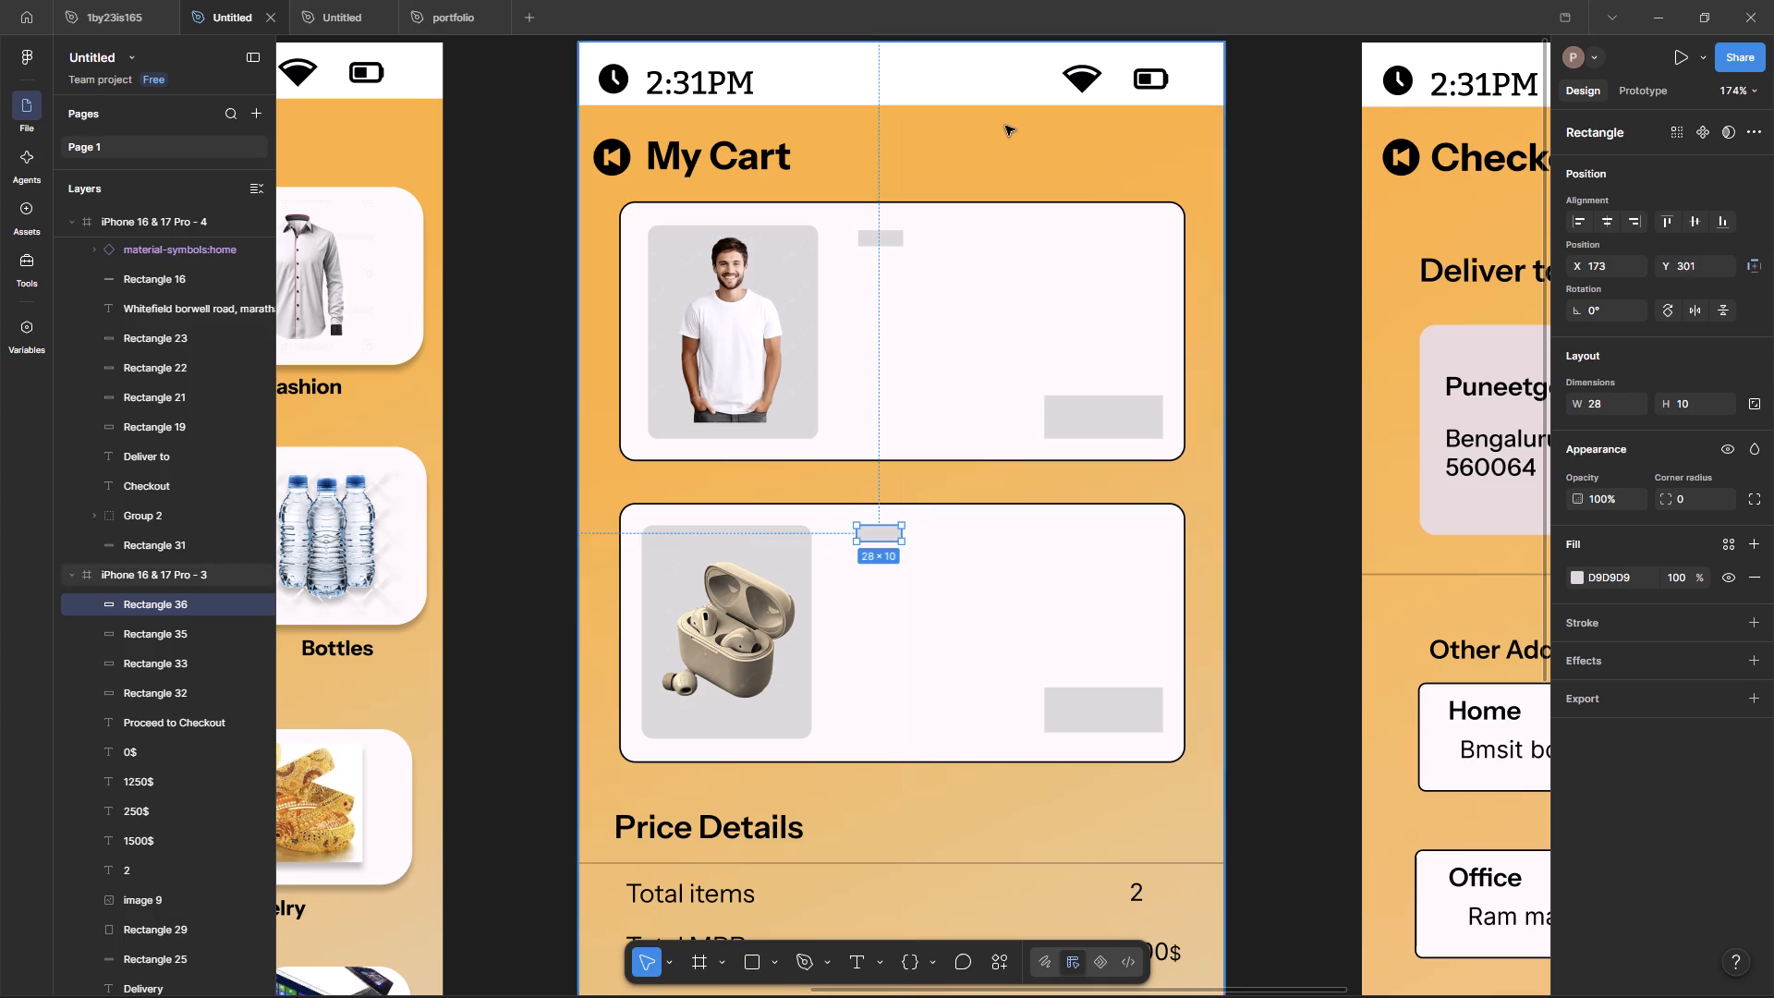
pyautogui.hotkey('ctrl', 'z')
pyautogui.moveTo(882, 241); pyautogui.dragTo(877, 341)
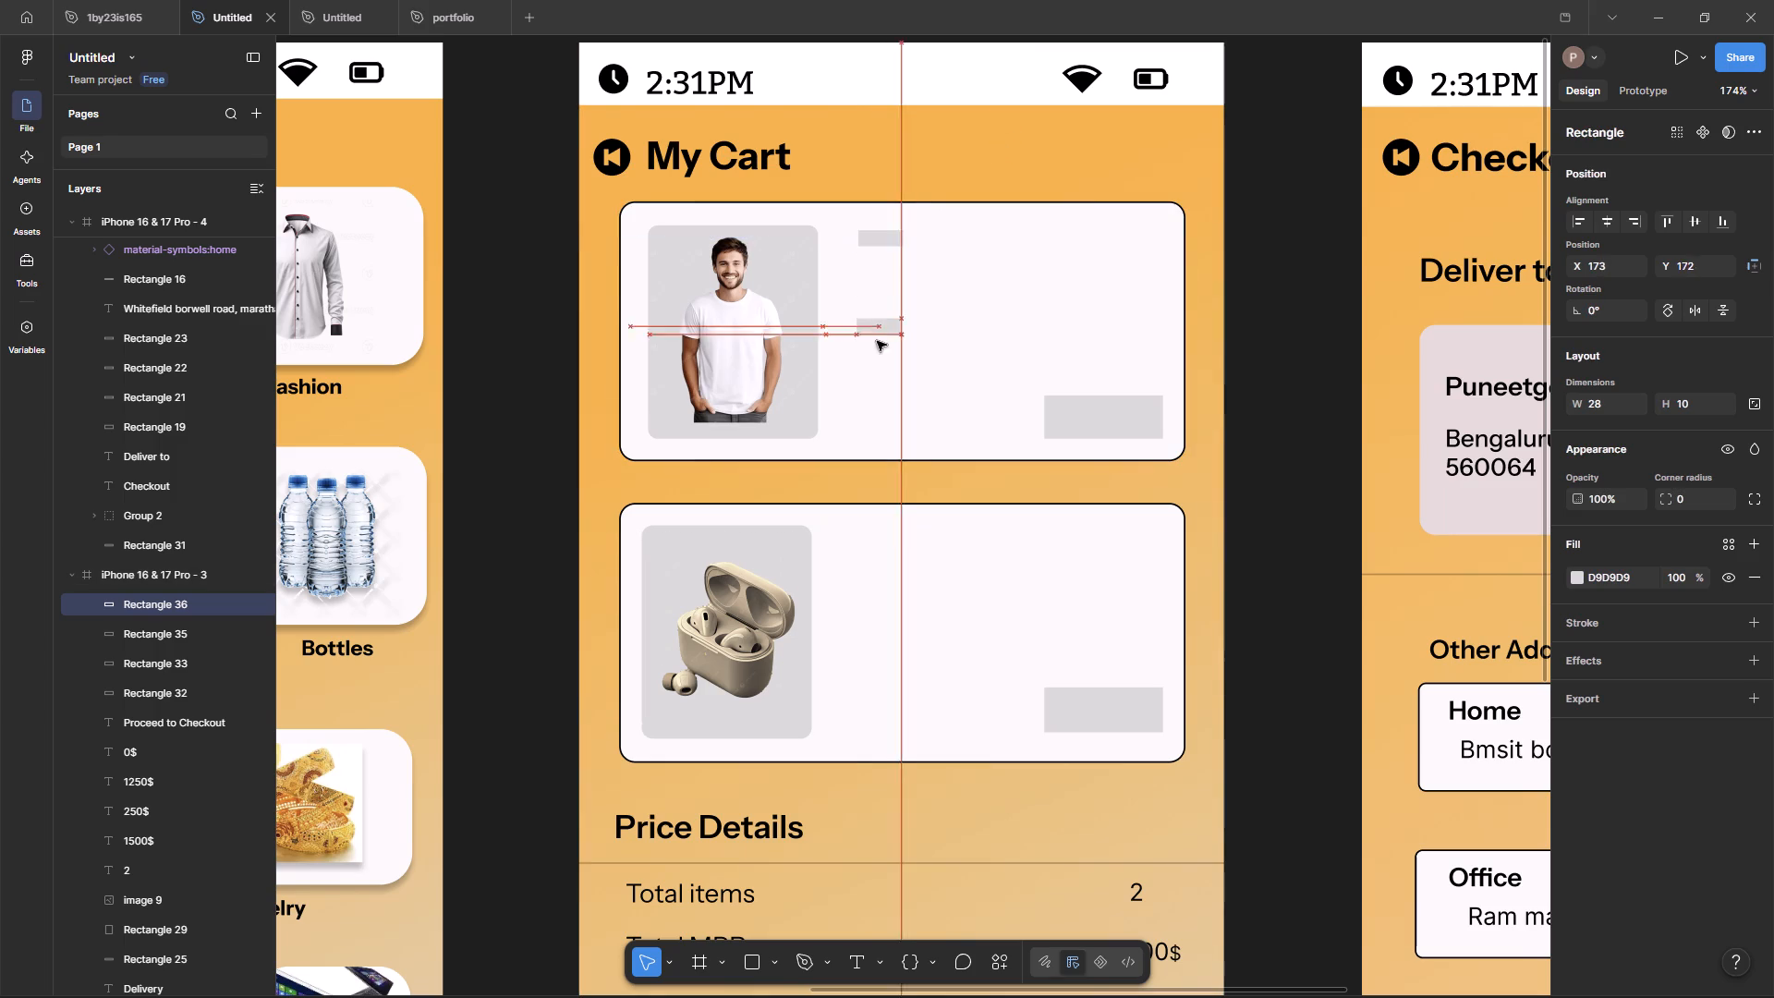
pyautogui.moveTo(877, 341); pyautogui.dragTo(884, 538)
pyautogui.click(981, 159)
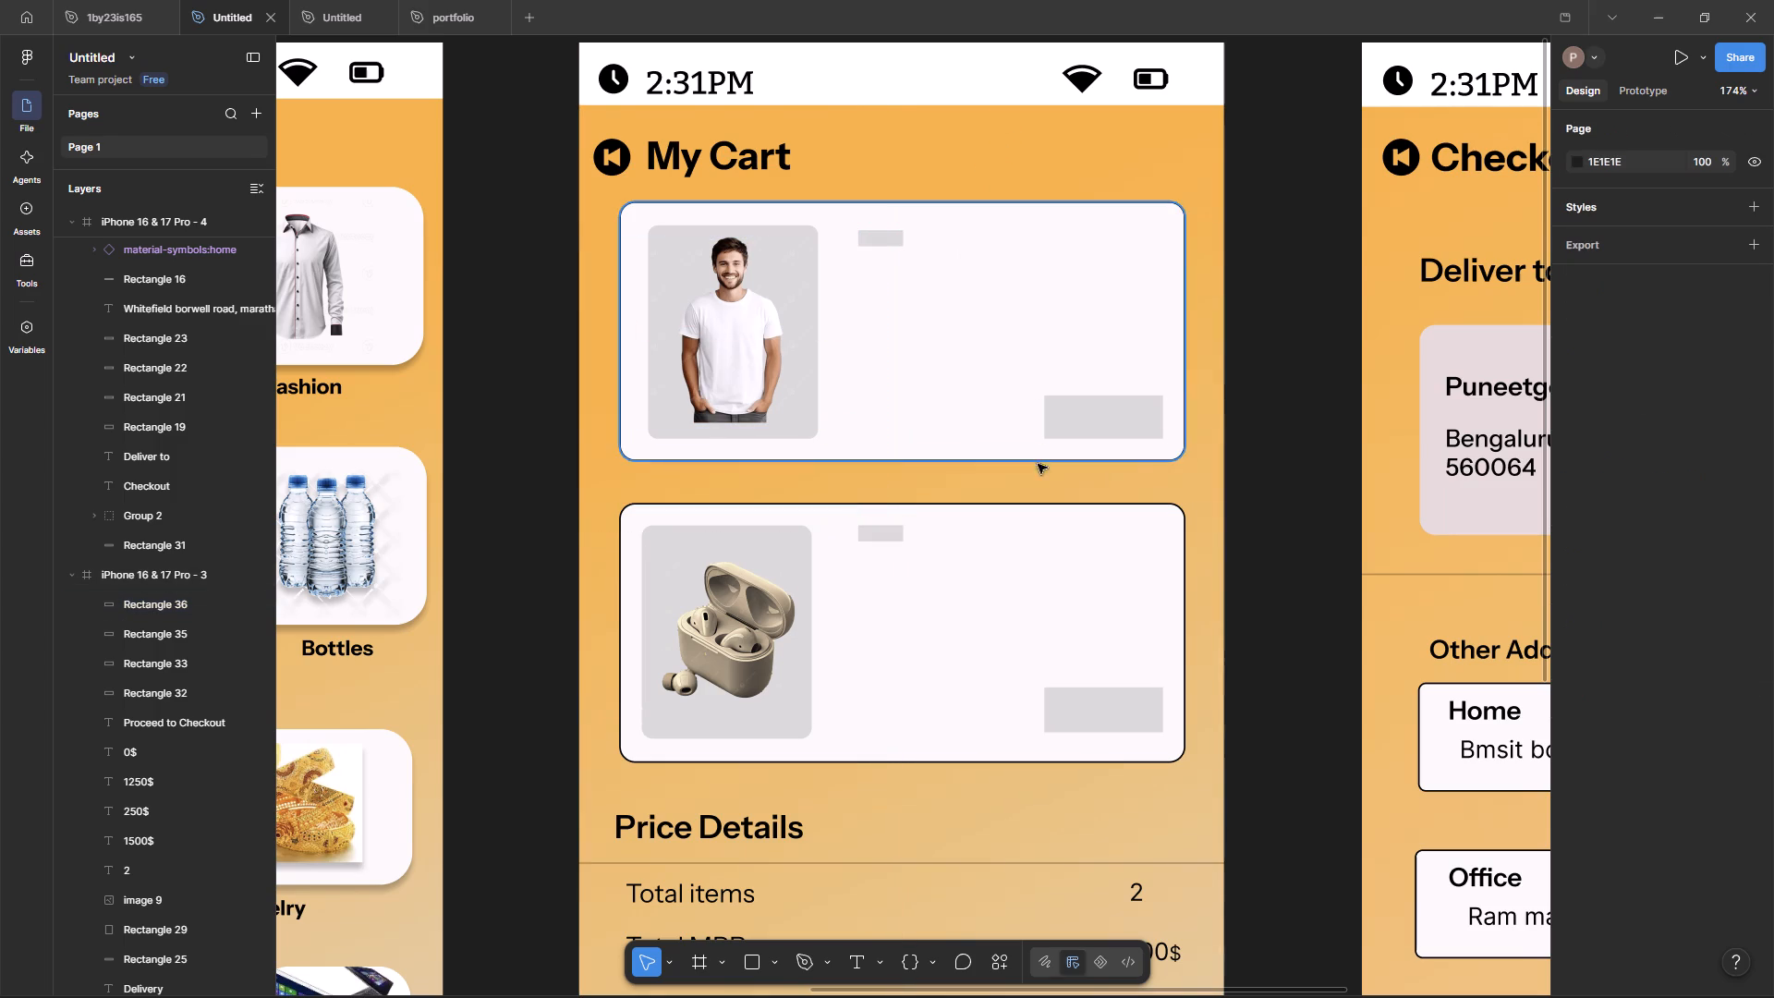
# Increase the small rectangles' heights to about 12 in the earbuds card and about 13 in the T-shirt card.
pyautogui.click(901, 537)
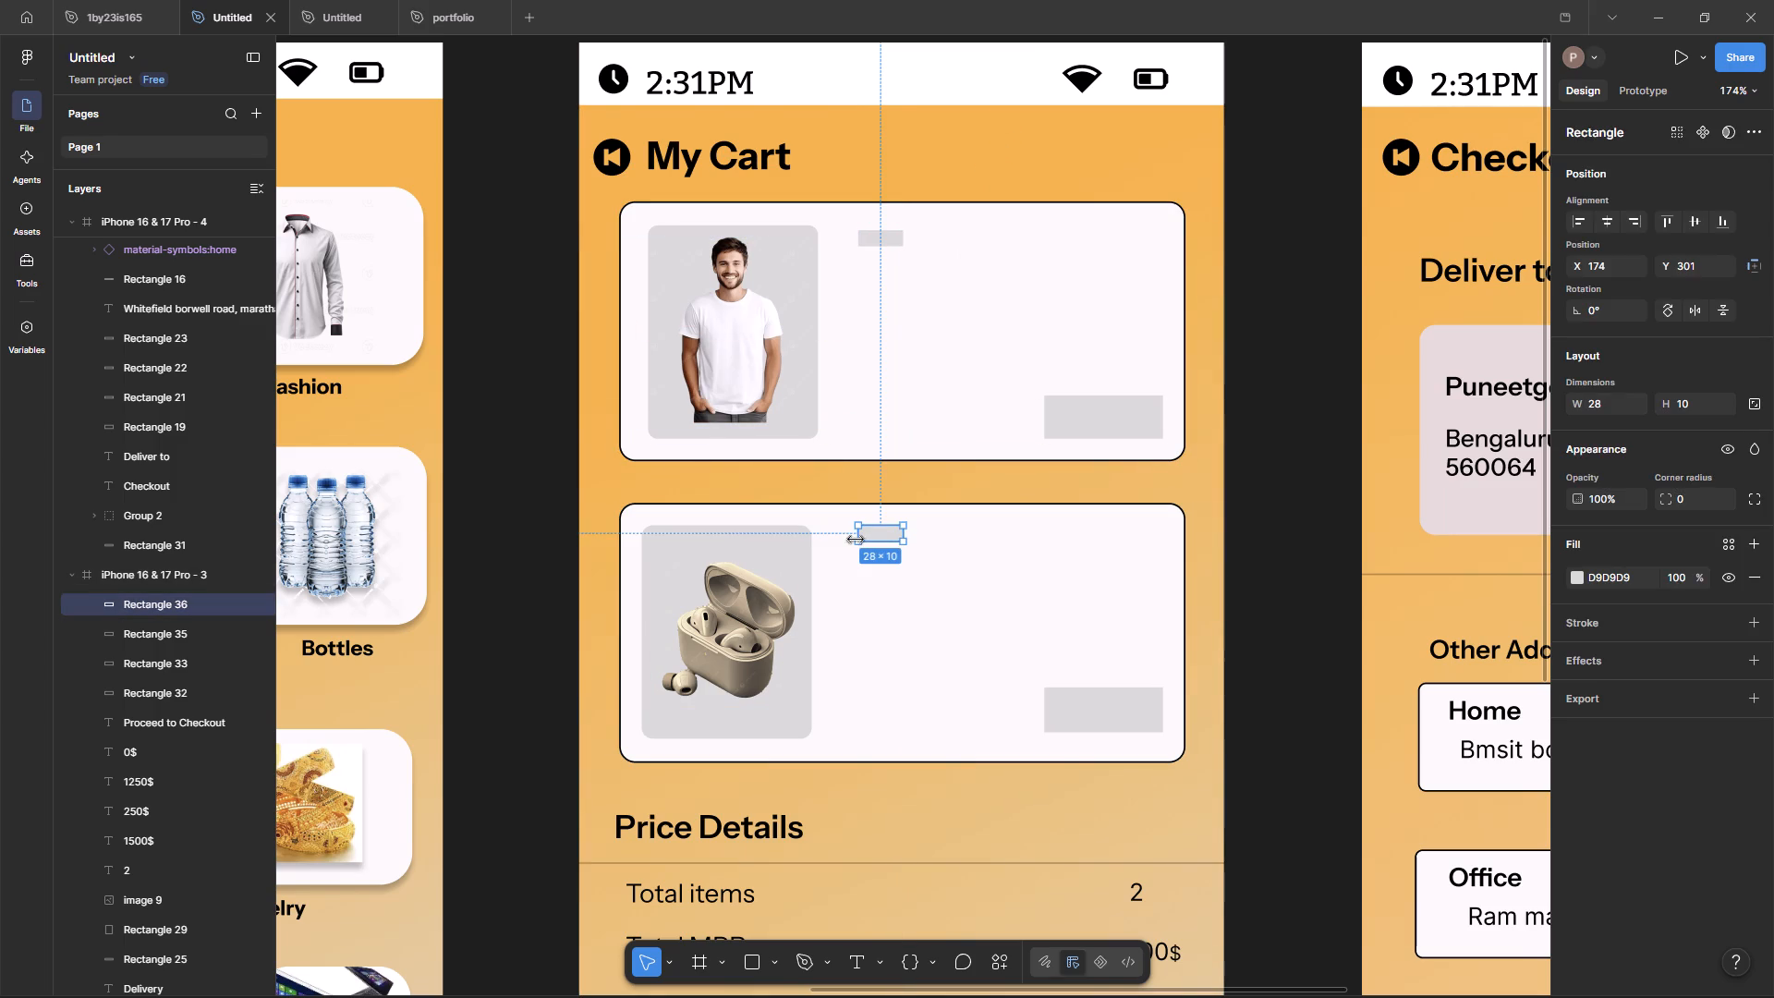
pyautogui.click(878, 545)
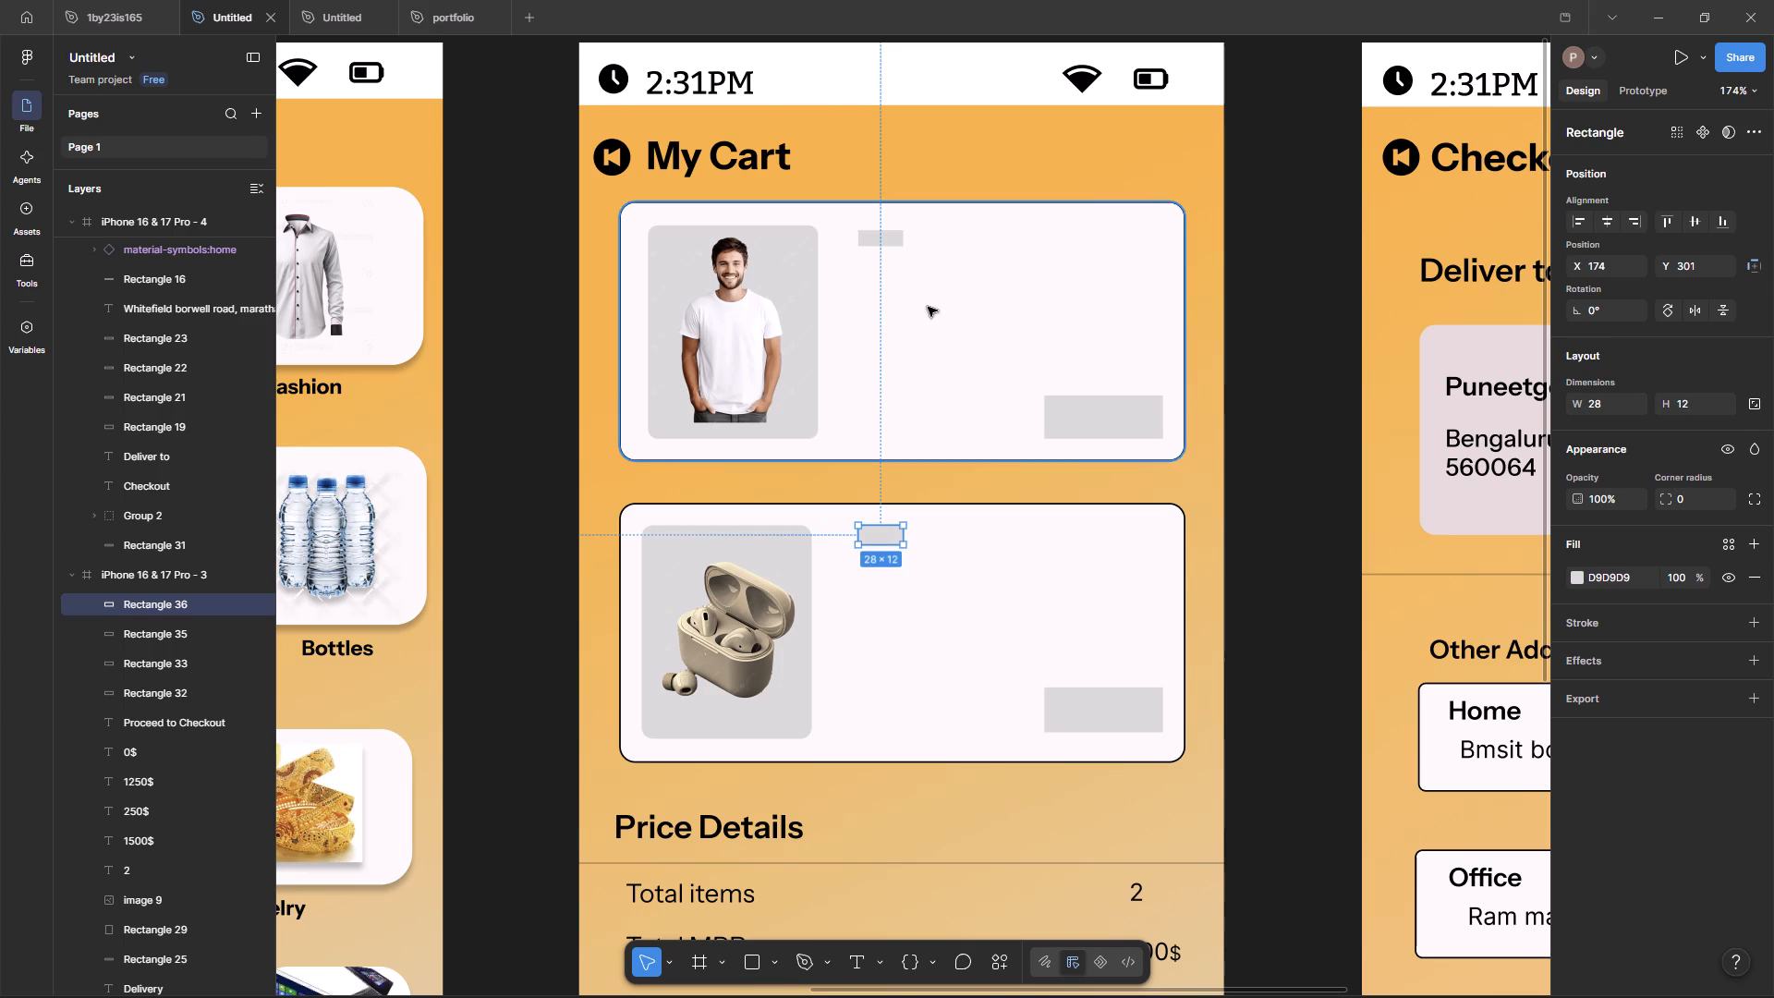
pyautogui.click(884, 244)
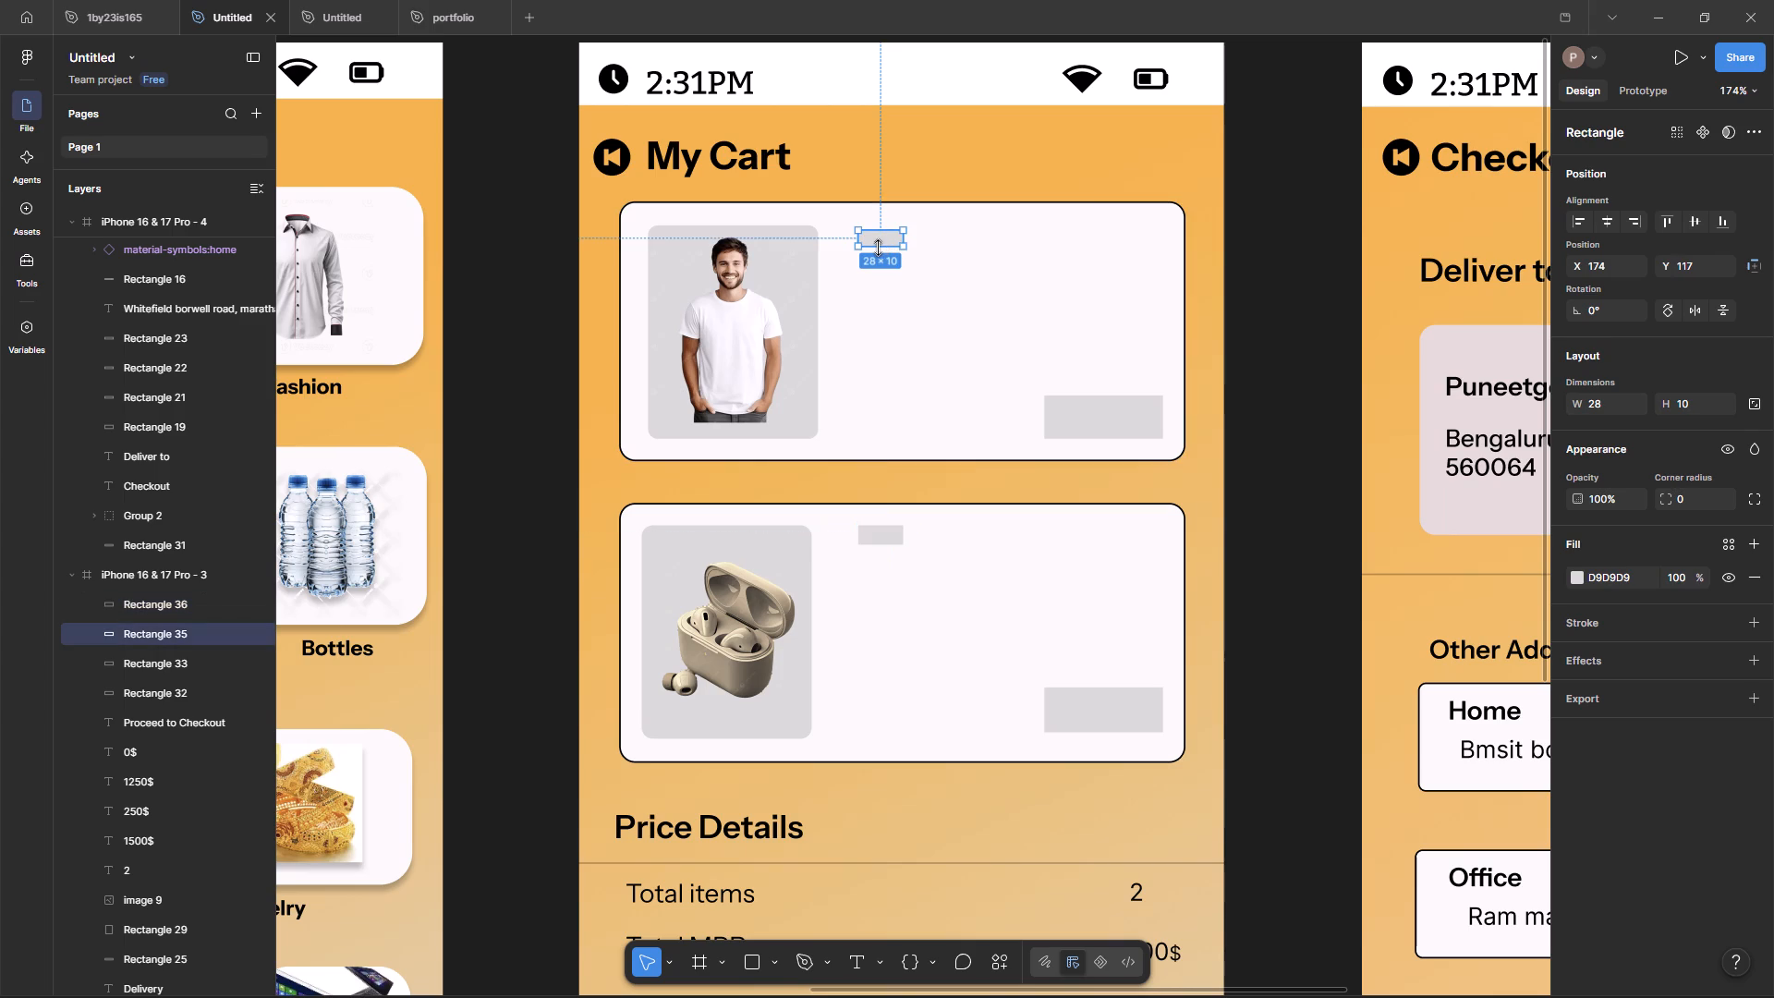
pyautogui.click(878, 248)
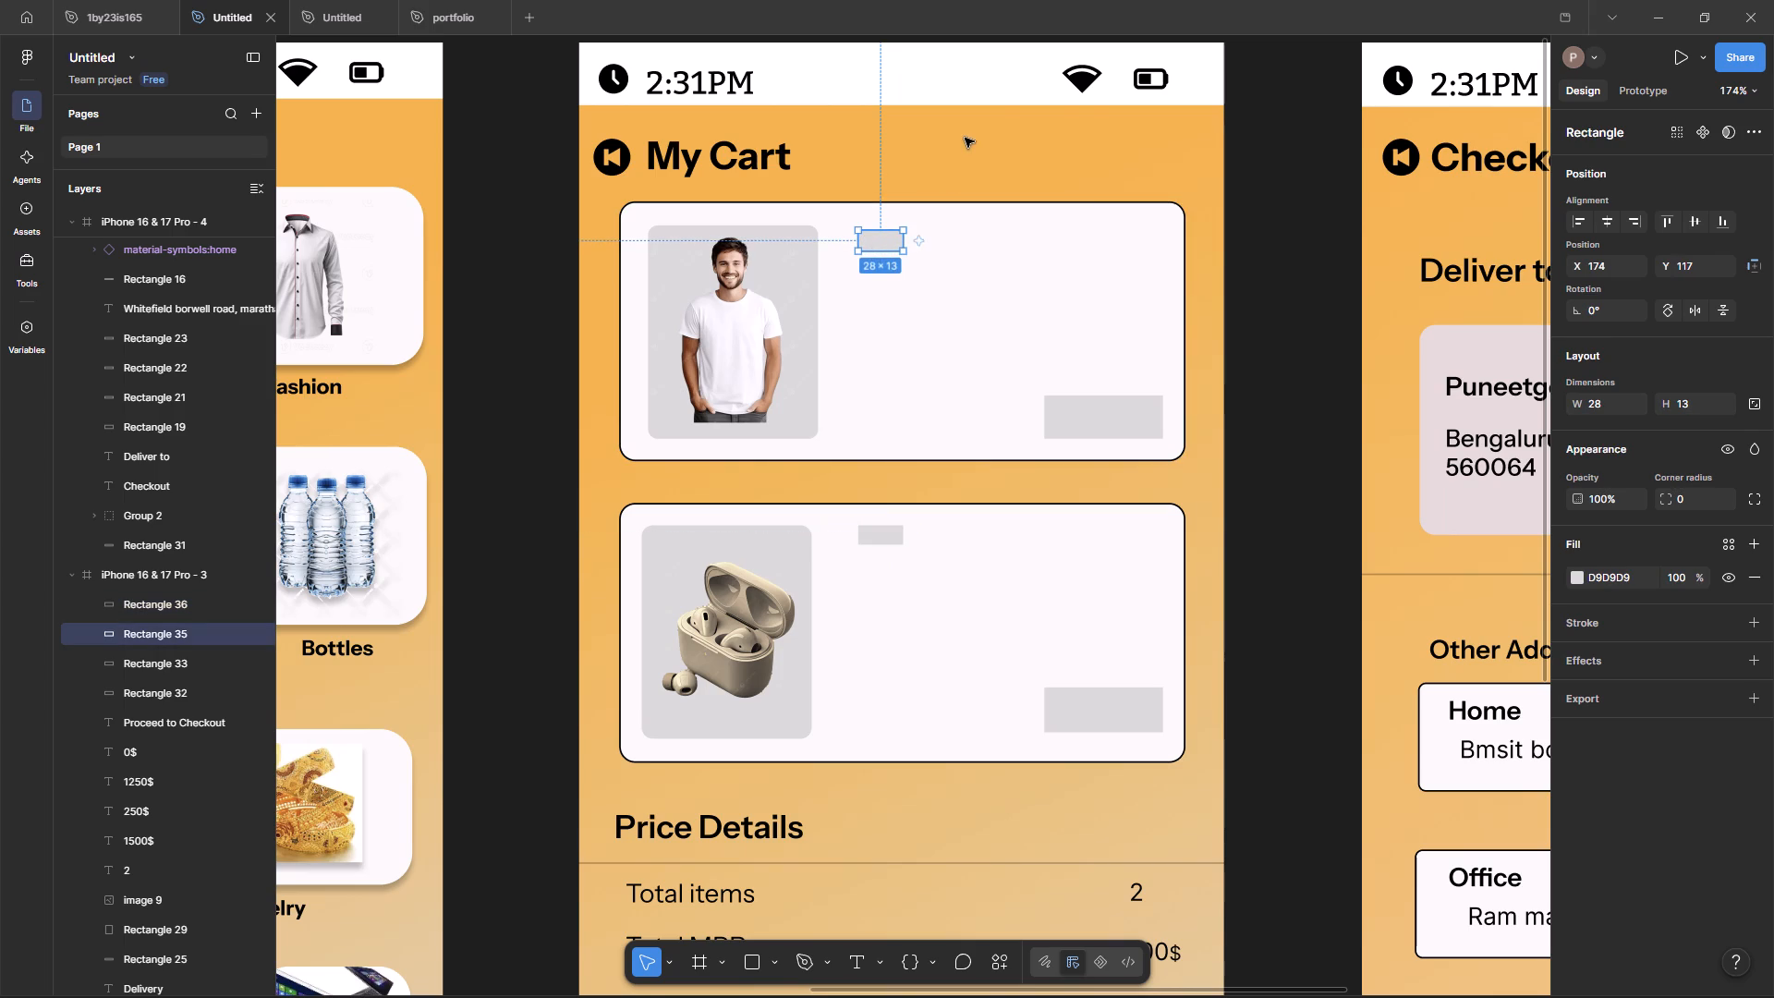
pyautogui.click(965, 137)
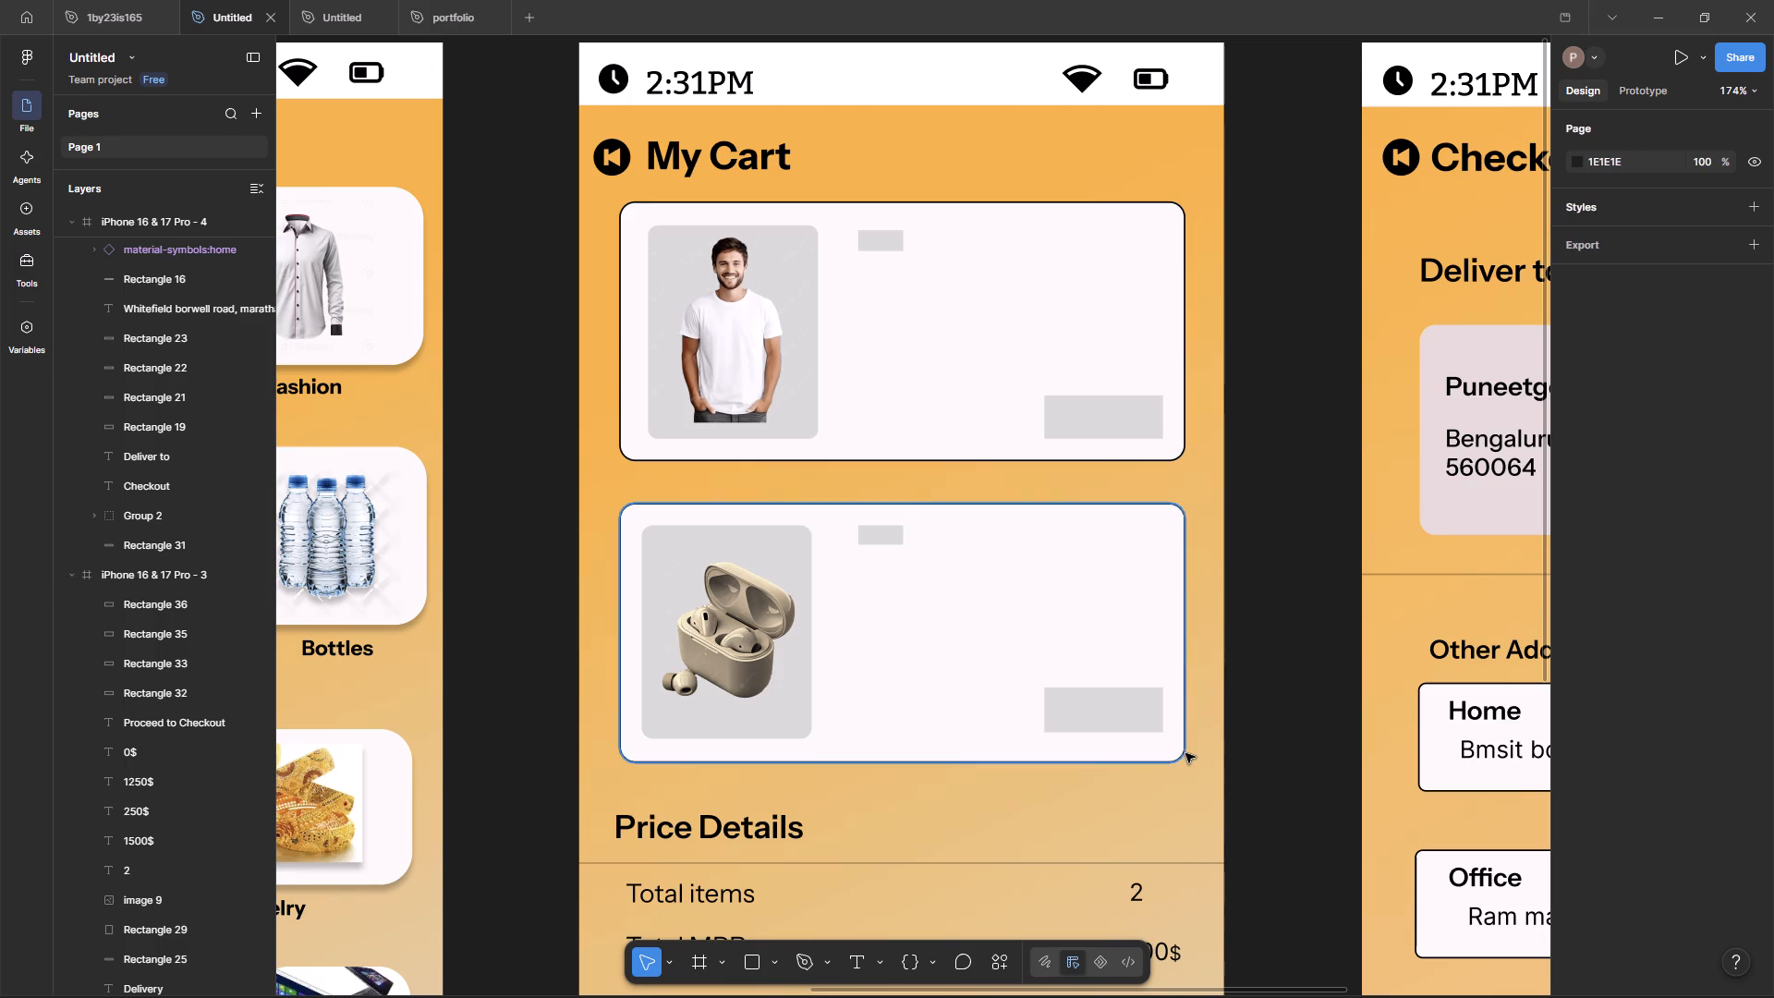
# Recolour the larger grey rectangle in the T-shirt card to a solid green, 52BE00.
pyautogui.click(1141, 397)
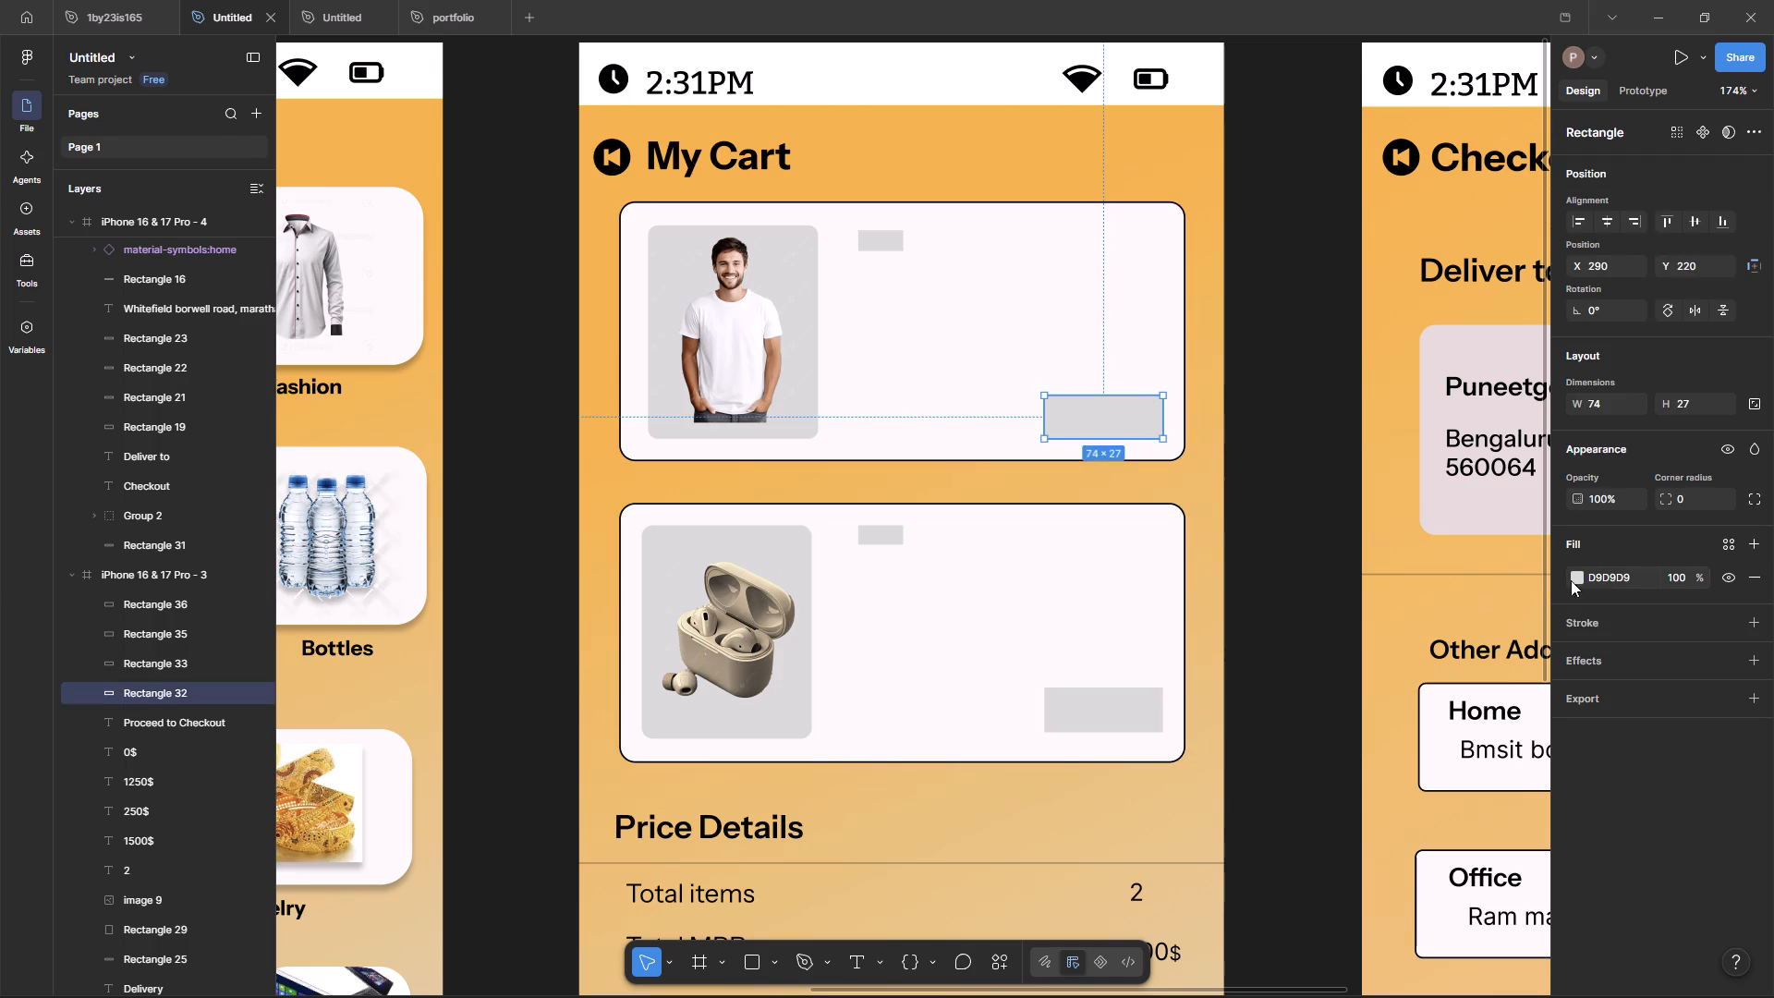
pyautogui.click(1581, 576)
pyautogui.click(1416, 785)
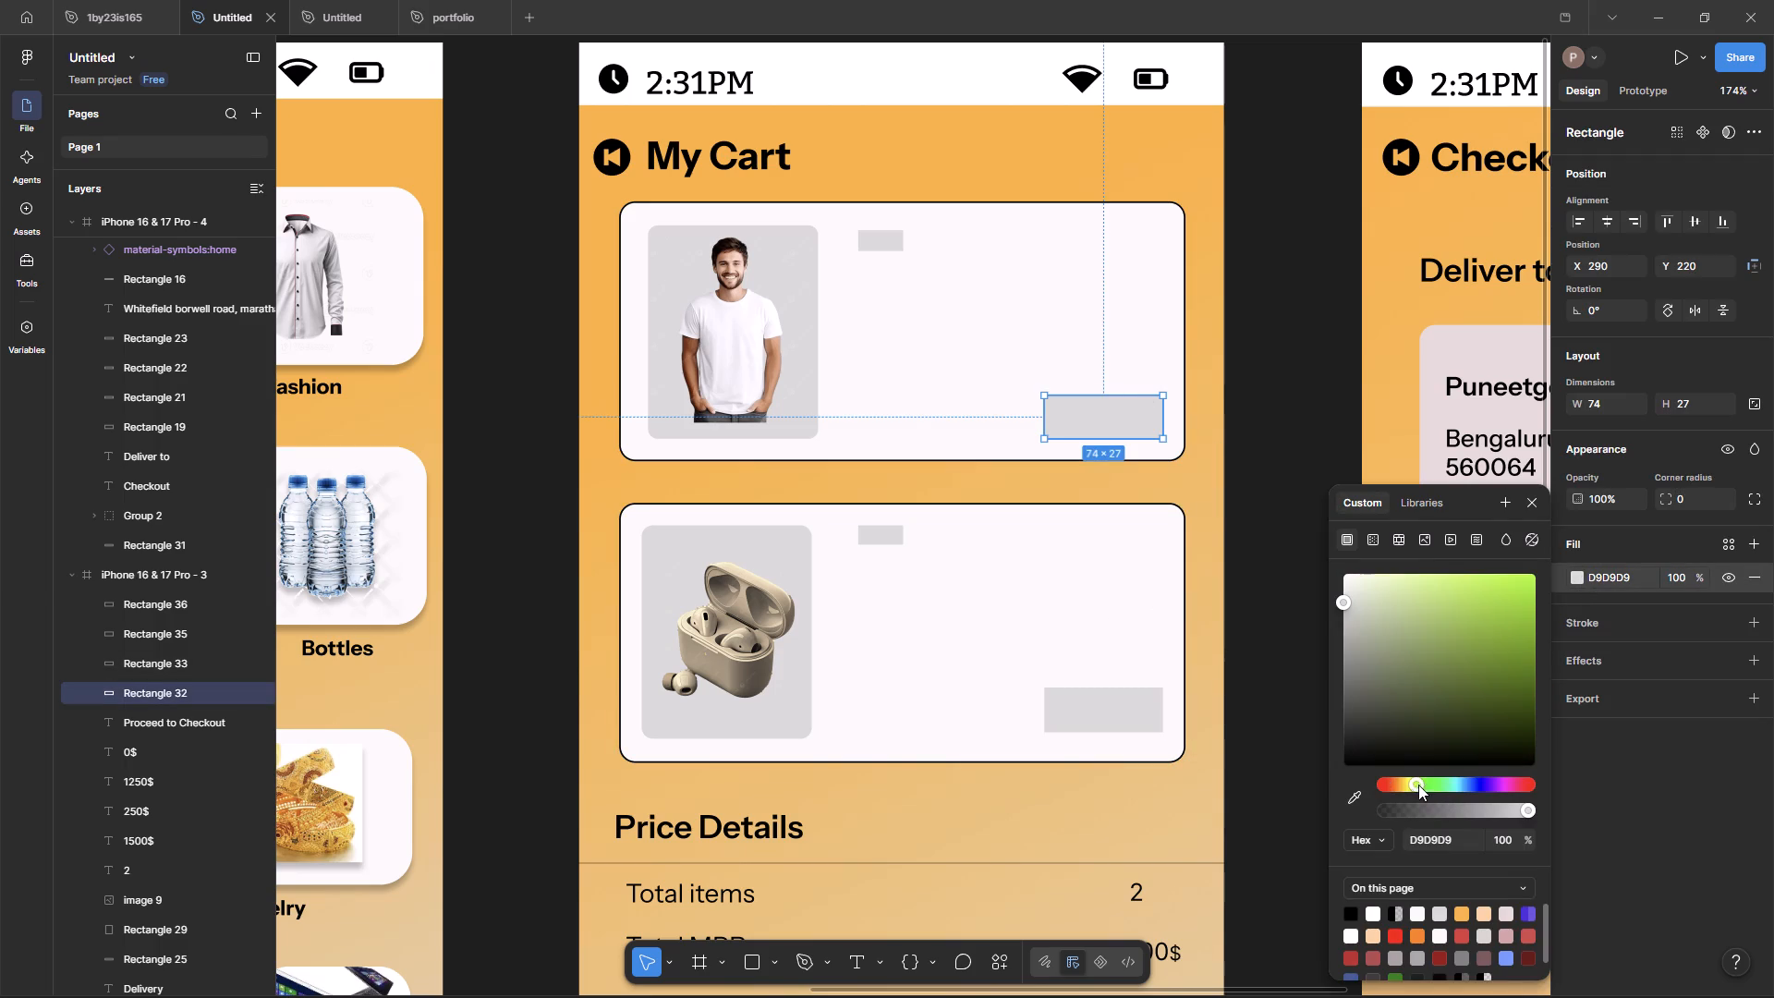
pyautogui.moveTo(1452, 691); pyautogui.dragTo(1506, 615)
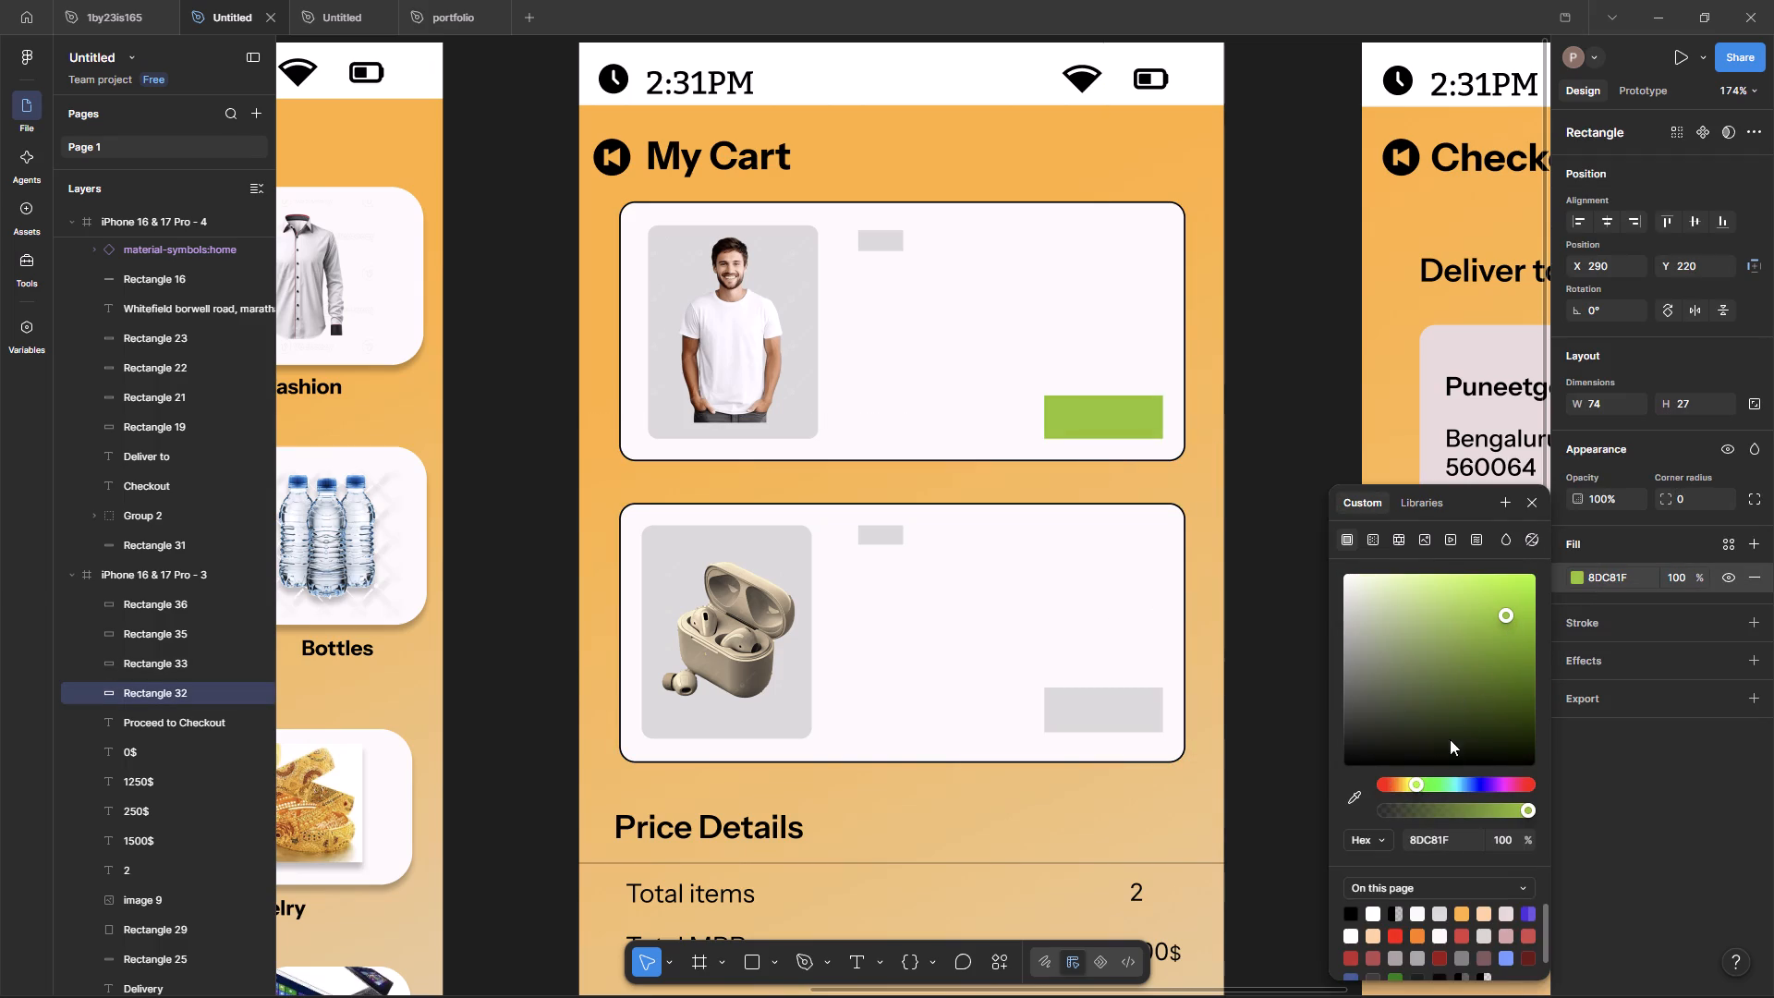
pyautogui.click(1421, 785)
pyautogui.click(1422, 785)
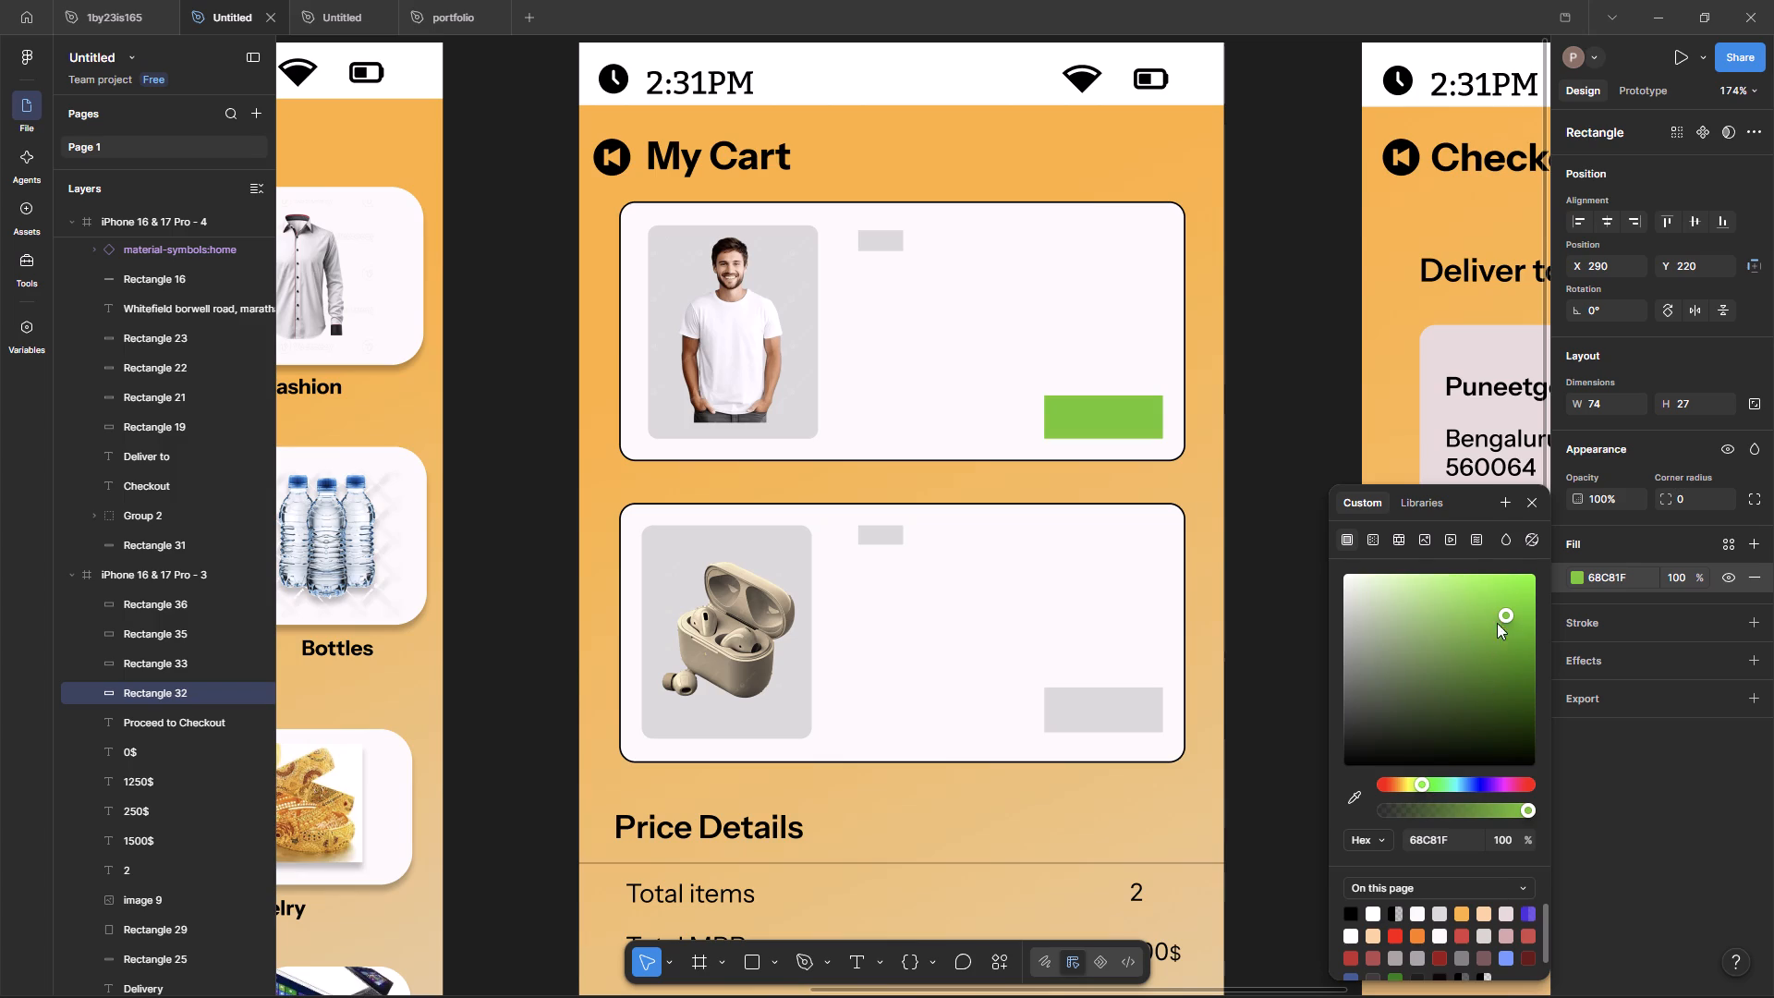
pyautogui.moveTo(1497, 615); pyautogui.dragTo(1597, 491)
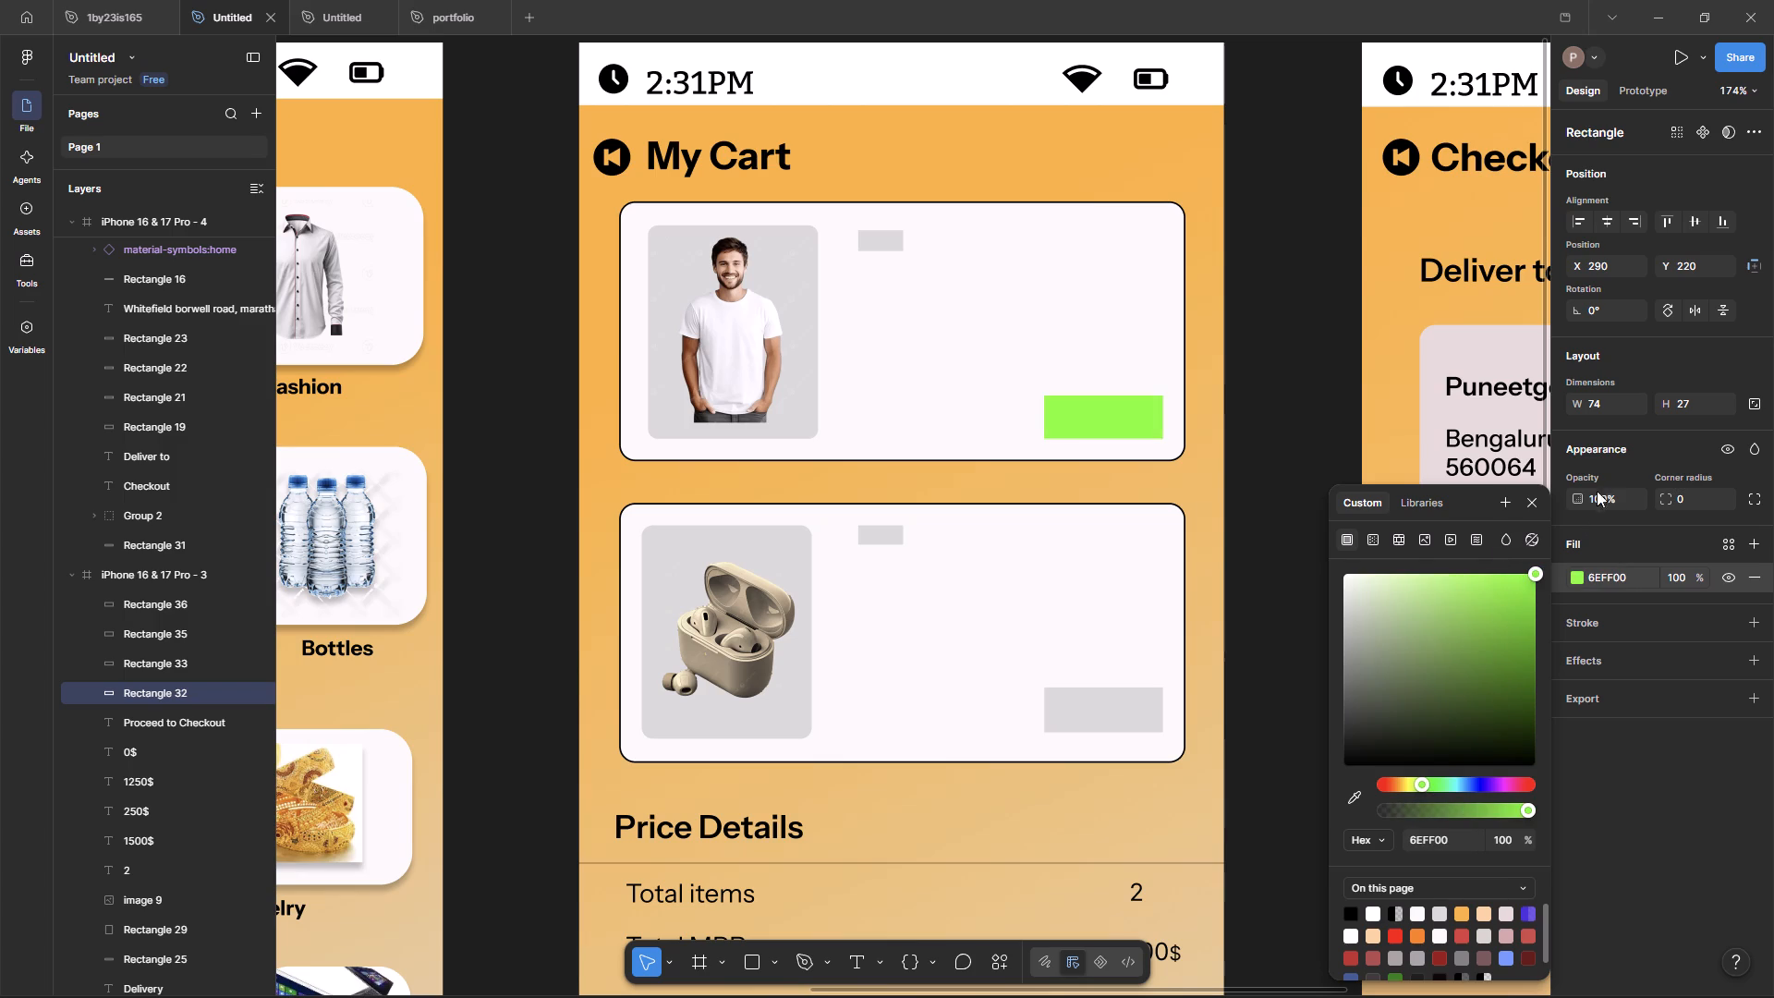
pyautogui.moveTo(1597, 491); pyautogui.dragTo(1418, 469)
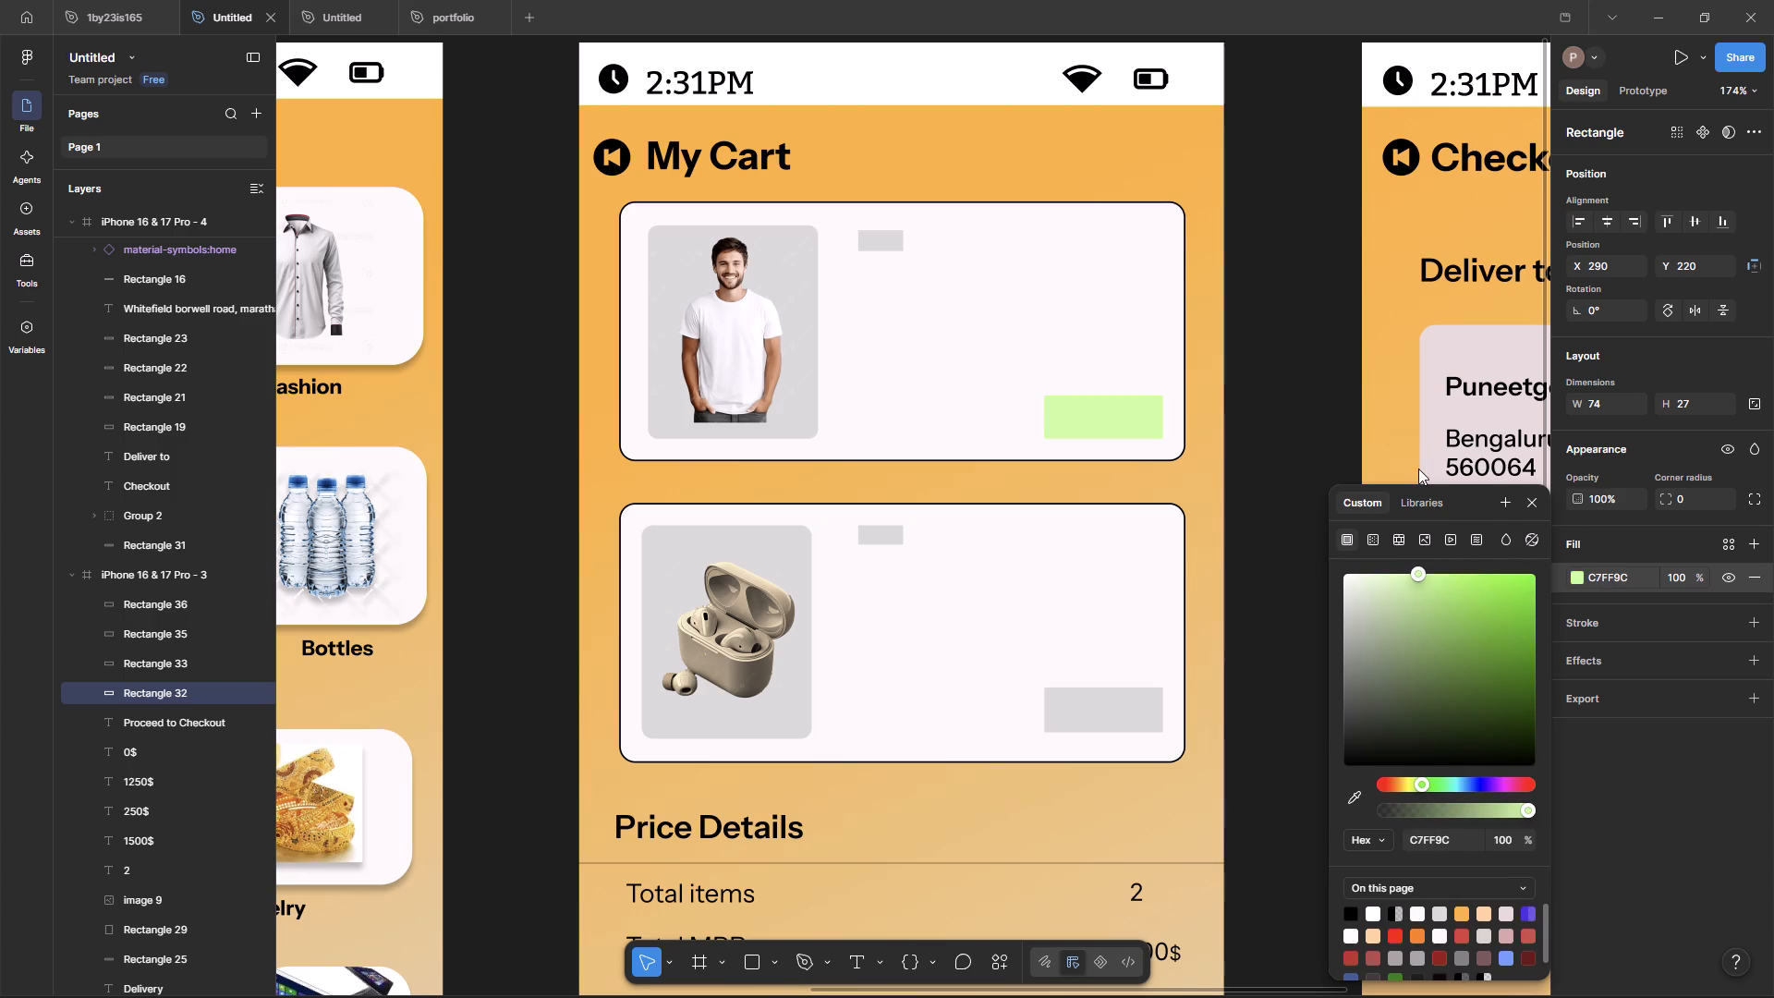
pyautogui.moveTo(1418, 469); pyautogui.dragTo(1542, 664)
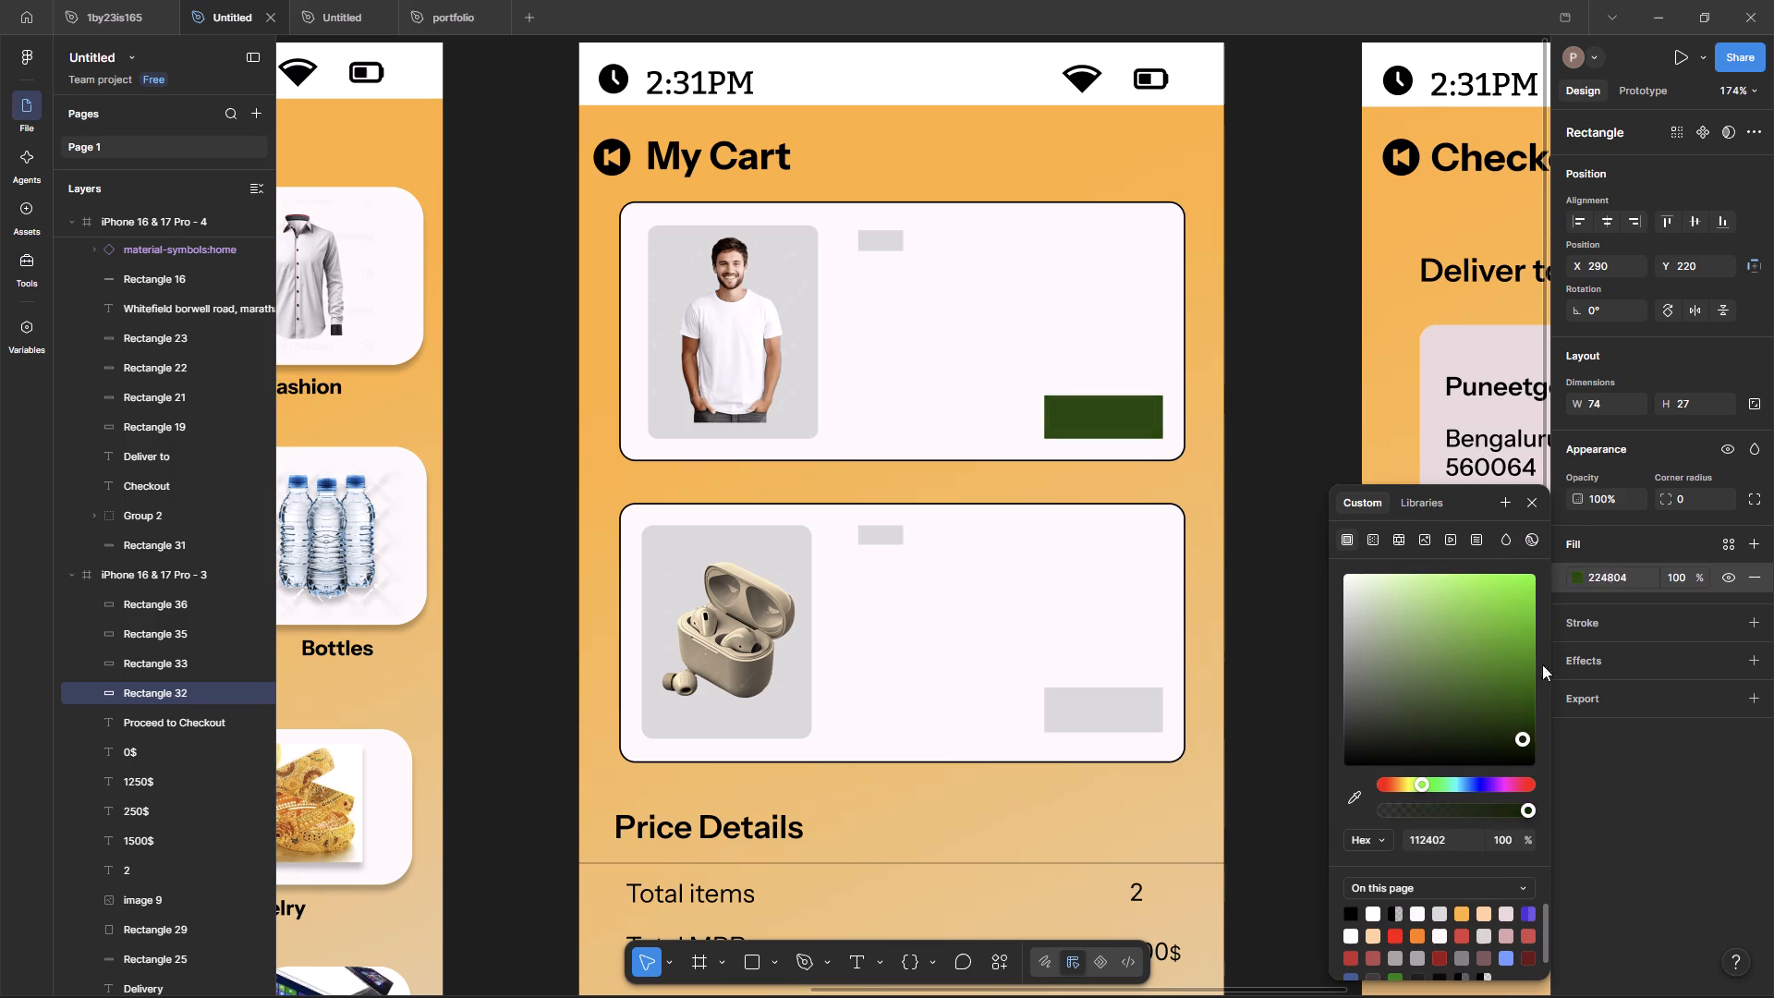
pyautogui.moveTo(1542, 664); pyautogui.dragTo(1551, 603)
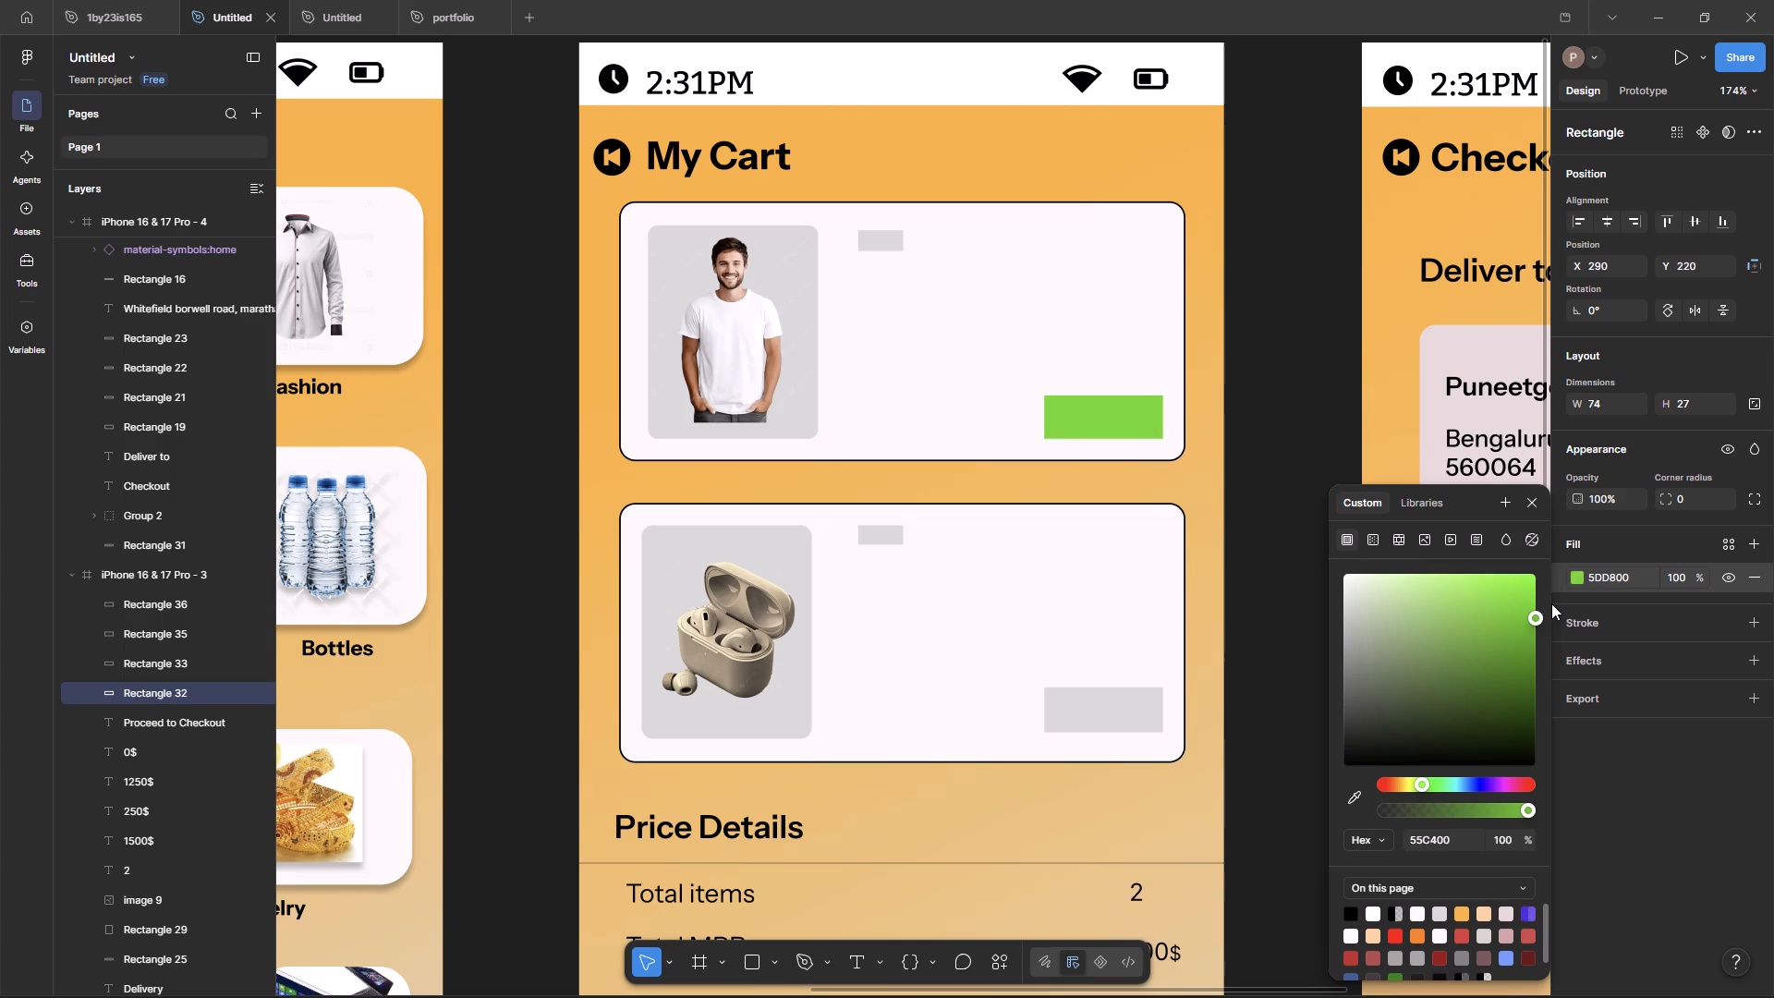
pyautogui.moveTo(1551, 603); pyautogui.dragTo(1550, 635)
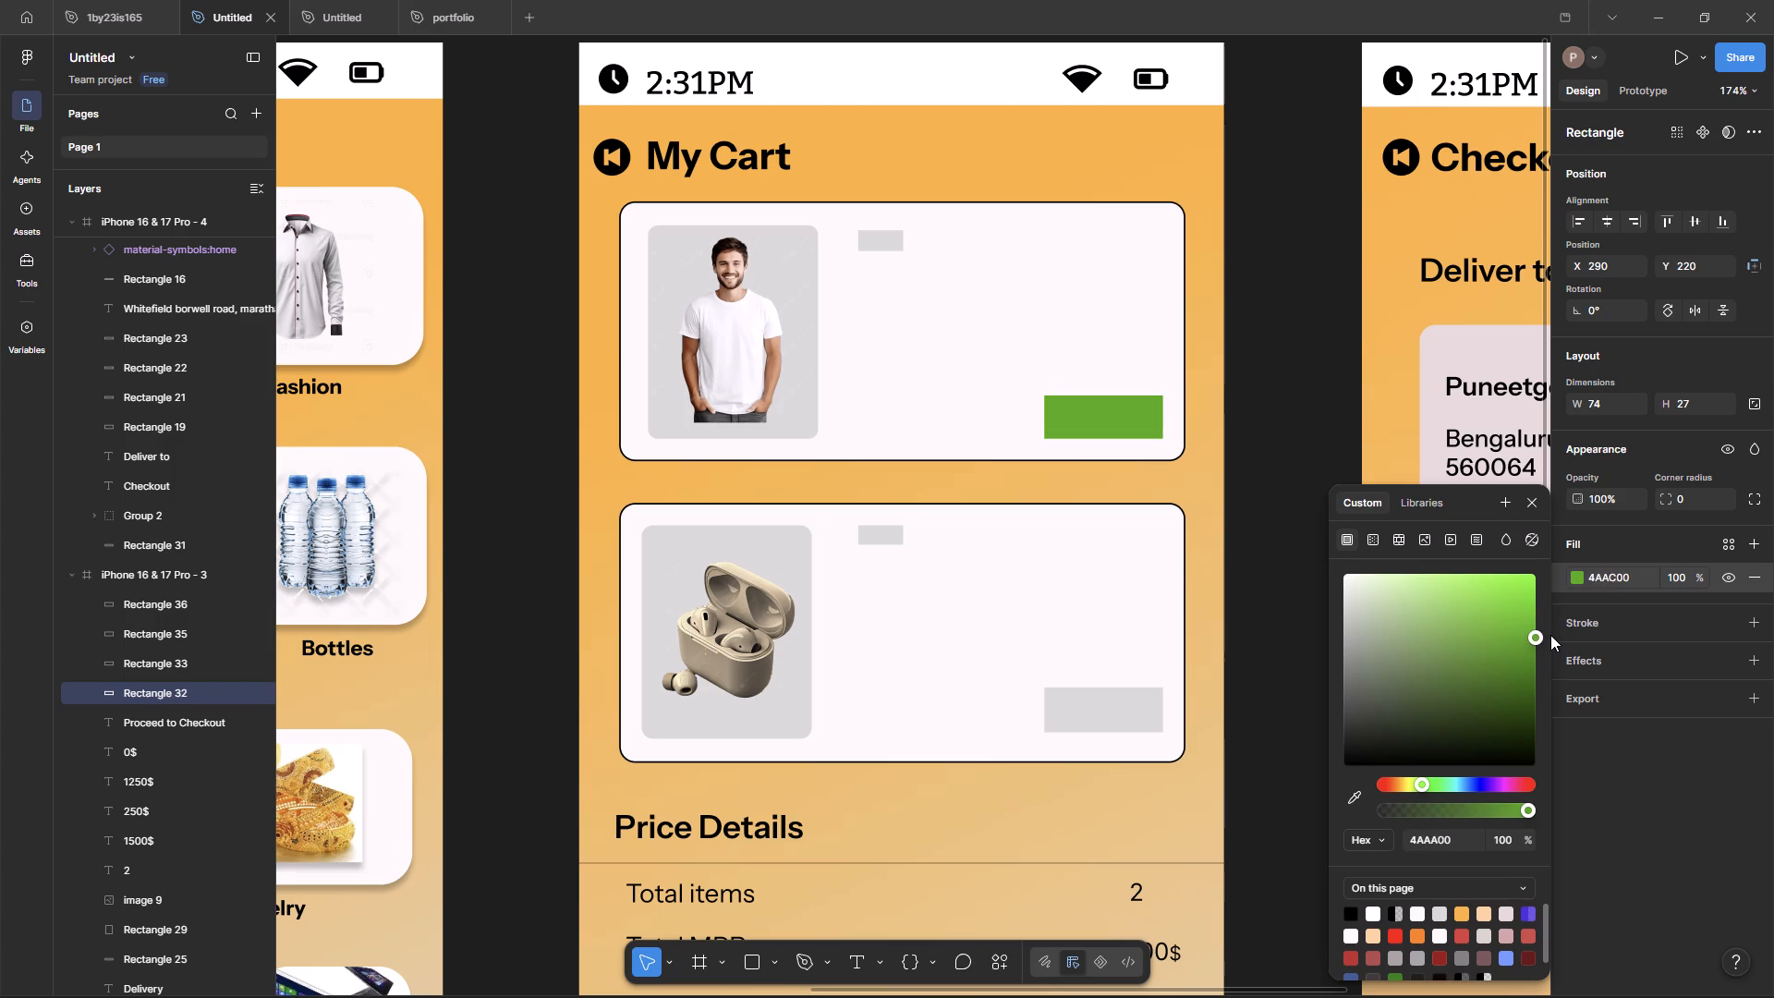
pyautogui.moveTo(1550, 635); pyautogui.dragTo(1552, 627)
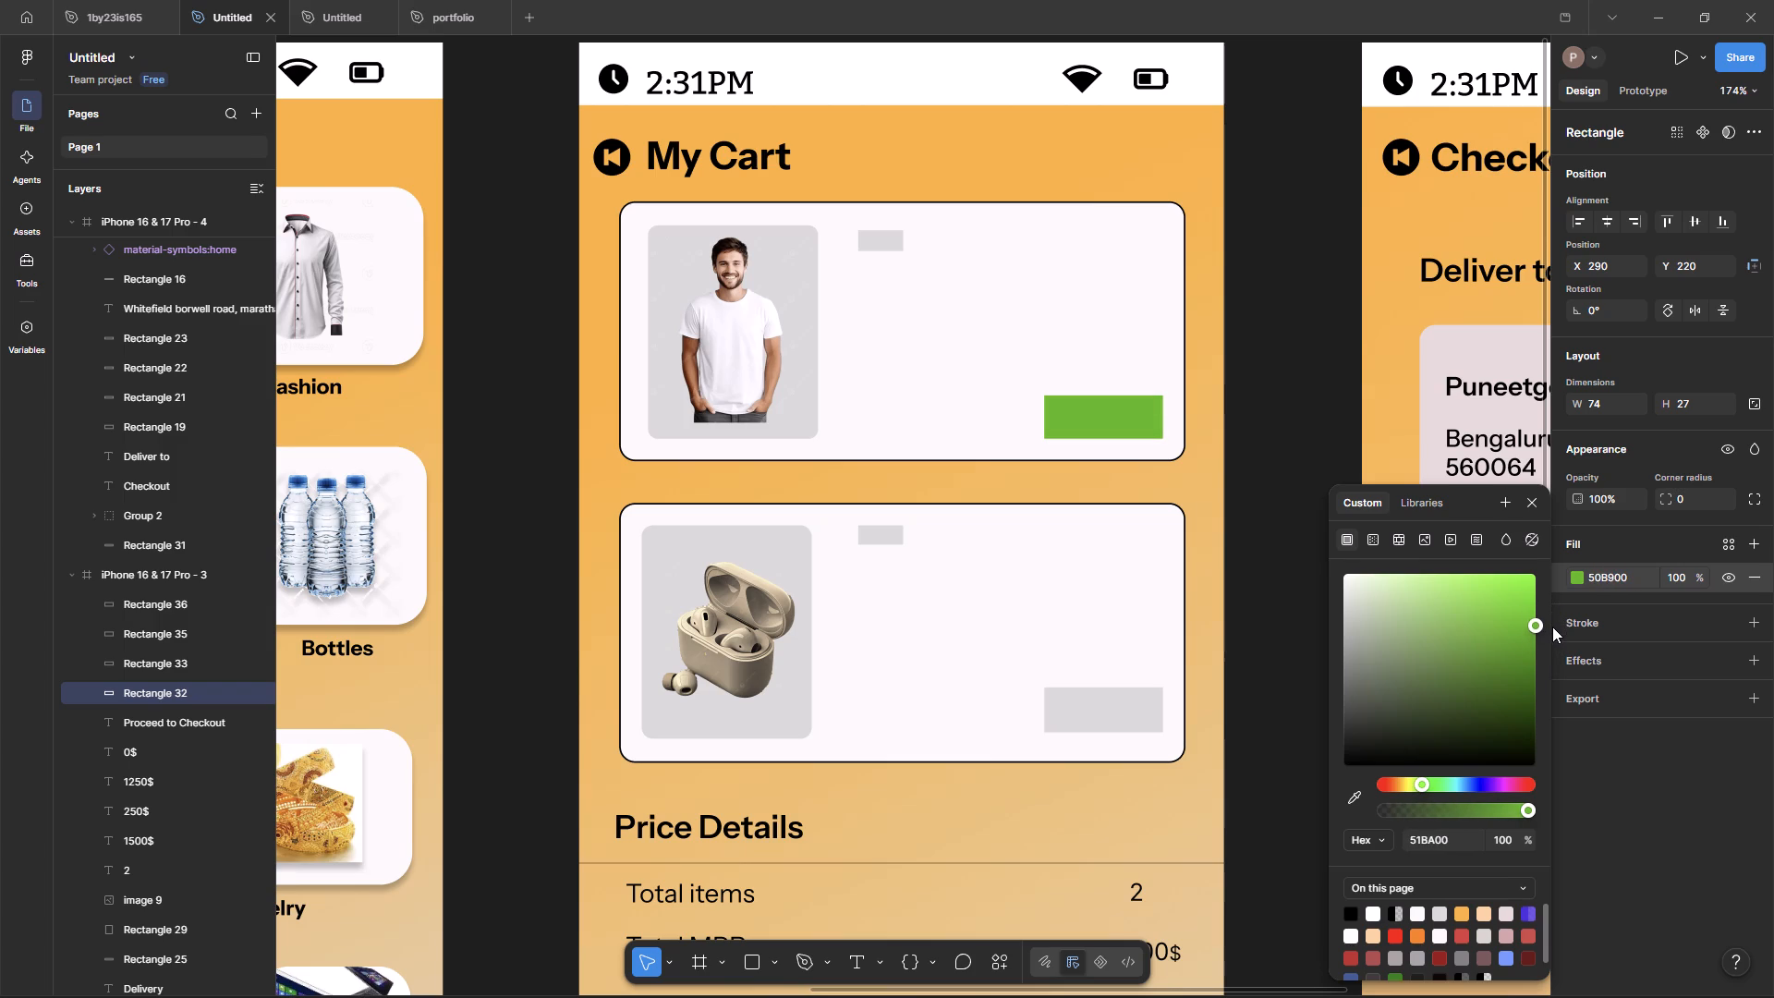
pyautogui.moveTo(1552, 627); pyautogui.dragTo(1554, 623)
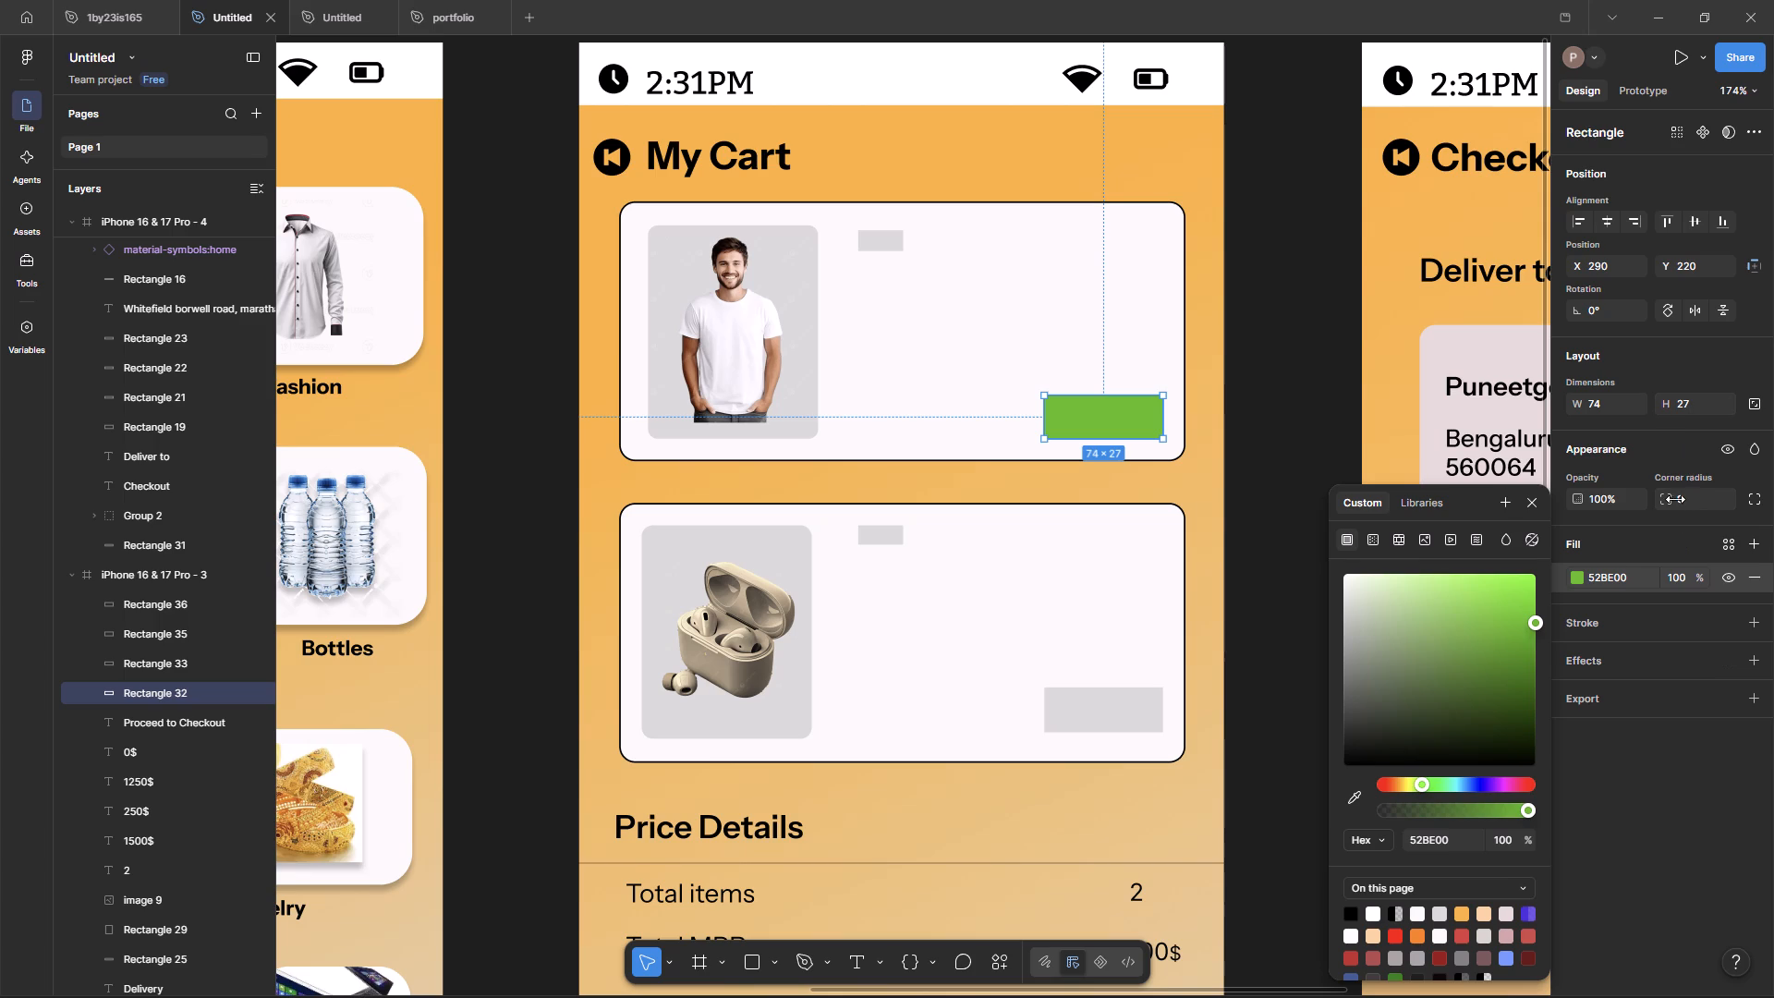
# Round the green rectangle in the T-shirt card with a corner radius of 25.
pyautogui.click(1692, 500)
pyautogui.press('2')
pyautogui.press('5')
pyautogui.press('Return')
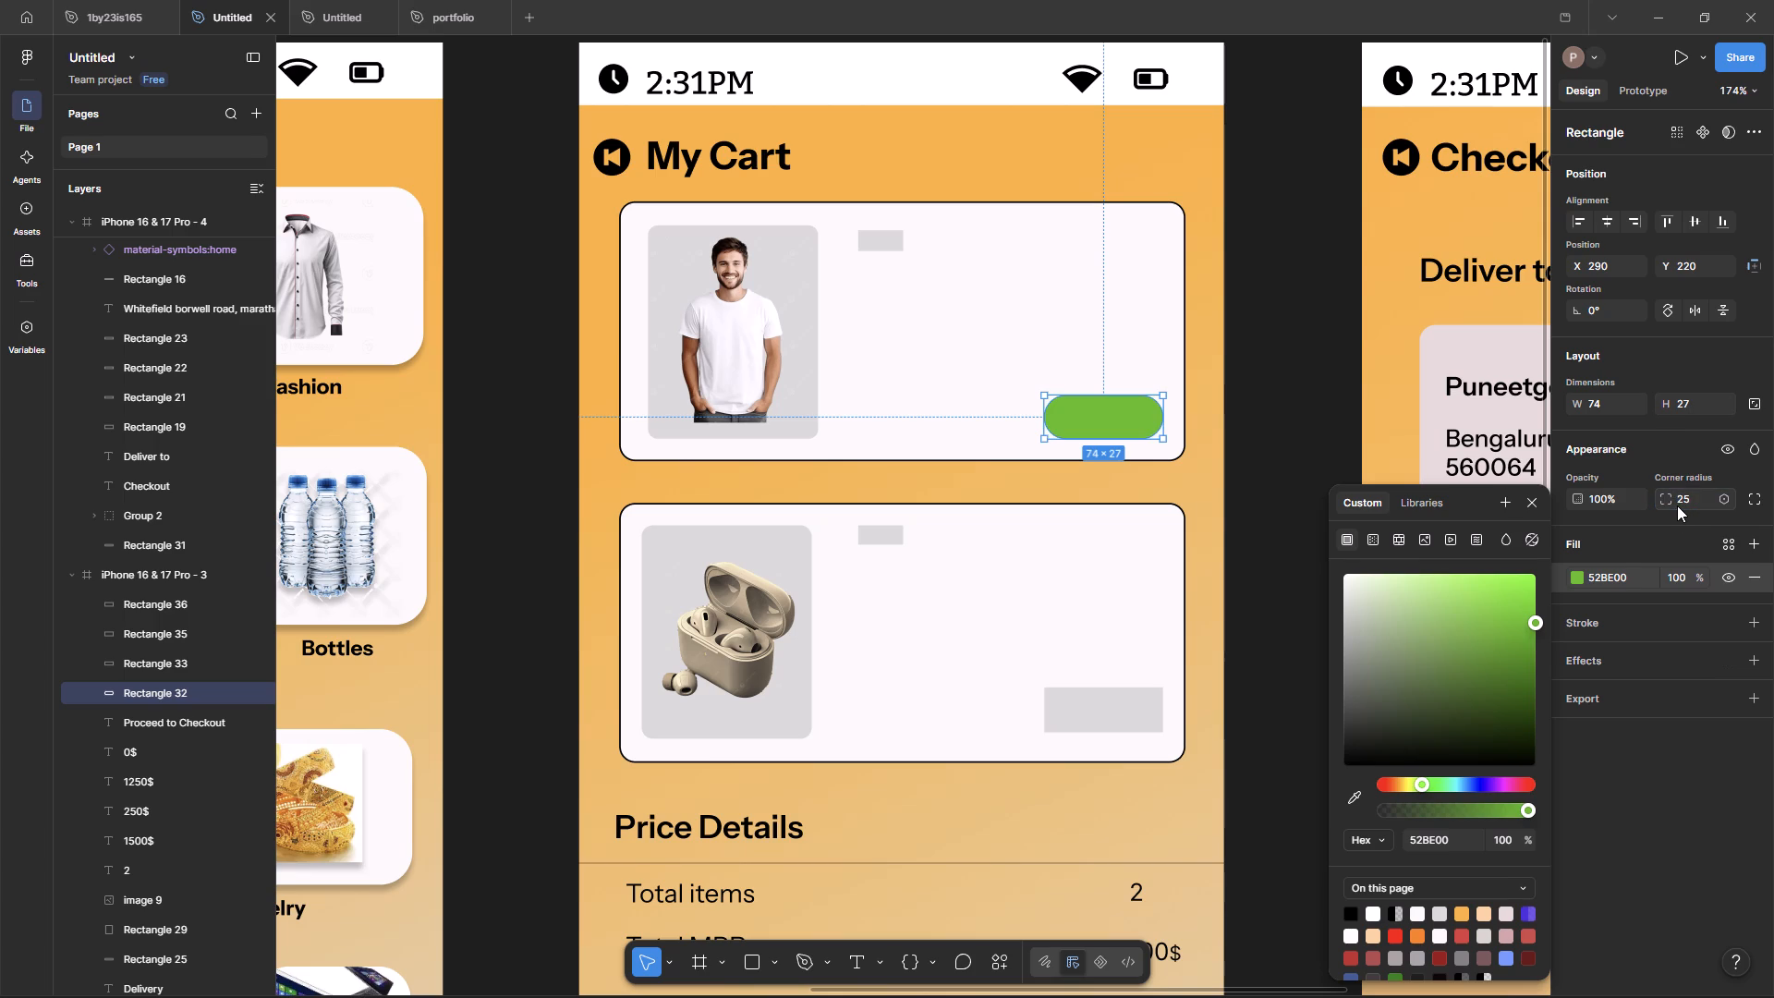
pyautogui.click(1274, 189)
pyautogui.click(1134, 424)
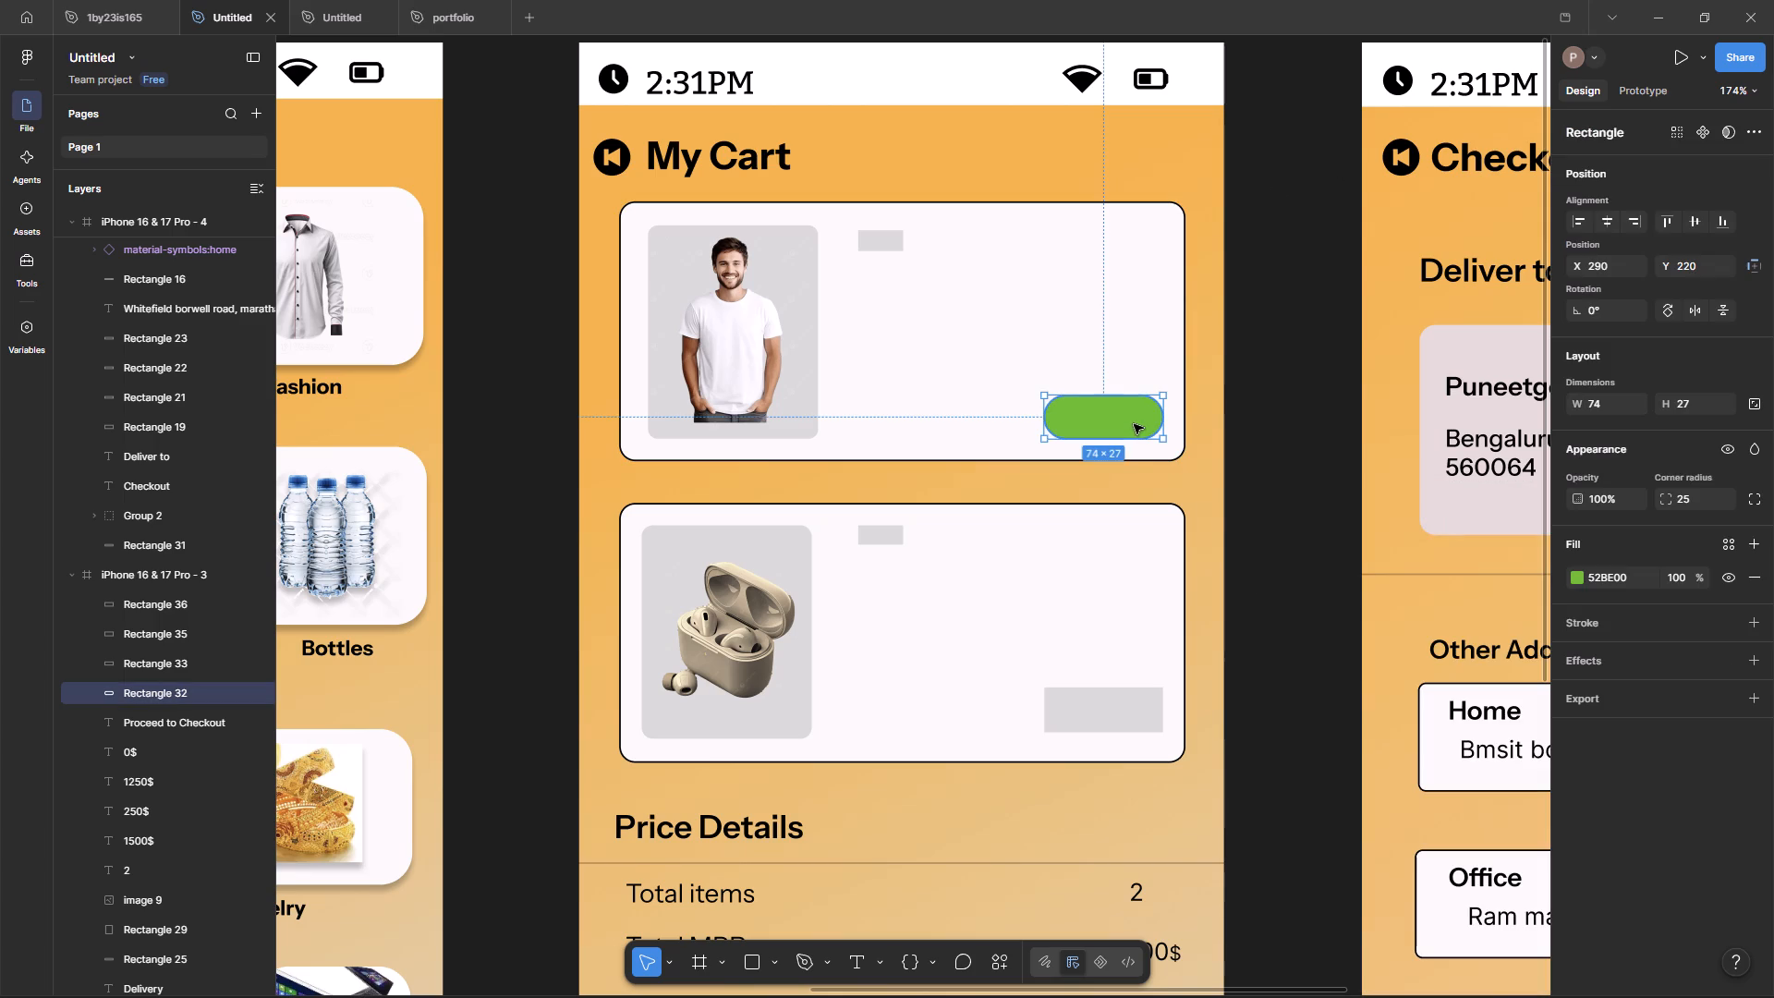
# Give the larger rectangle in the earbuds card the same green fill, 52BE00, and a corner radius of 25.
pyautogui.click(1112, 719)
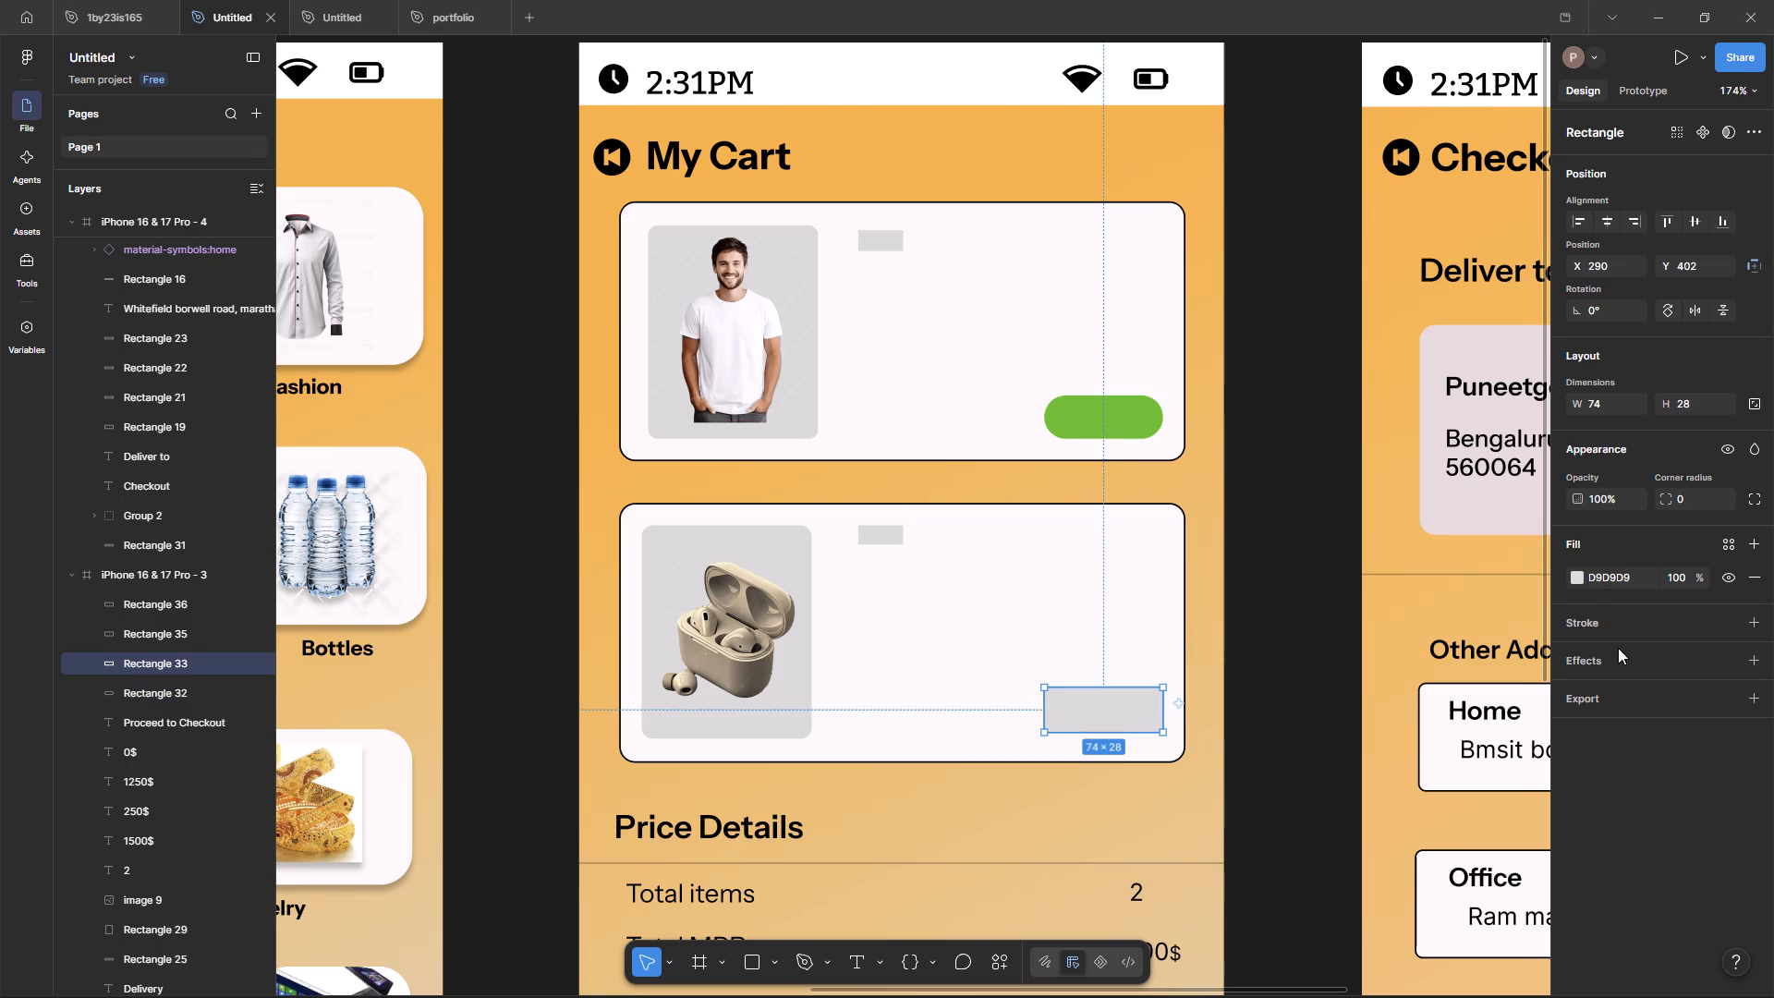
pyautogui.click(1582, 582)
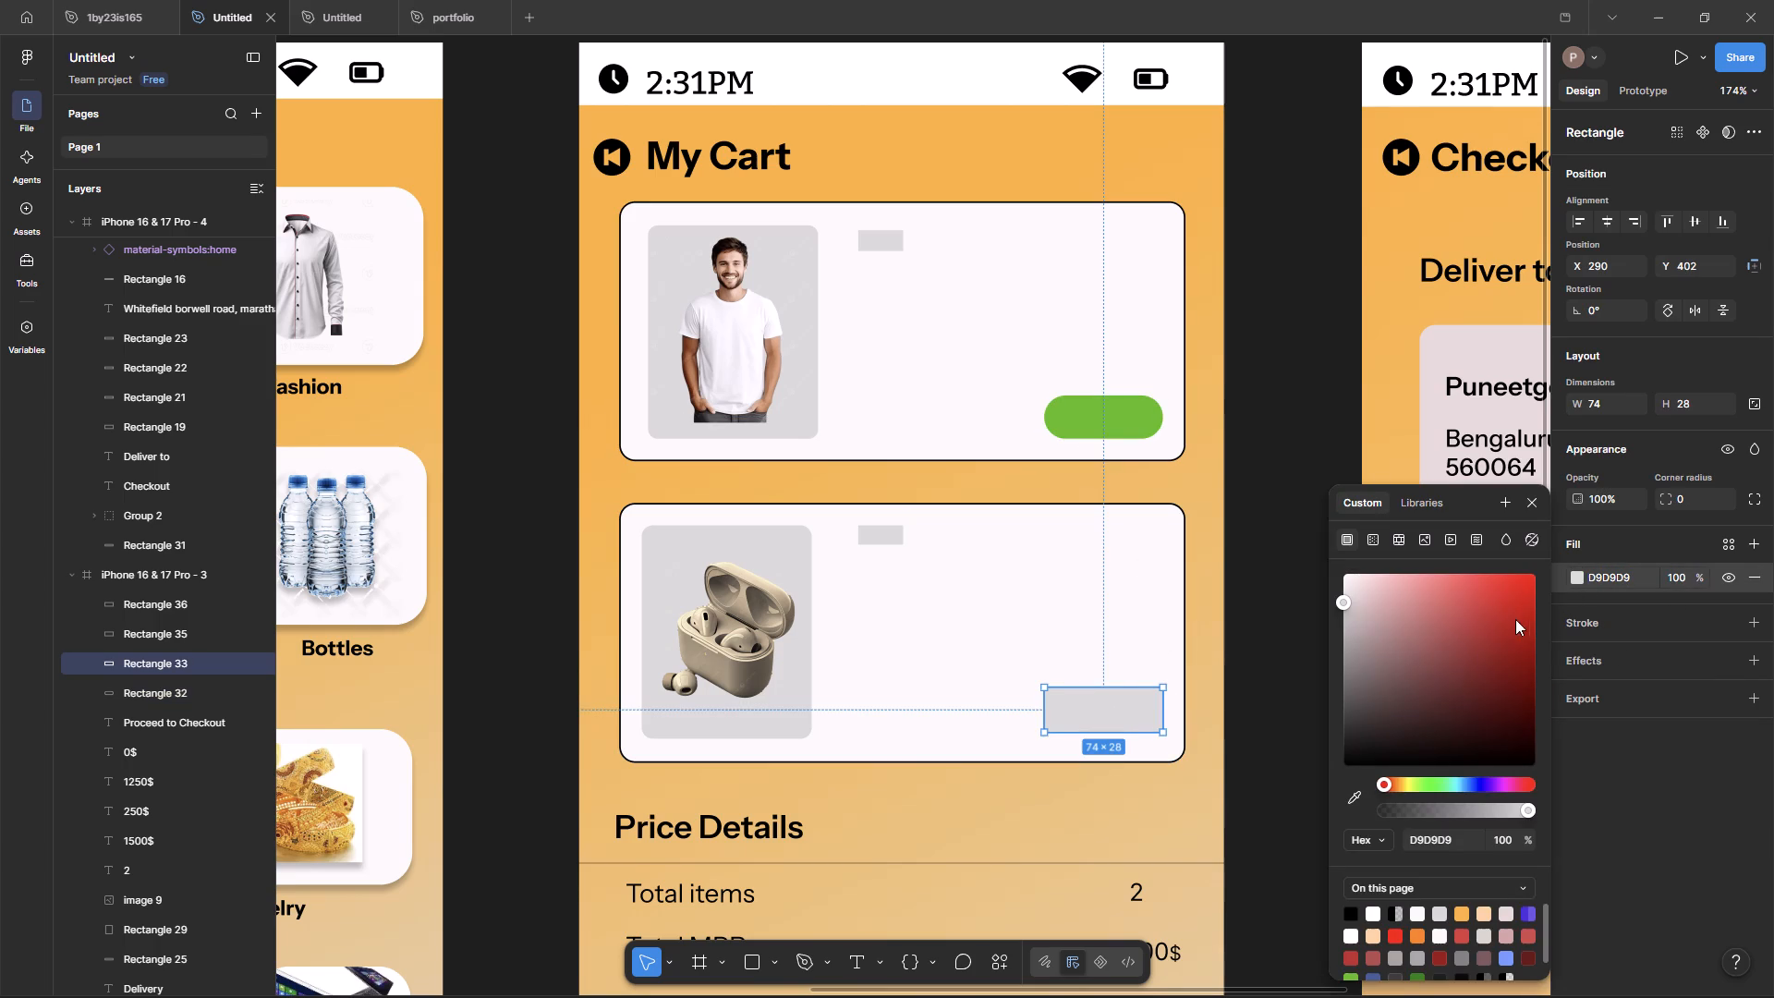
pyautogui.scroll(-1, 1359, 967)
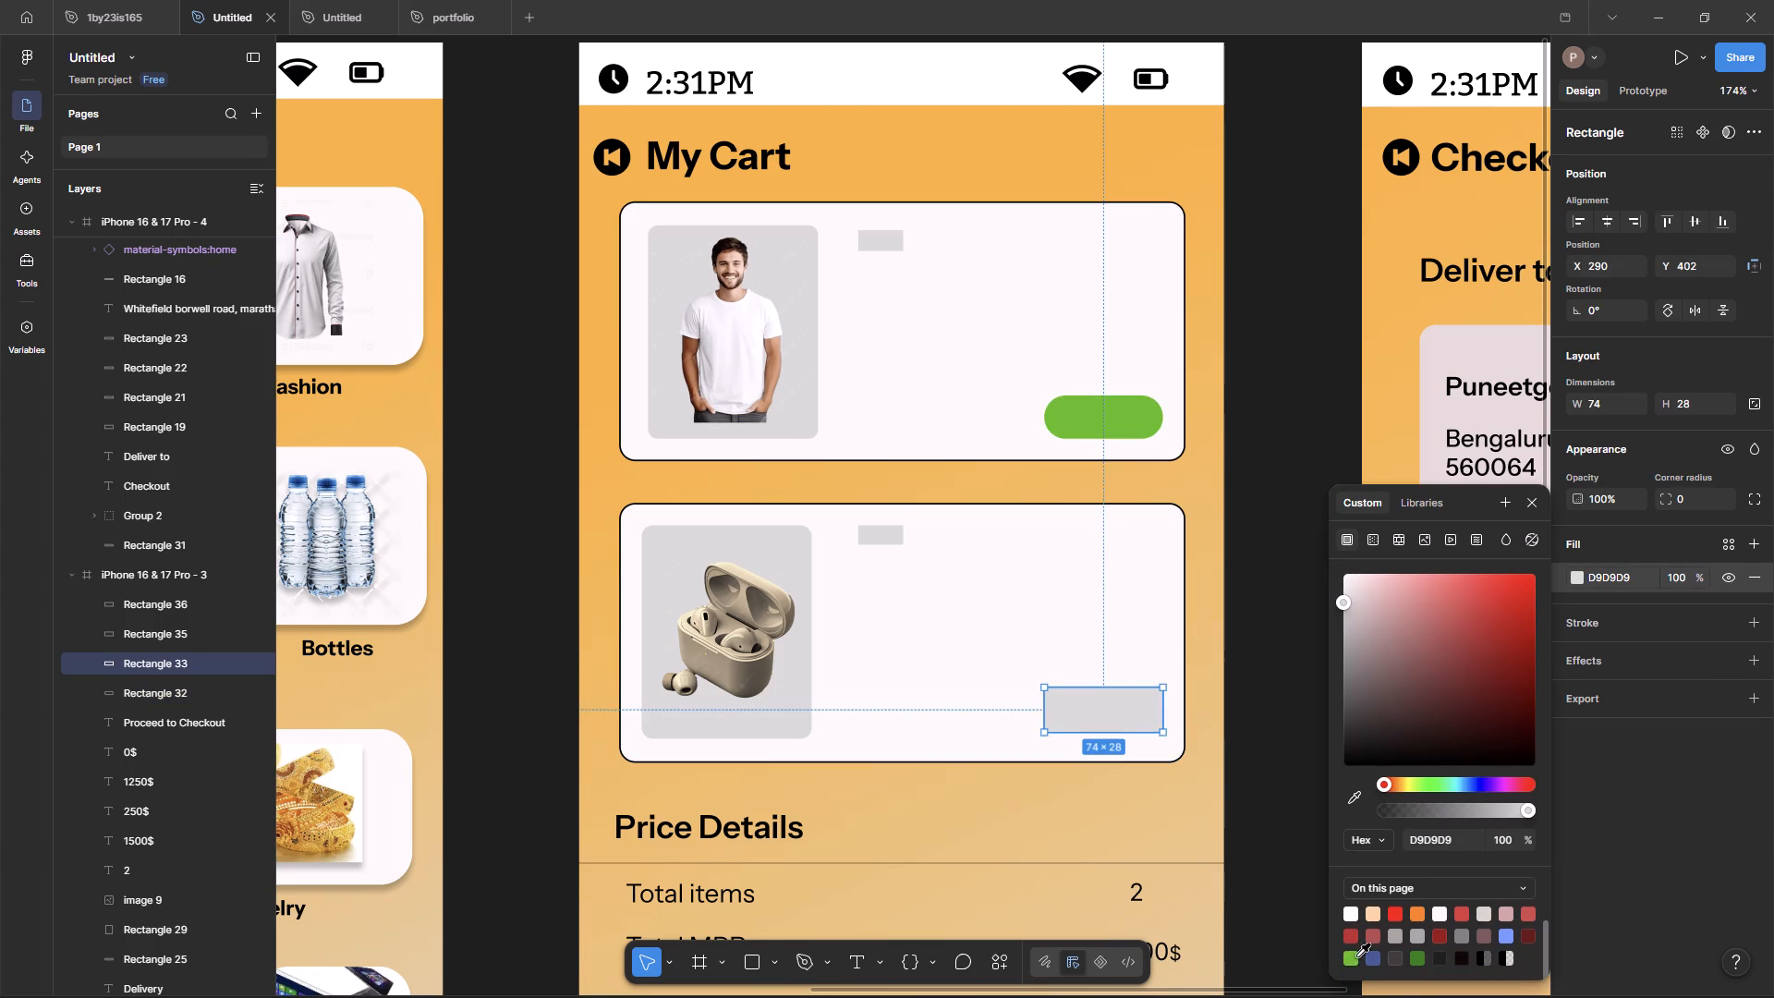
pyautogui.click(1350, 955)
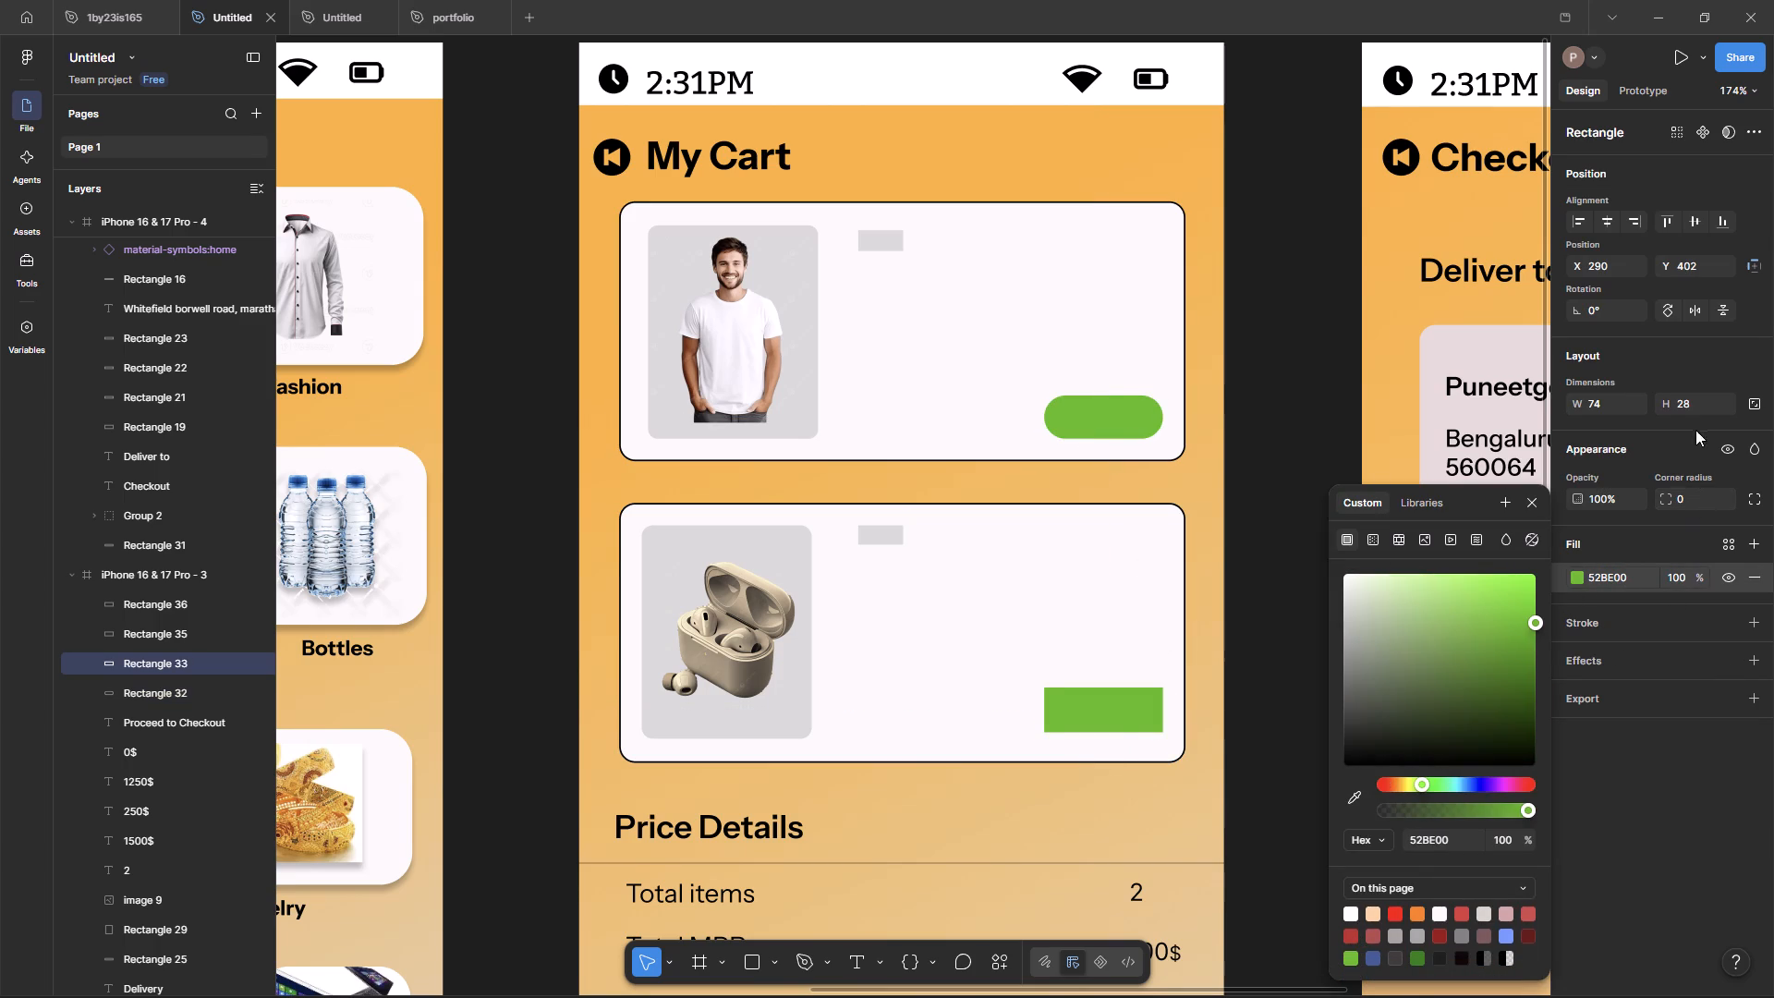
pyautogui.click(1683, 500)
pyautogui.write('25')
pyautogui.press('Return')
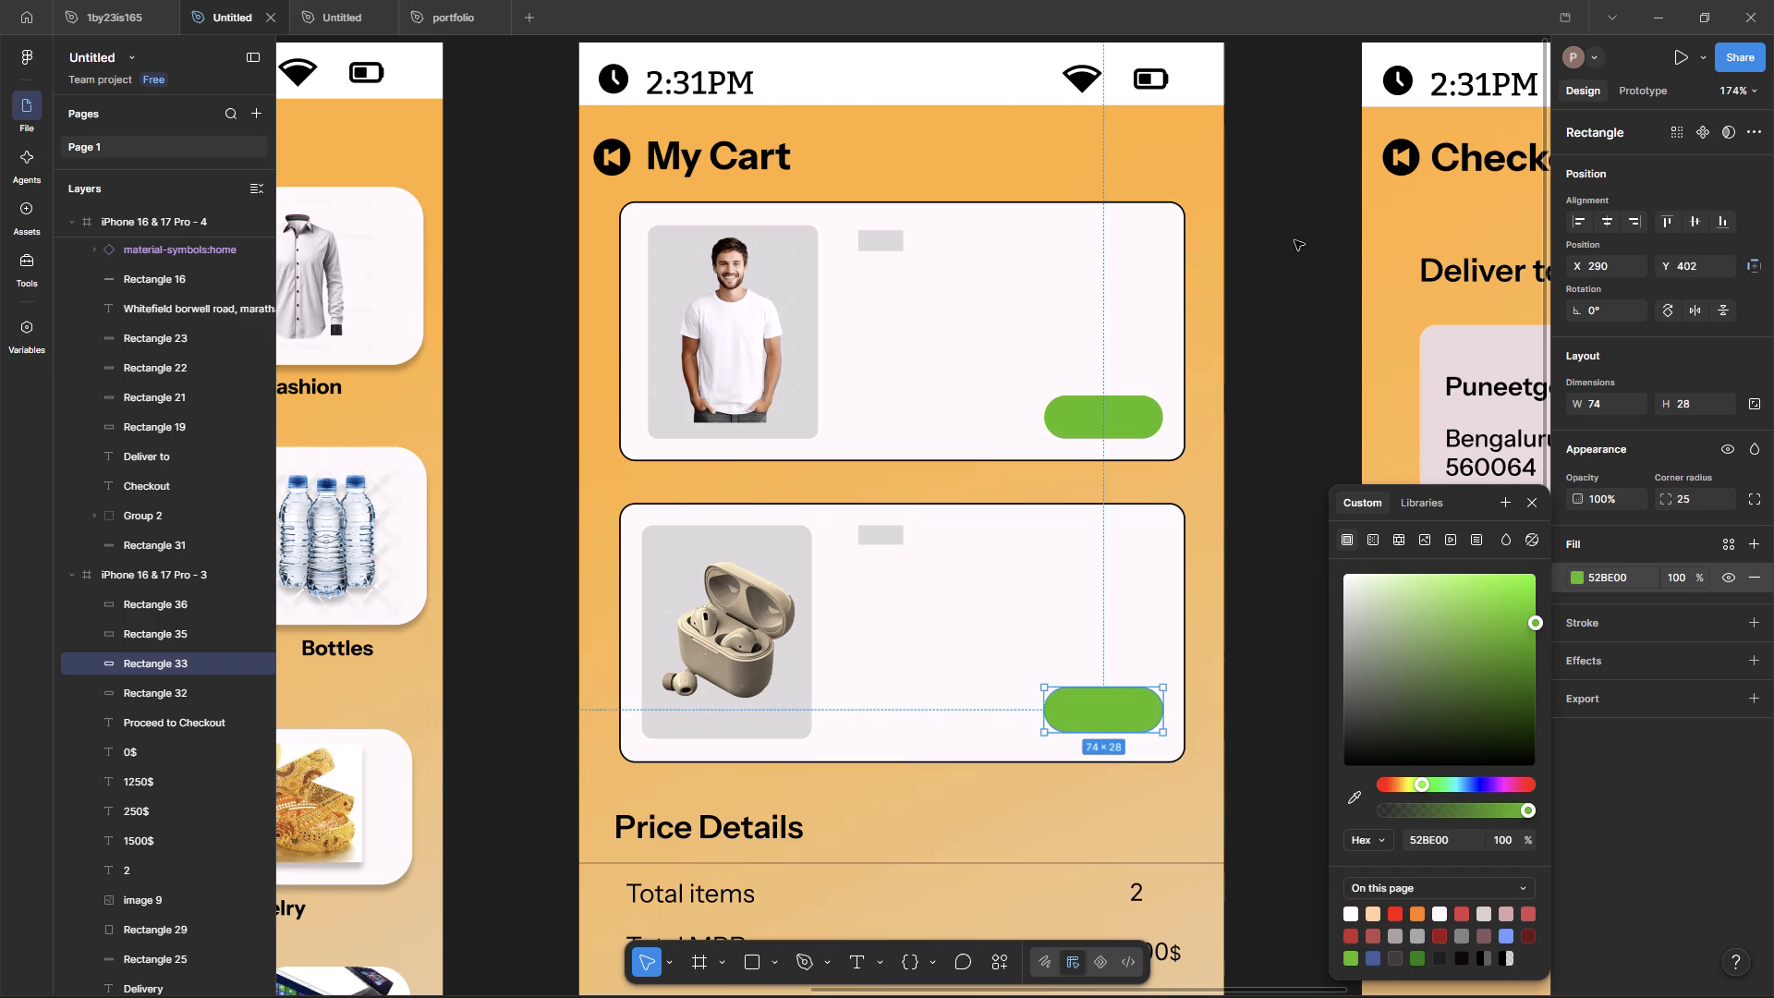
pyautogui.click(1294, 240)
# Darken the fill of the small rectangle beside the T-shirt image to a muted pinkish grey.
pyautogui.click(880, 549)
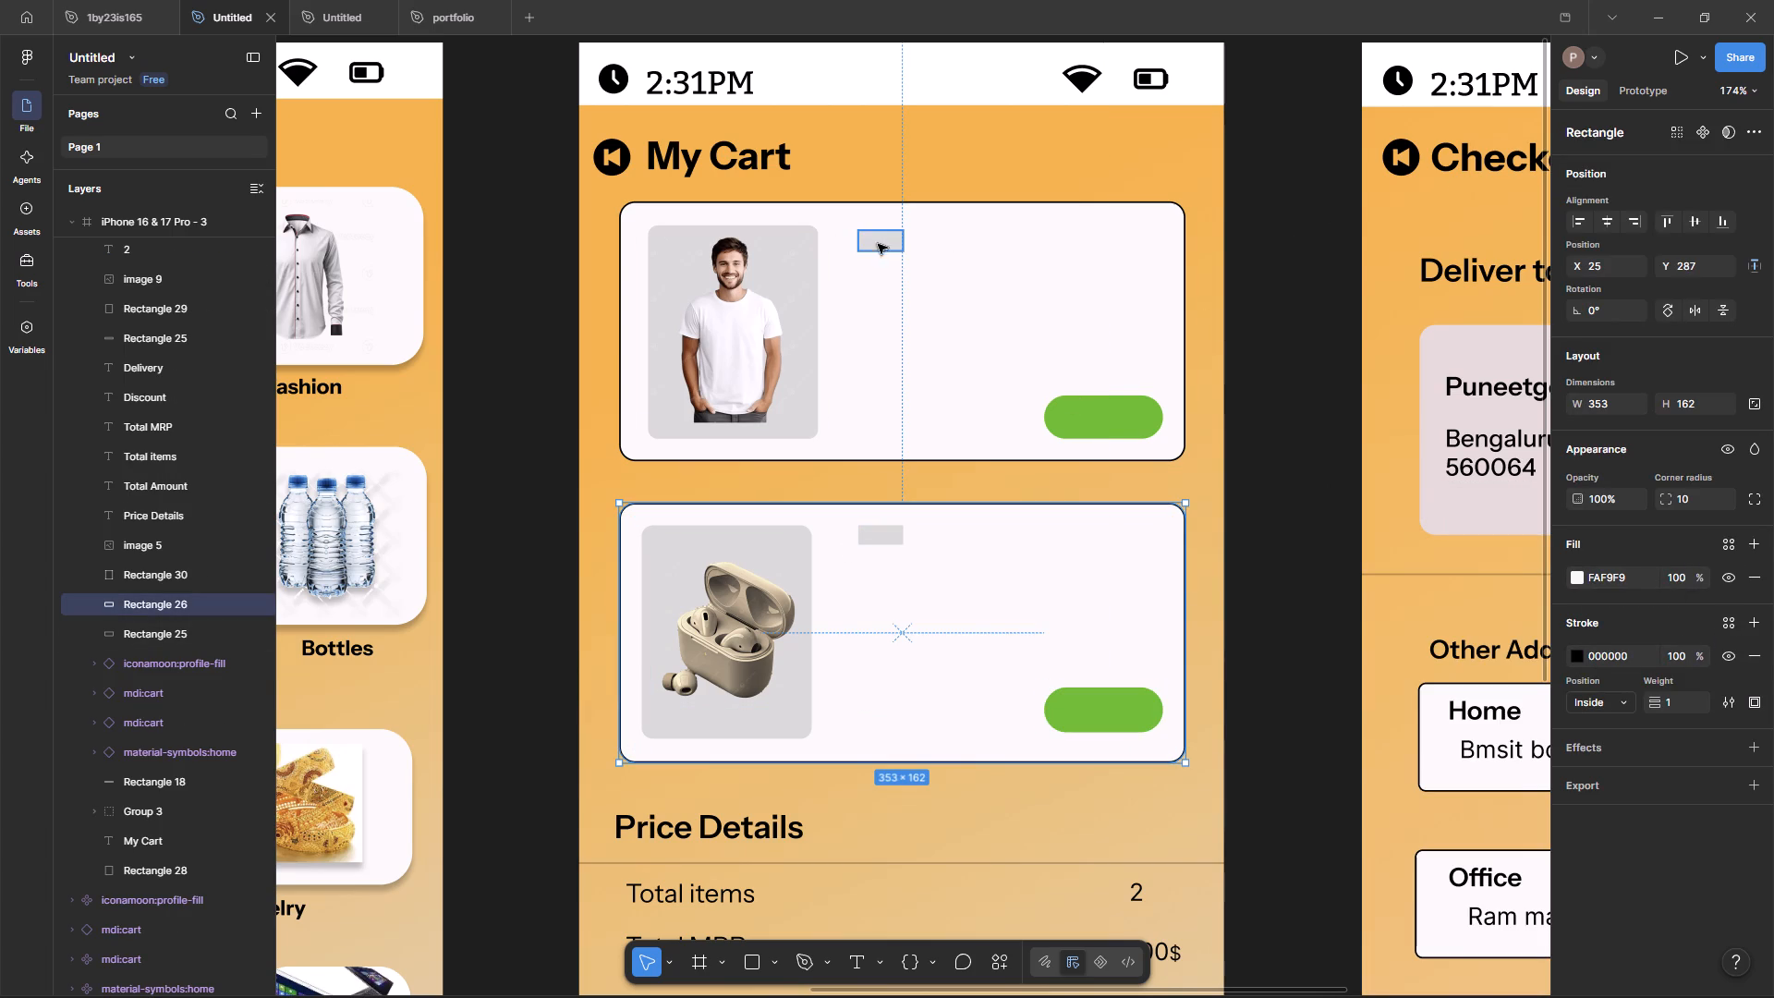
pyautogui.click(1313, 383)
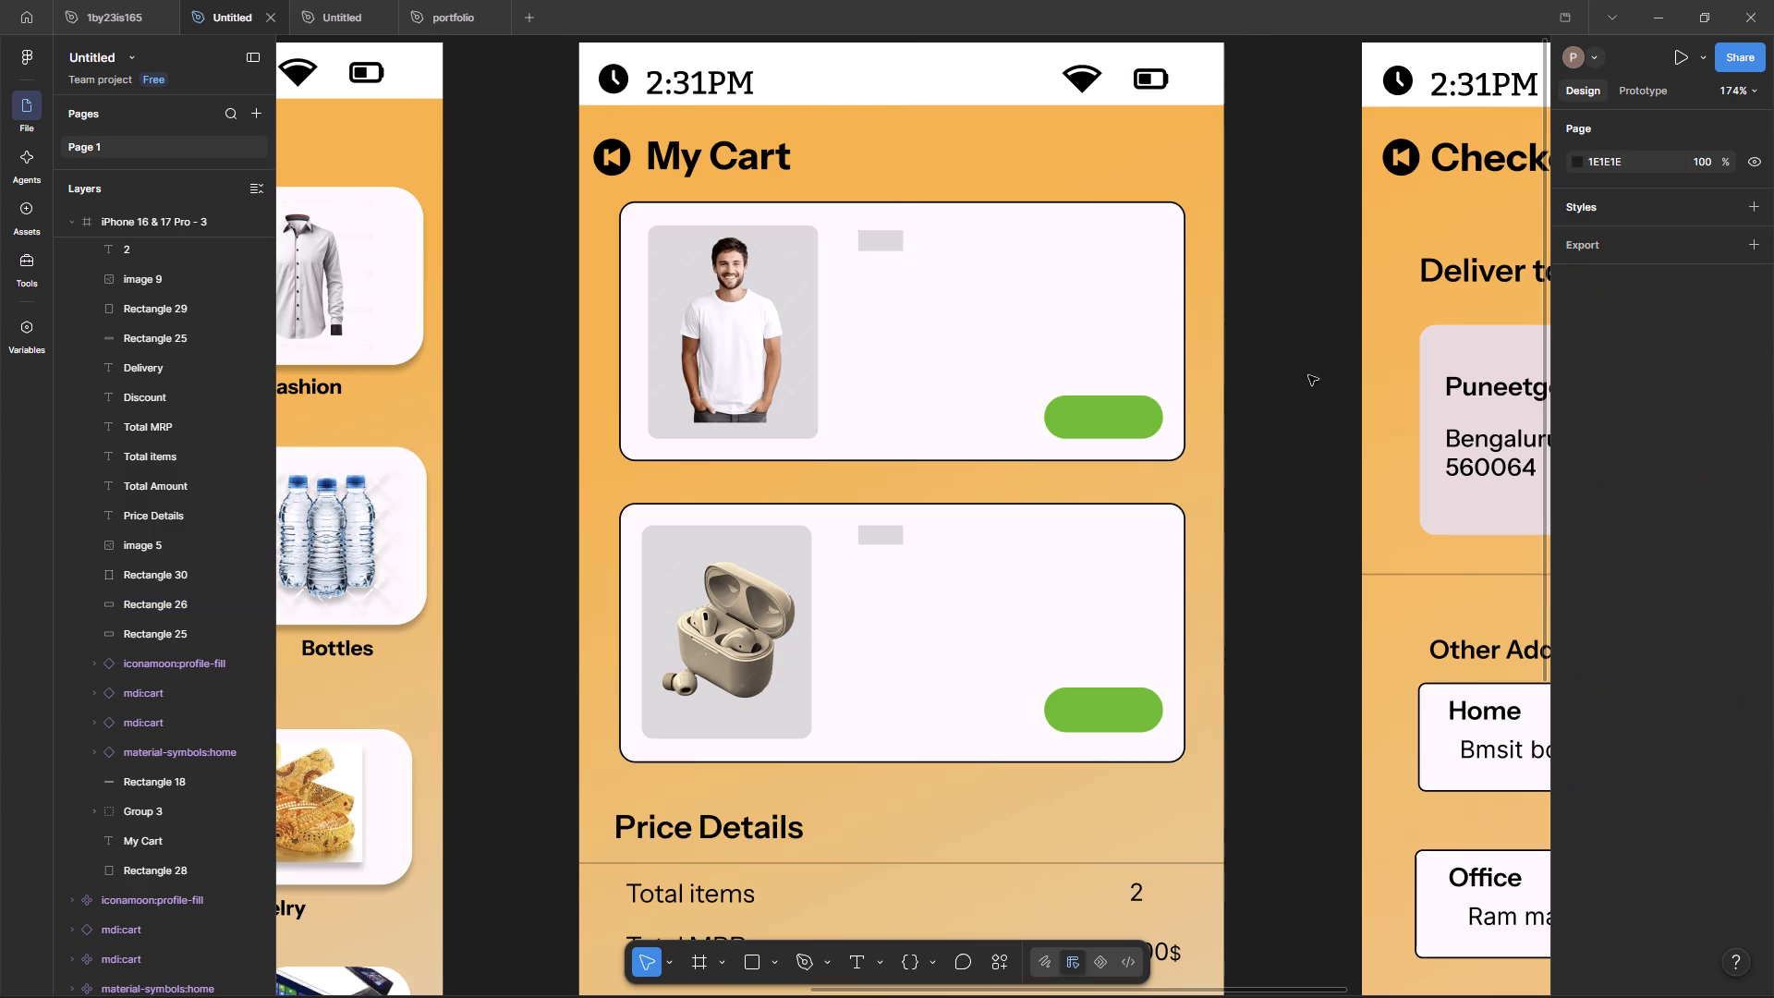
pyautogui.scroll(3, 1293, 393)
pyautogui.click(866, 260)
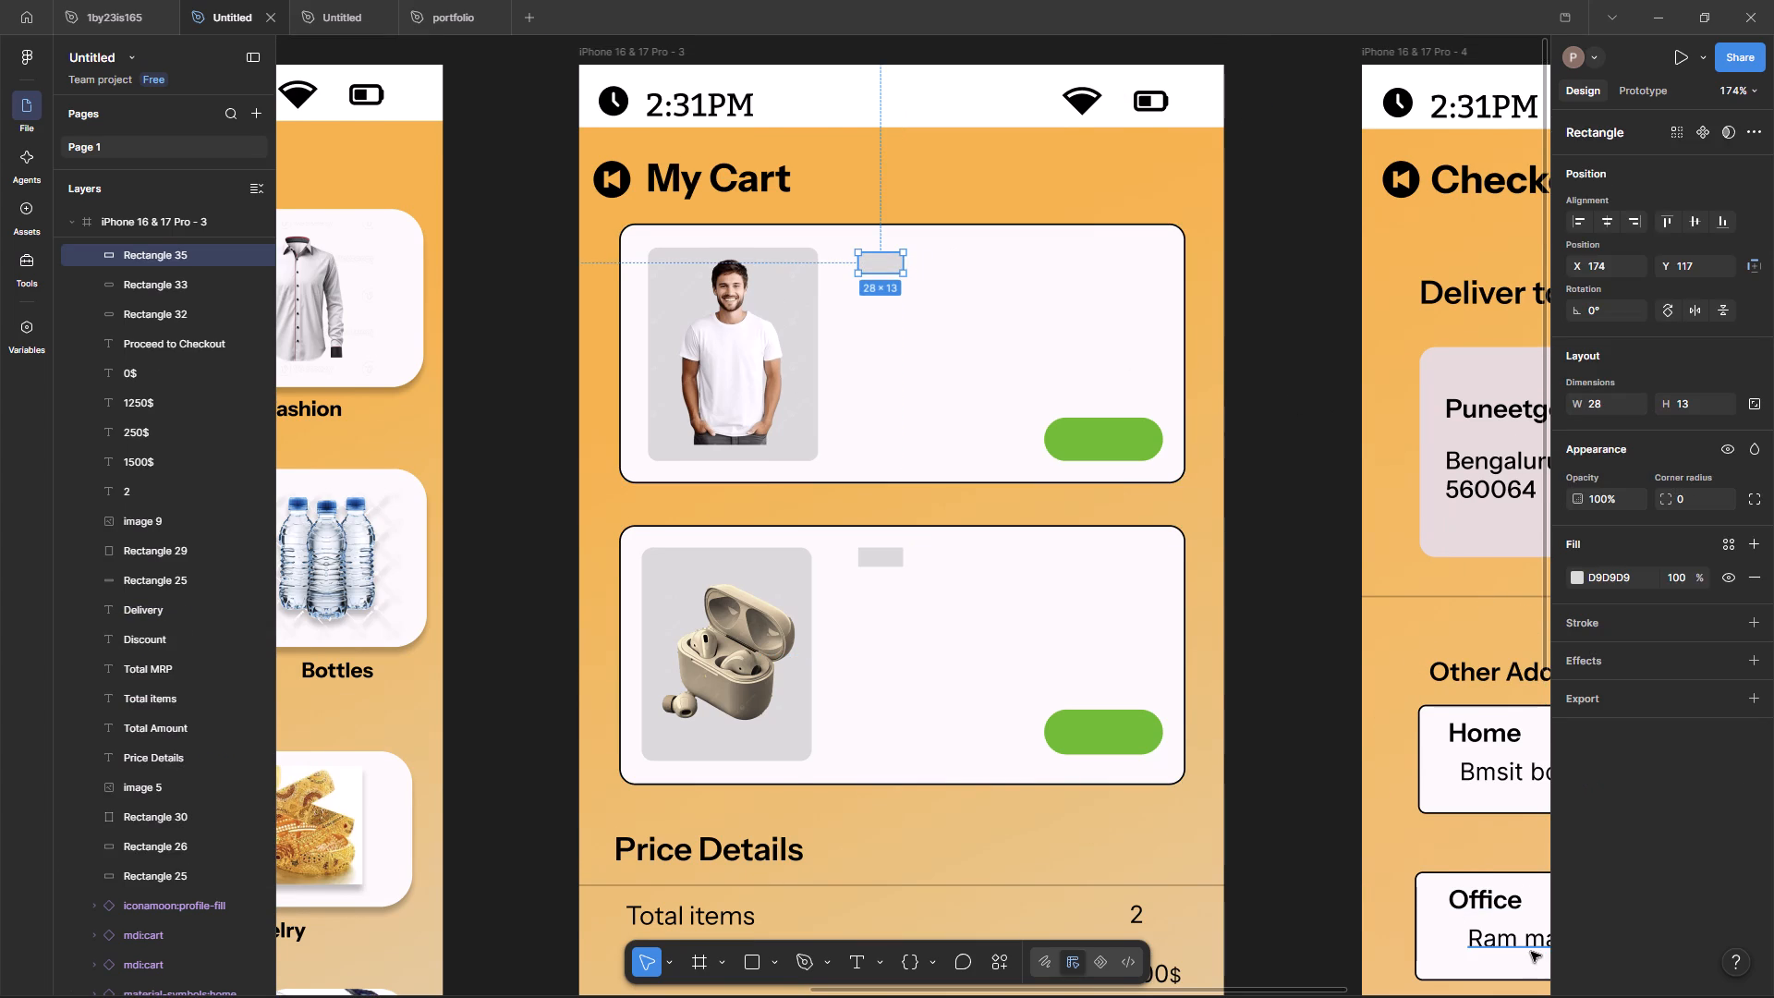
pyautogui.click(1577, 574)
pyautogui.moveTo(1347, 597); pyautogui.dragTo(1363, 647)
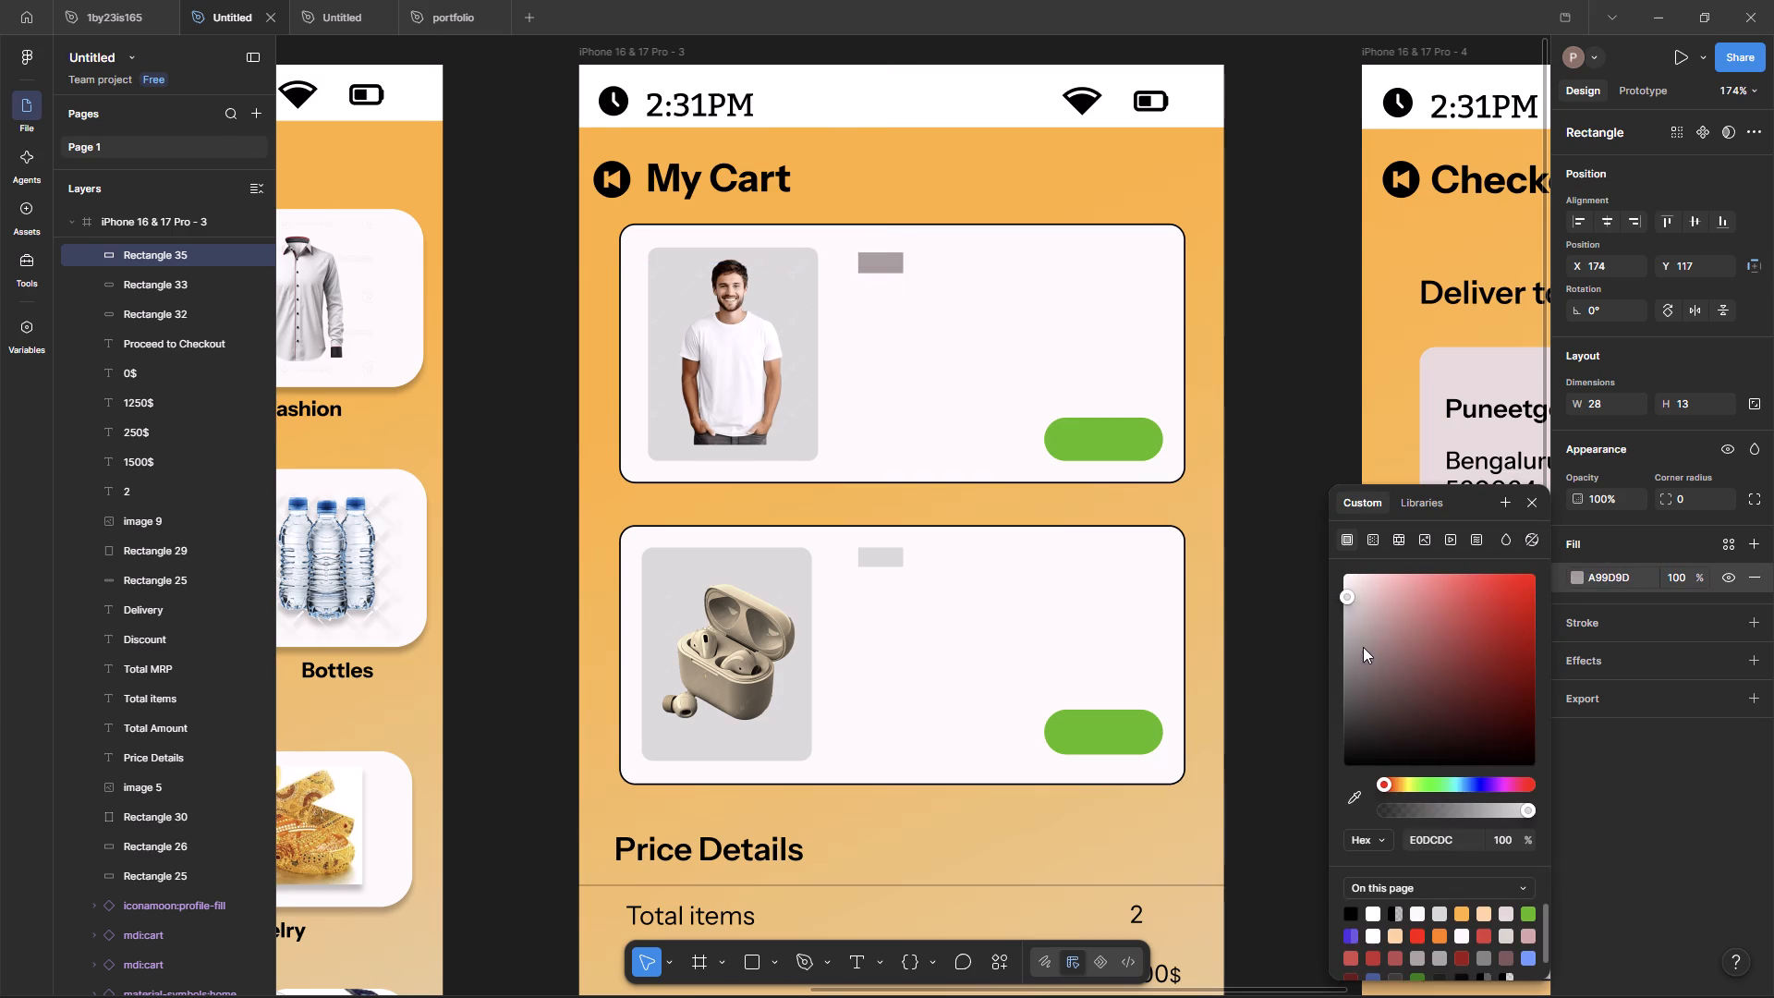
pyautogui.moveTo(1363, 647); pyautogui.dragTo(1360, 630)
# Recolour the small rectangle beside the earbuds image to a matching pinkish grey, AC9999.
pyautogui.click(895, 569)
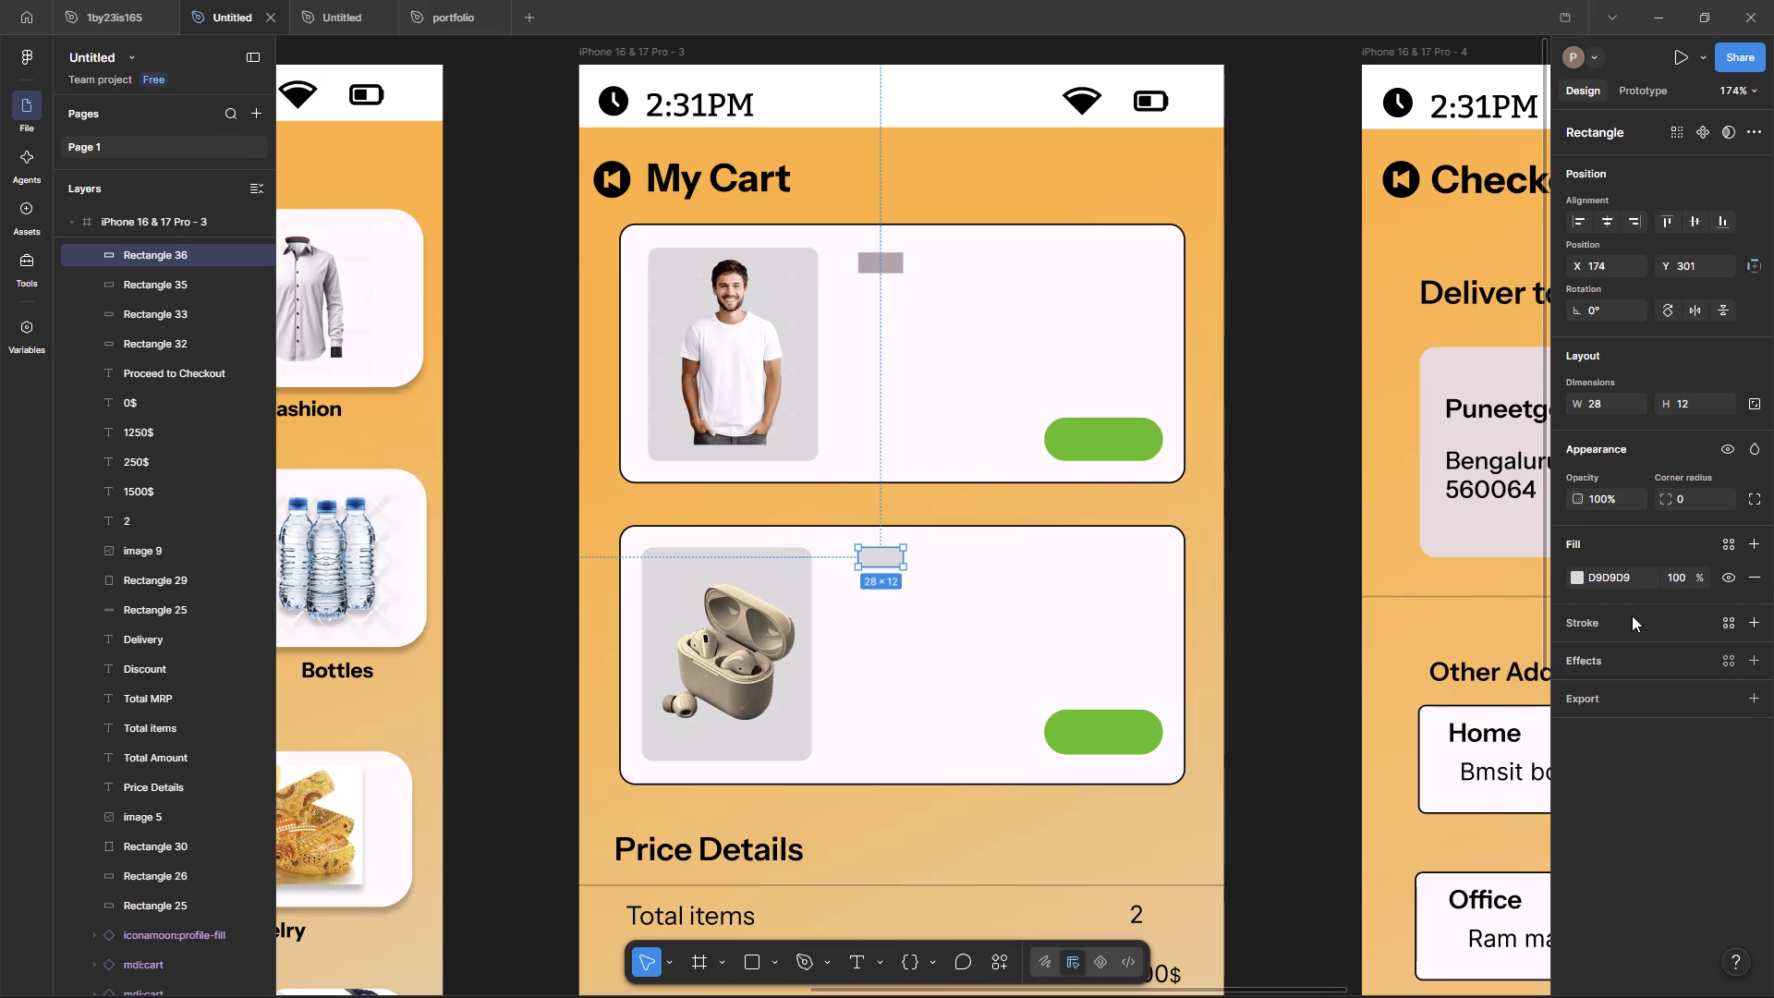
pyautogui.click(1571, 578)
pyautogui.moveTo(1358, 609); pyautogui.dragTo(1379, 619)
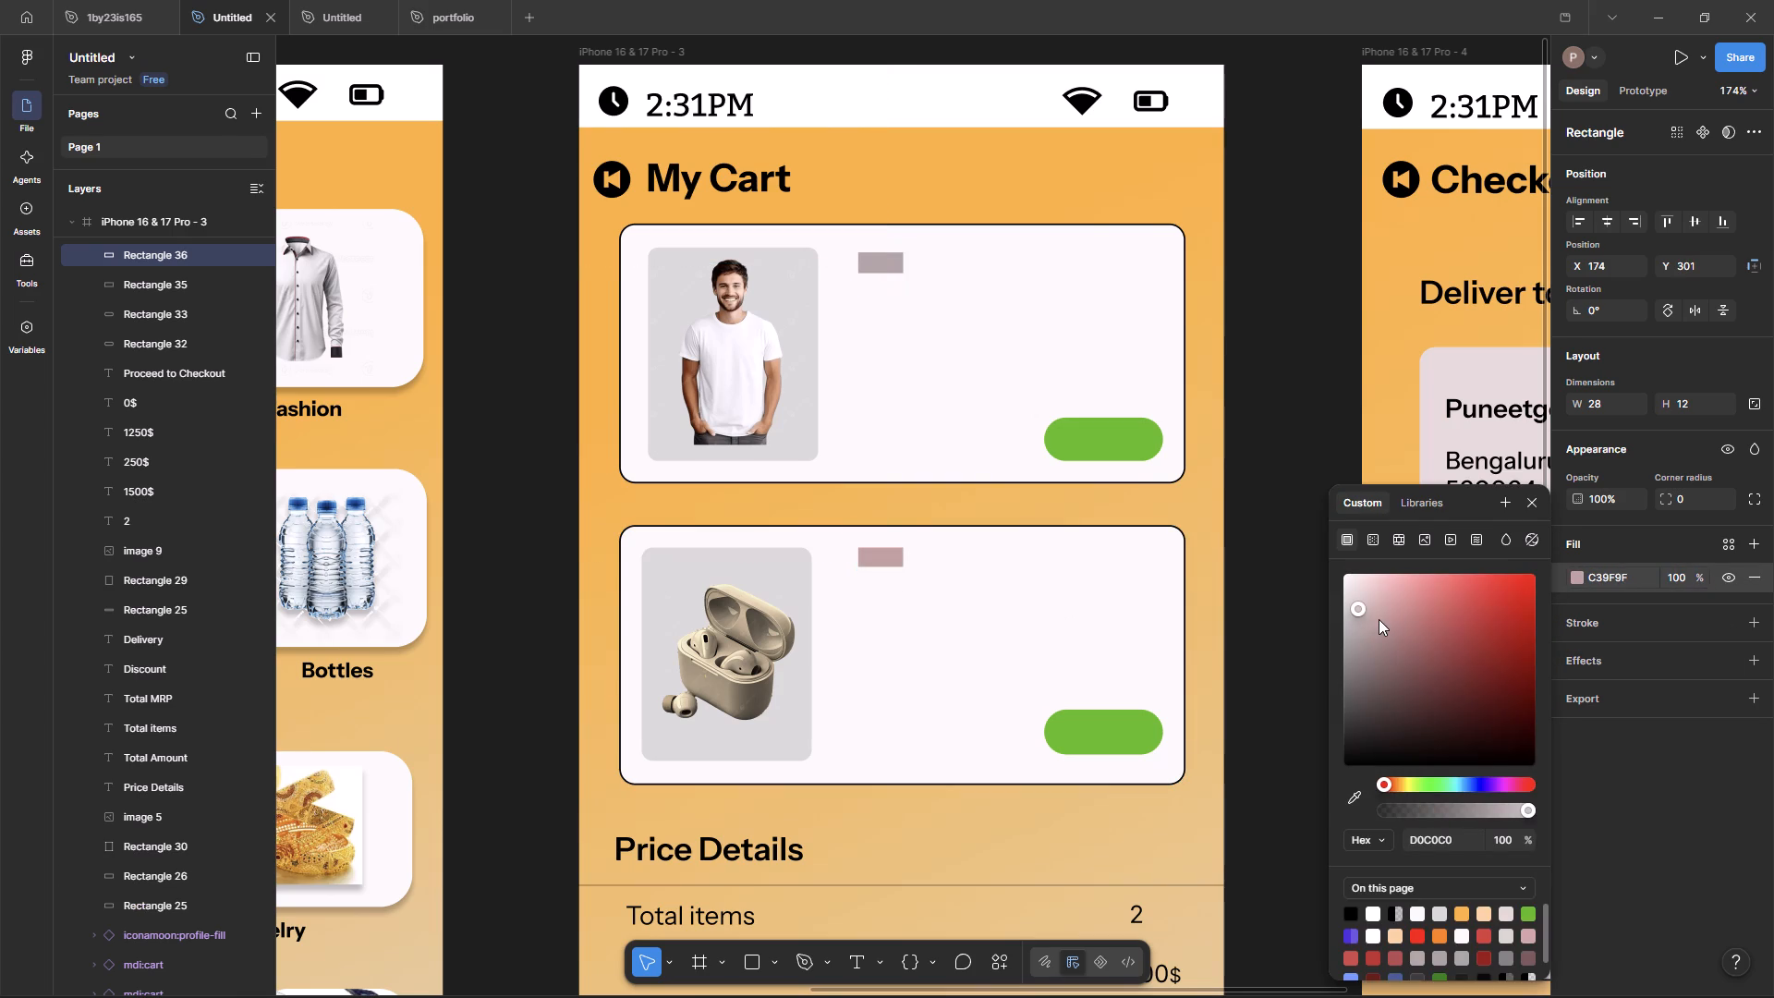
pyautogui.moveTo(1379, 619); pyautogui.dragTo(1400, 601)
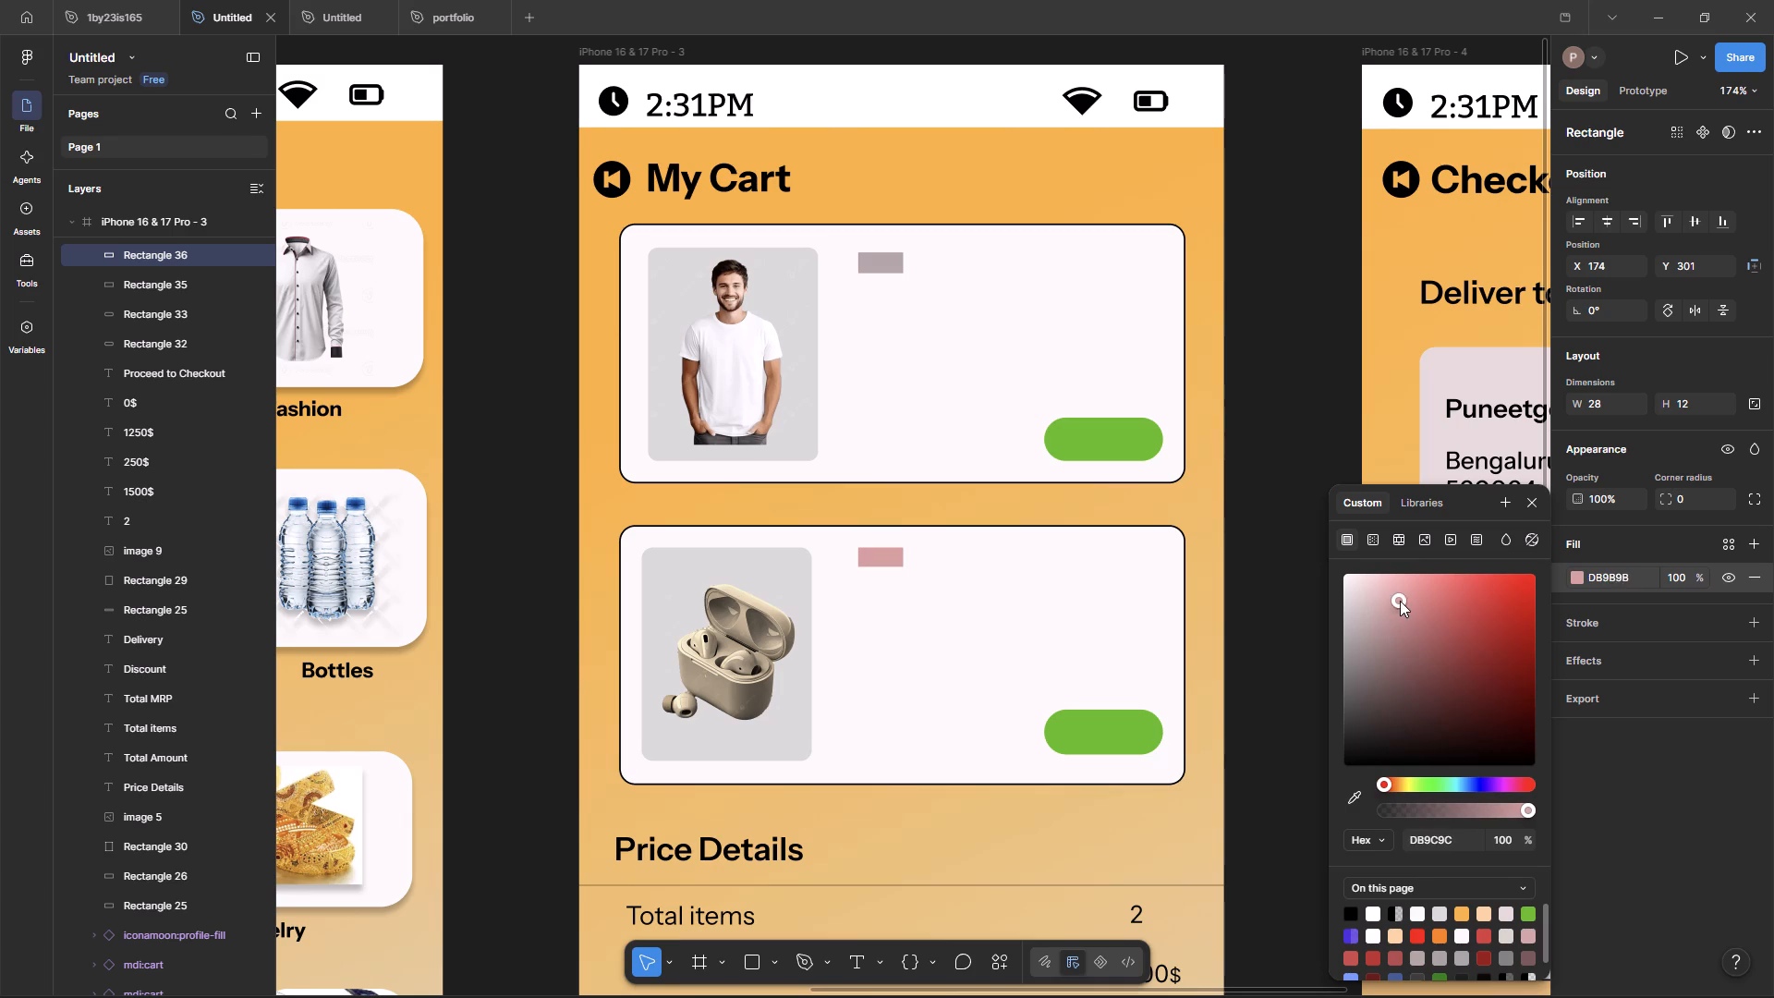
pyautogui.moveTo(1400, 601); pyautogui.dragTo(1380, 621)
pyautogui.moveTo(1380, 621); pyautogui.dragTo(1374, 626)
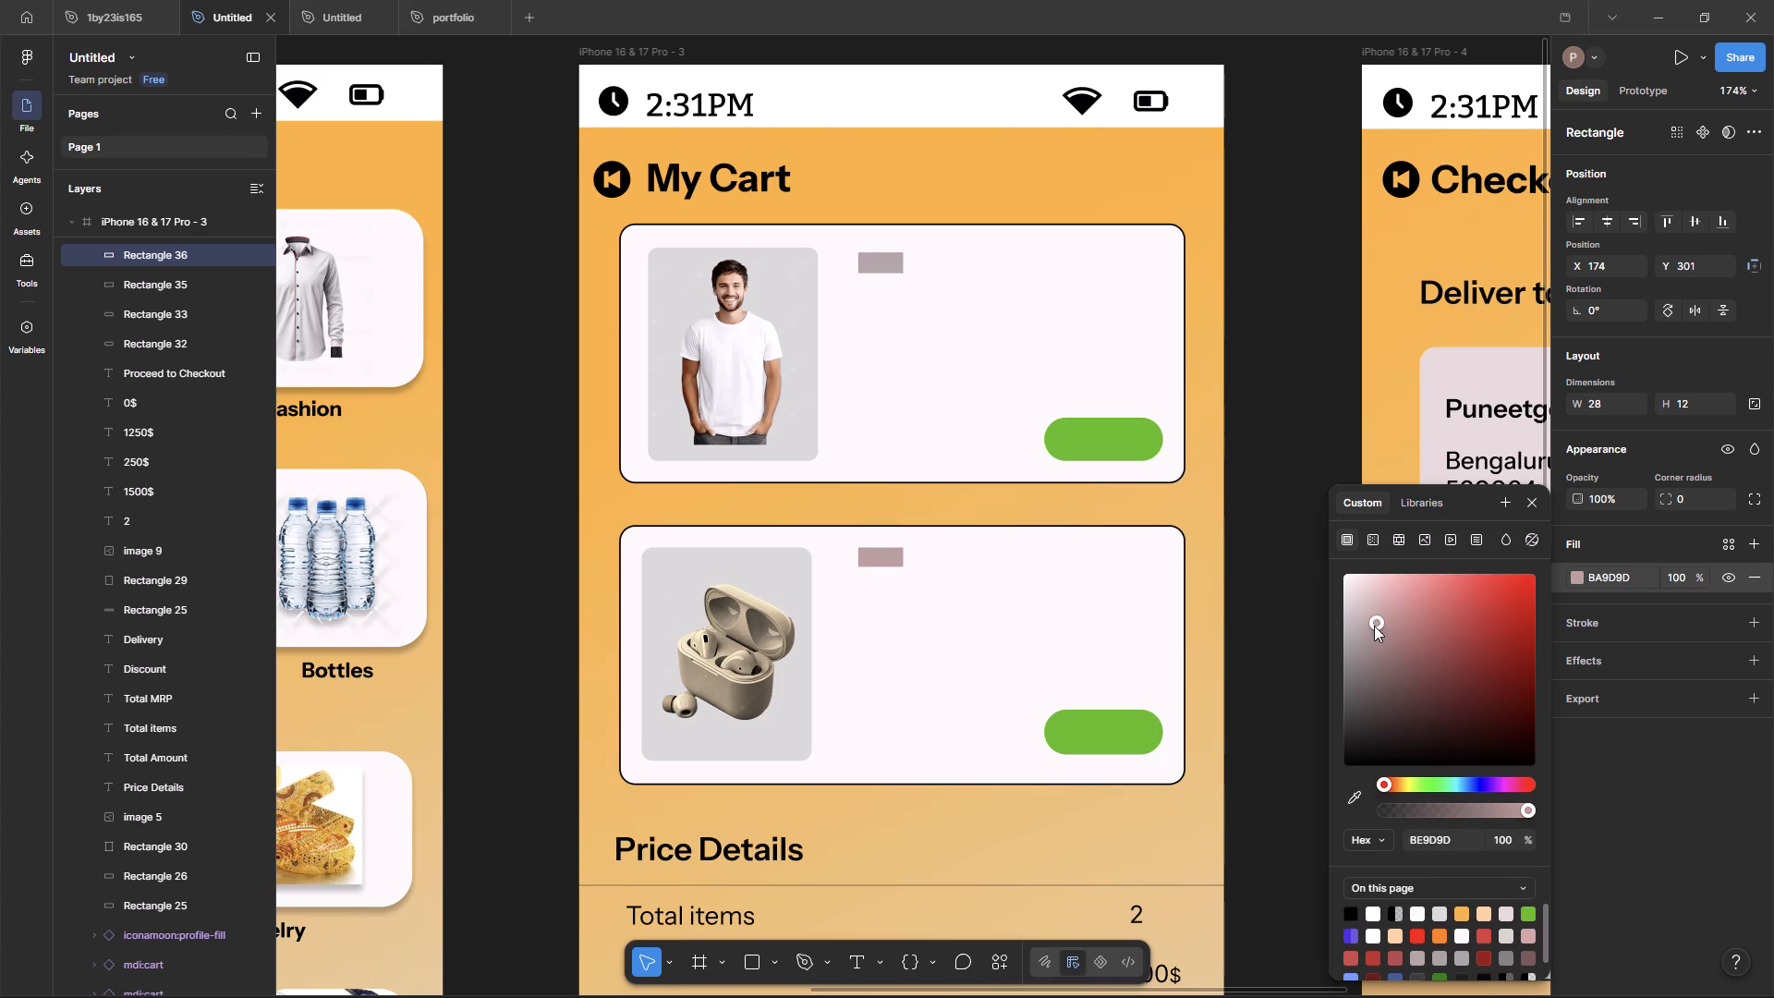
pyautogui.moveTo(1374, 626); pyautogui.dragTo(1369, 627)
pyautogui.moveTo(1369, 627); pyautogui.dragTo(1365, 637)
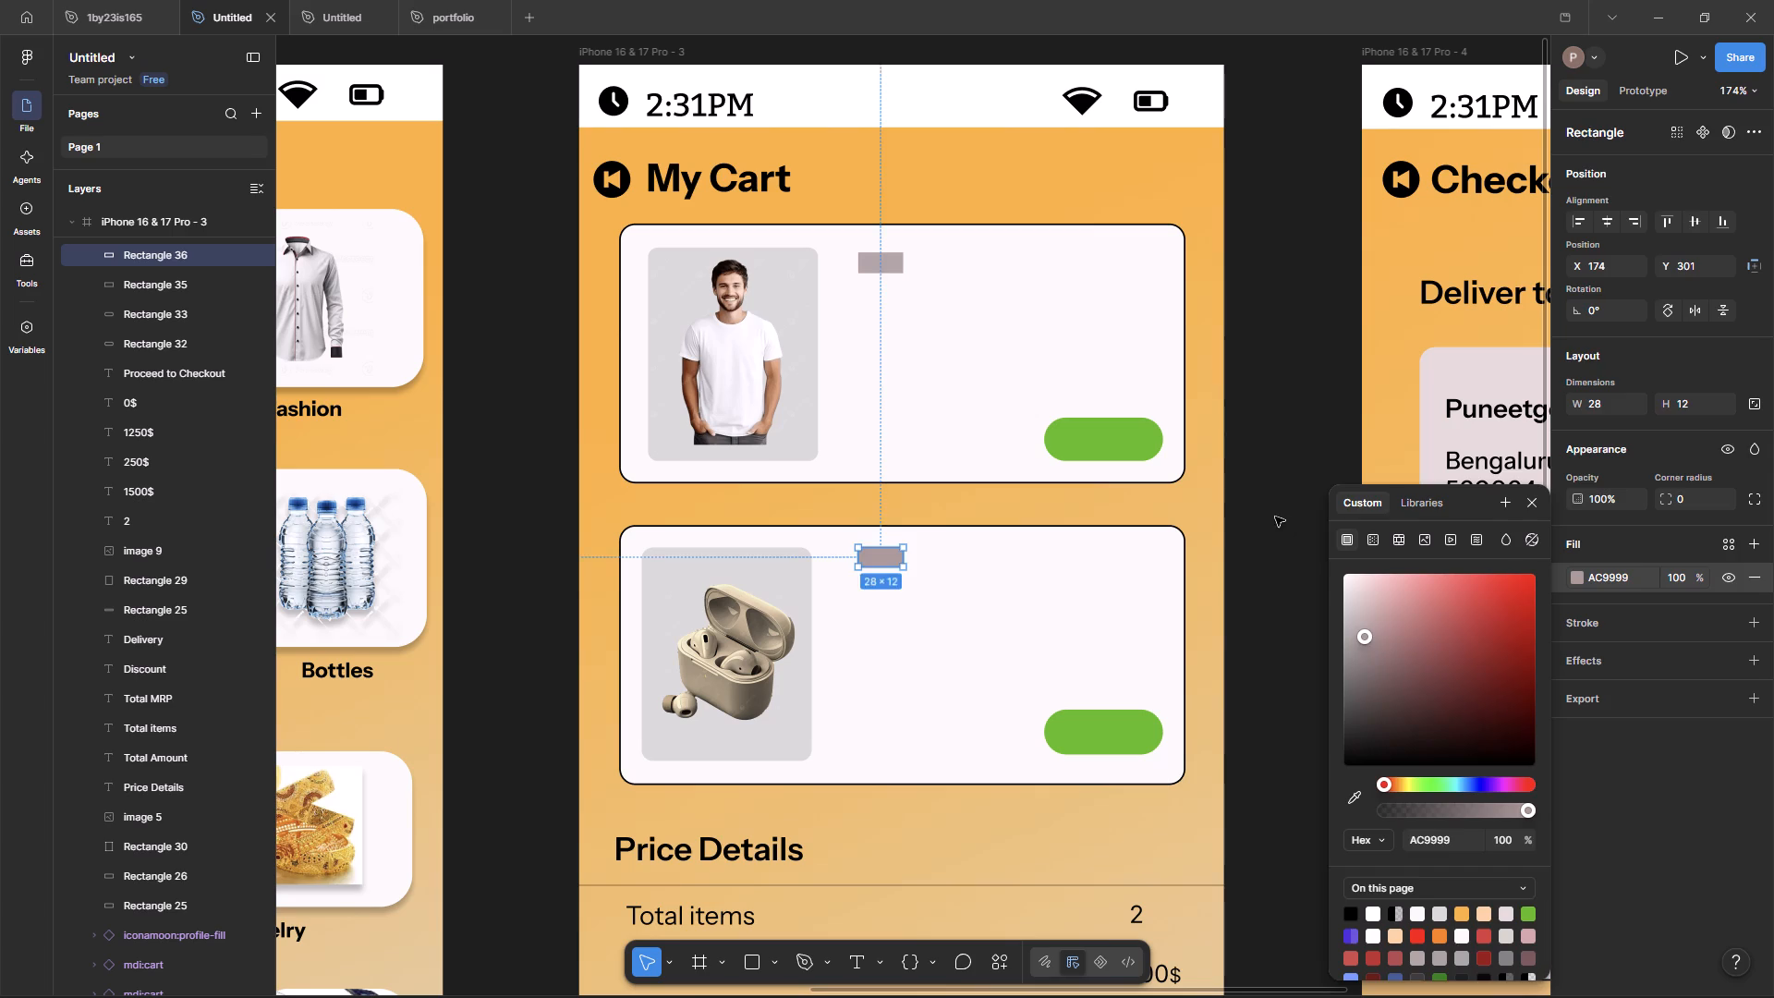
pyautogui.click(1275, 517)
# Duplicate the 250$ Discount value and place the copy over the green rectangle in the earbuds card.
pyautogui.scroll(2, 1238, 601)
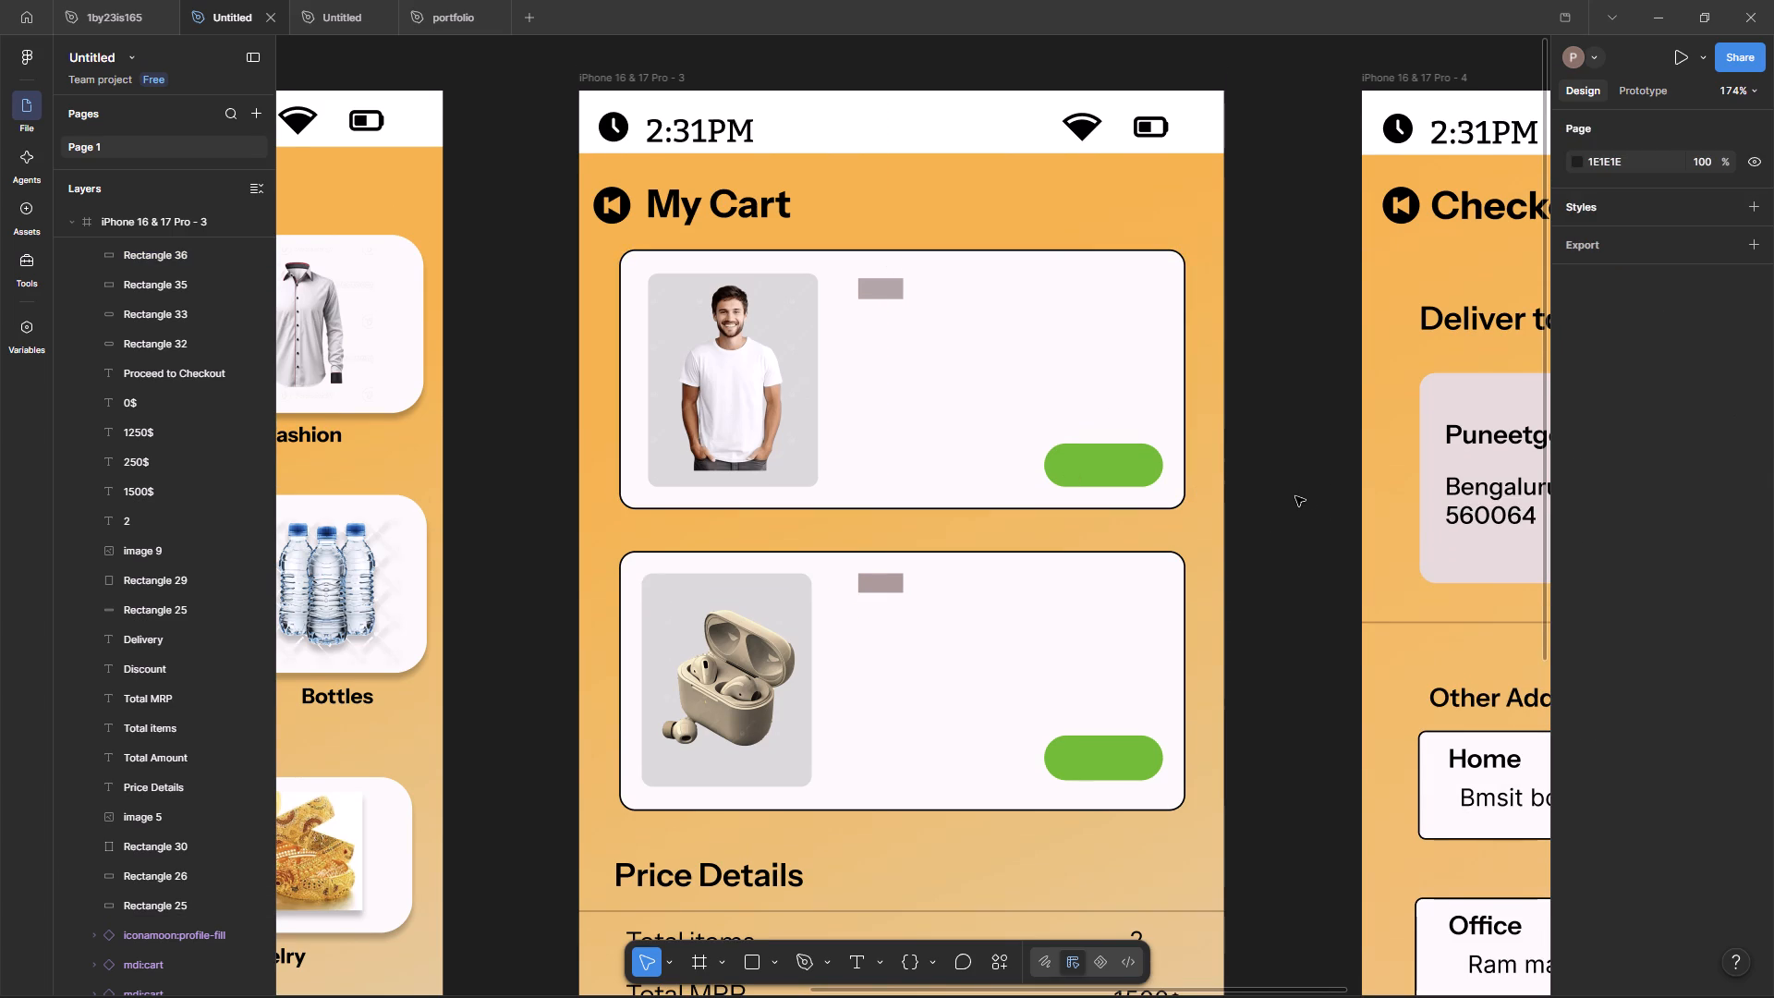
pyautogui.scroll(-2, 1289, 615)
pyautogui.scroll(-4, 1240, 740)
pyautogui.scroll(-3, 1167, 911)
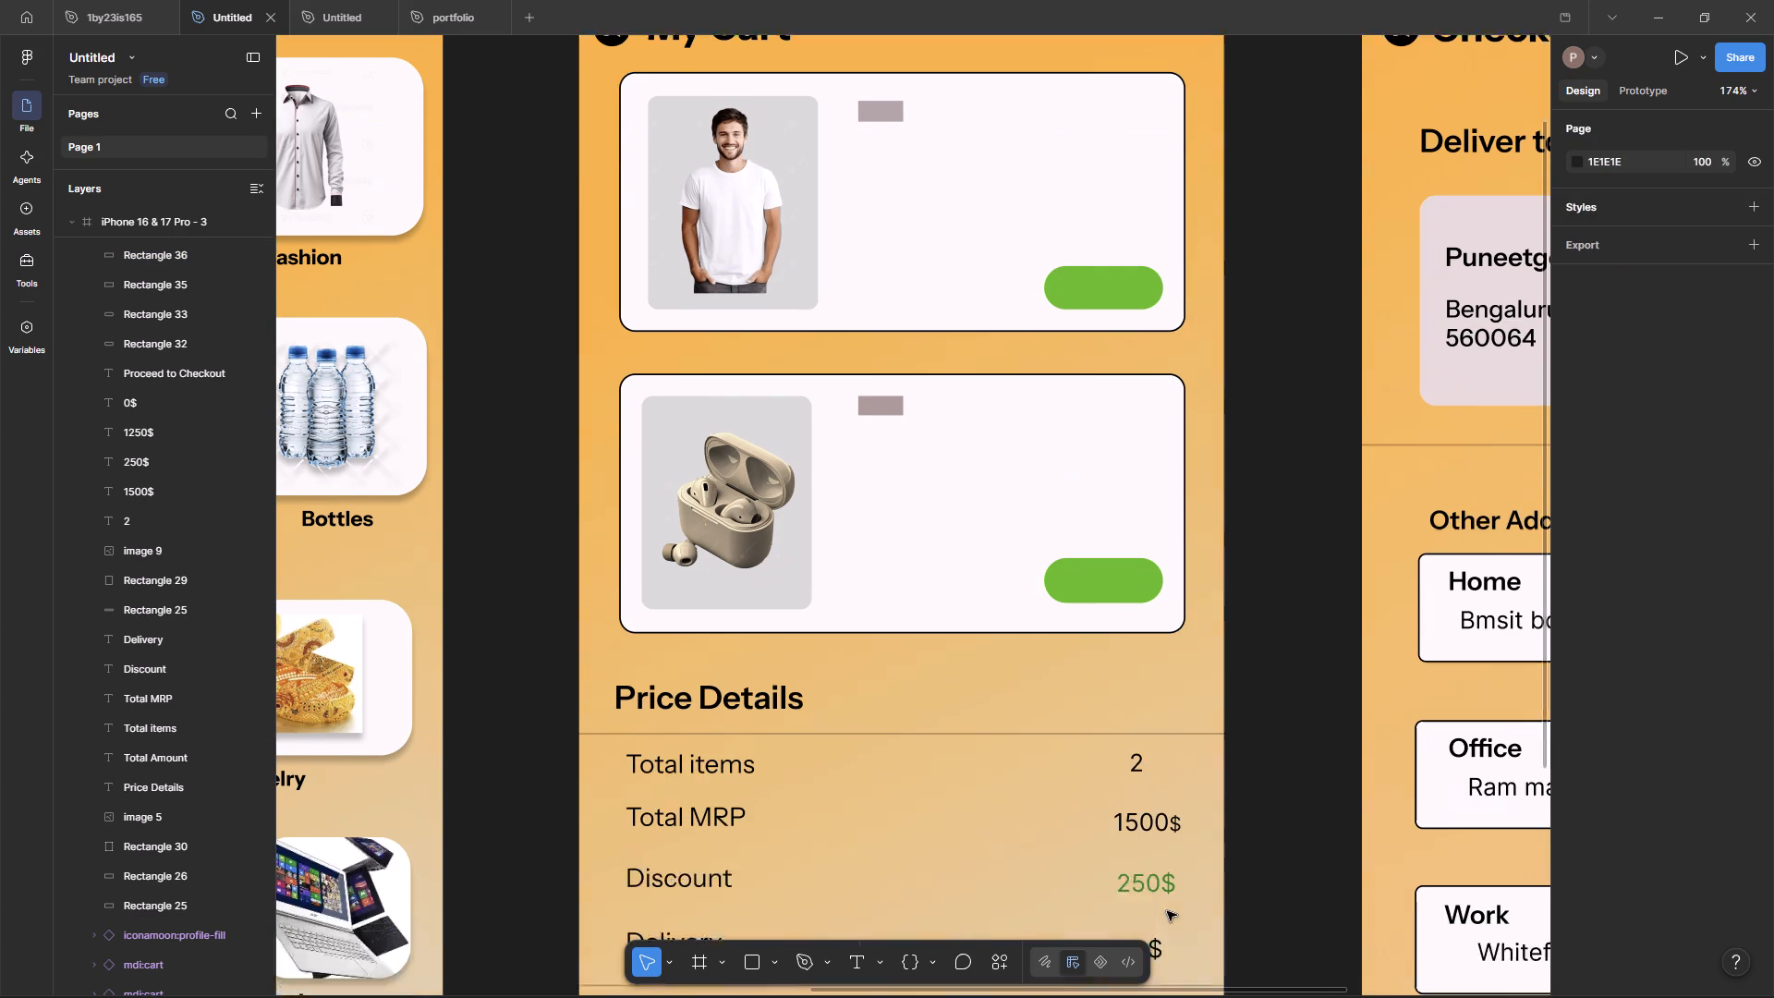
pyautogui.click(1160, 882)
pyautogui.doubleClick(1160, 882)
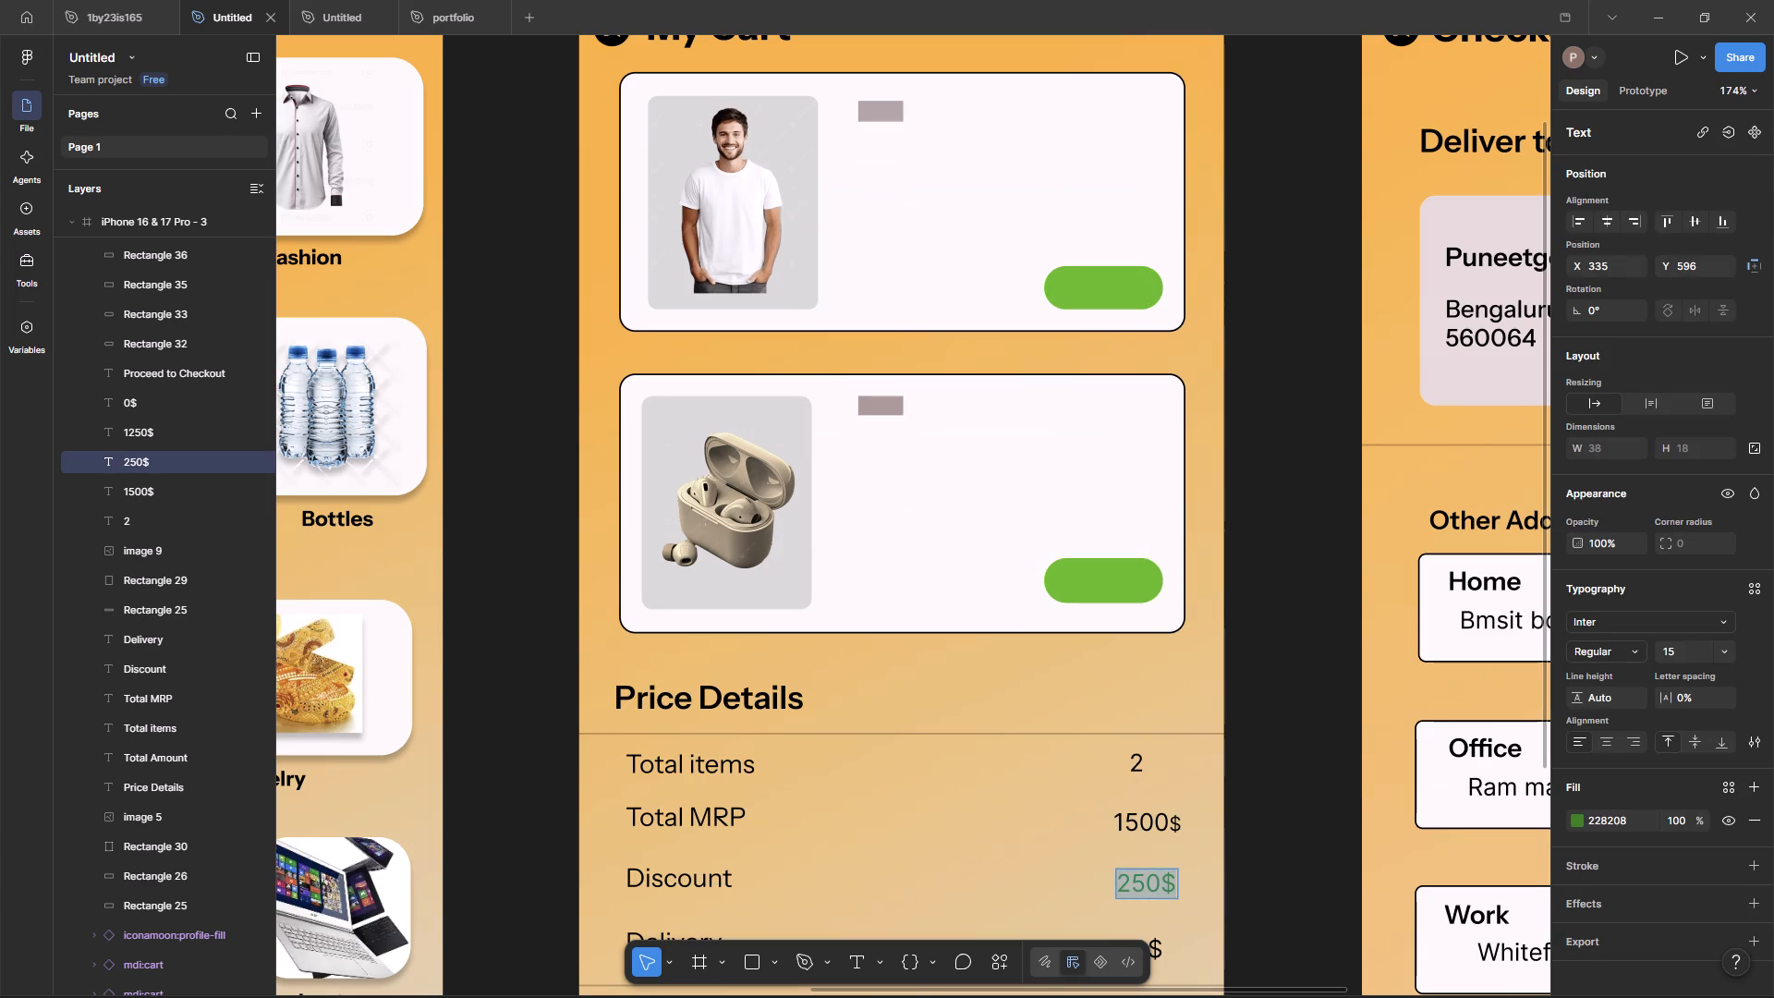
pyautogui.hotkey('ctrl', 'c')
pyautogui.click(1115, 576)
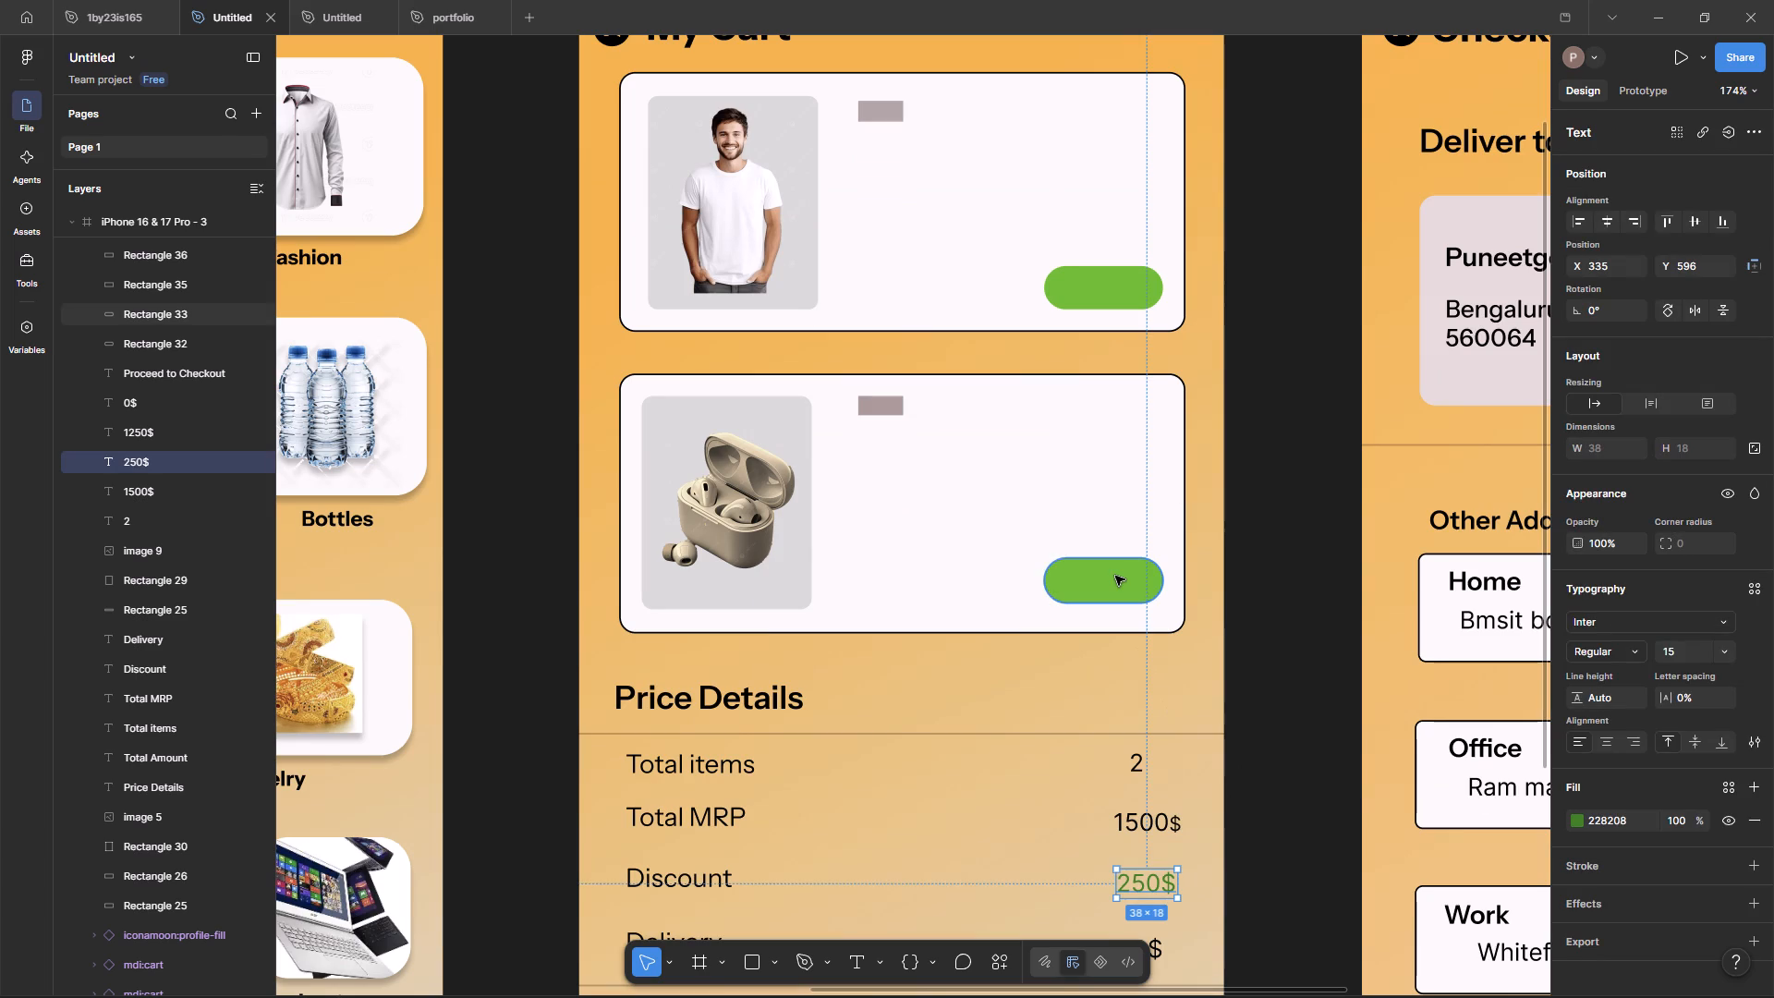
pyautogui.hotkey('ctrl', 'v')
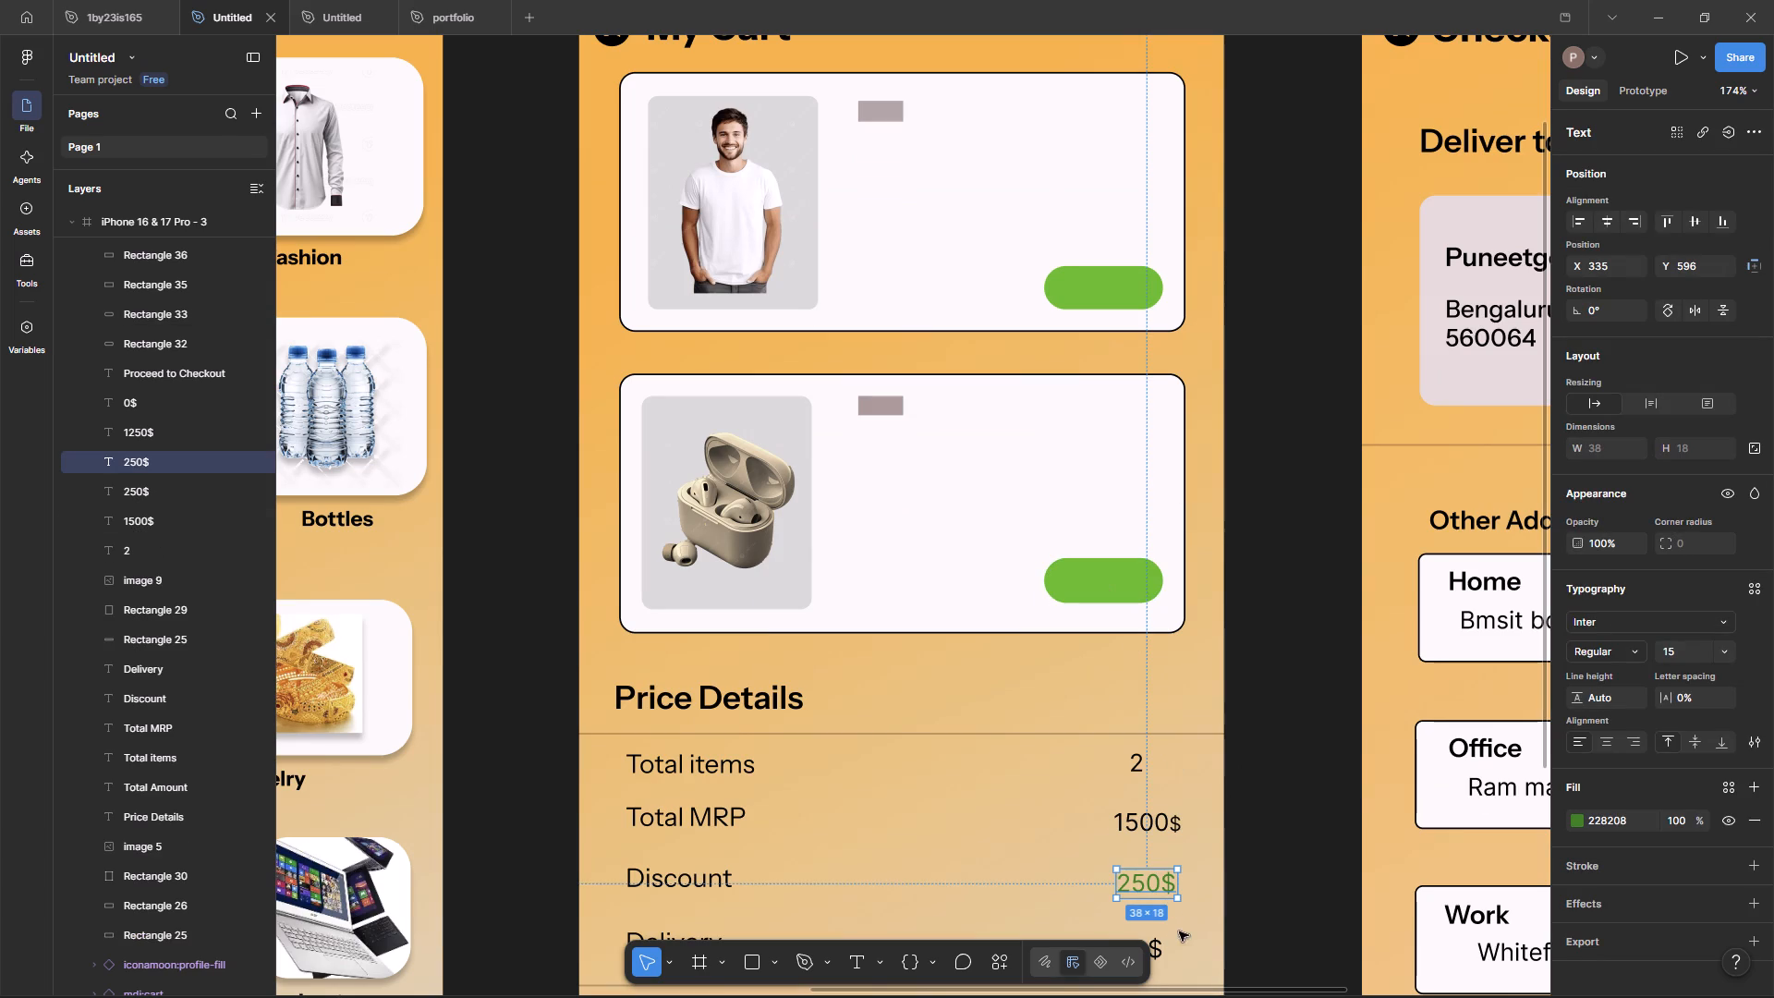
pyautogui.moveTo(1147, 885); pyautogui.dragTo(1103, 580)
# Recolour the copied 250$ text to black, 000000, and bring it to the front of the green rectangle.
pyautogui.click(1574, 820)
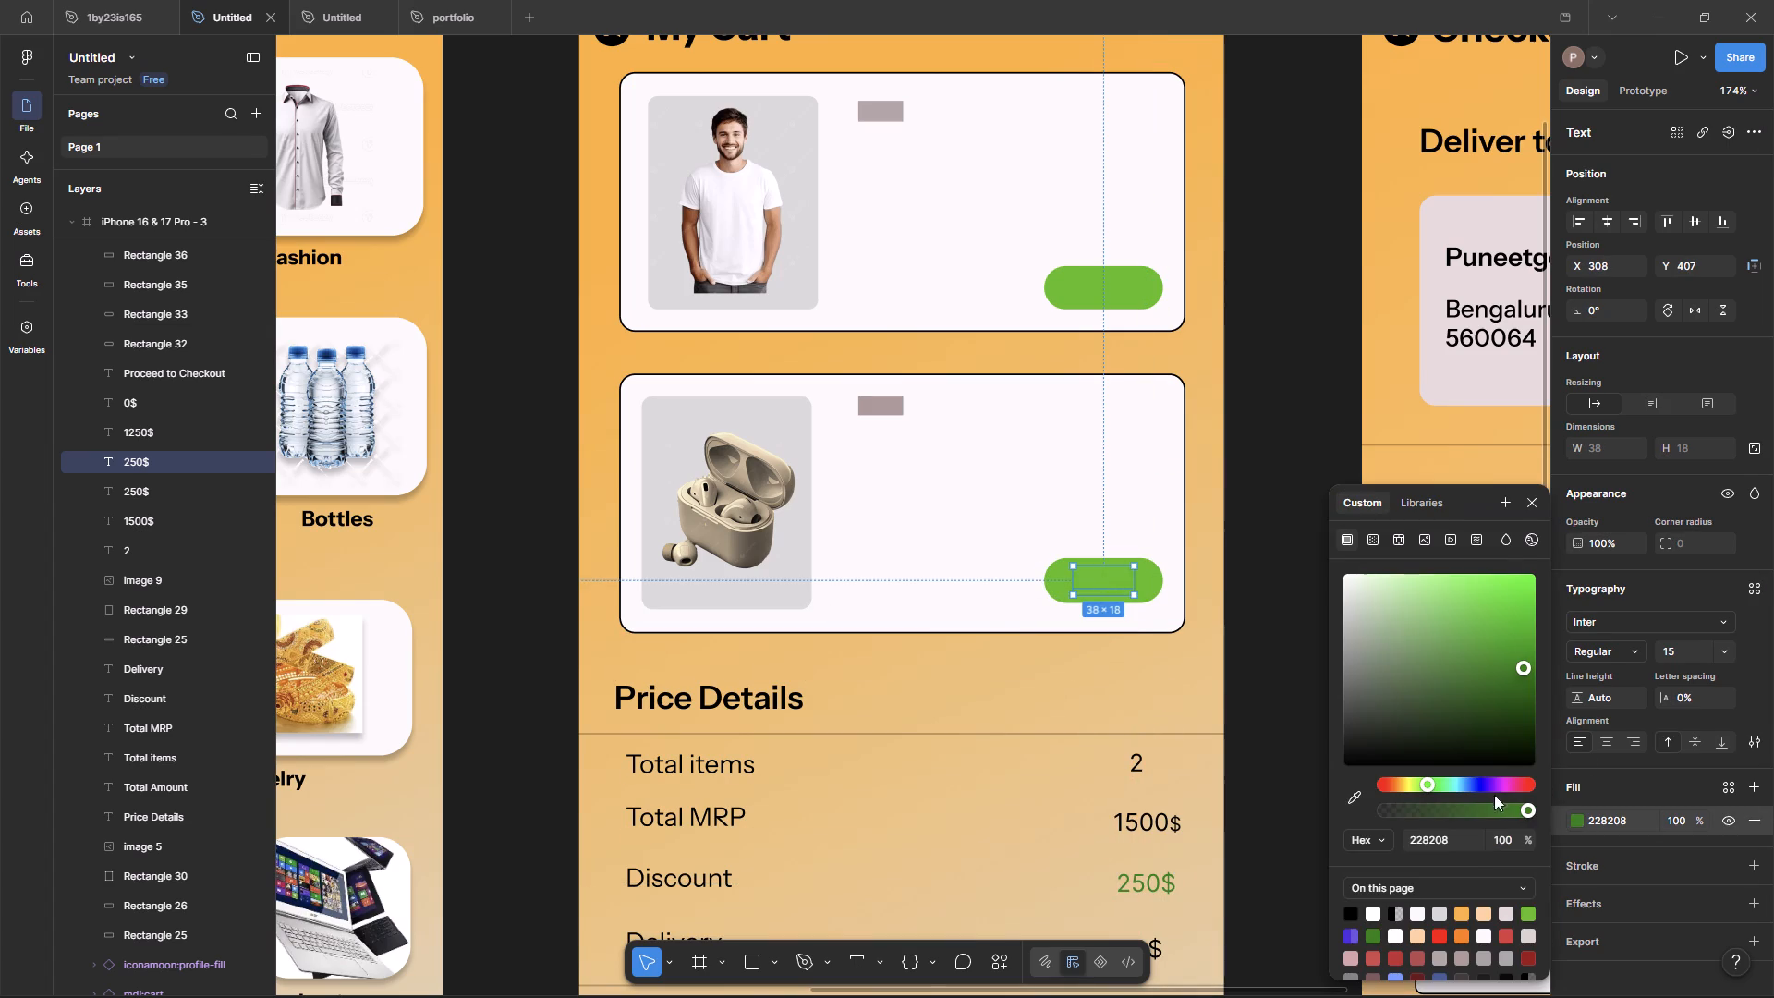
pyautogui.moveTo(1375, 637); pyautogui.dragTo(1329, 516)
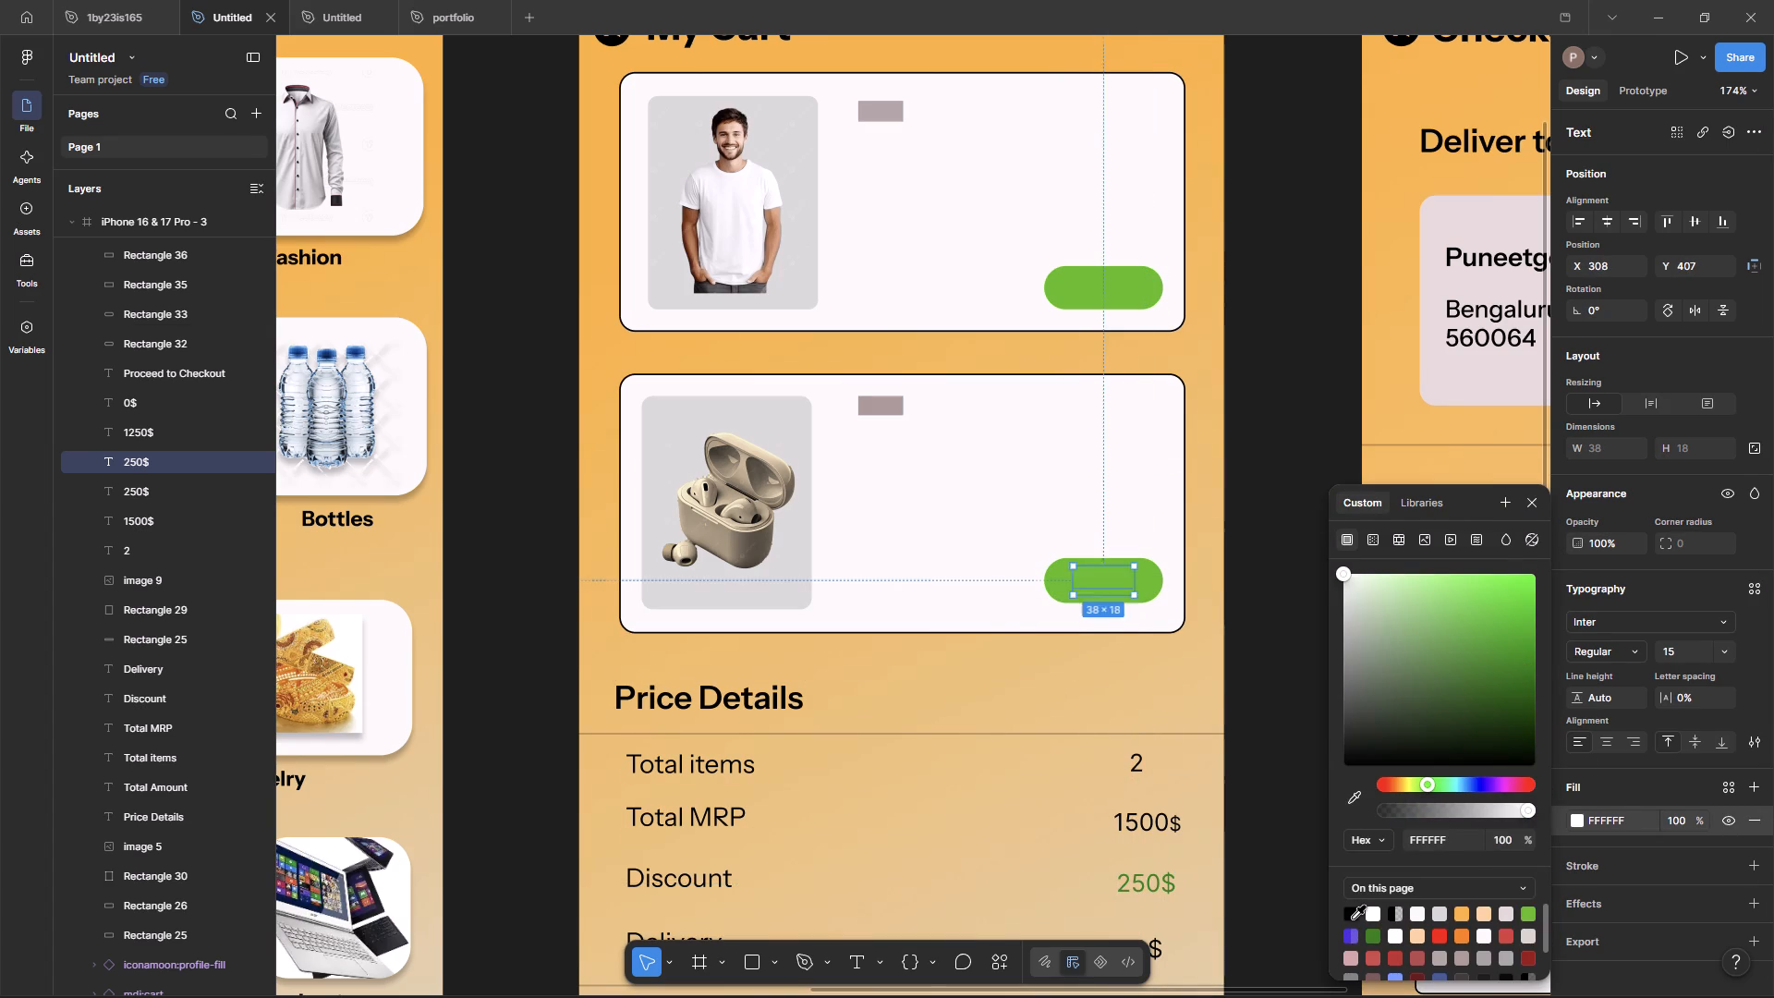
pyautogui.click(1353, 919)
pyautogui.rightClick(1110, 579)
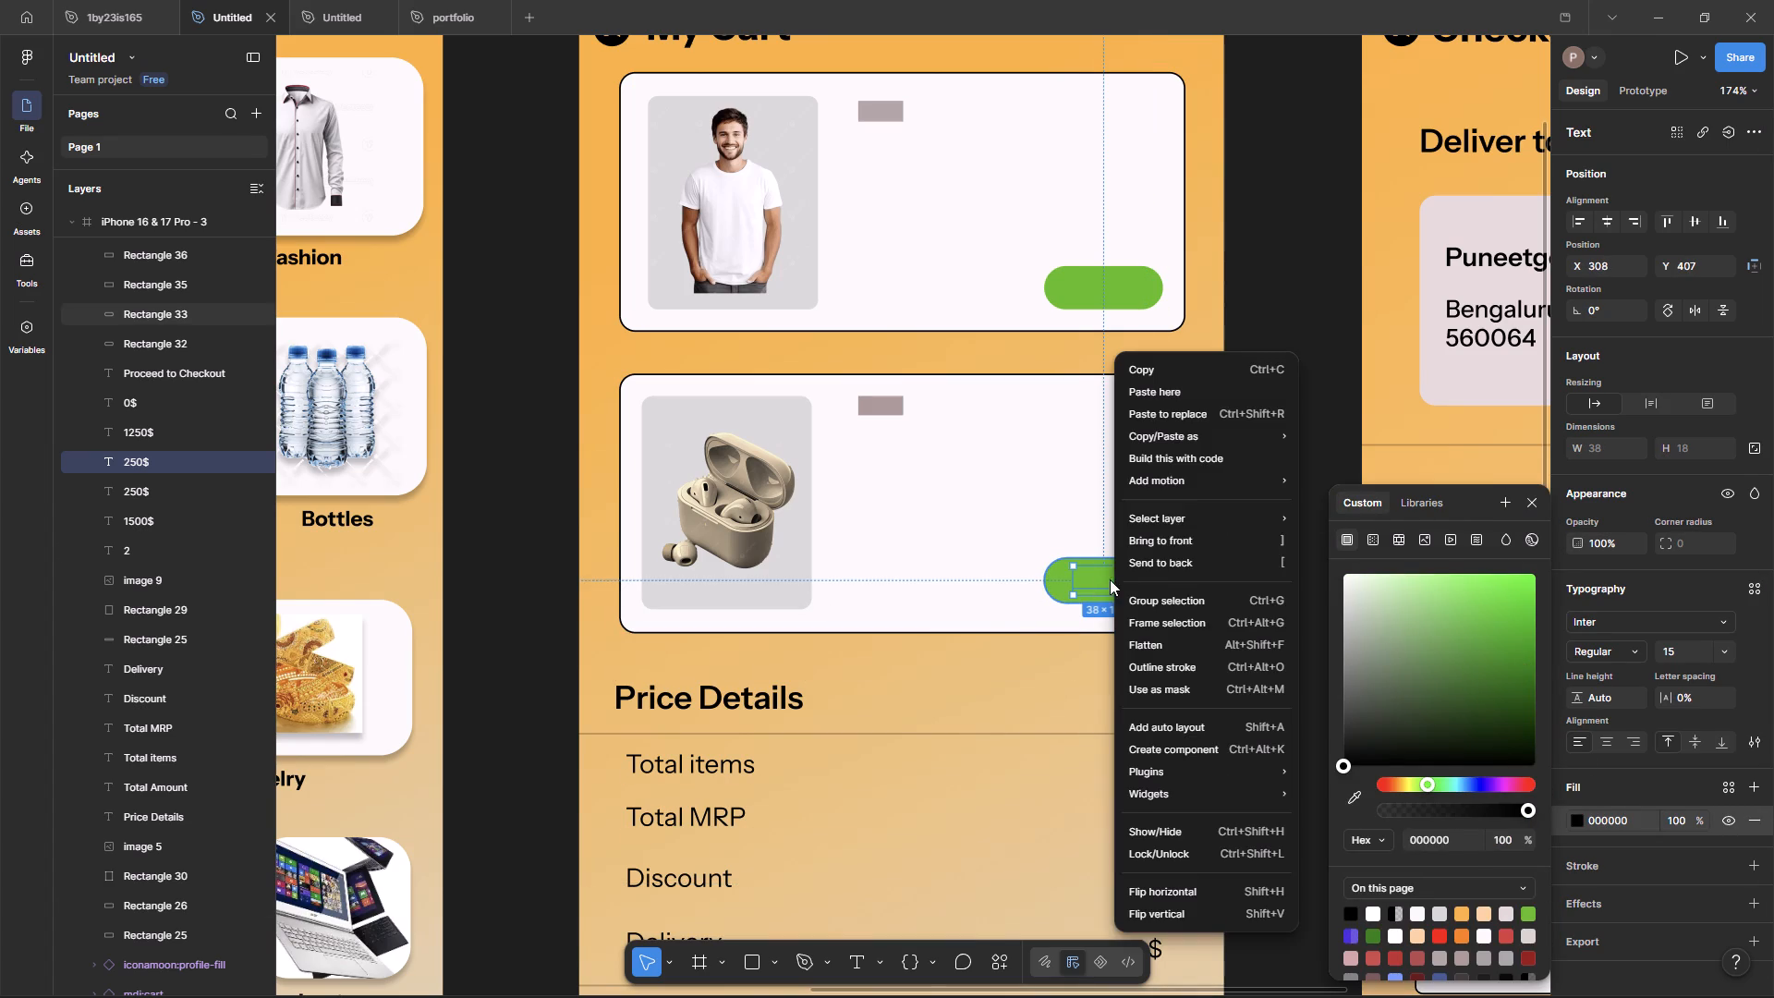
pyautogui.click(1201, 549)
pyautogui.click(1233, 513)
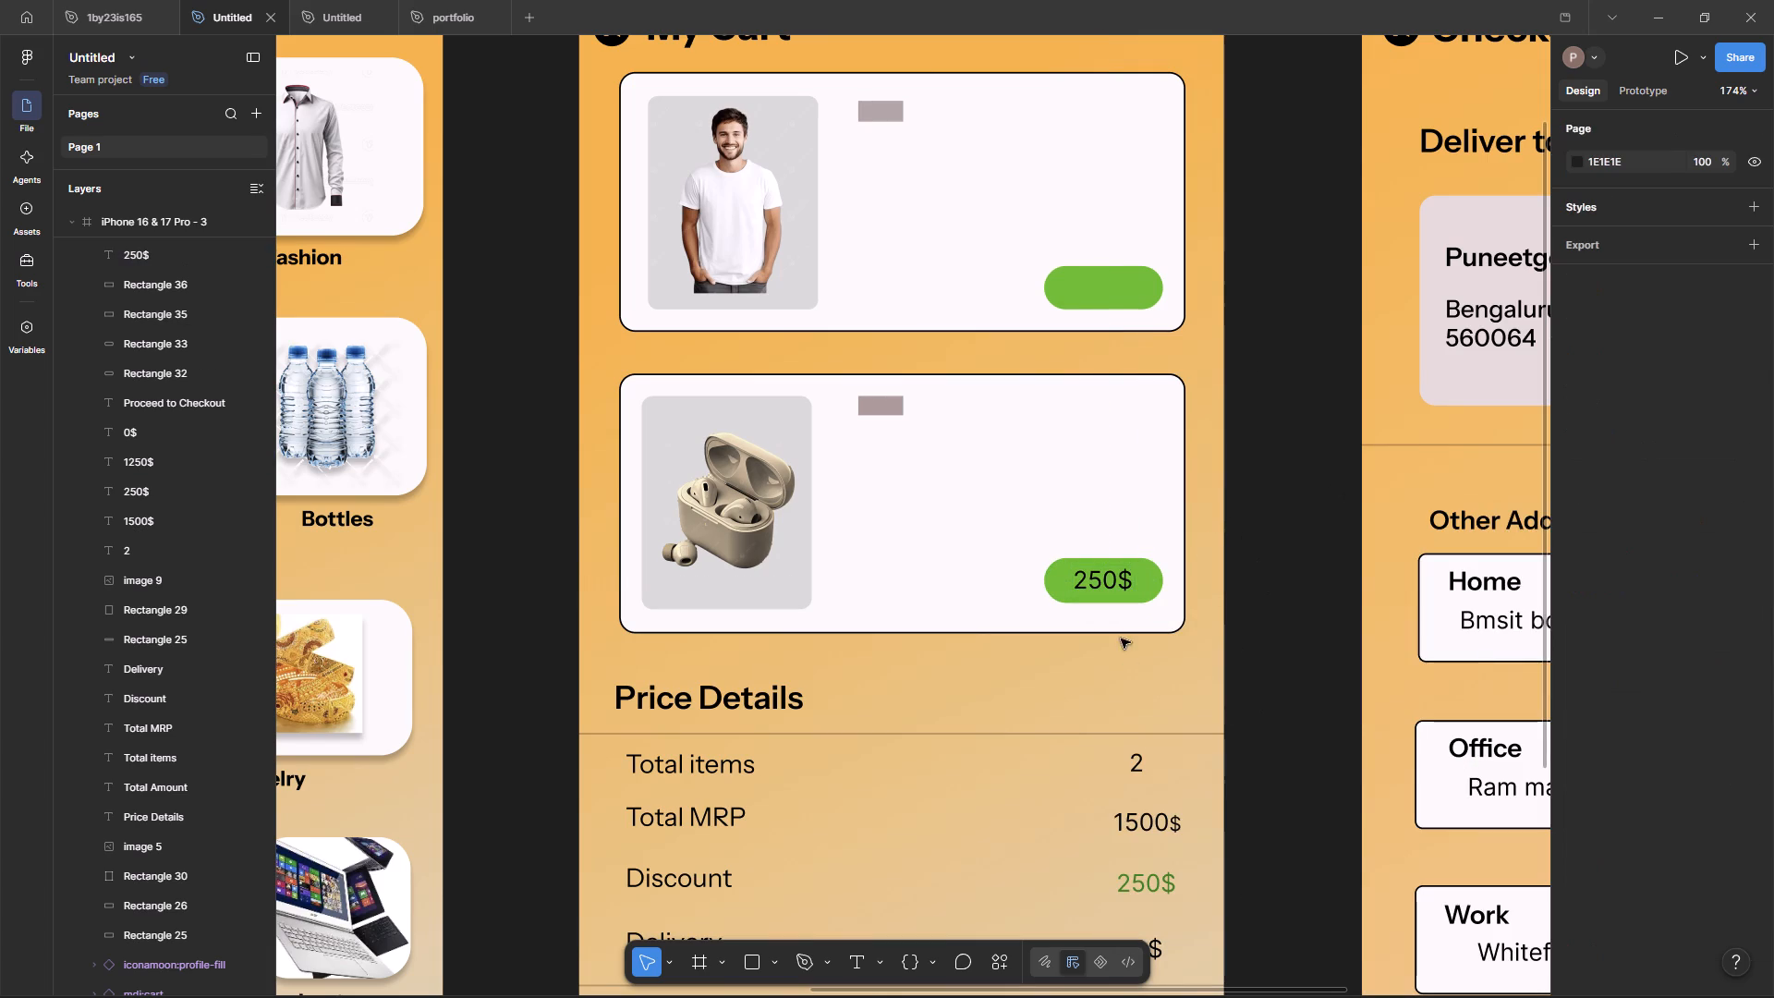
# Set the font weight of the 250$ price in the earbuds card to Medium.
pyautogui.click(1115, 590)
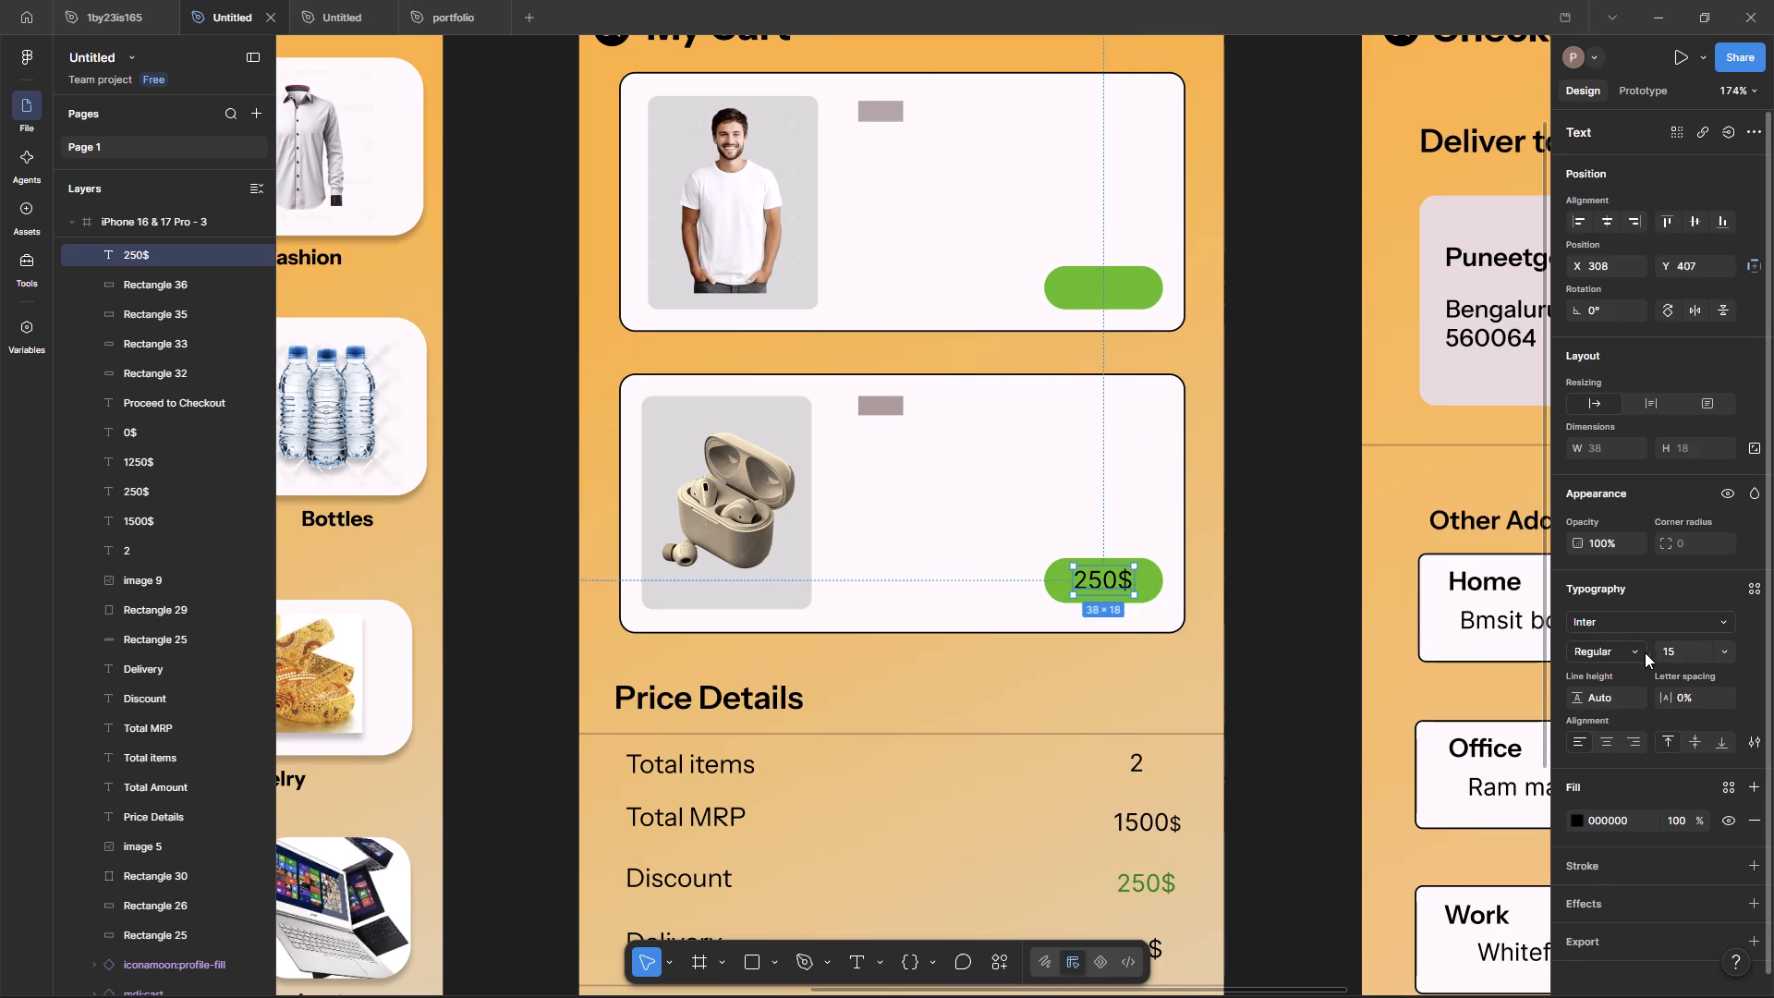
pyautogui.click(1303, 576)
pyautogui.keyDown('ctrl'); pyautogui.scroll(-7, 1293, 581); pyautogui.keyUp('ctrl')
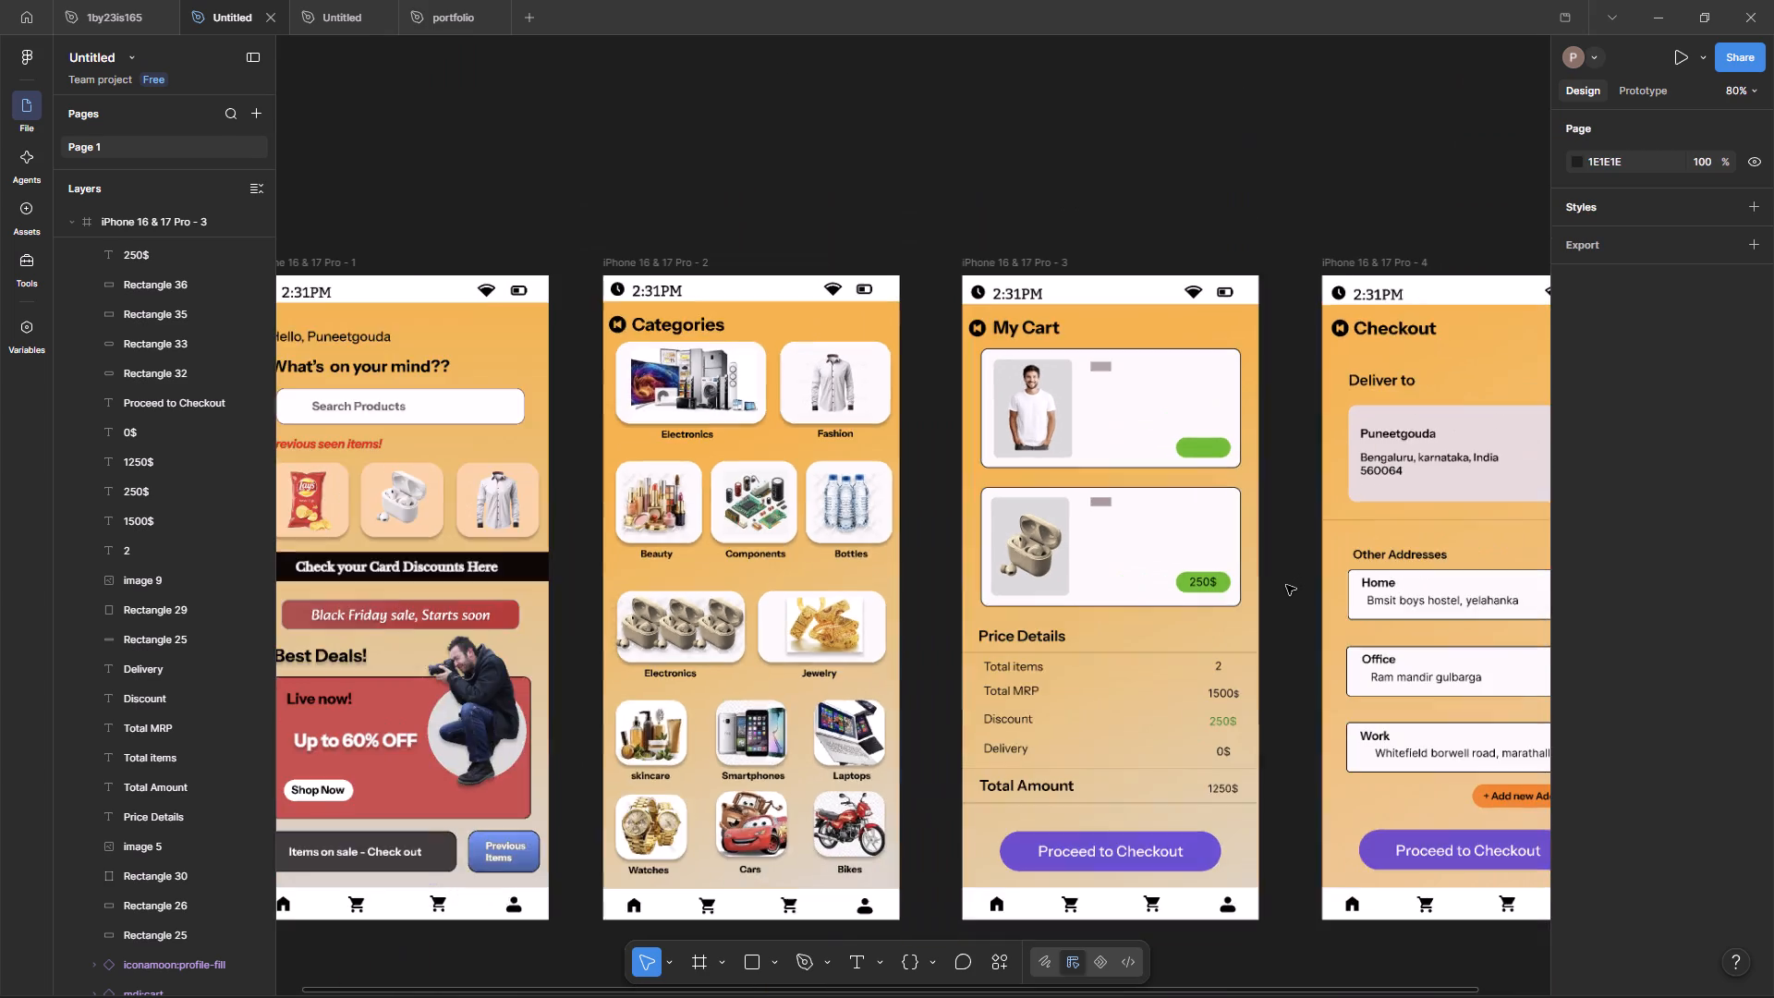
pyautogui.keyDown('ctrl'); pyautogui.scroll(5, 1286, 585); pyautogui.keyUp('ctrl')
pyautogui.keyDown('ctrl'); pyautogui.scroll(4, 1175, 594); pyautogui.keyUp('ctrl')
pyautogui.doubleClick(1136, 557)
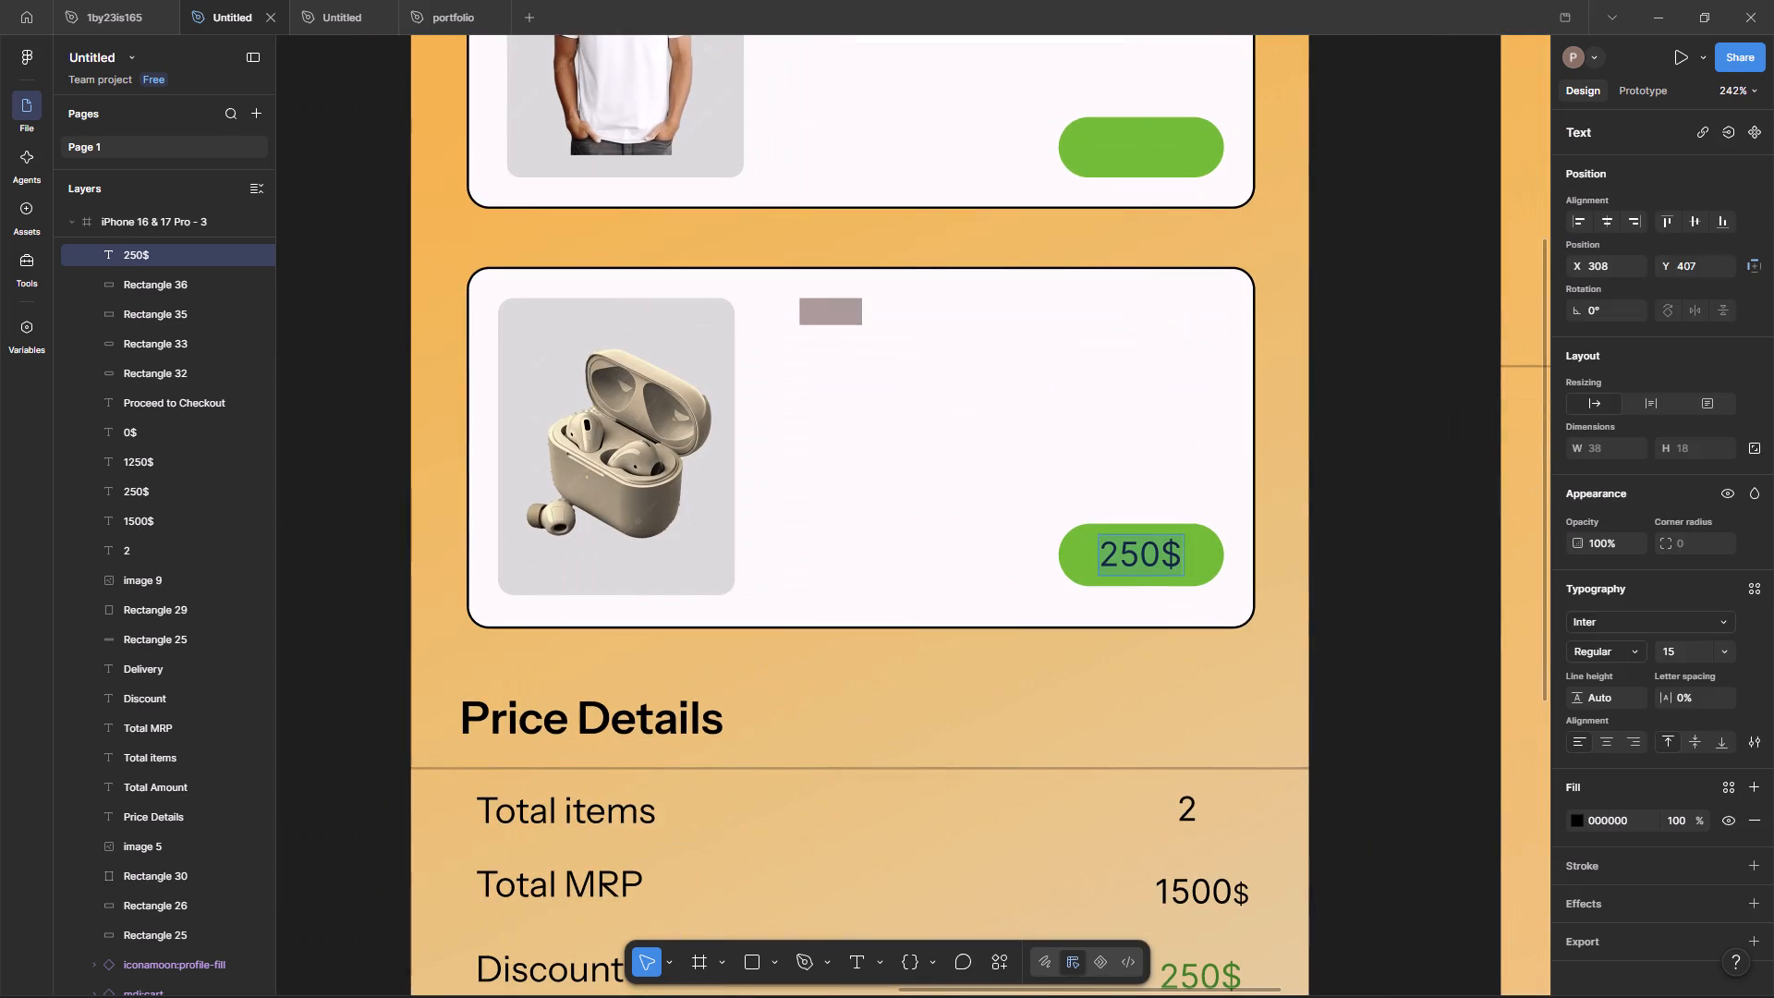
pyautogui.click(1602, 651)
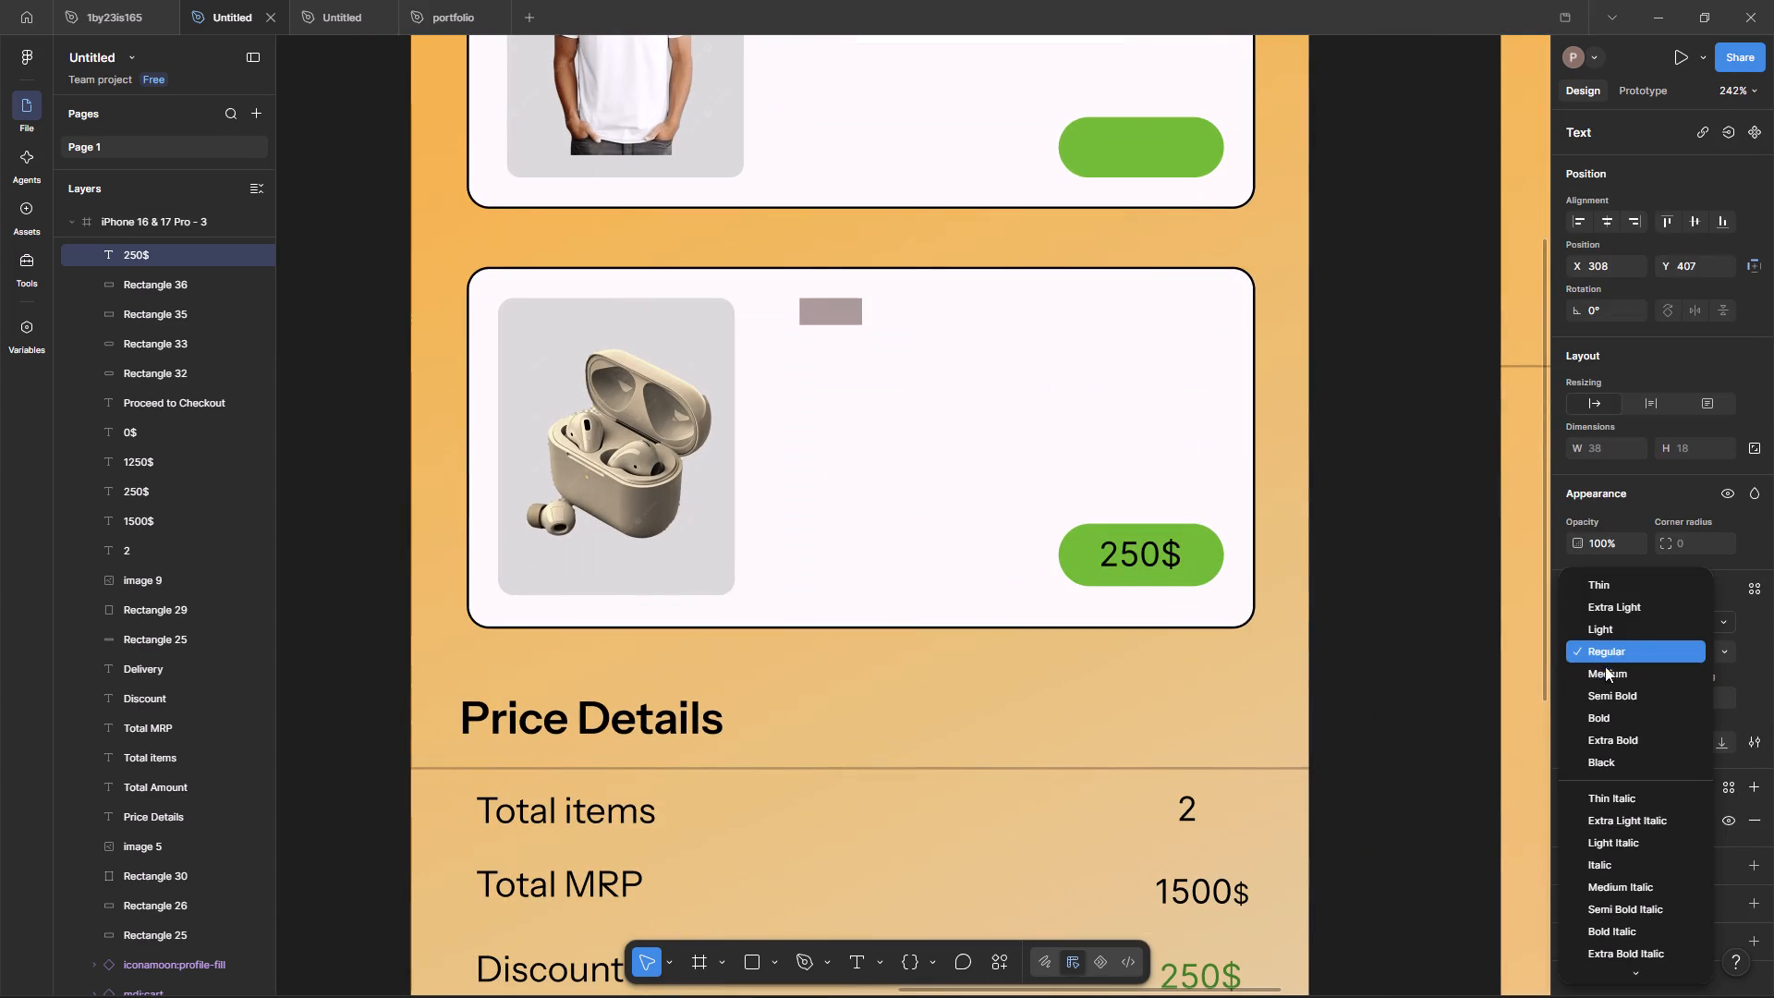
pyautogui.click(1605, 672)
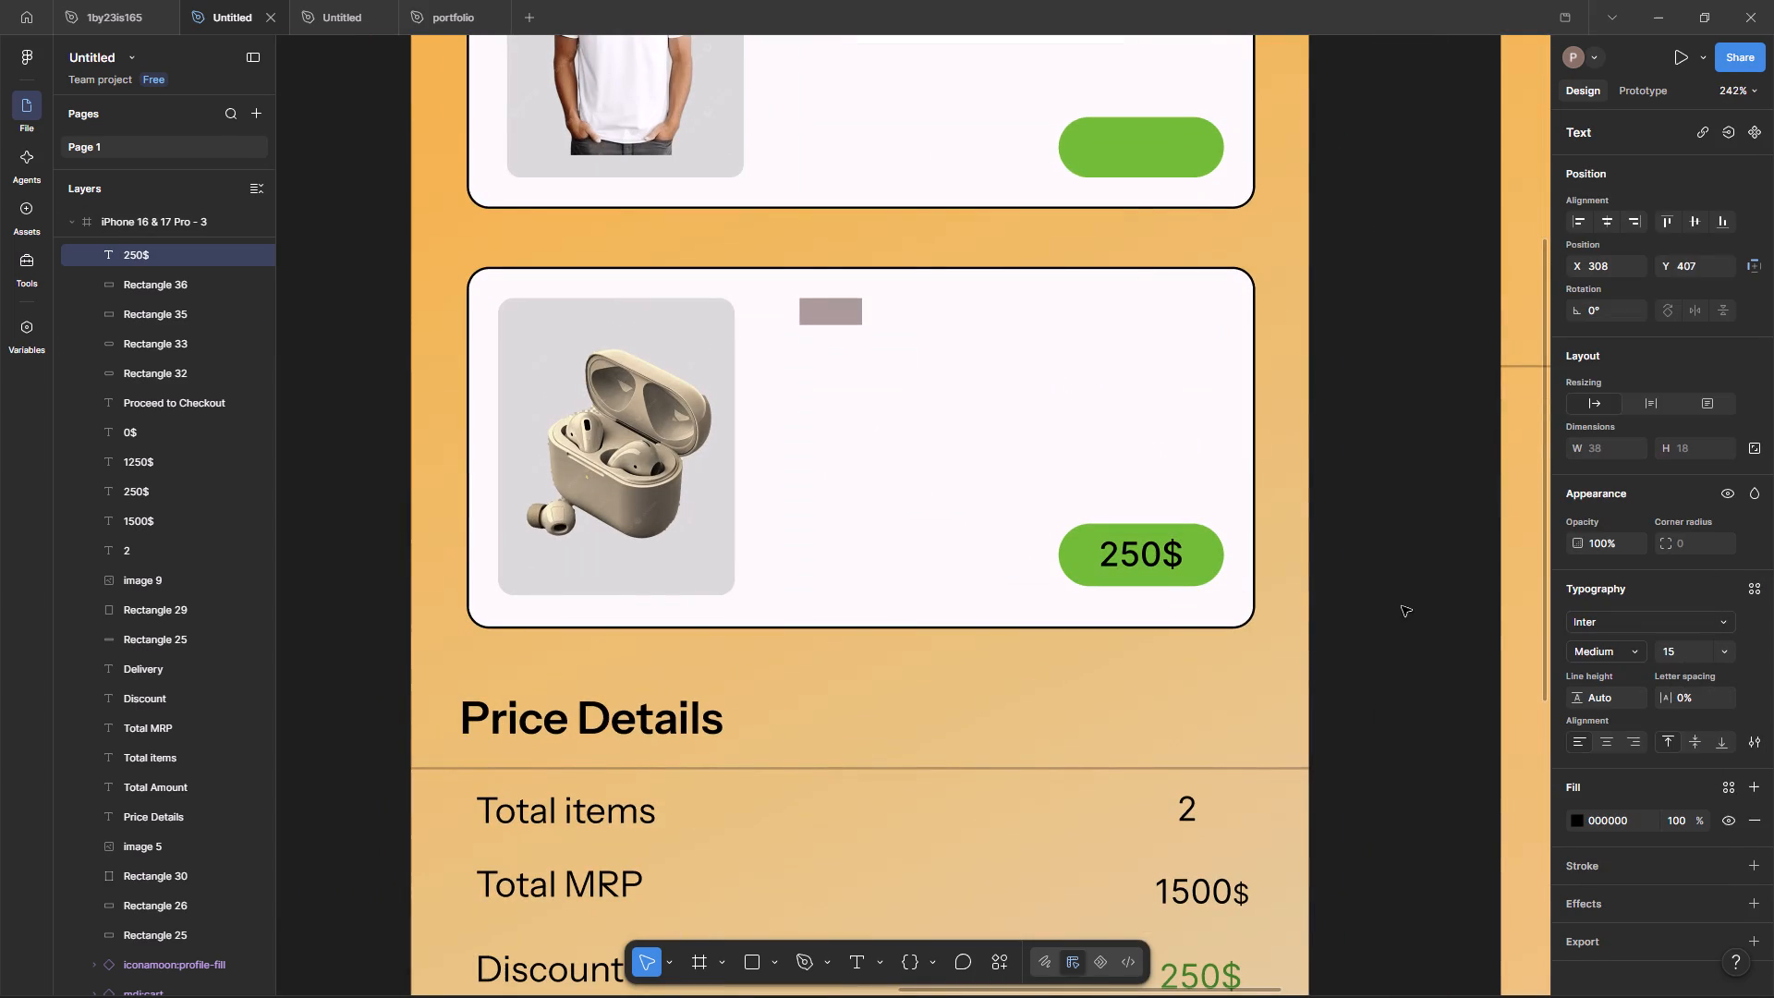
pyautogui.click(1402, 606)
# Duplicate the earbuds card's 250$ price and centre the copy on the green rectangle in the T-shirt card.
pyautogui.click(1127, 550)
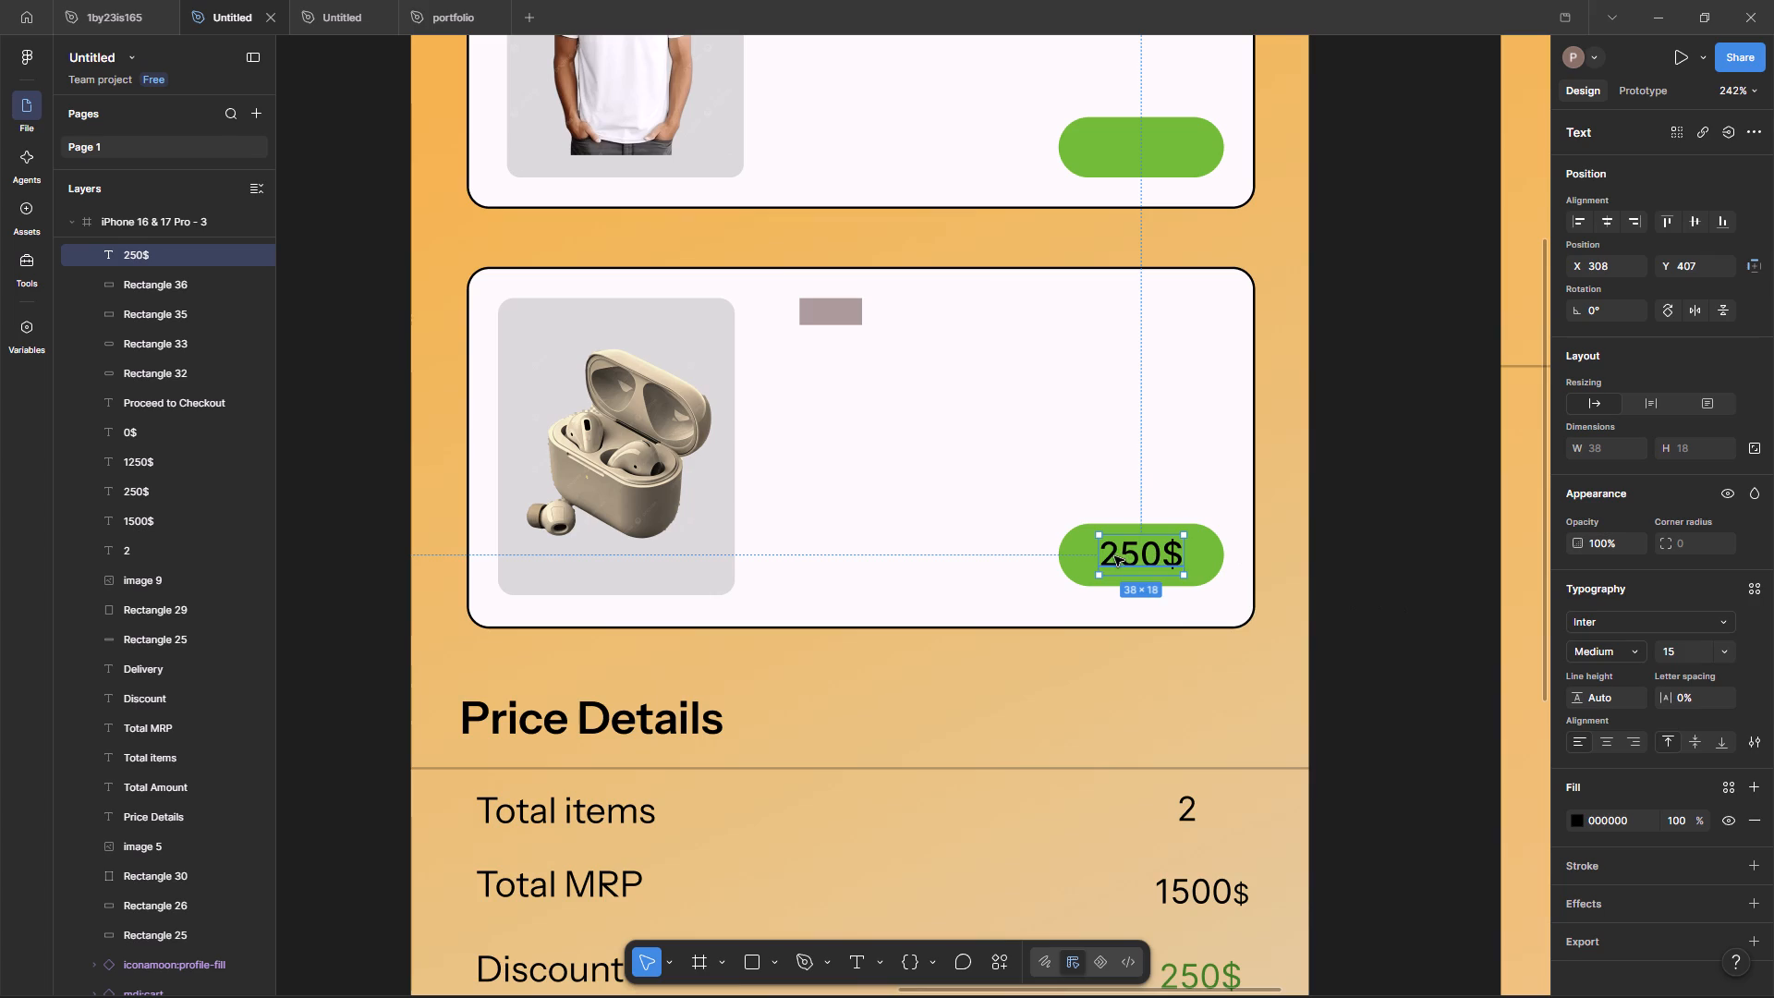
pyautogui.hotkey('ctrl', 'c')
pyautogui.hotkey('ctrl', 'v')
pyautogui.moveTo(1155, 553); pyautogui.dragTo(1156, 331)
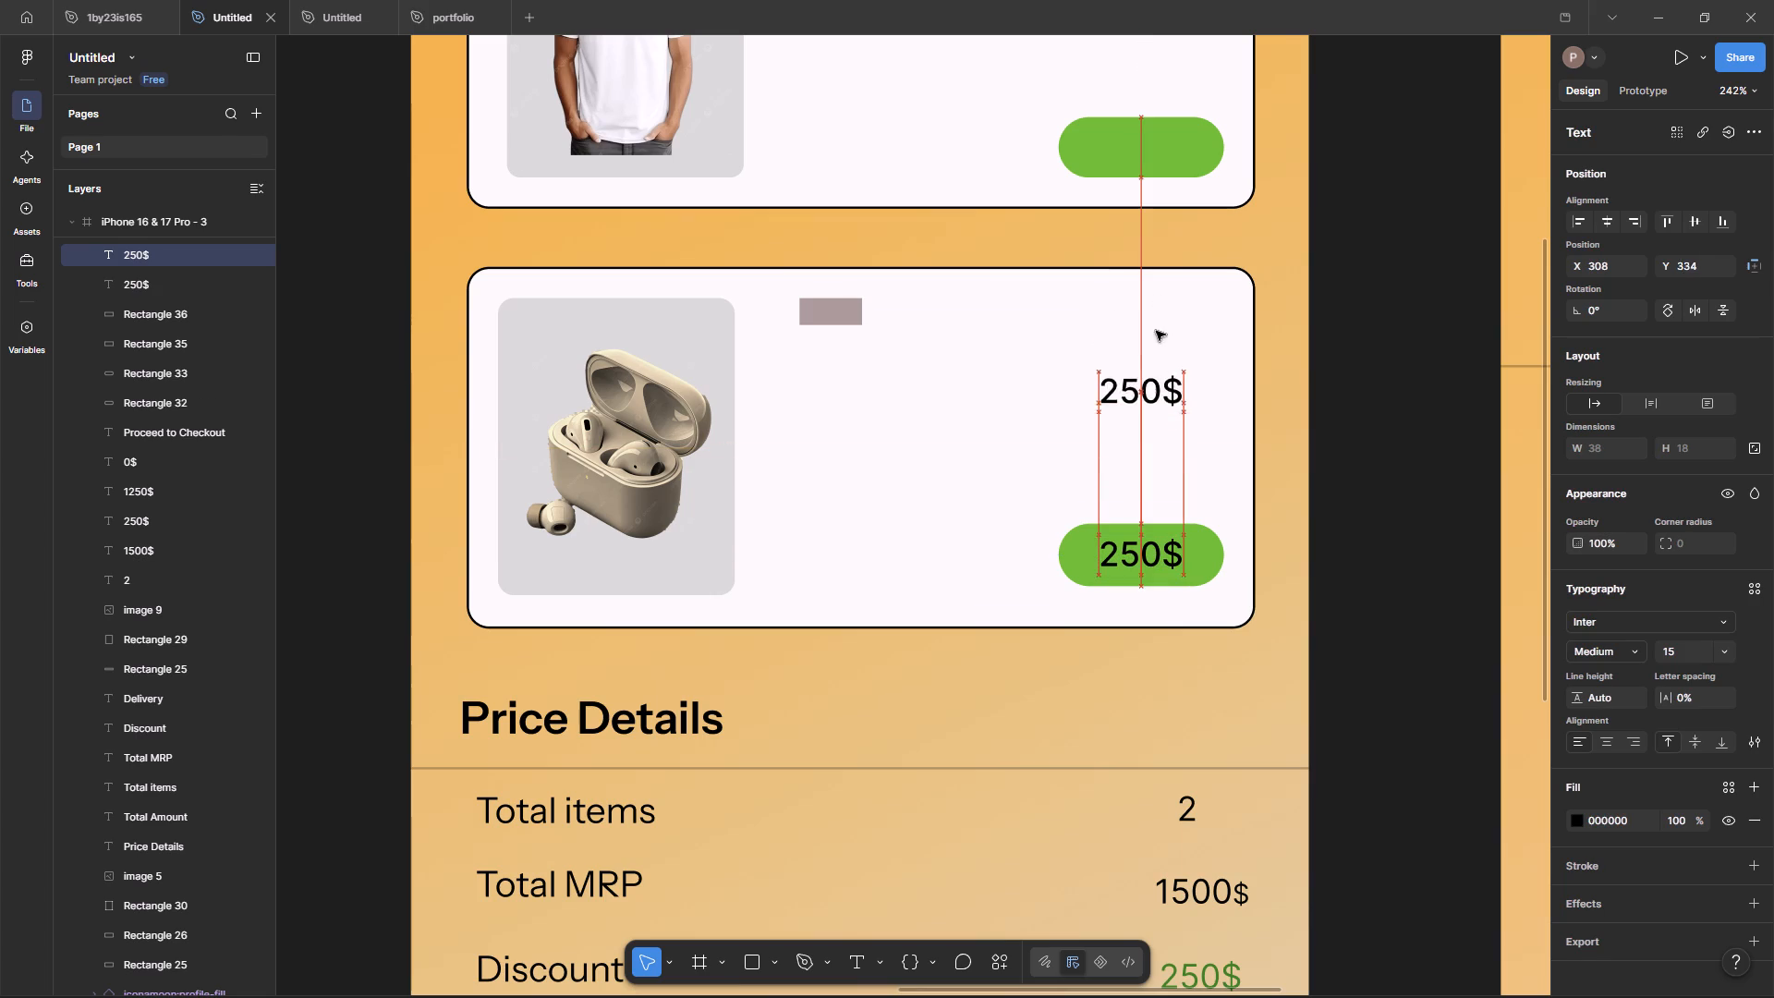
pyautogui.moveTo(1156, 331); pyautogui.dragTo(1152, 145)
pyautogui.click(1457, 267)
# Add the text label "Q 2" at the small pinkish-grey rectangle in the T-shirt card.
pyautogui.keyDown('ctrl'); pyautogui.scroll(-3, 1440, 295); pyautogui.keyUp('ctrl')
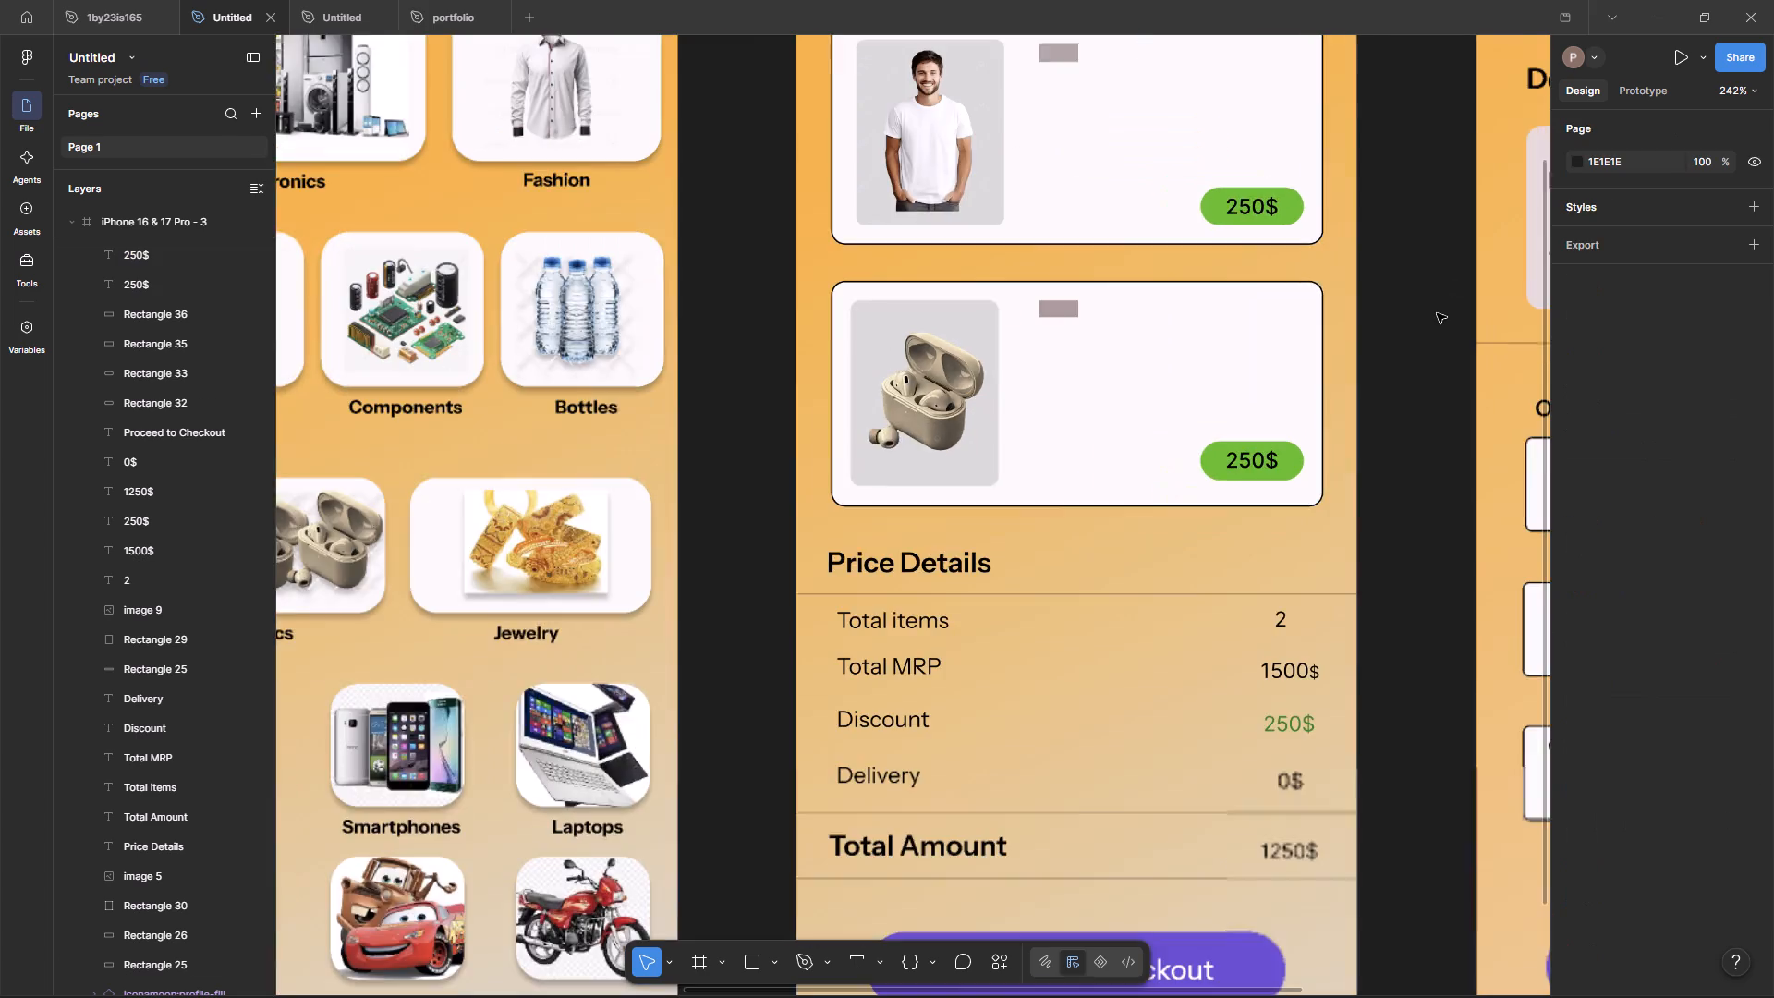
pyautogui.keyDown('ctrl'); pyautogui.scroll(-4, 1437, 313); pyautogui.keyUp('ctrl')
pyautogui.scroll(6, 1437, 313)
pyautogui.keyDown('ctrl'); pyautogui.scroll(-4, 1457, 430); pyautogui.keyUp('ctrl')
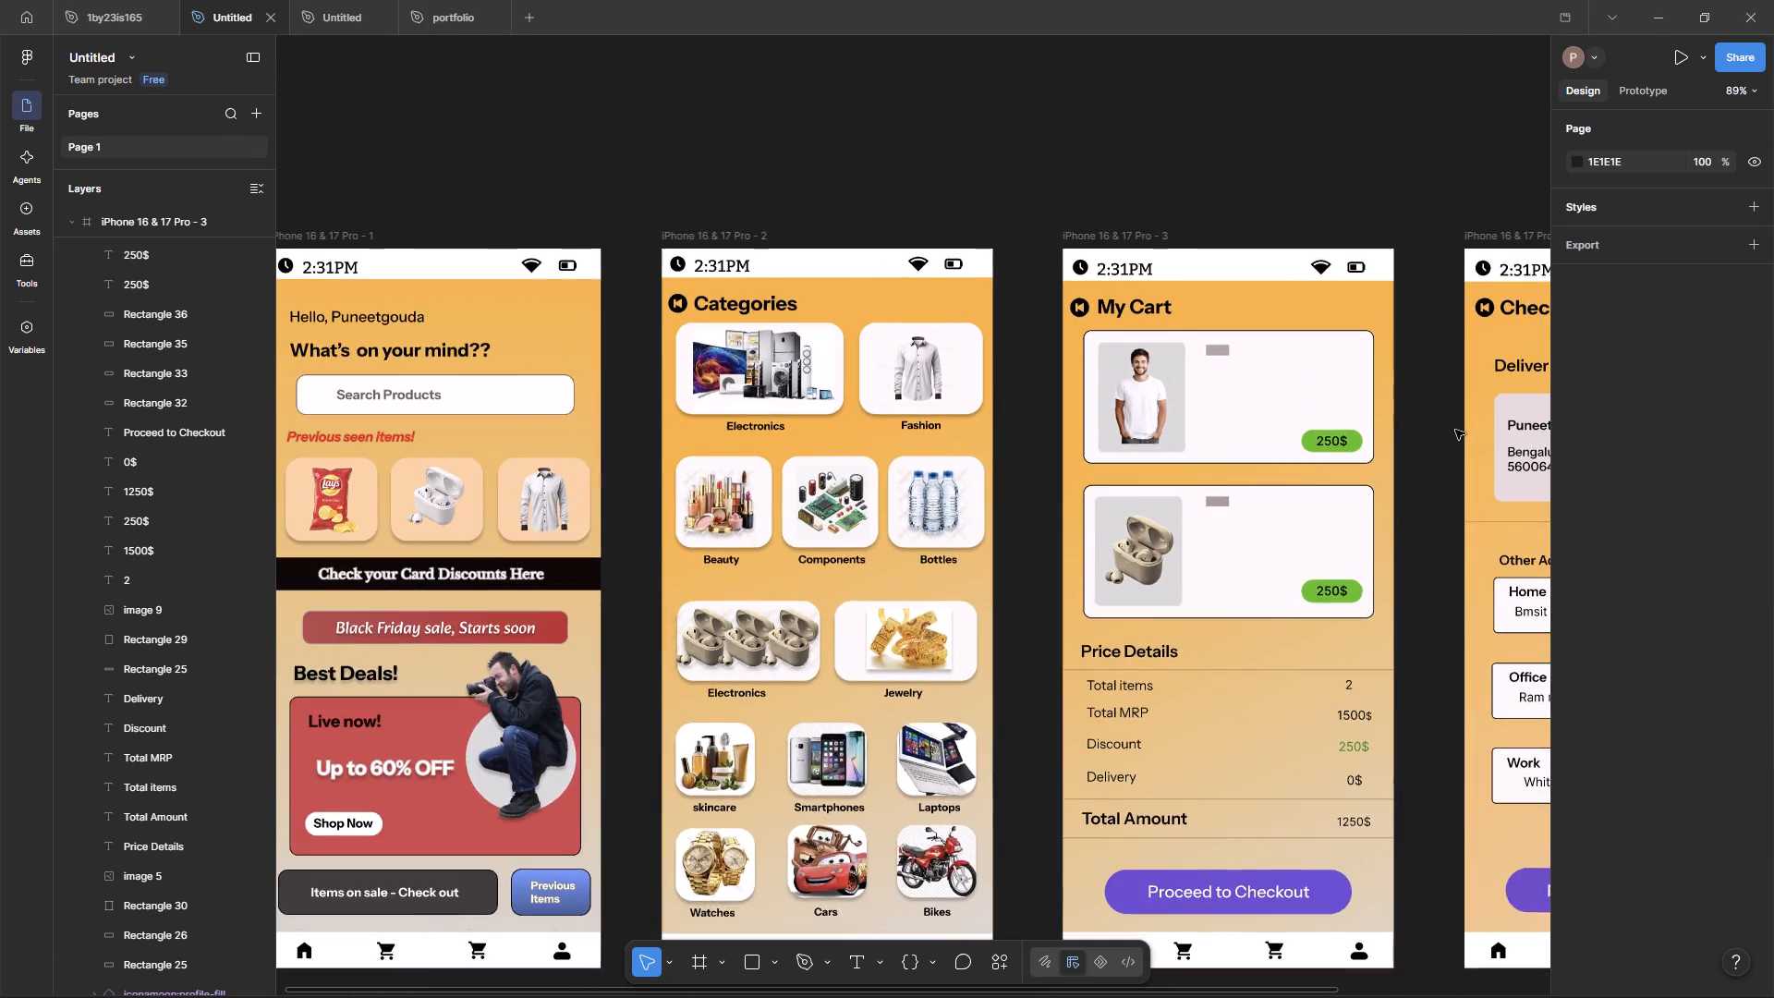
pyautogui.keyDown('ctrl'); pyautogui.scroll(8, 1455, 430); pyautogui.keyUp('ctrl')
pyautogui.keyDown('ctrl'); pyautogui.scroll(-4, 1442, 438); pyautogui.keyUp('ctrl')
pyautogui.keyDown('ctrl'); pyautogui.scroll(5, 1439, 438); pyautogui.keyUp('ctrl')
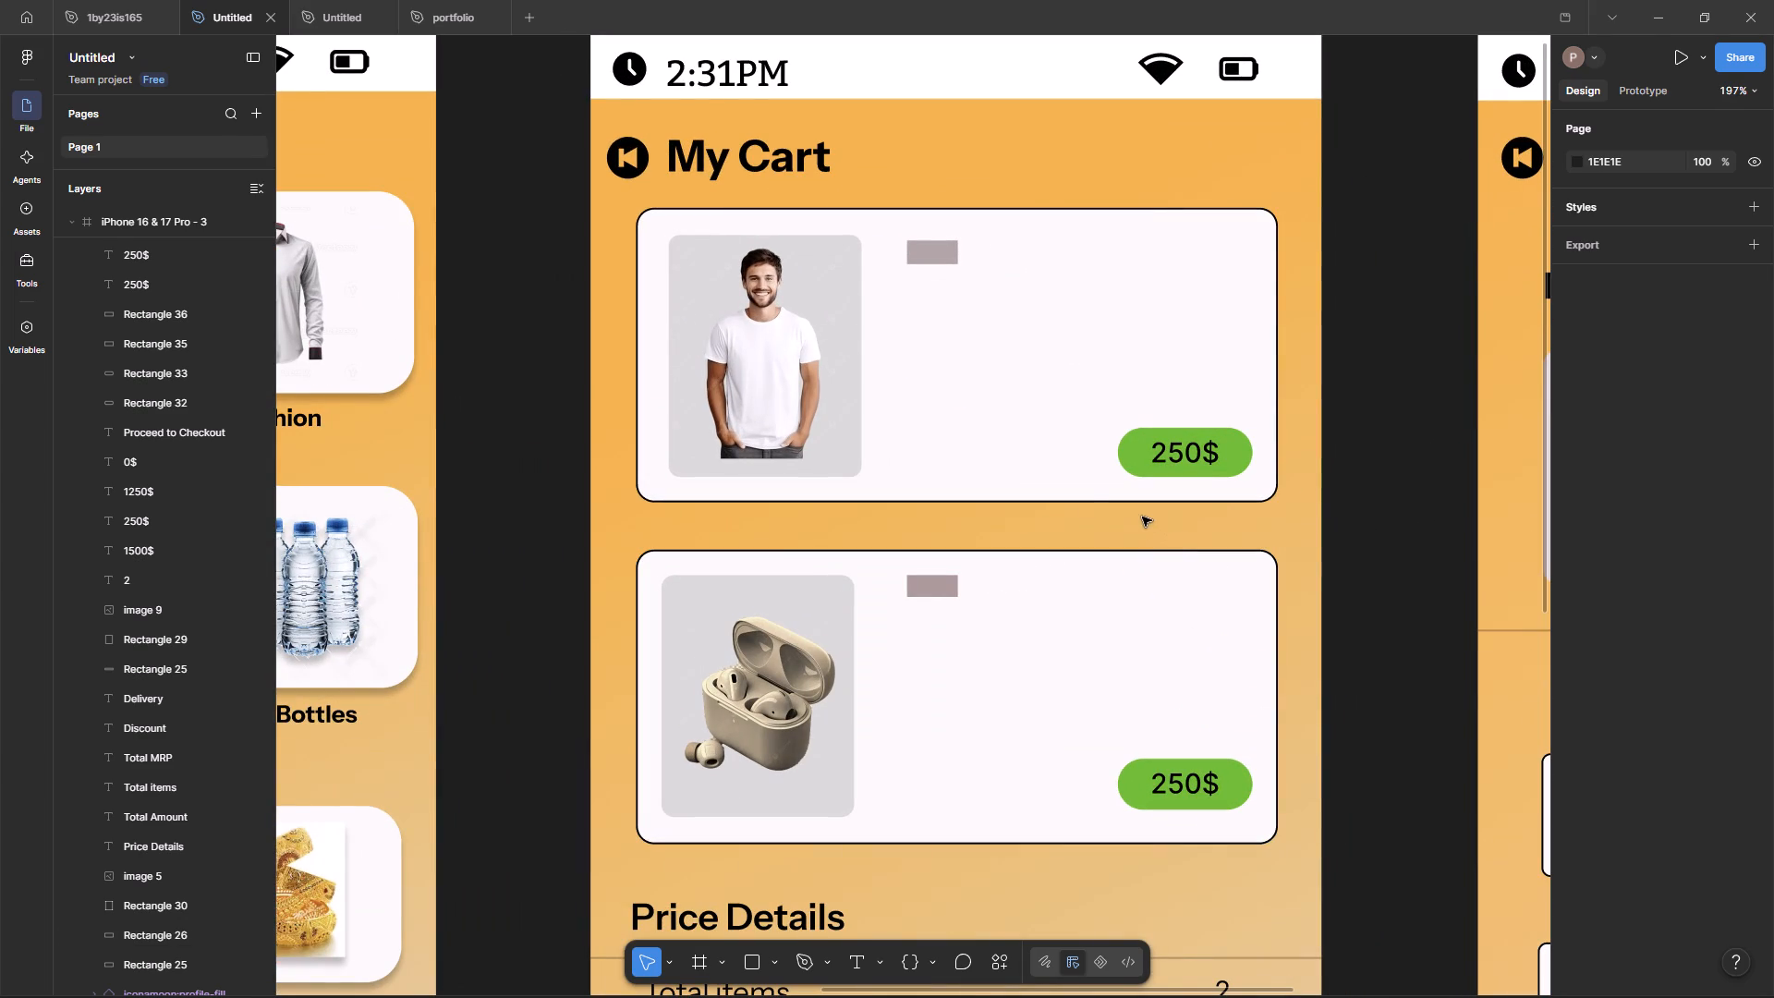
pyautogui.press('t')
pyautogui.click(918, 249)
pyautogui.press('q')
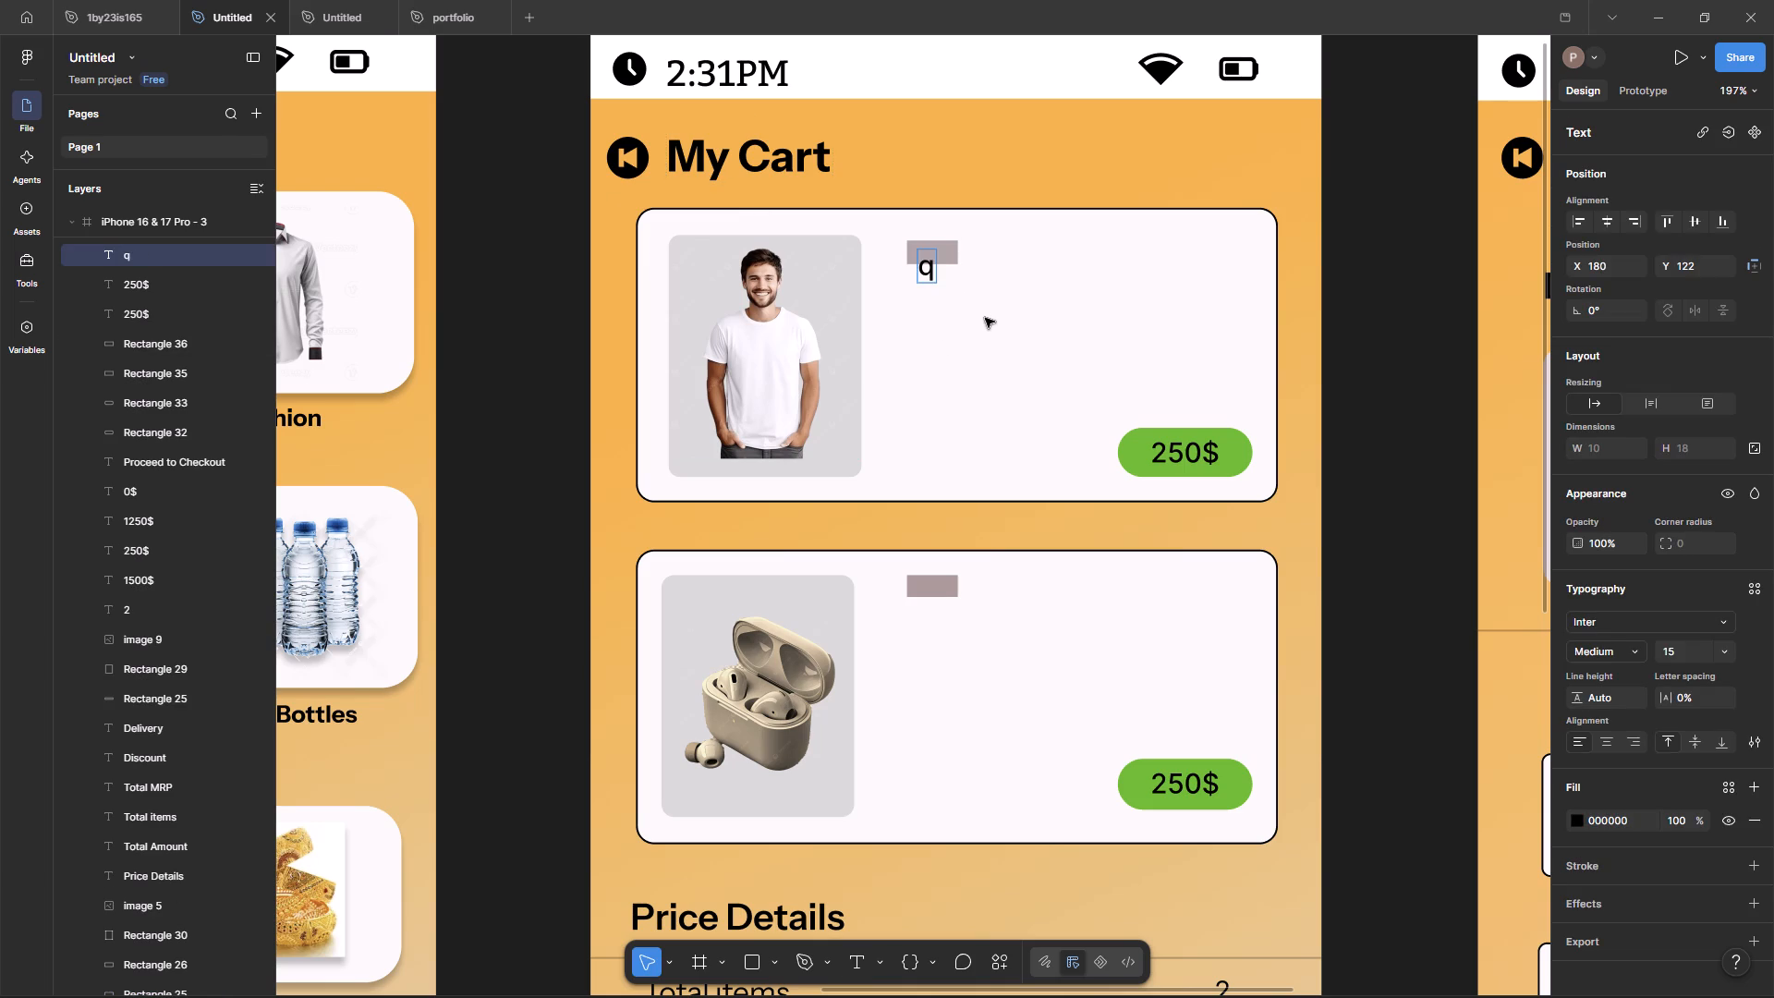
pyautogui.press('BackSpace')
pyautogui.hotkey('shift', 'q')
pyautogui.press('space')
pyautogui.write('2')
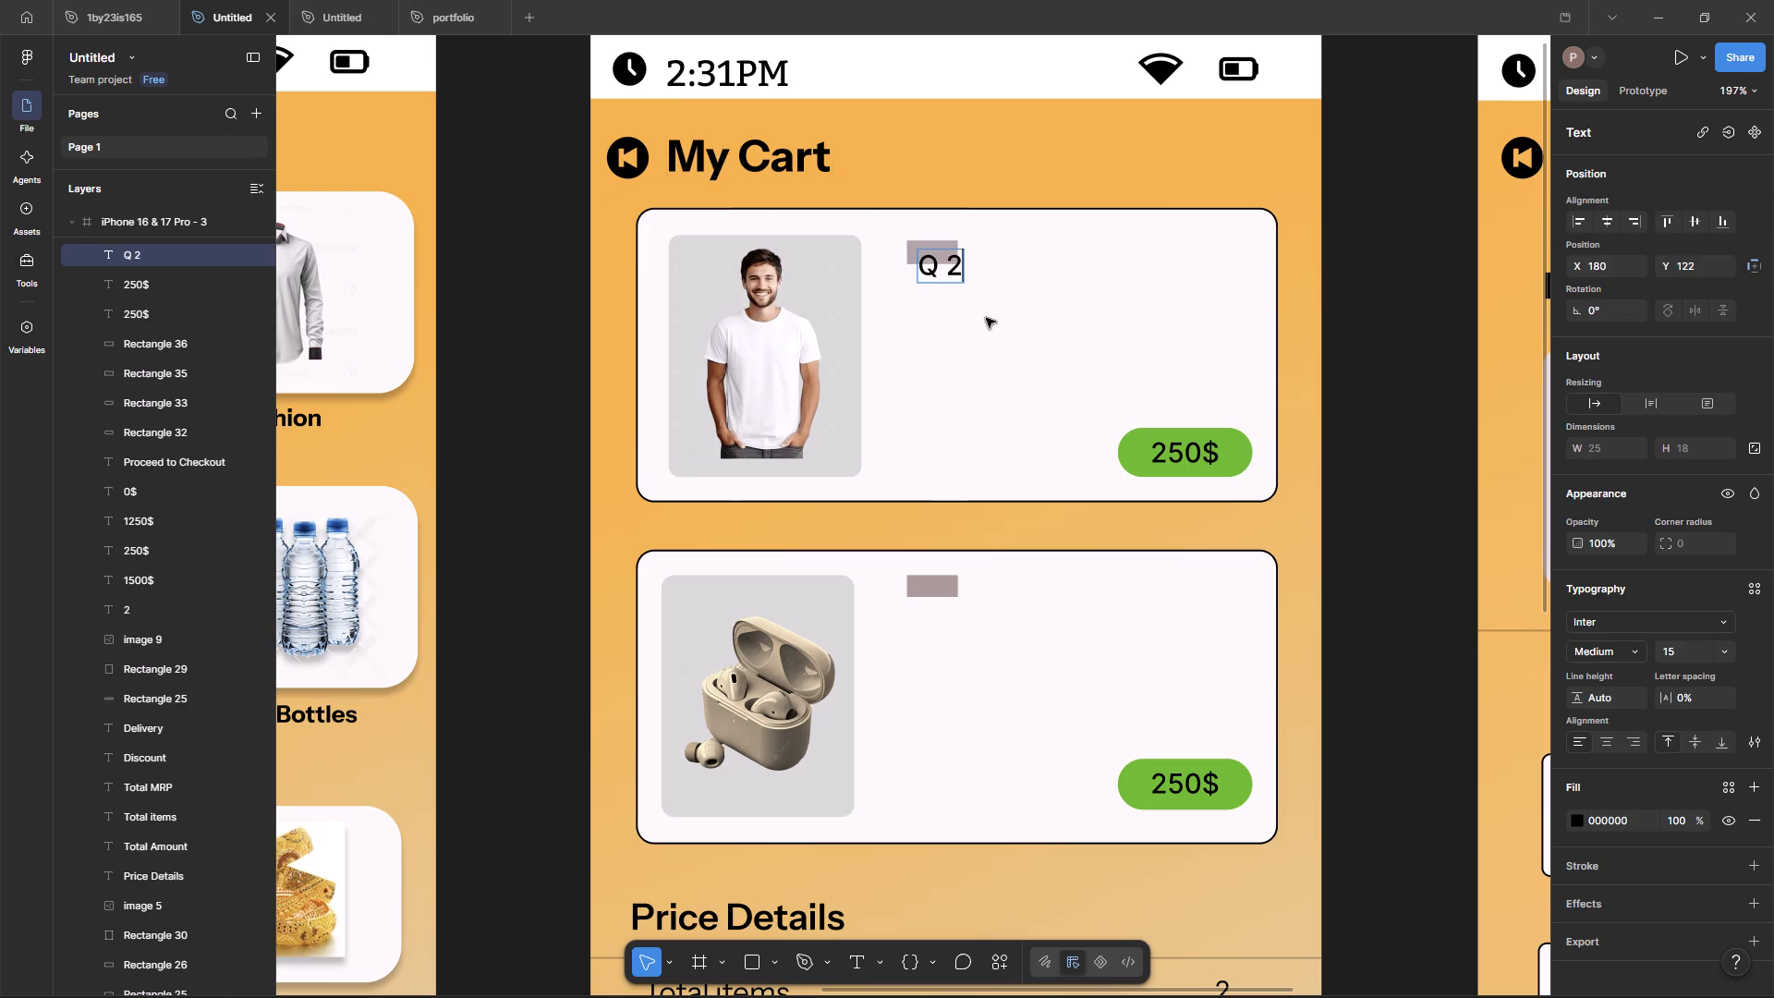
pyautogui.press('Escape')
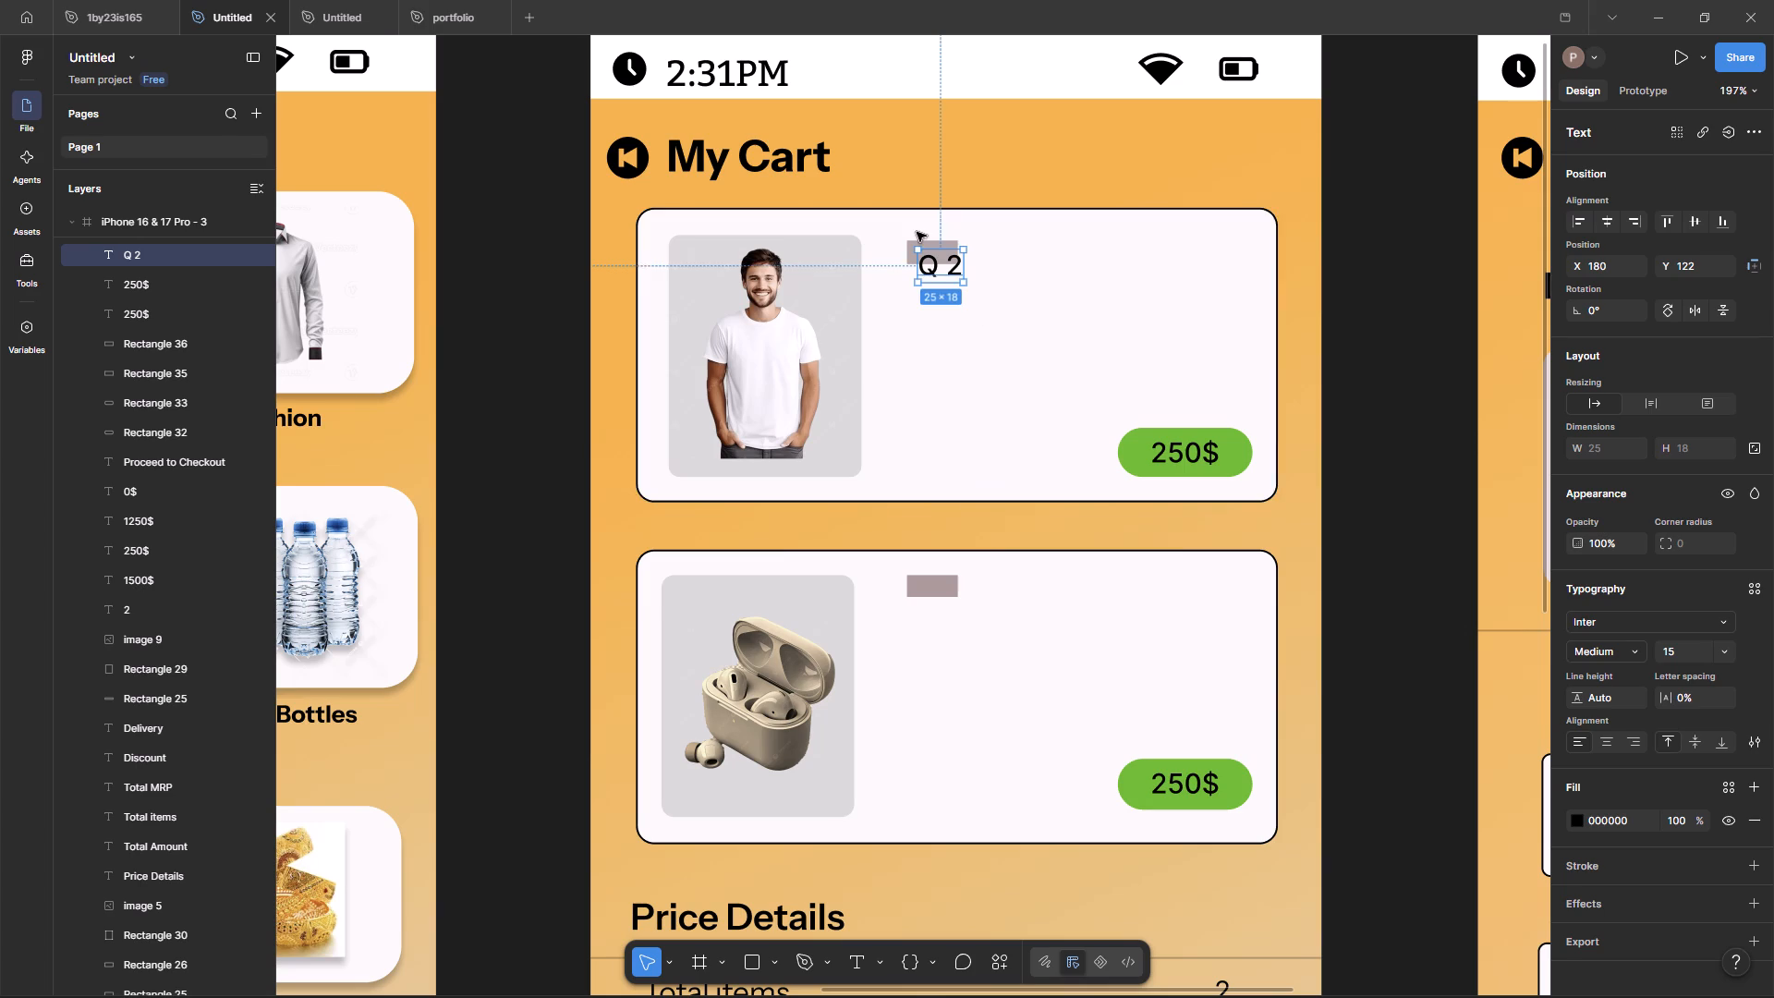
# Set the Q 2 label's font size to 10 and move it up to Y 117, over the small rectangle.
pyautogui.doubleClick(944, 272)
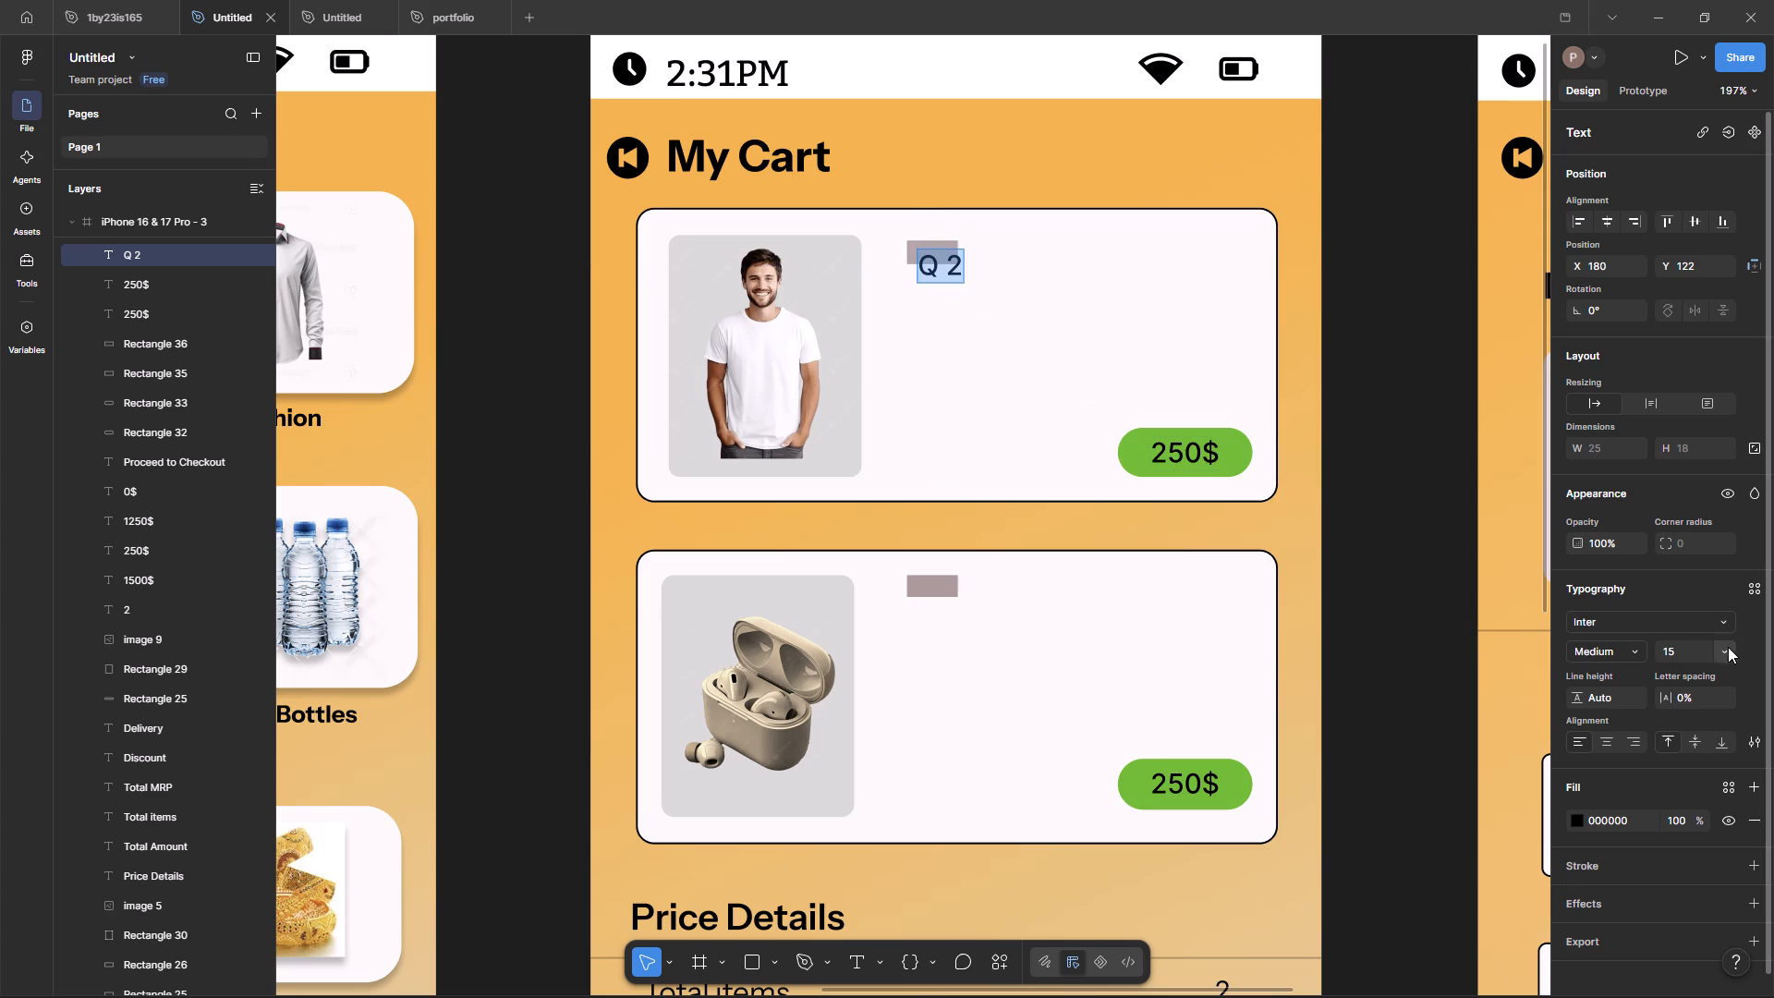
pyautogui.click(1729, 649)
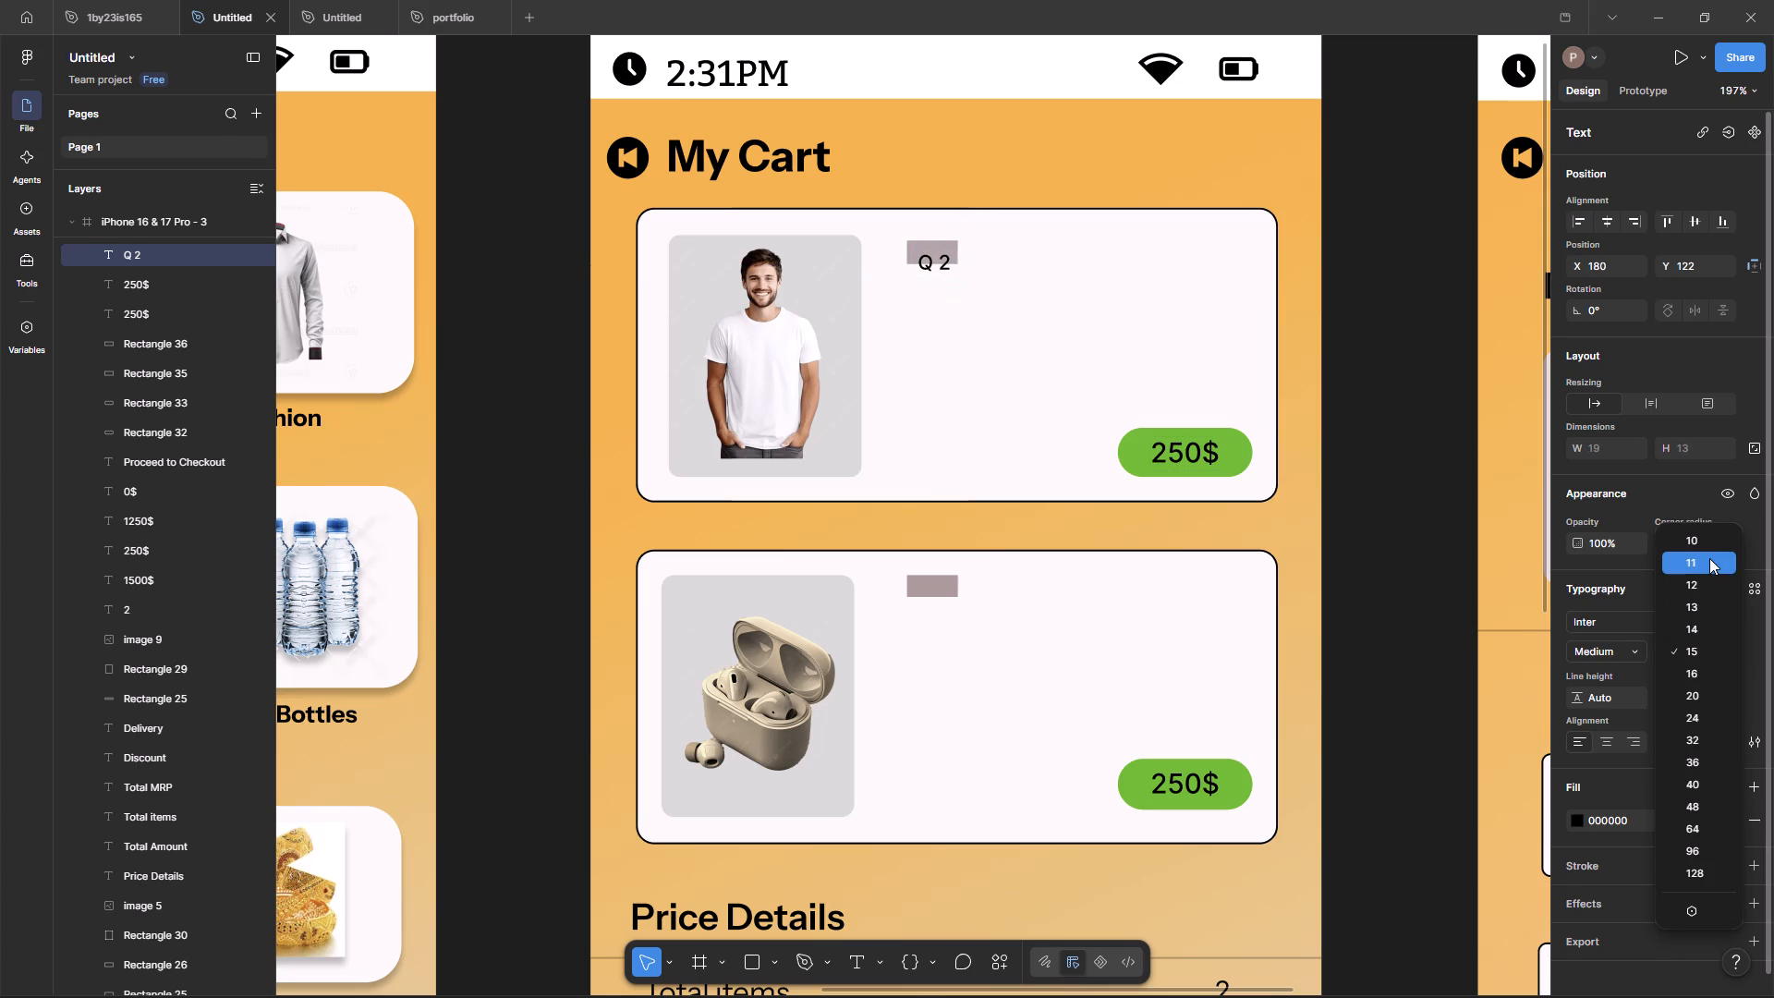
pyautogui.click(1706, 538)
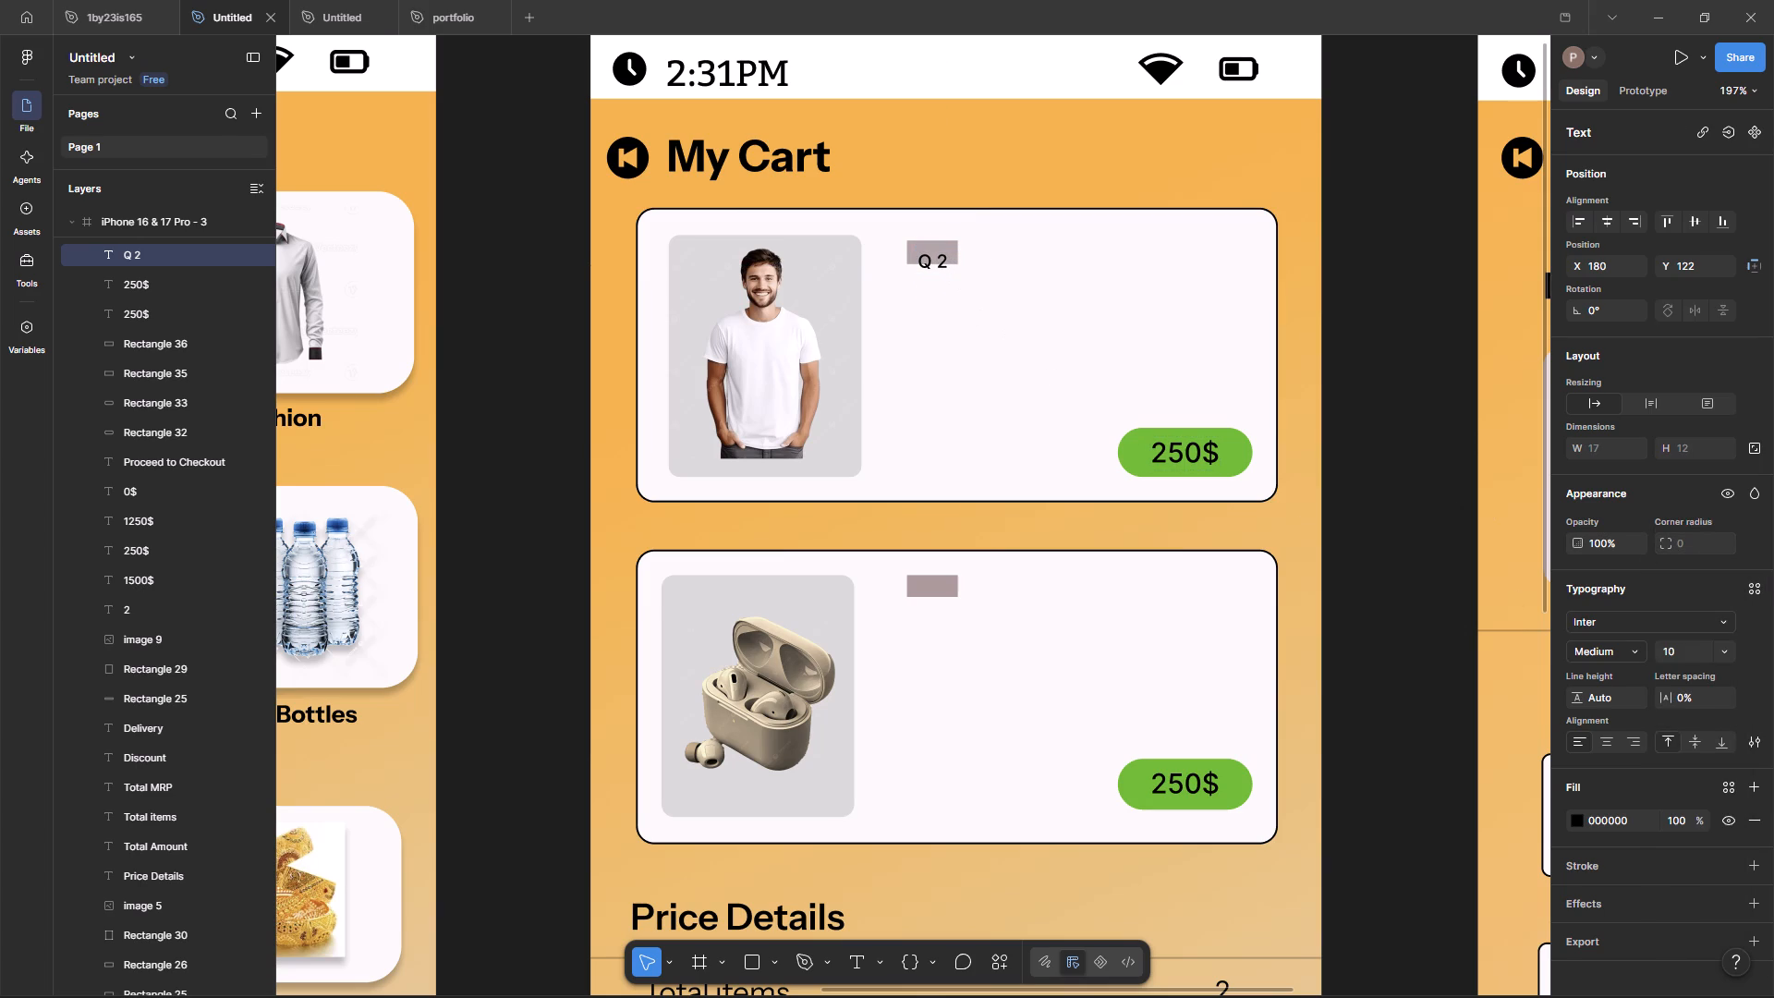
pyautogui.click(975, 282)
pyautogui.press('Up')
pyautogui.press('Up')
pyautogui.press('Up')
pyautogui.press('Up')
pyautogui.press('Up')
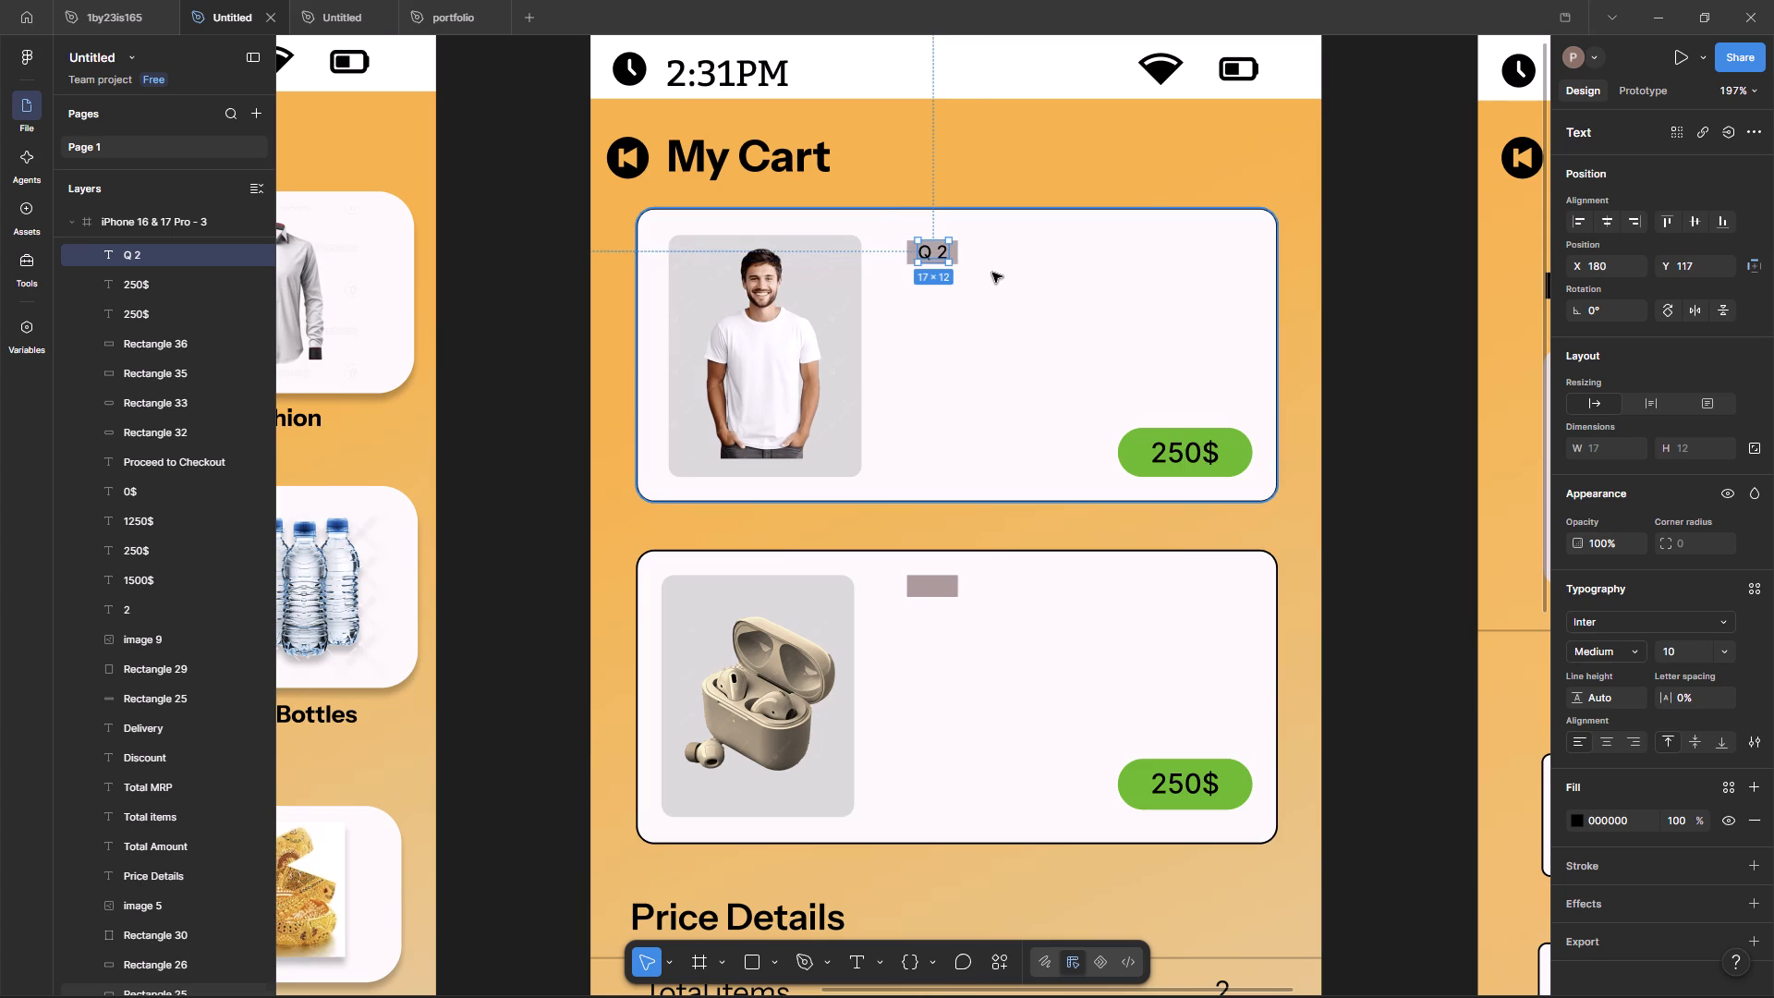
# Round the small rectangle behind the Q 2 label with a corner radius of 10.
pyautogui.click(1016, 266)
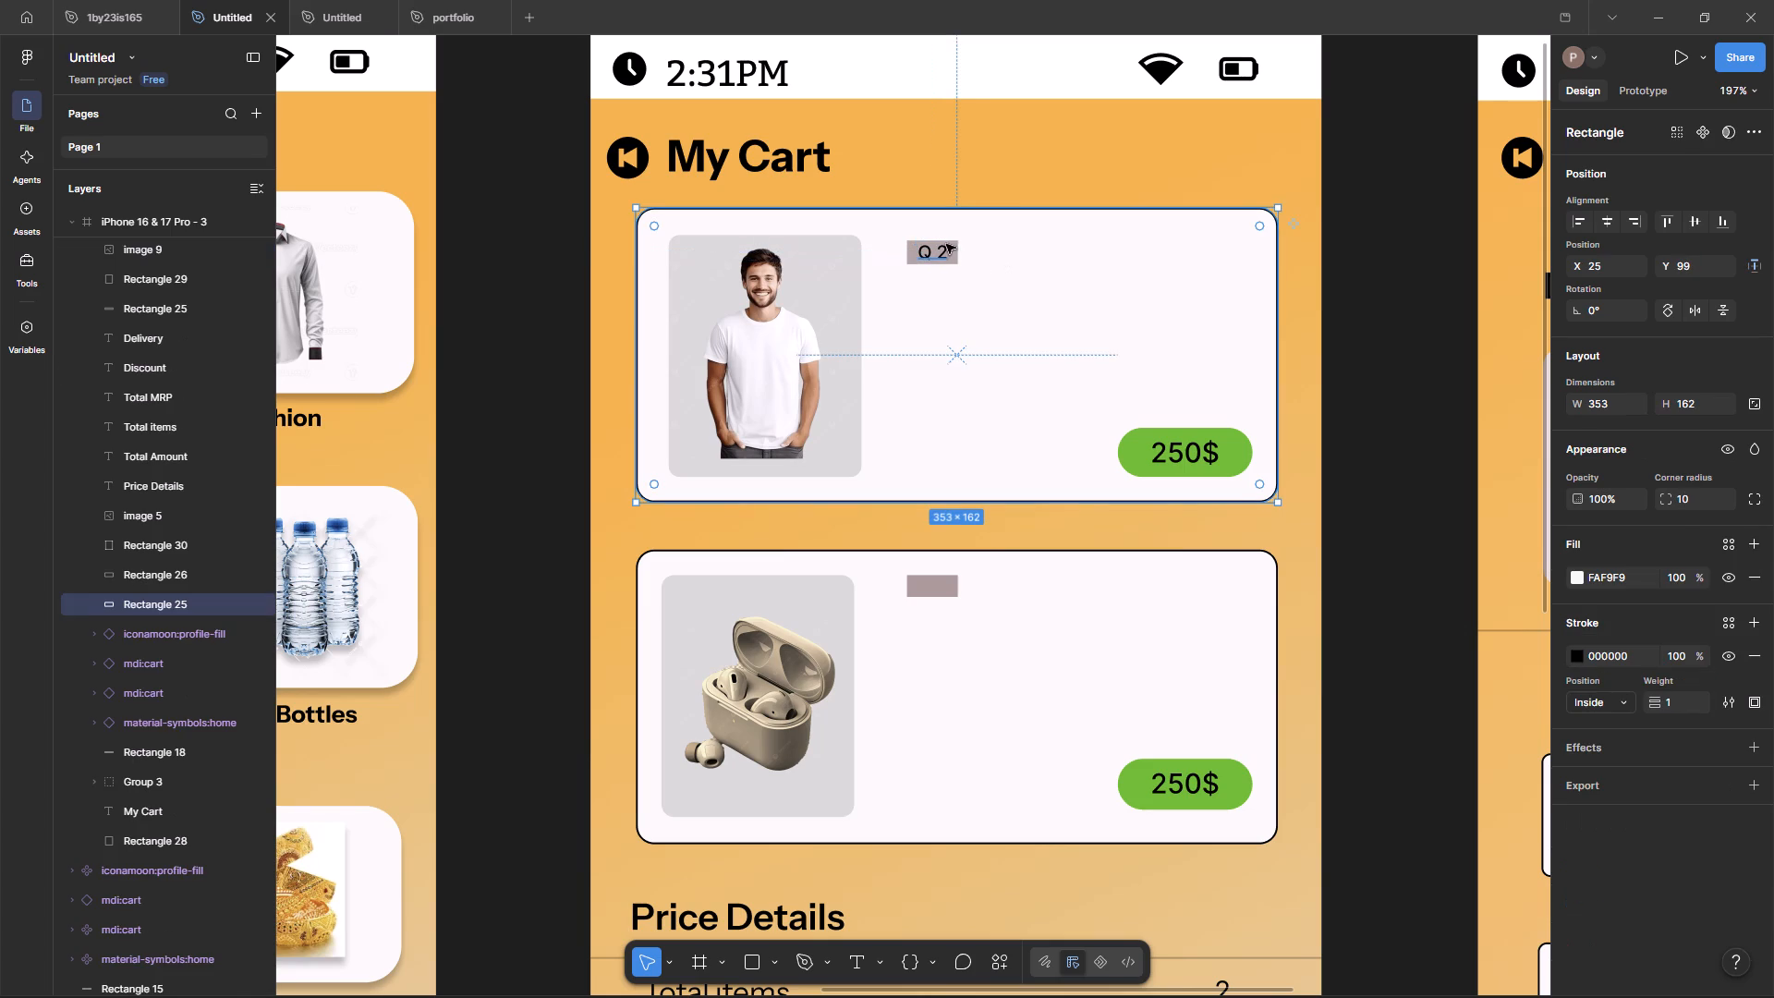
pyautogui.click(955, 259)
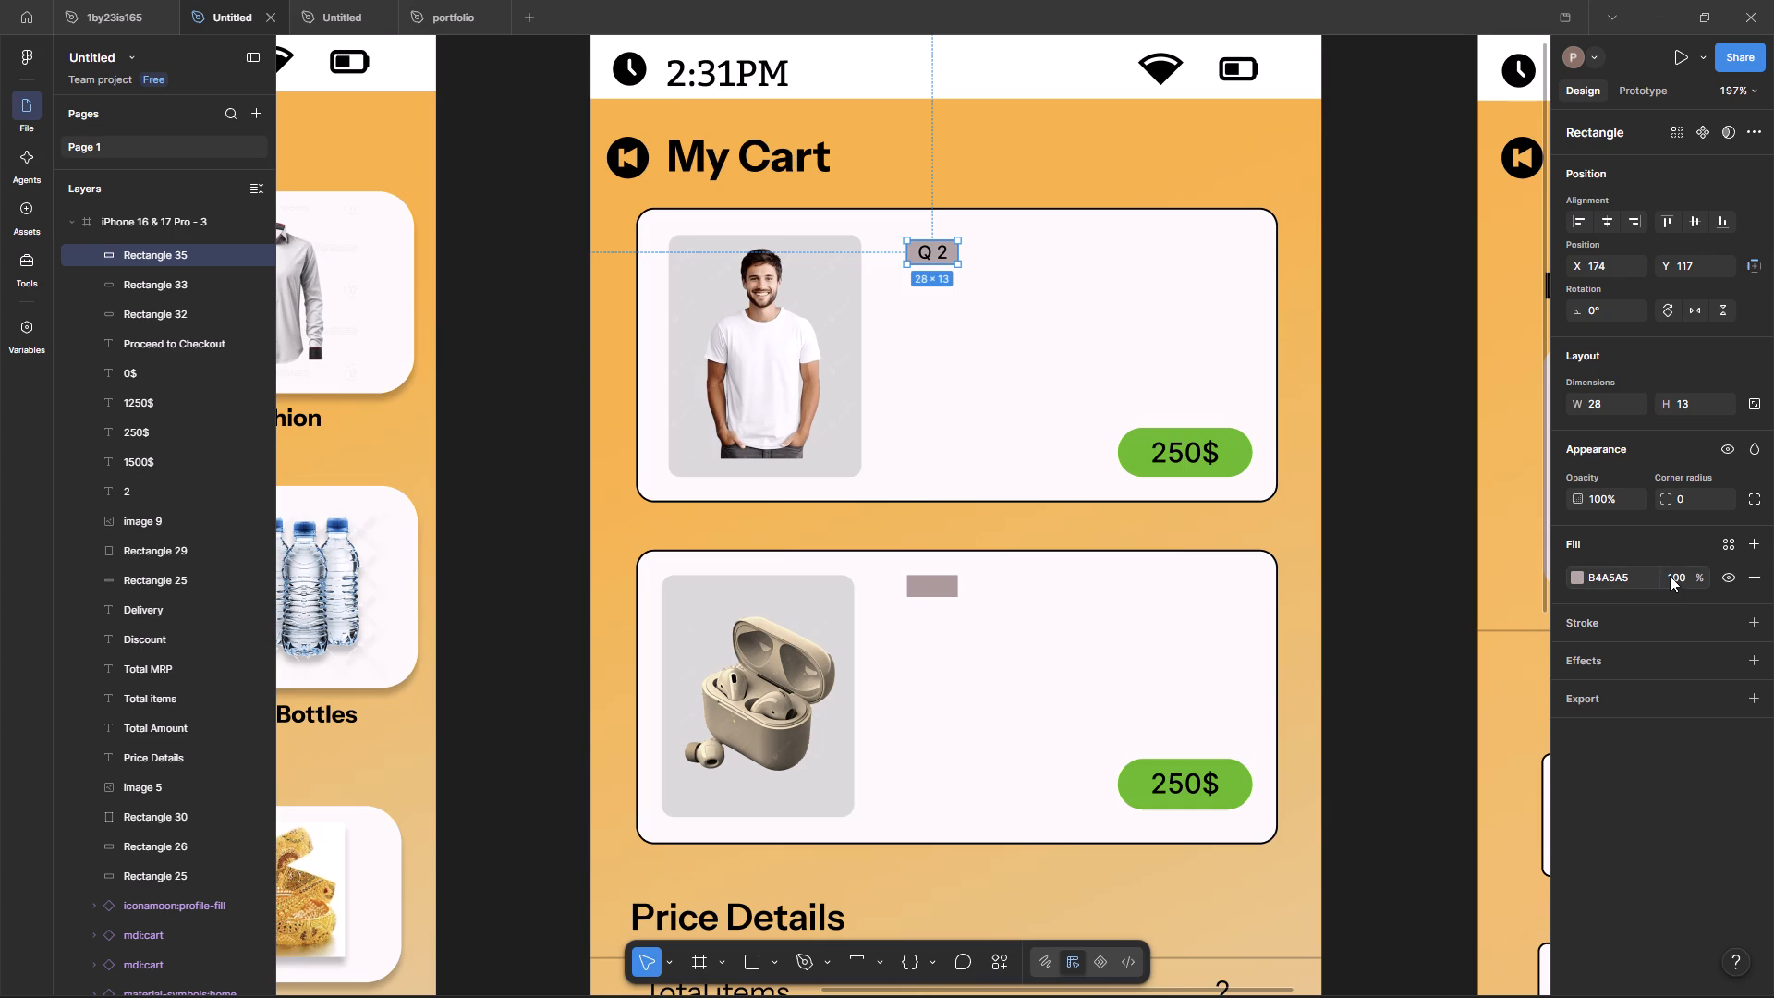
pyautogui.click(1686, 496)
pyautogui.write('10')
pyautogui.press('Return')
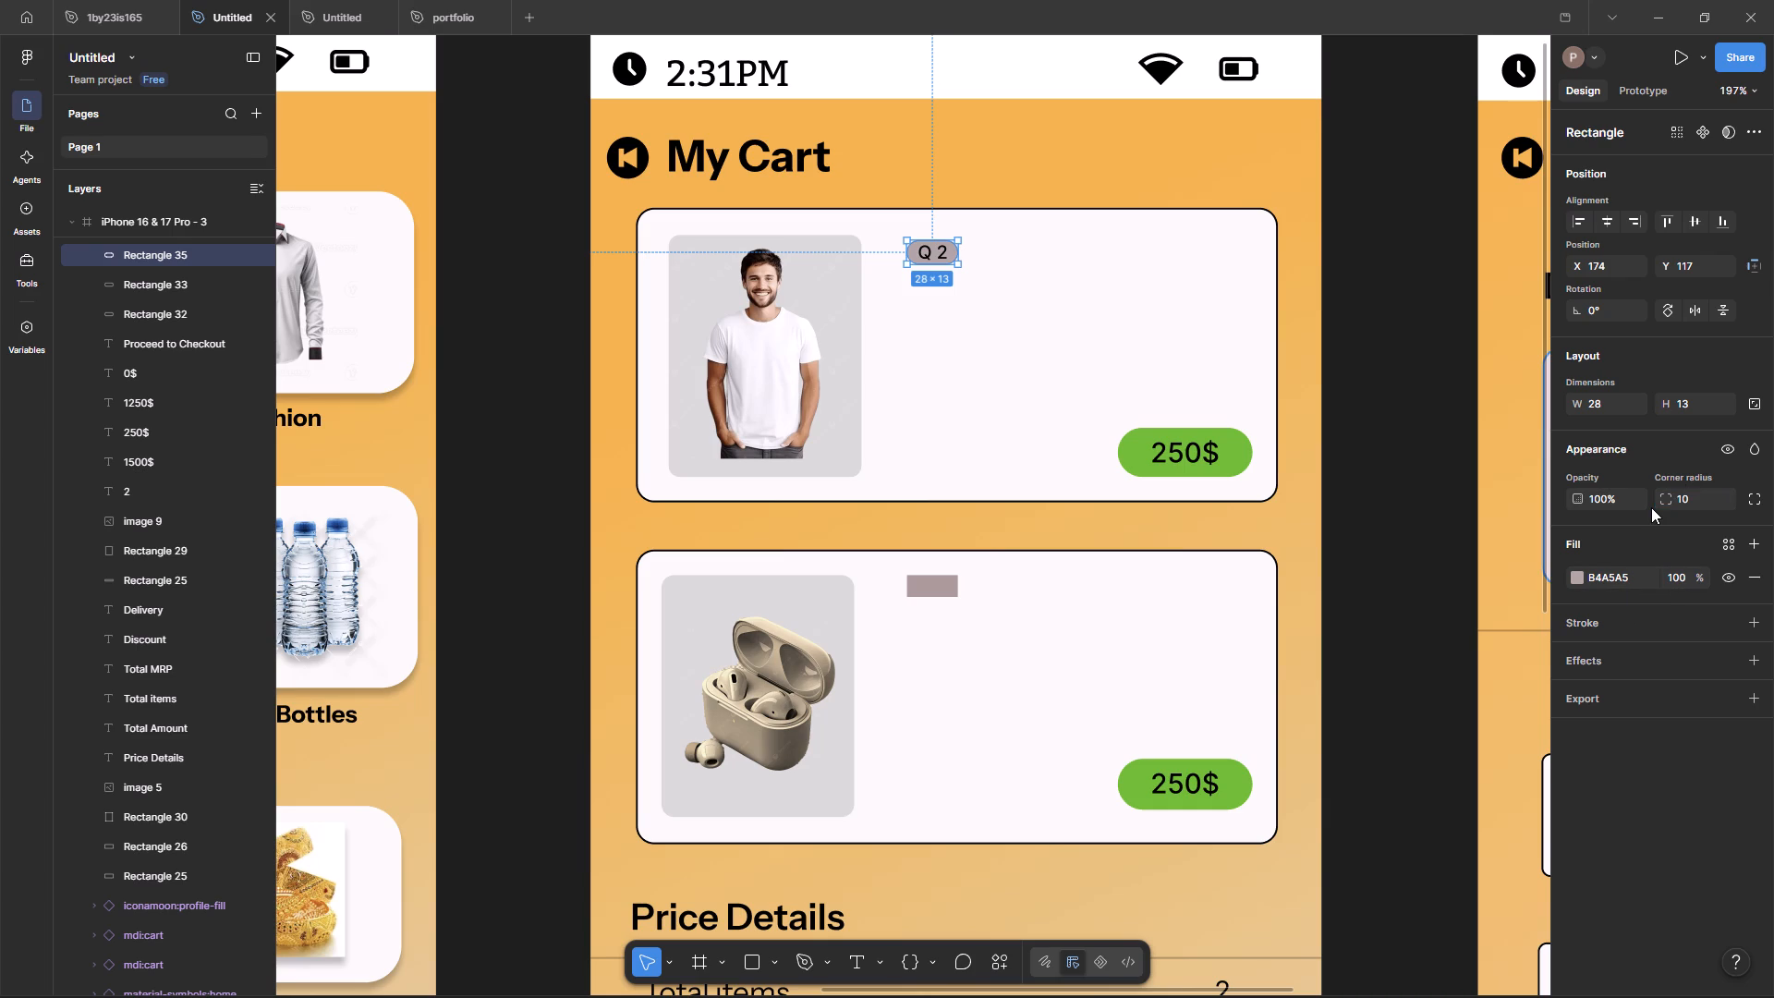
pyautogui.click(1399, 376)
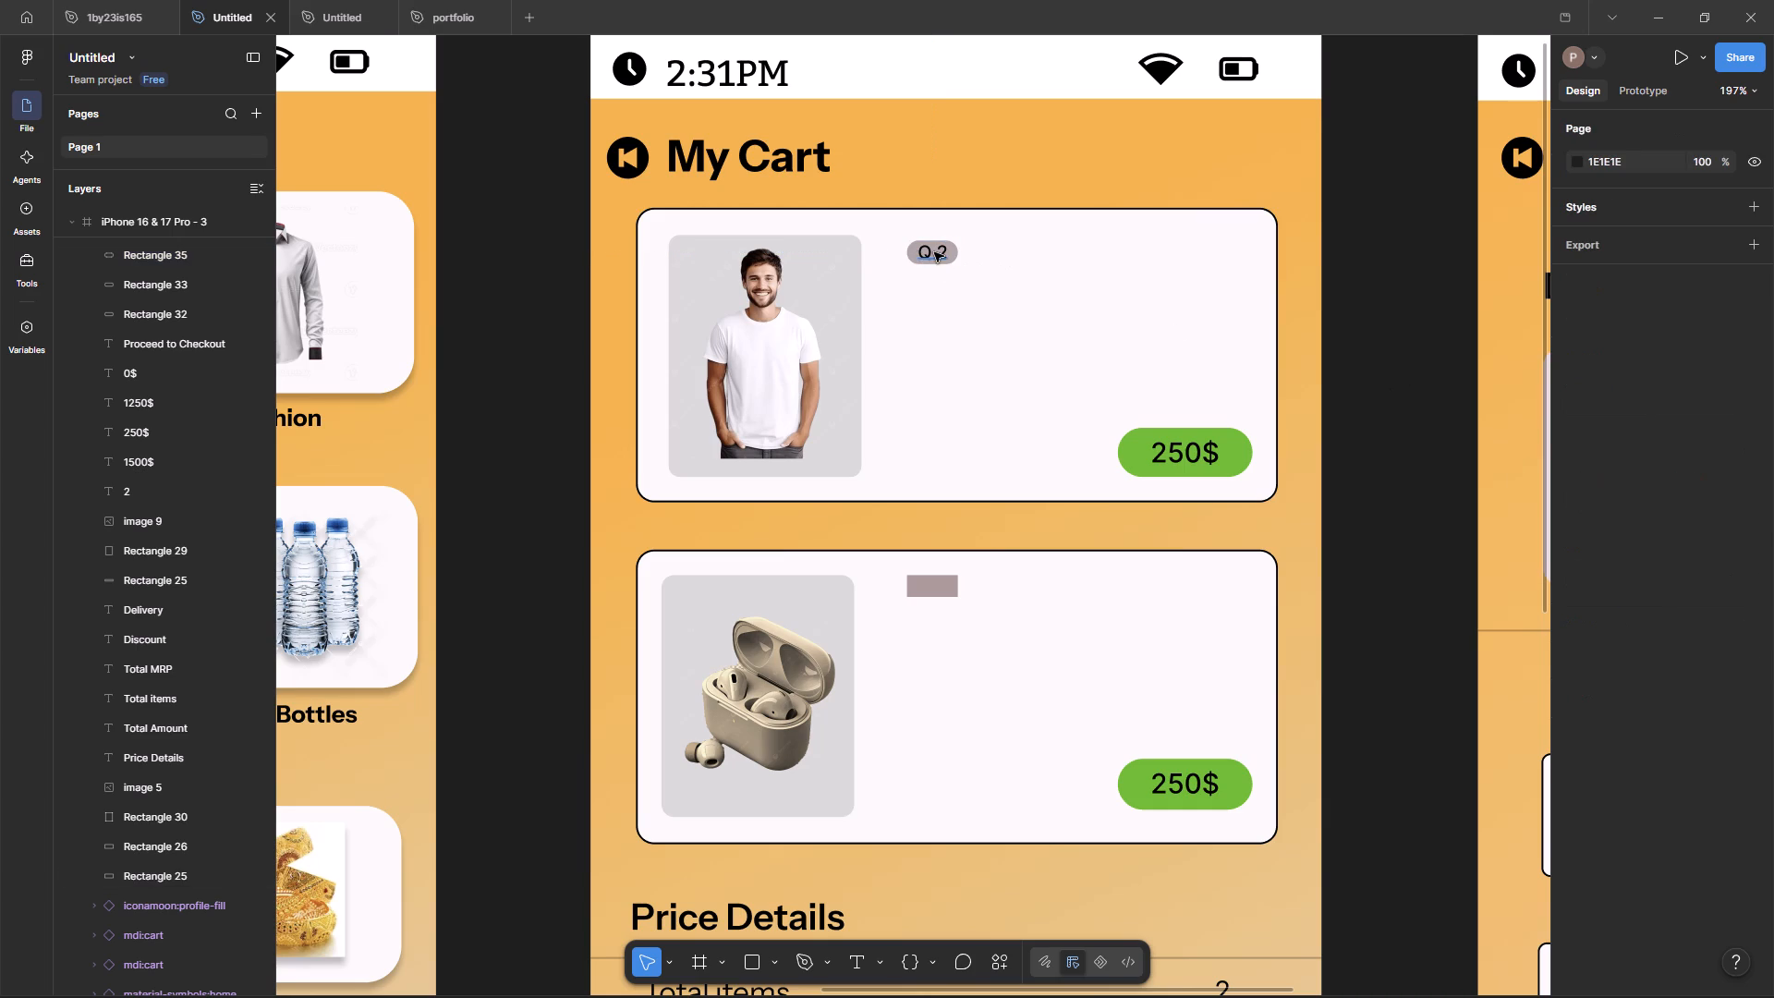
# Set the T-shirt card's Q 2 label to font size 8 and nudge it to X 181, Y 118, centred on its badge.
pyautogui.doubleClick(934, 252)
pyautogui.click(1689, 644)
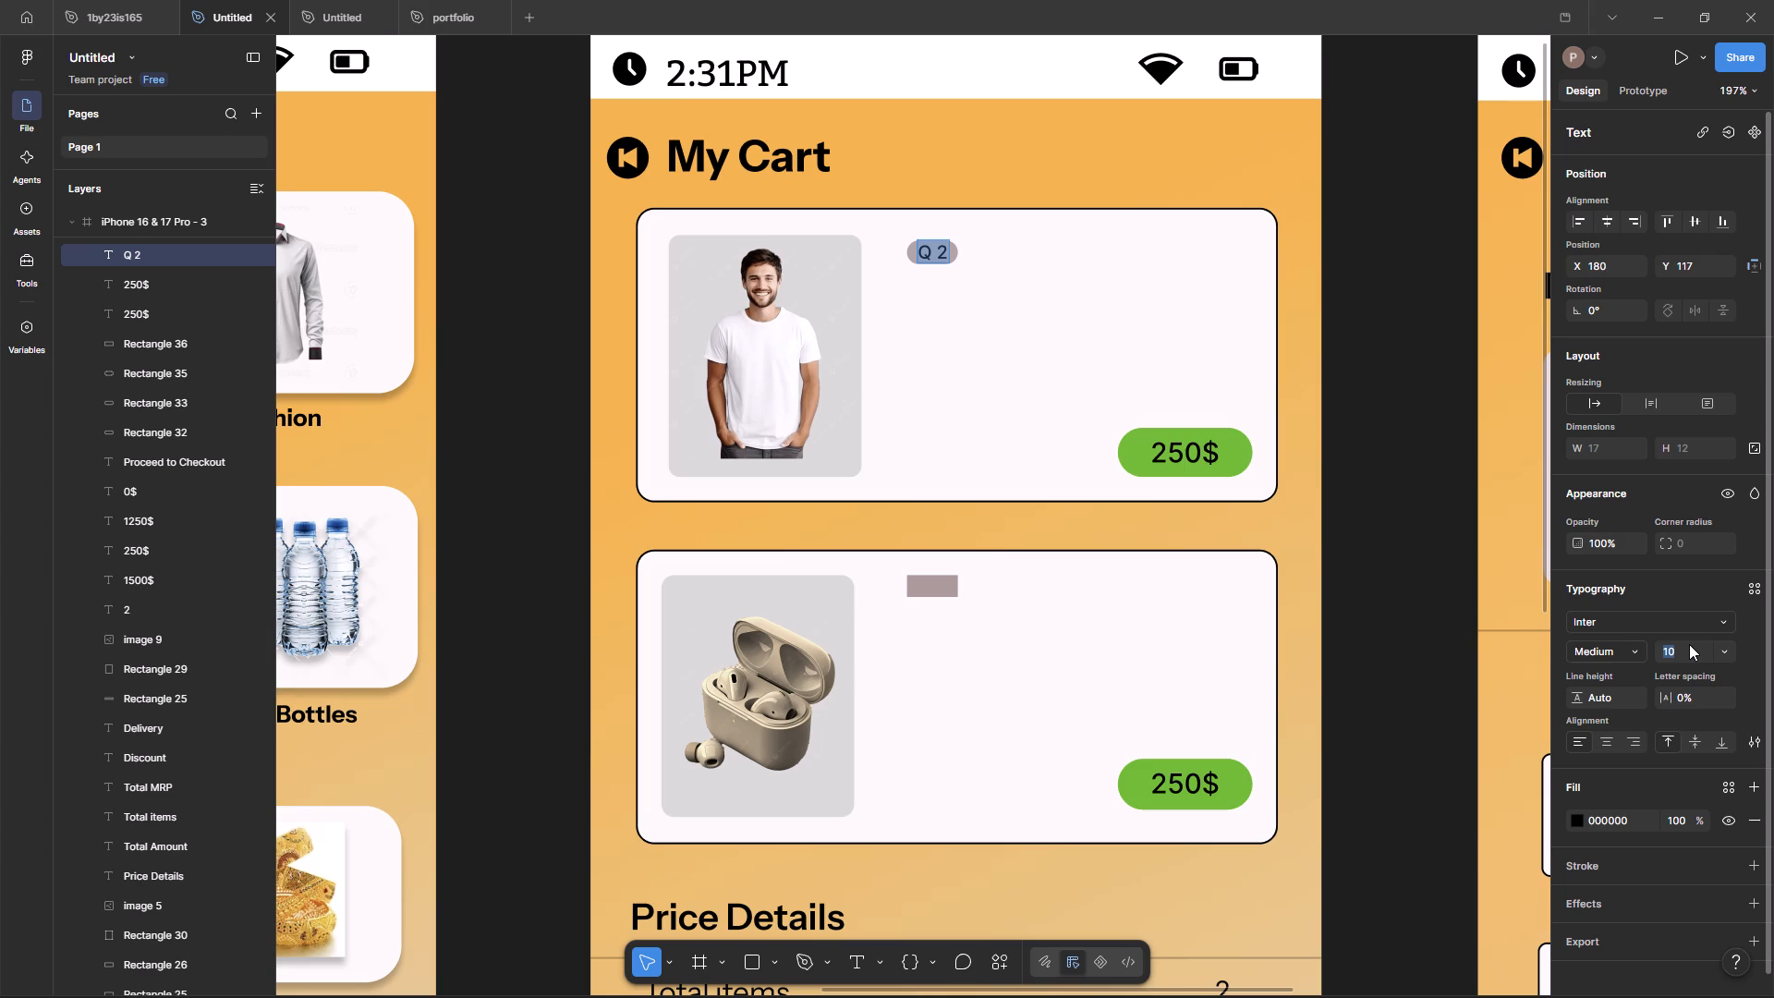
pyautogui.press('7')
pyautogui.press('Return')
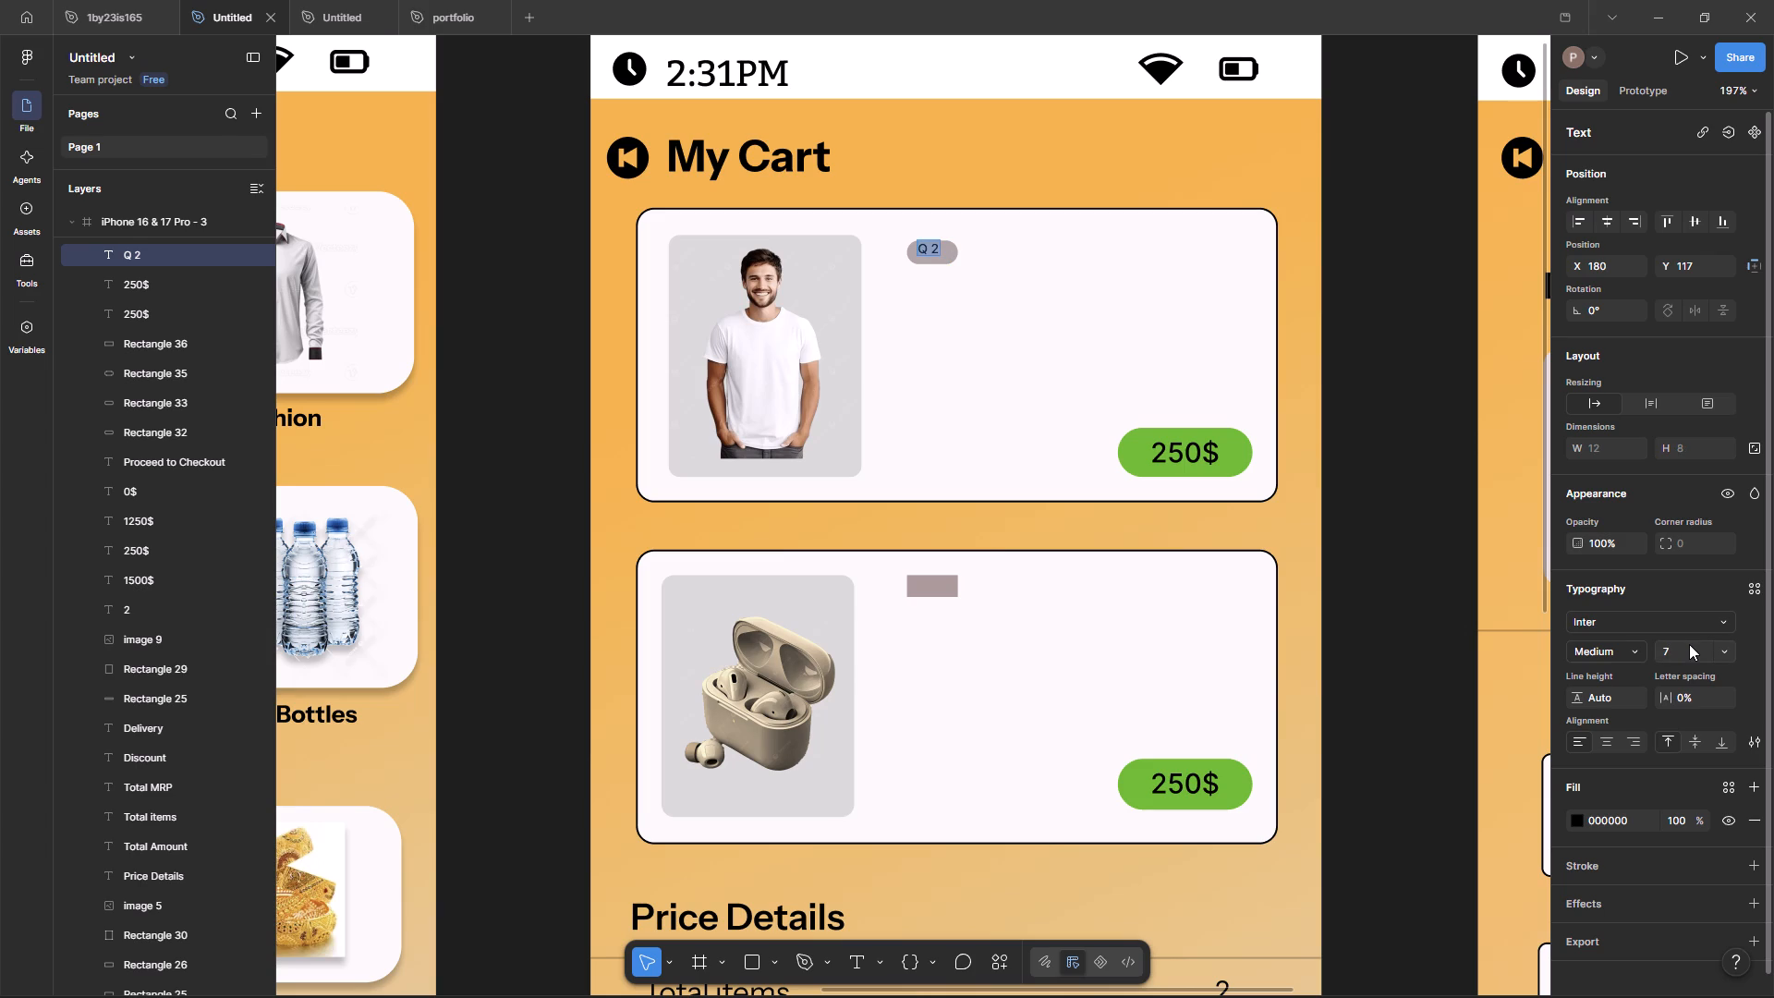
pyautogui.click(1689, 644)
pyautogui.press('8')
pyautogui.press('Return')
pyautogui.press('Escape')
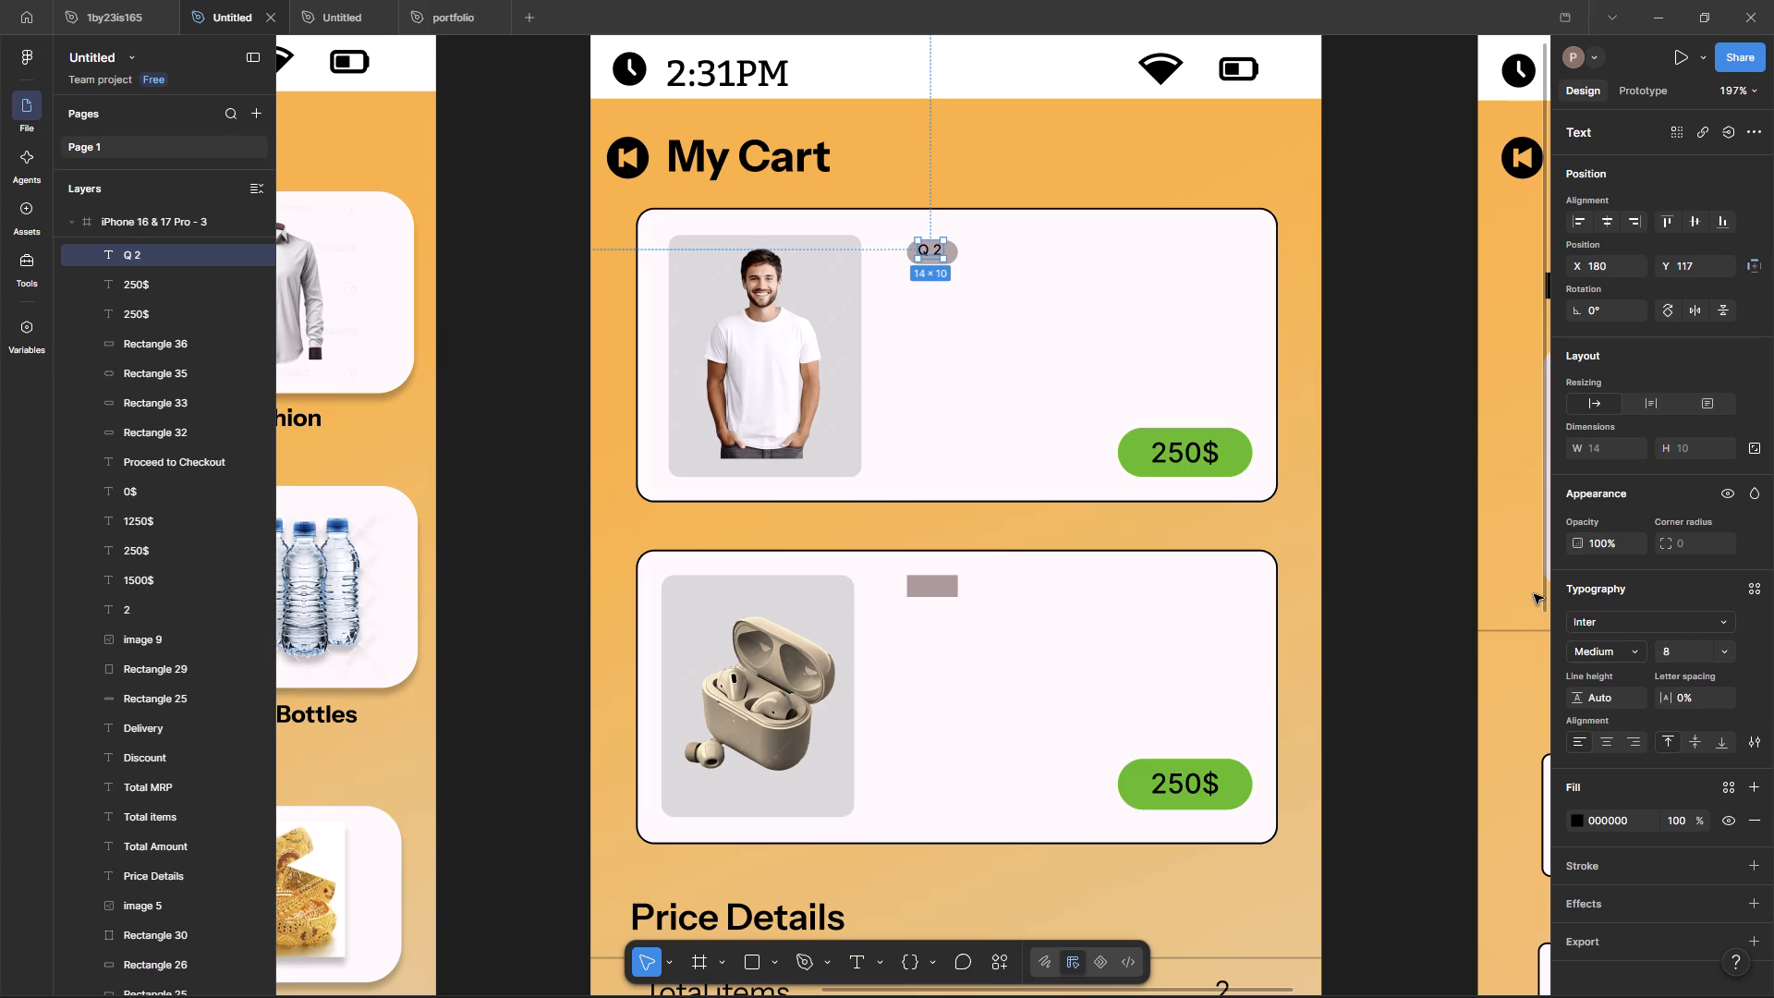
pyautogui.press('Down')
pyautogui.press('Right')
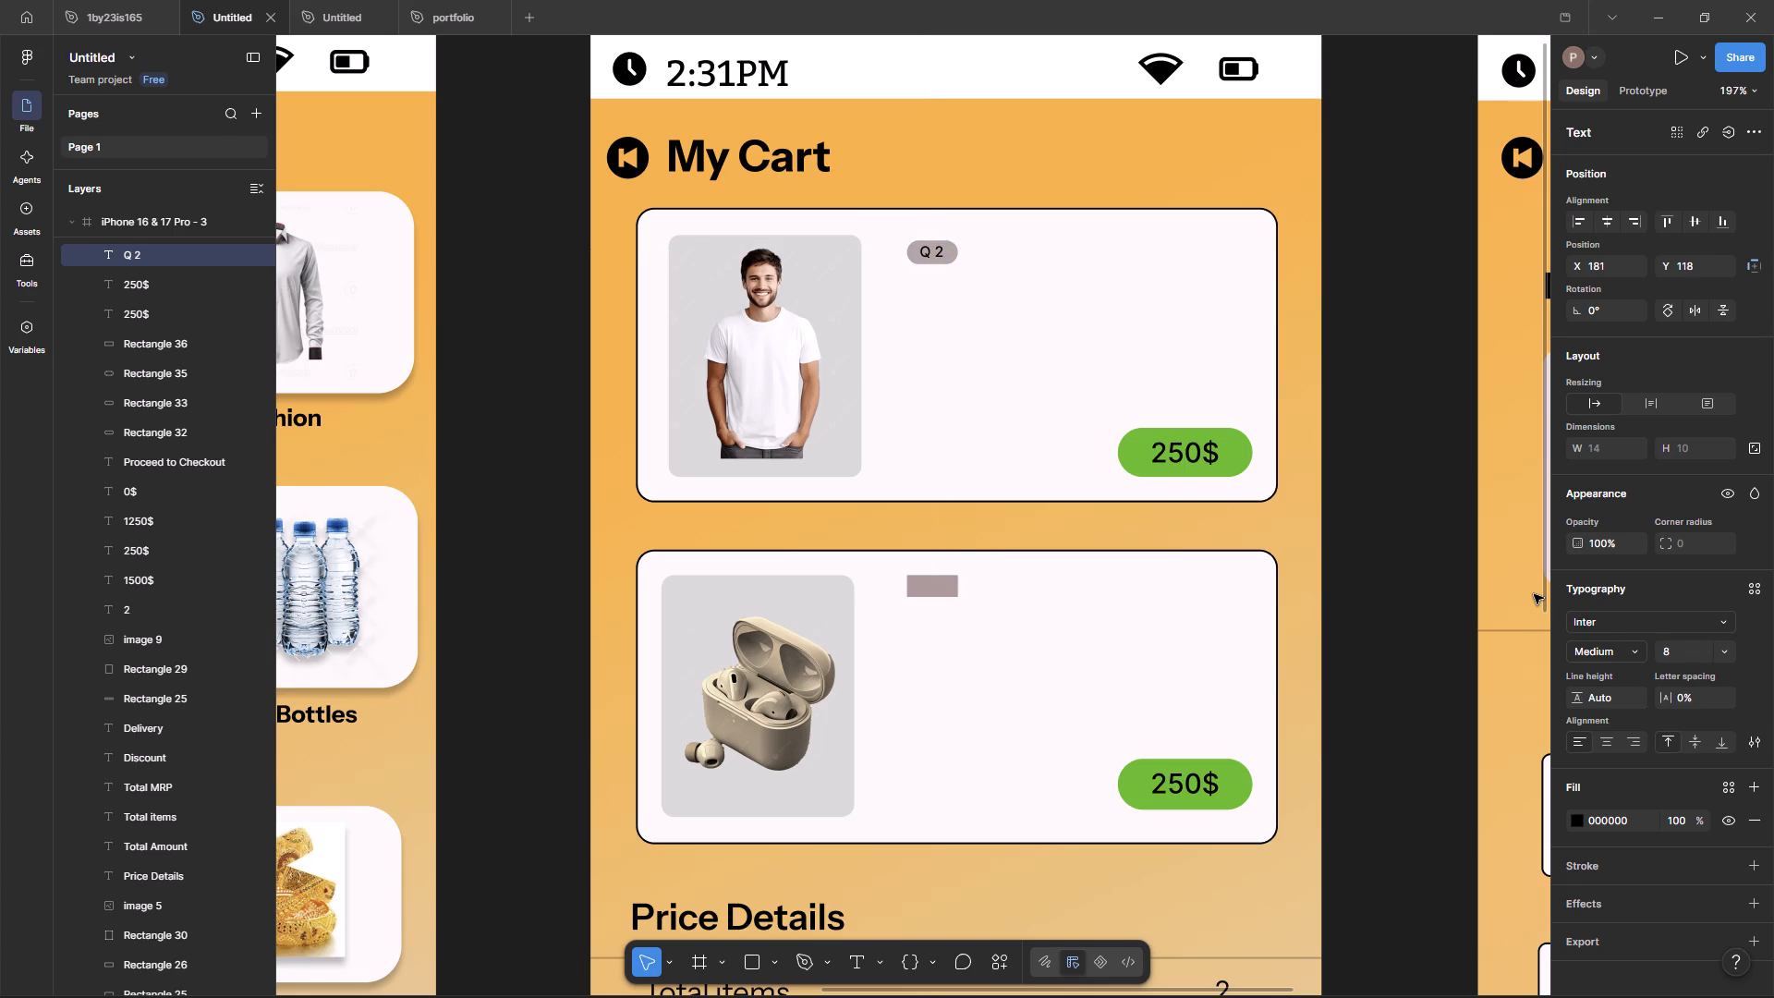
pyautogui.click(1406, 446)
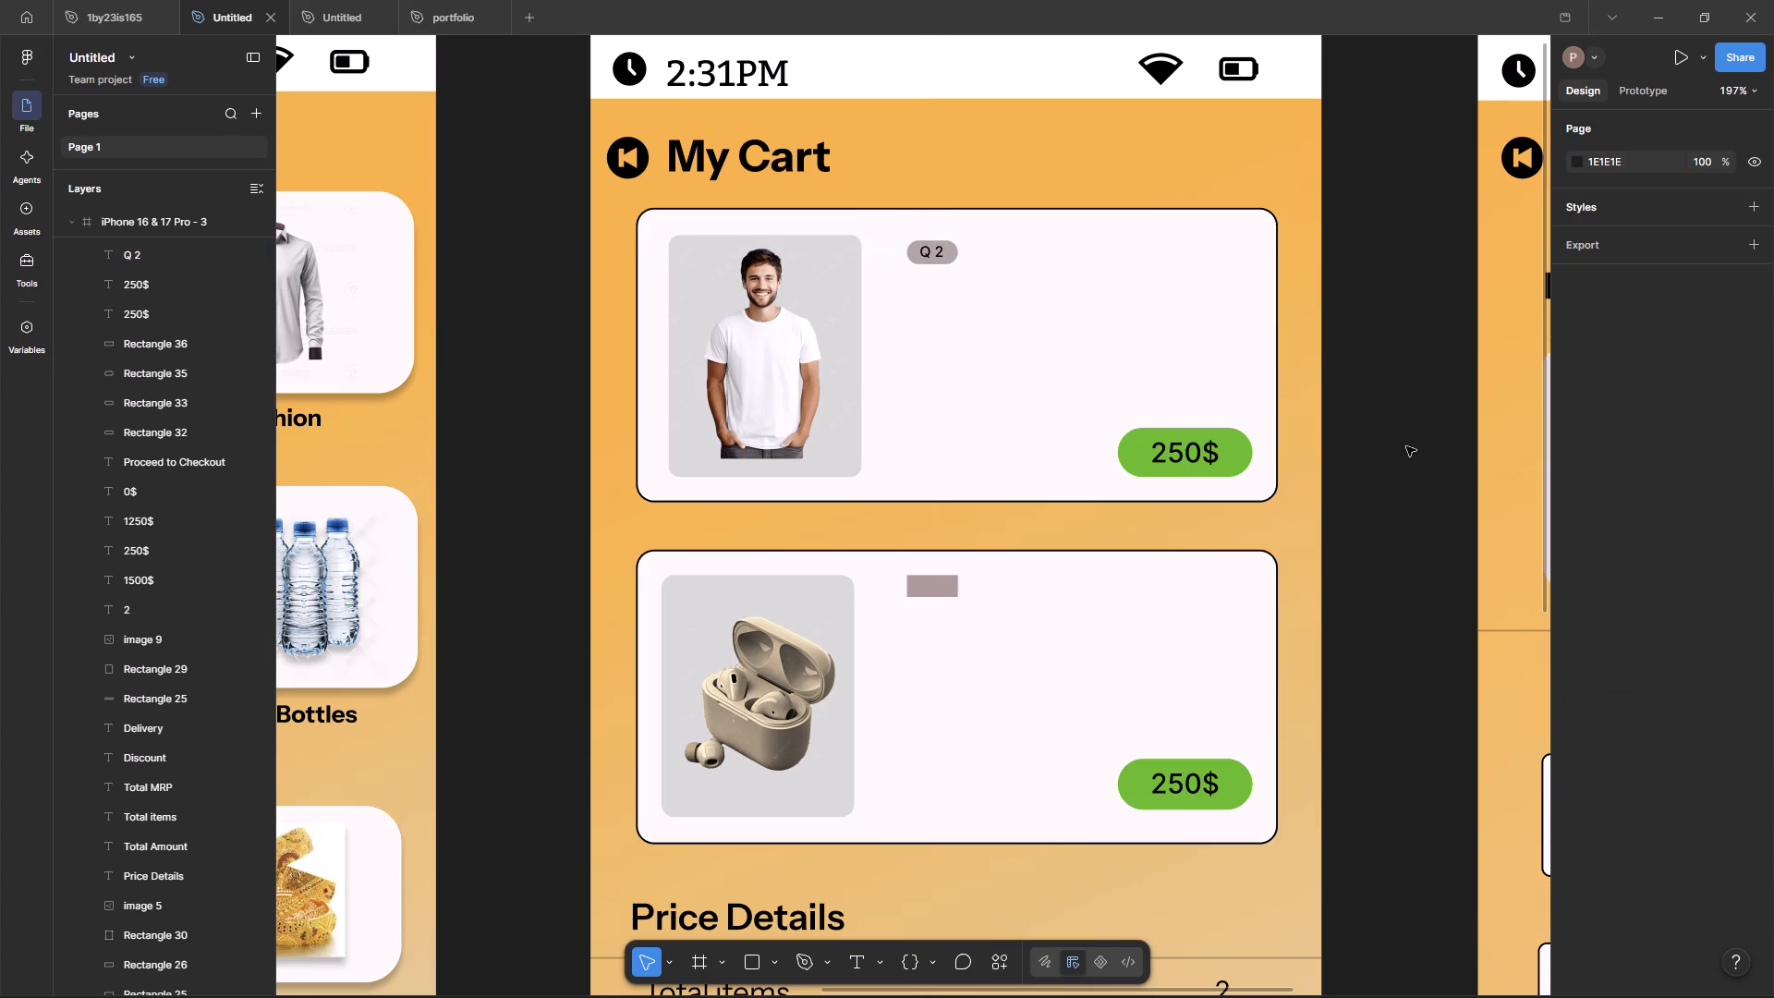
# Round the small pinkish-grey rectangle in the earbuds card with a corner radius of 10.
pyautogui.click(930, 595)
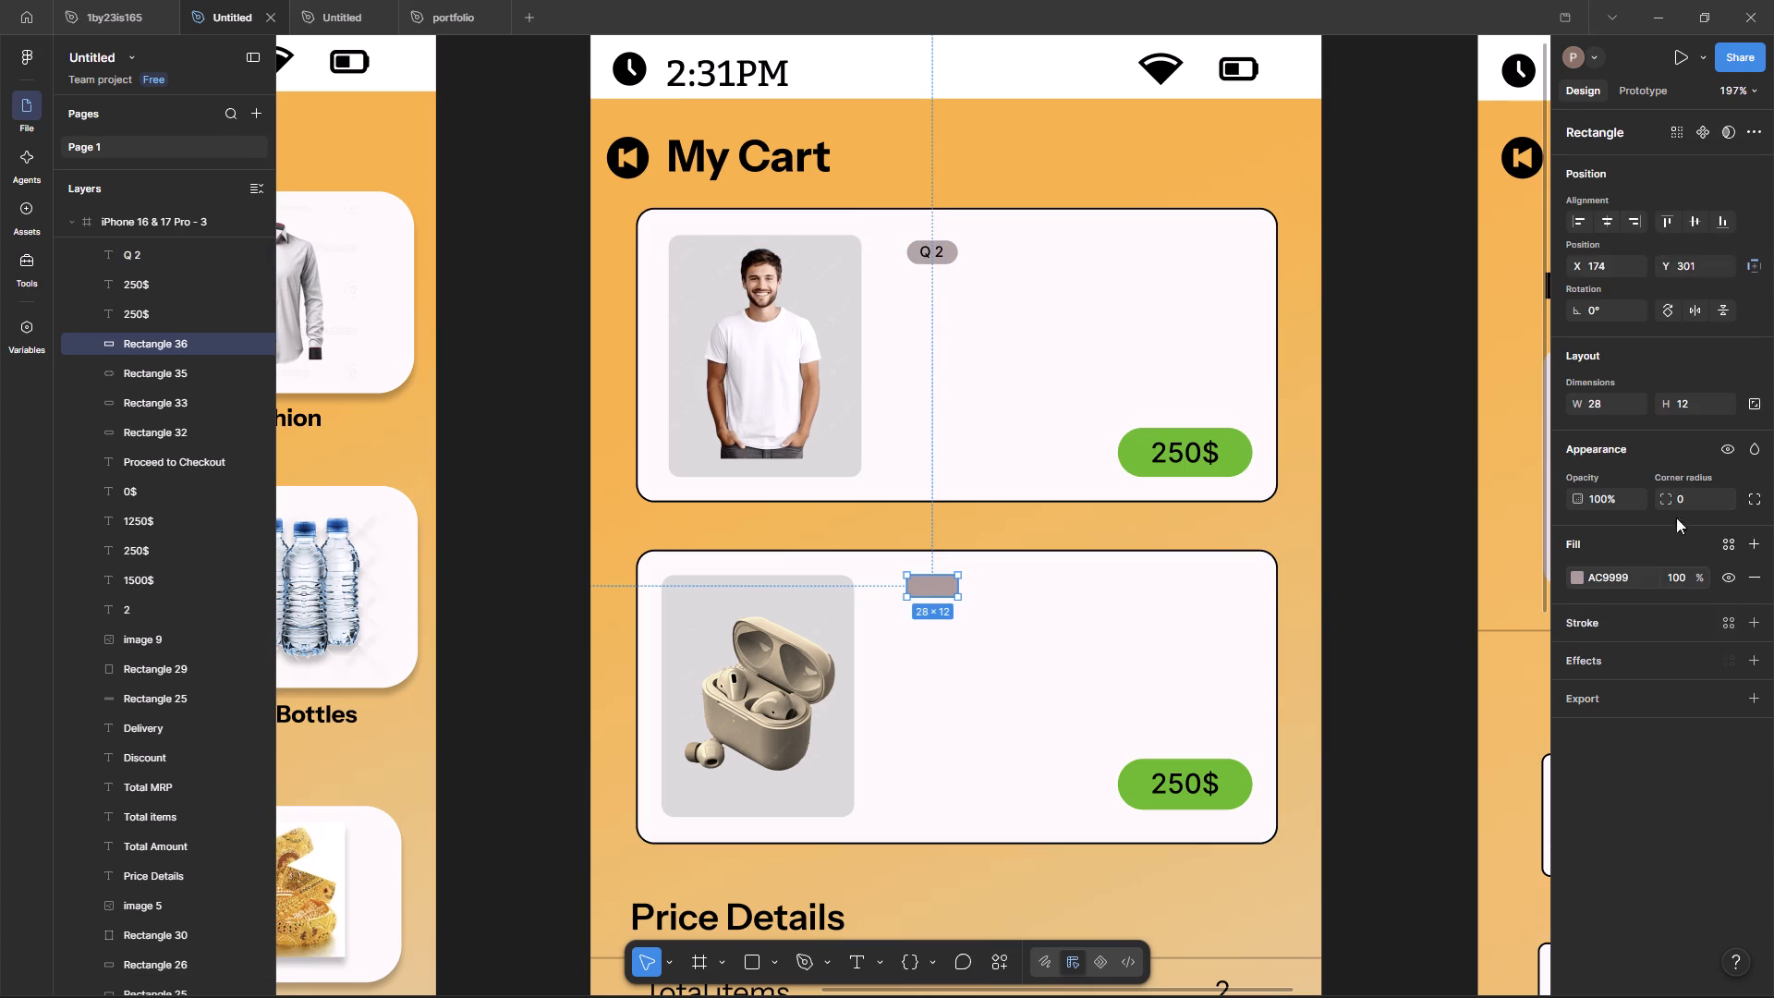
pyautogui.click(1695, 493)
pyautogui.press('1')
pyautogui.press('0')
pyautogui.press('Return')
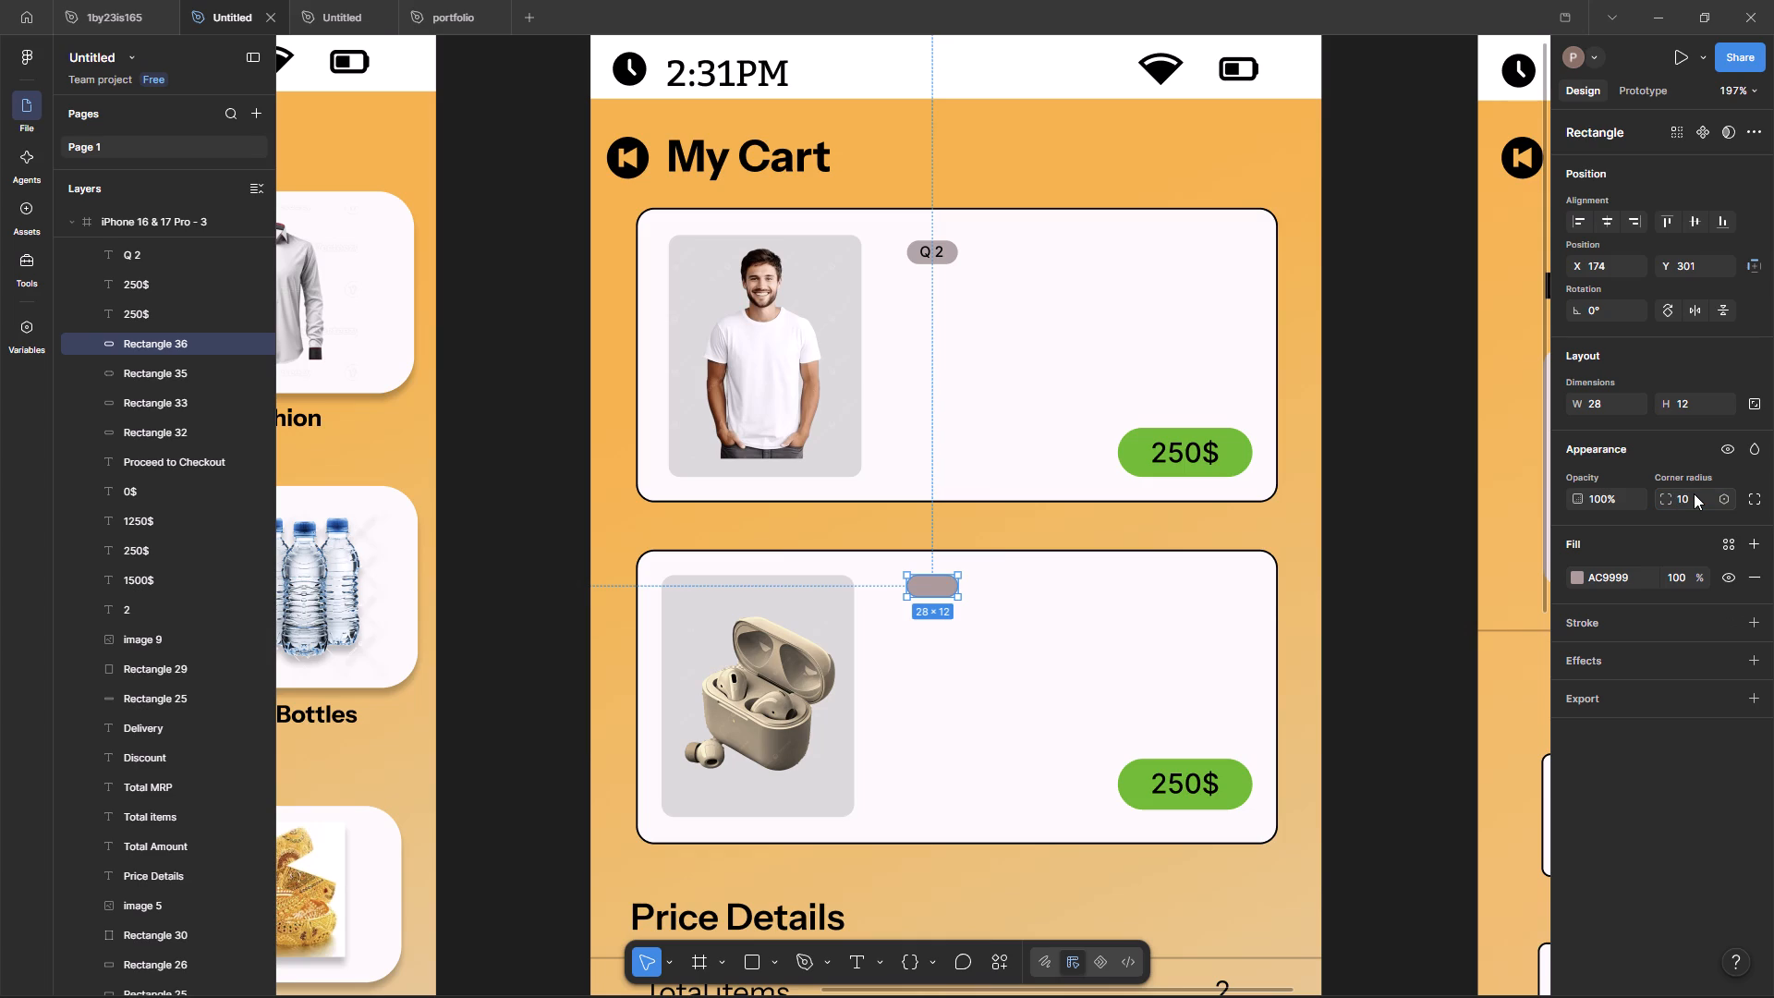
pyautogui.click(1443, 596)
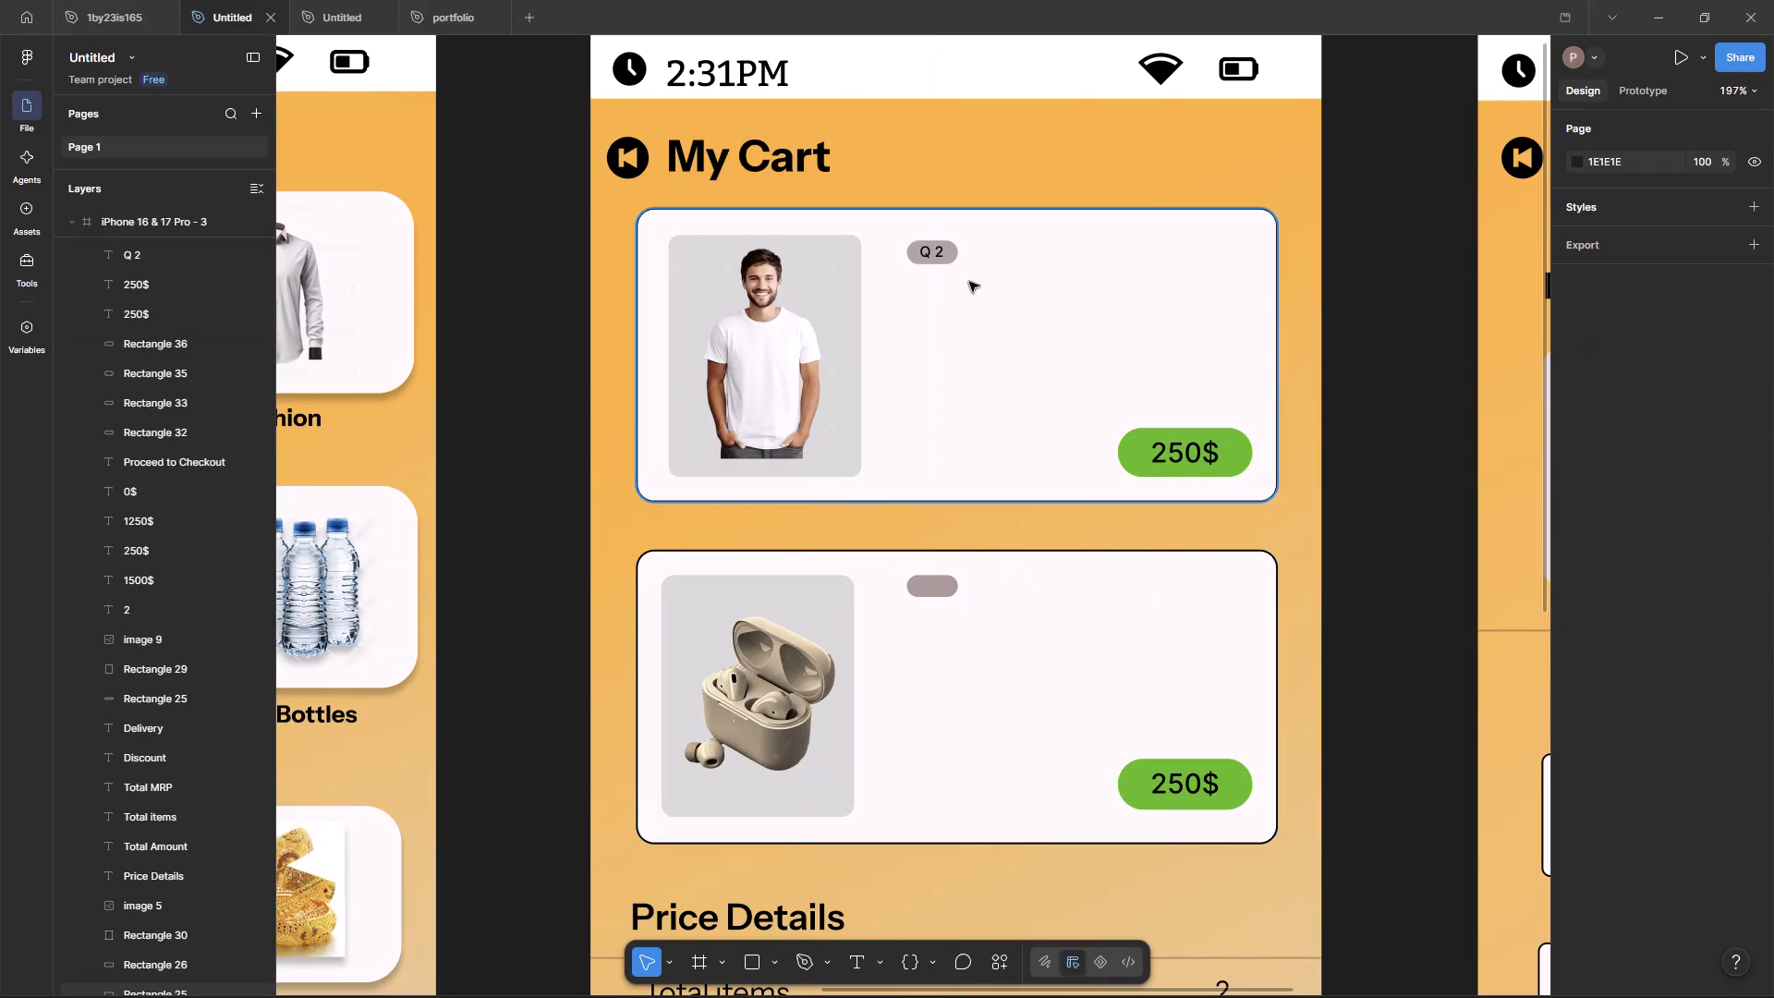
# Duplicate the T-shirt card's Q 2 label and centre the copy on the earbuds card's badge at X 181, Y 302.
pyautogui.click(932, 249)
pyautogui.hotkey('ctrl', 'c')
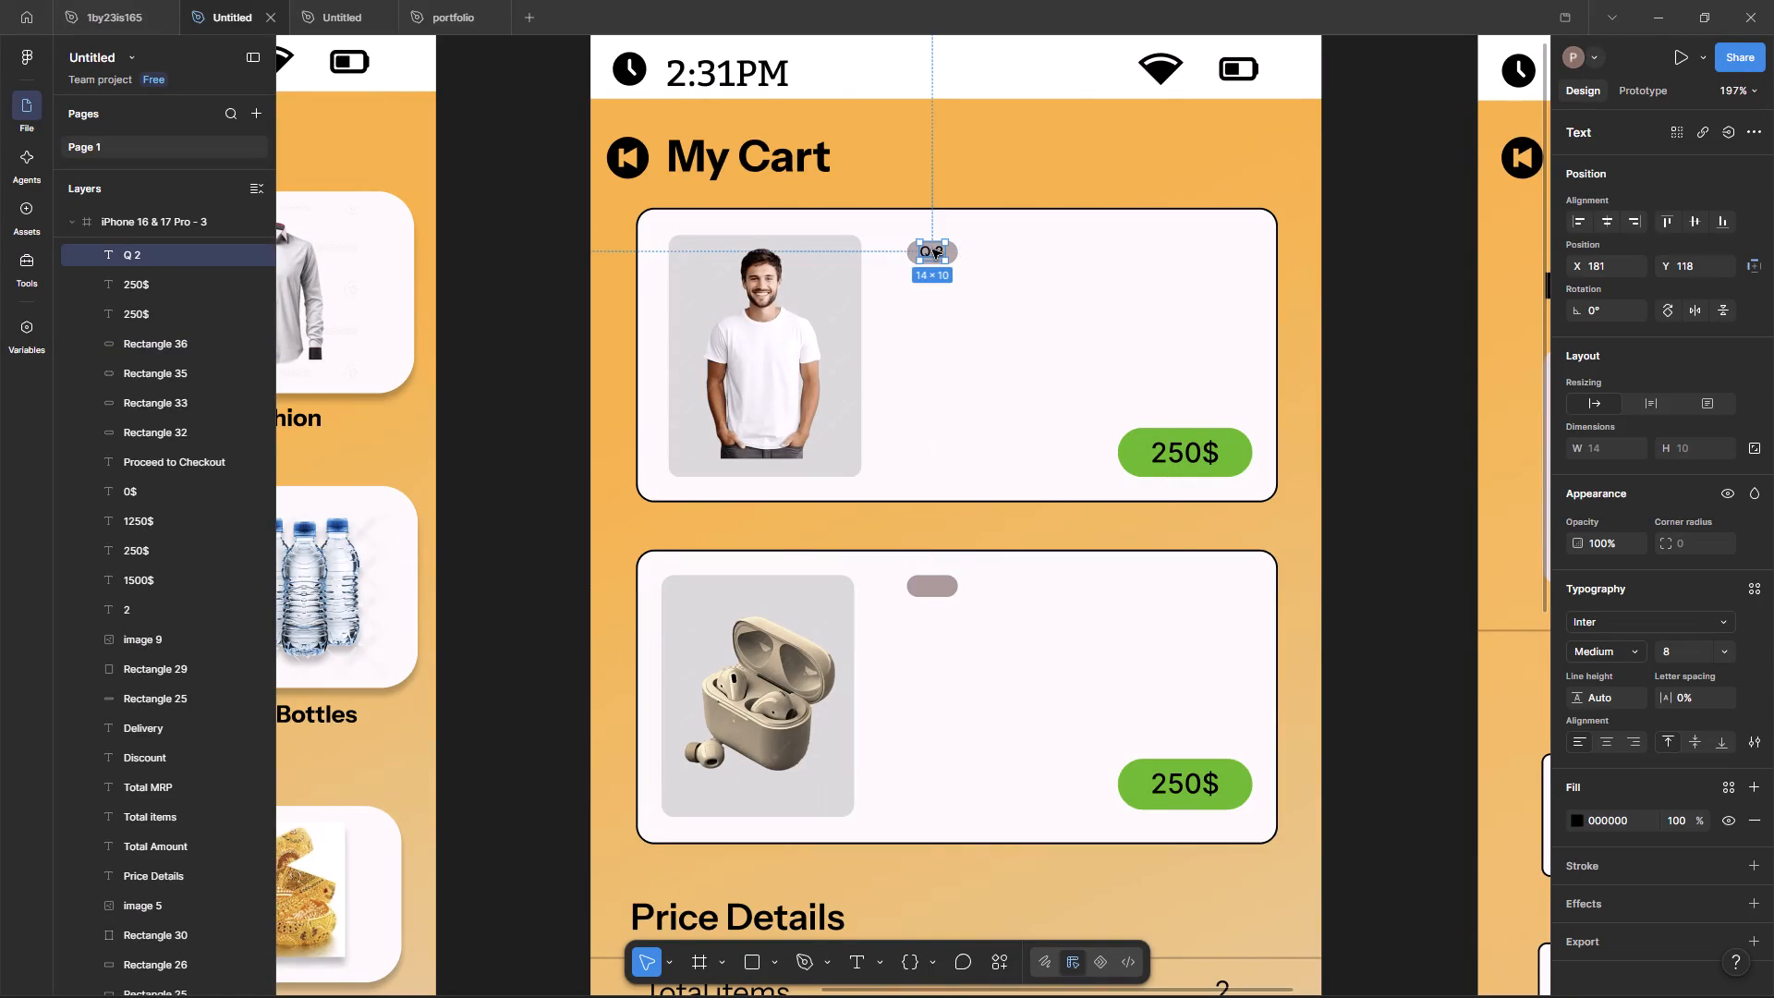
pyautogui.hotkey('ctrl', 'v')
pyautogui.moveTo(929, 246); pyautogui.dragTo(930, 579)
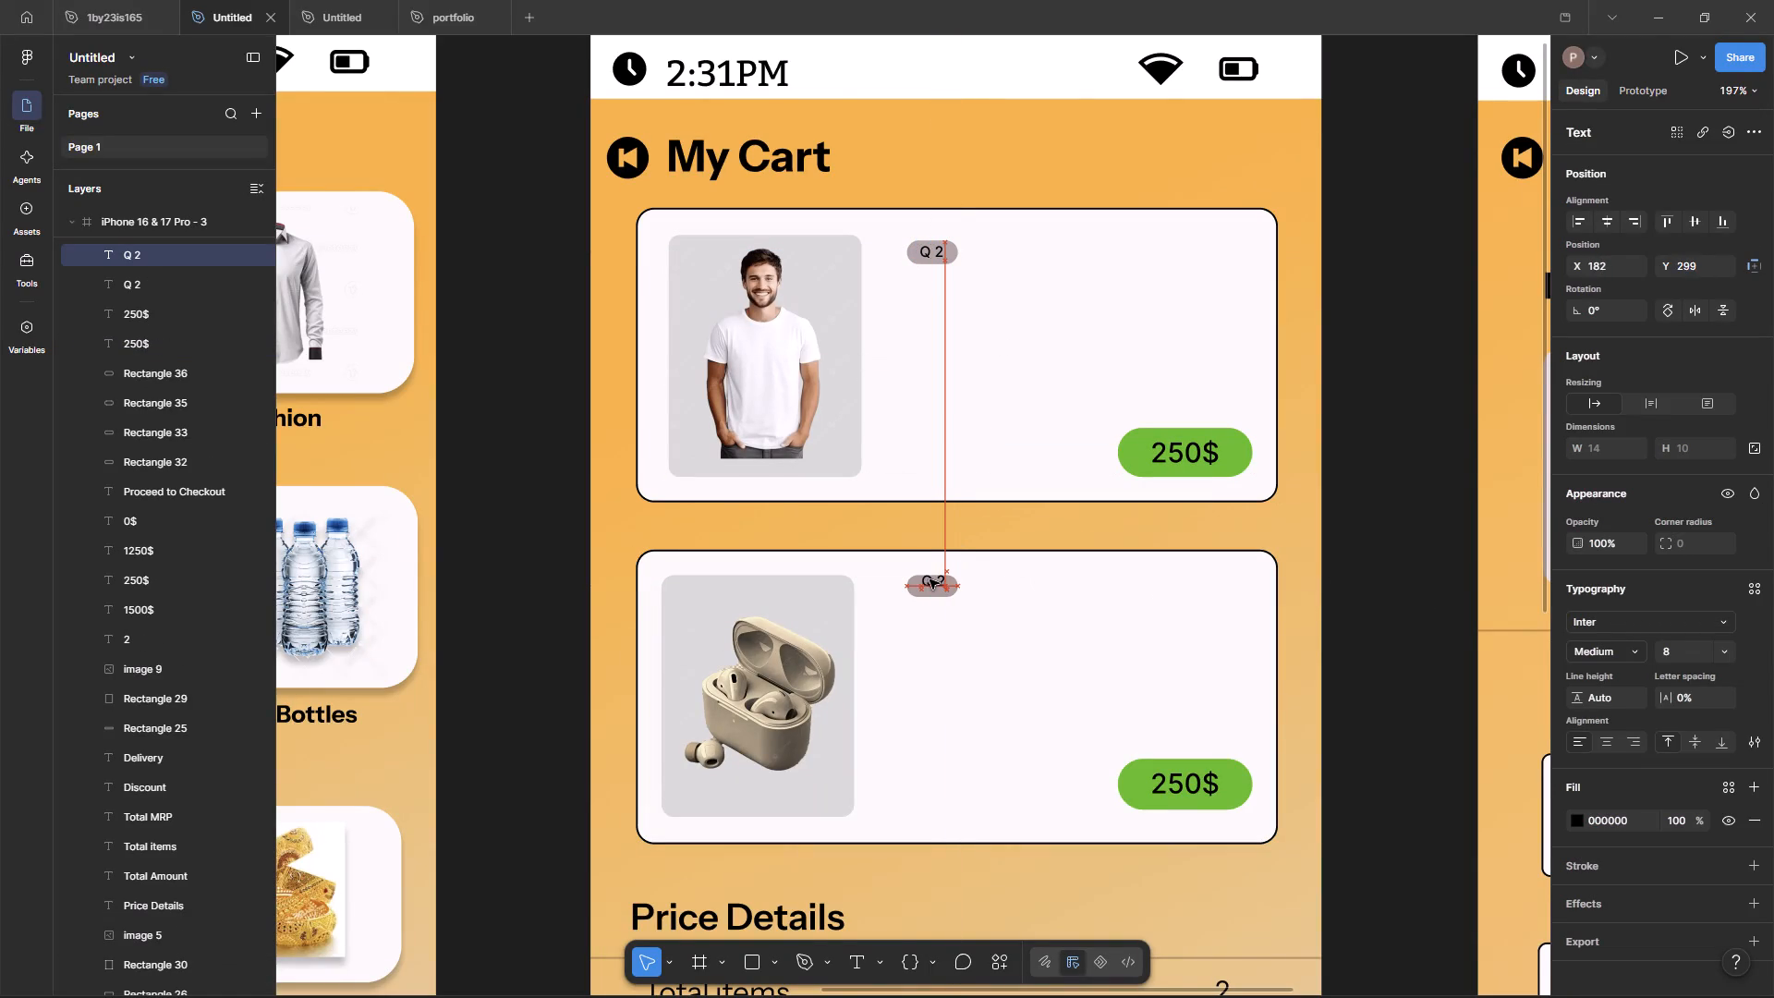
pyautogui.moveTo(930, 579); pyautogui.dragTo(929, 581)
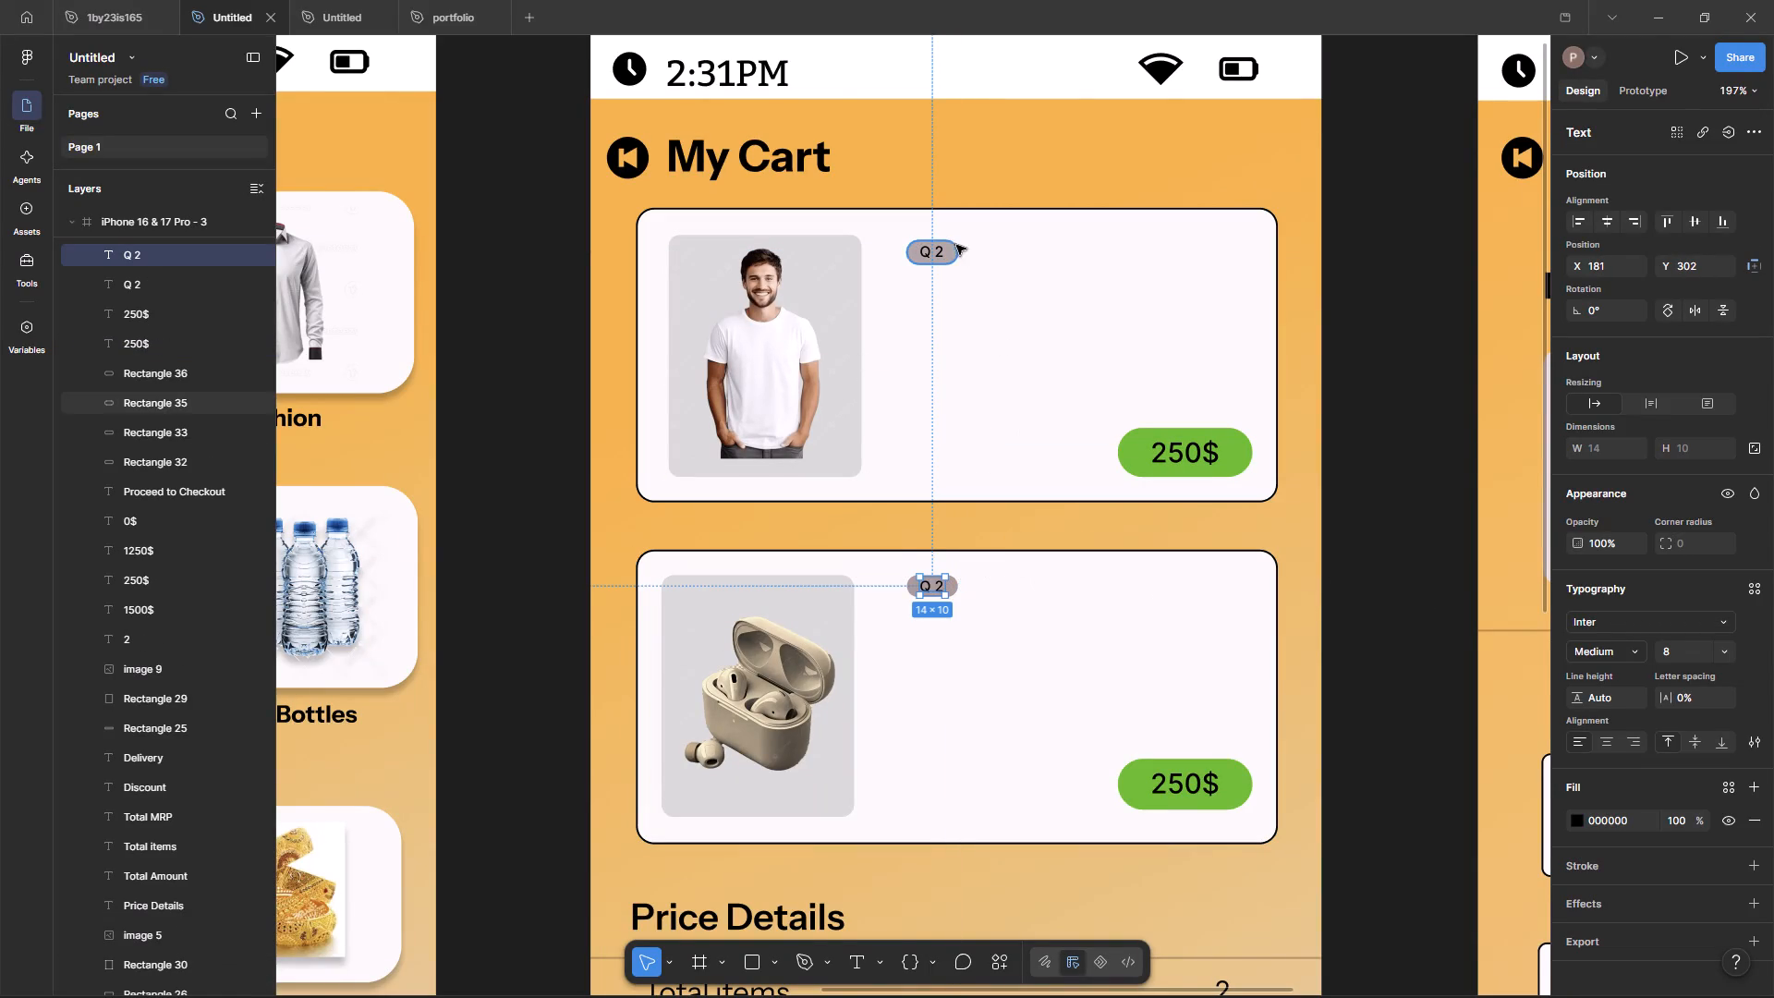
pyautogui.click(952, 251)
pyautogui.click(947, 591)
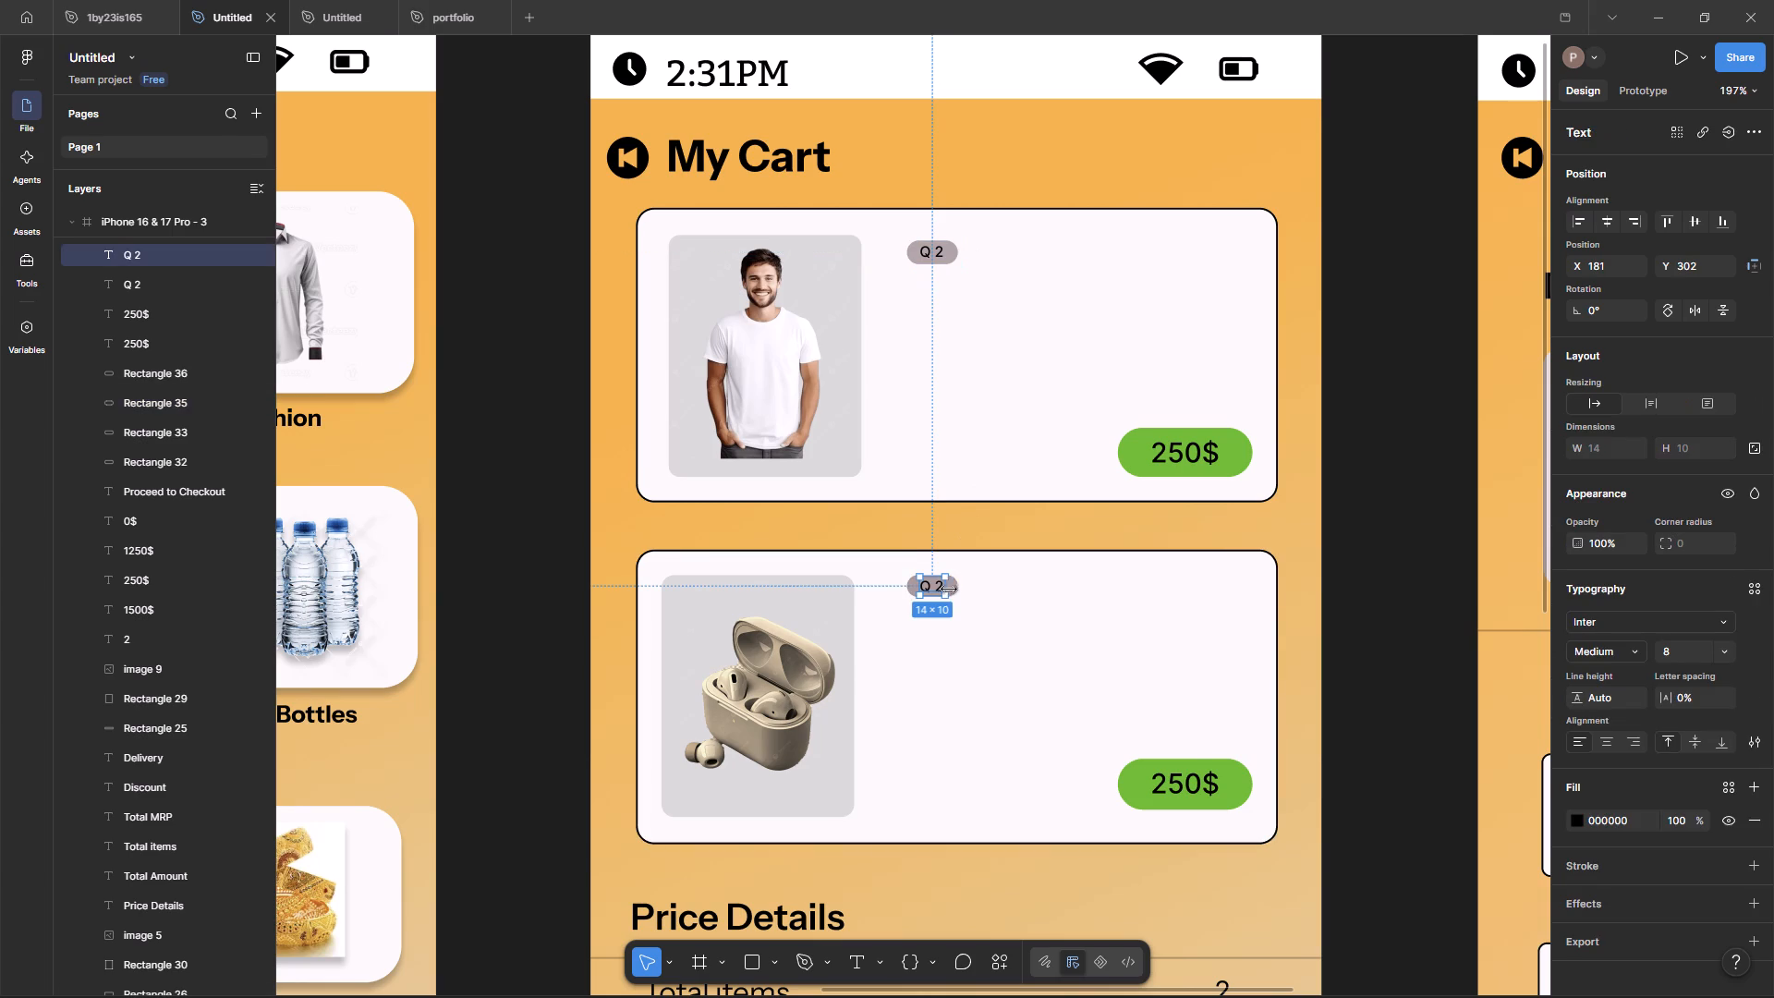
pyautogui.click(956, 587)
pyautogui.click(972, 584)
pyautogui.click(954, 584)
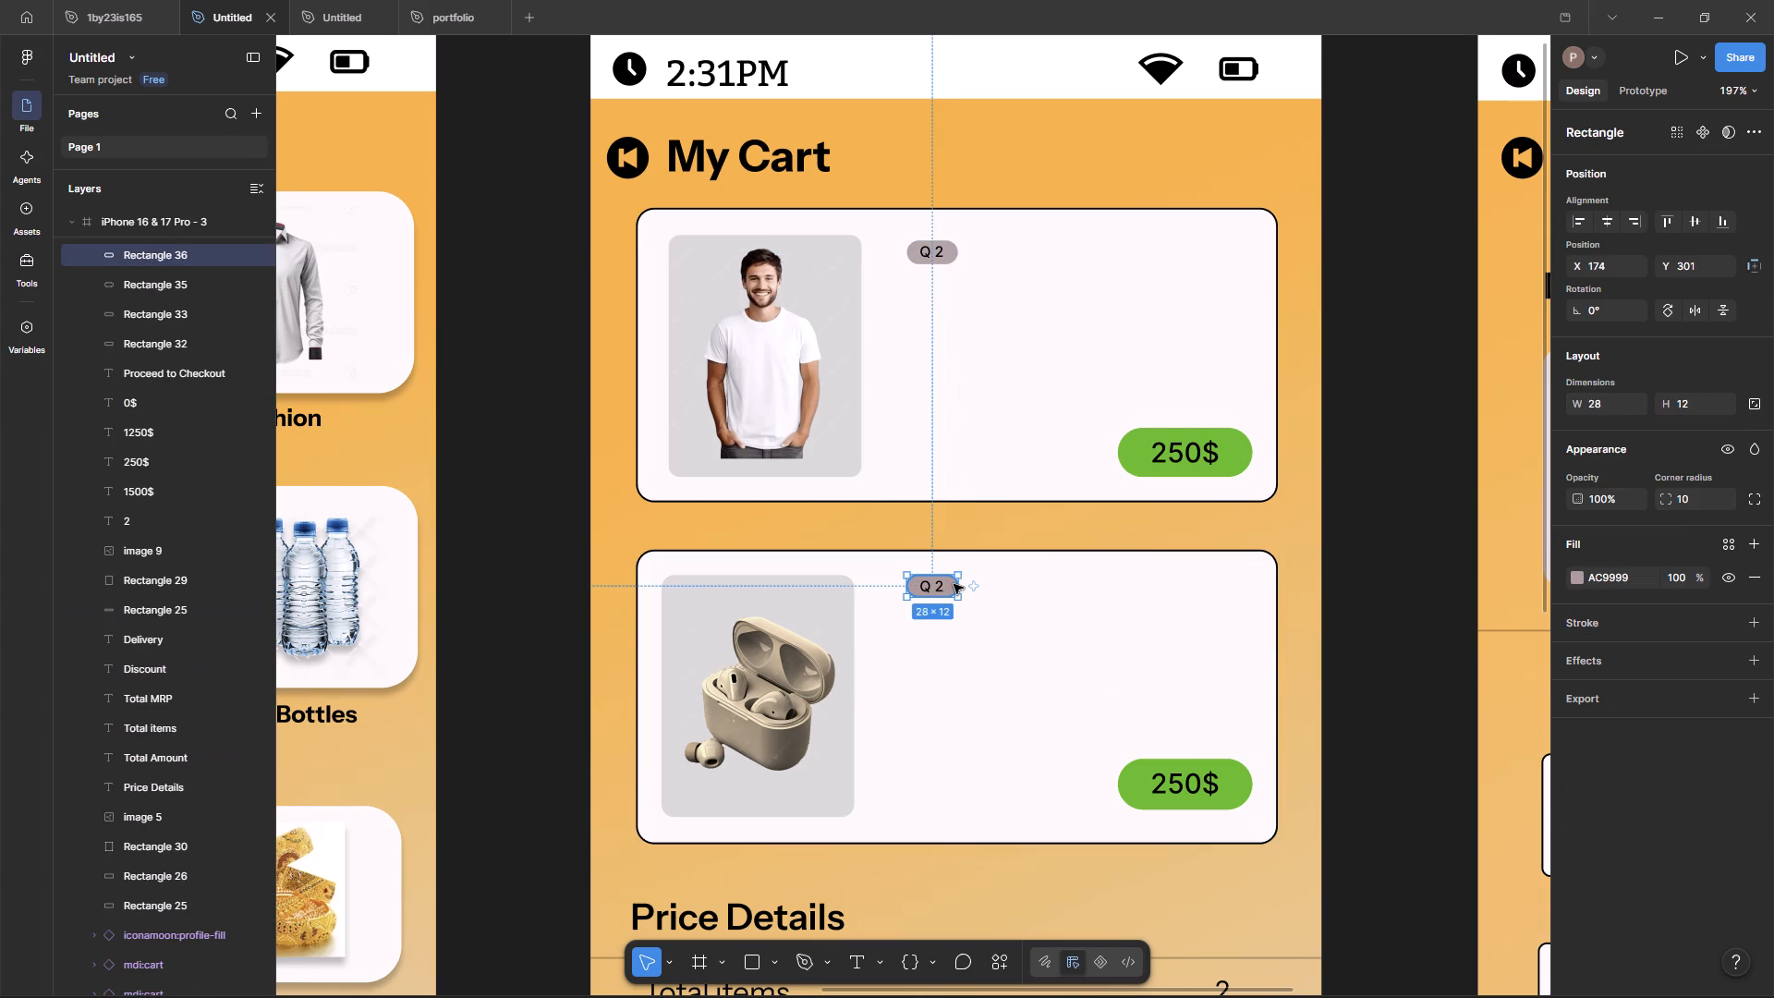
pyautogui.click(1440, 550)
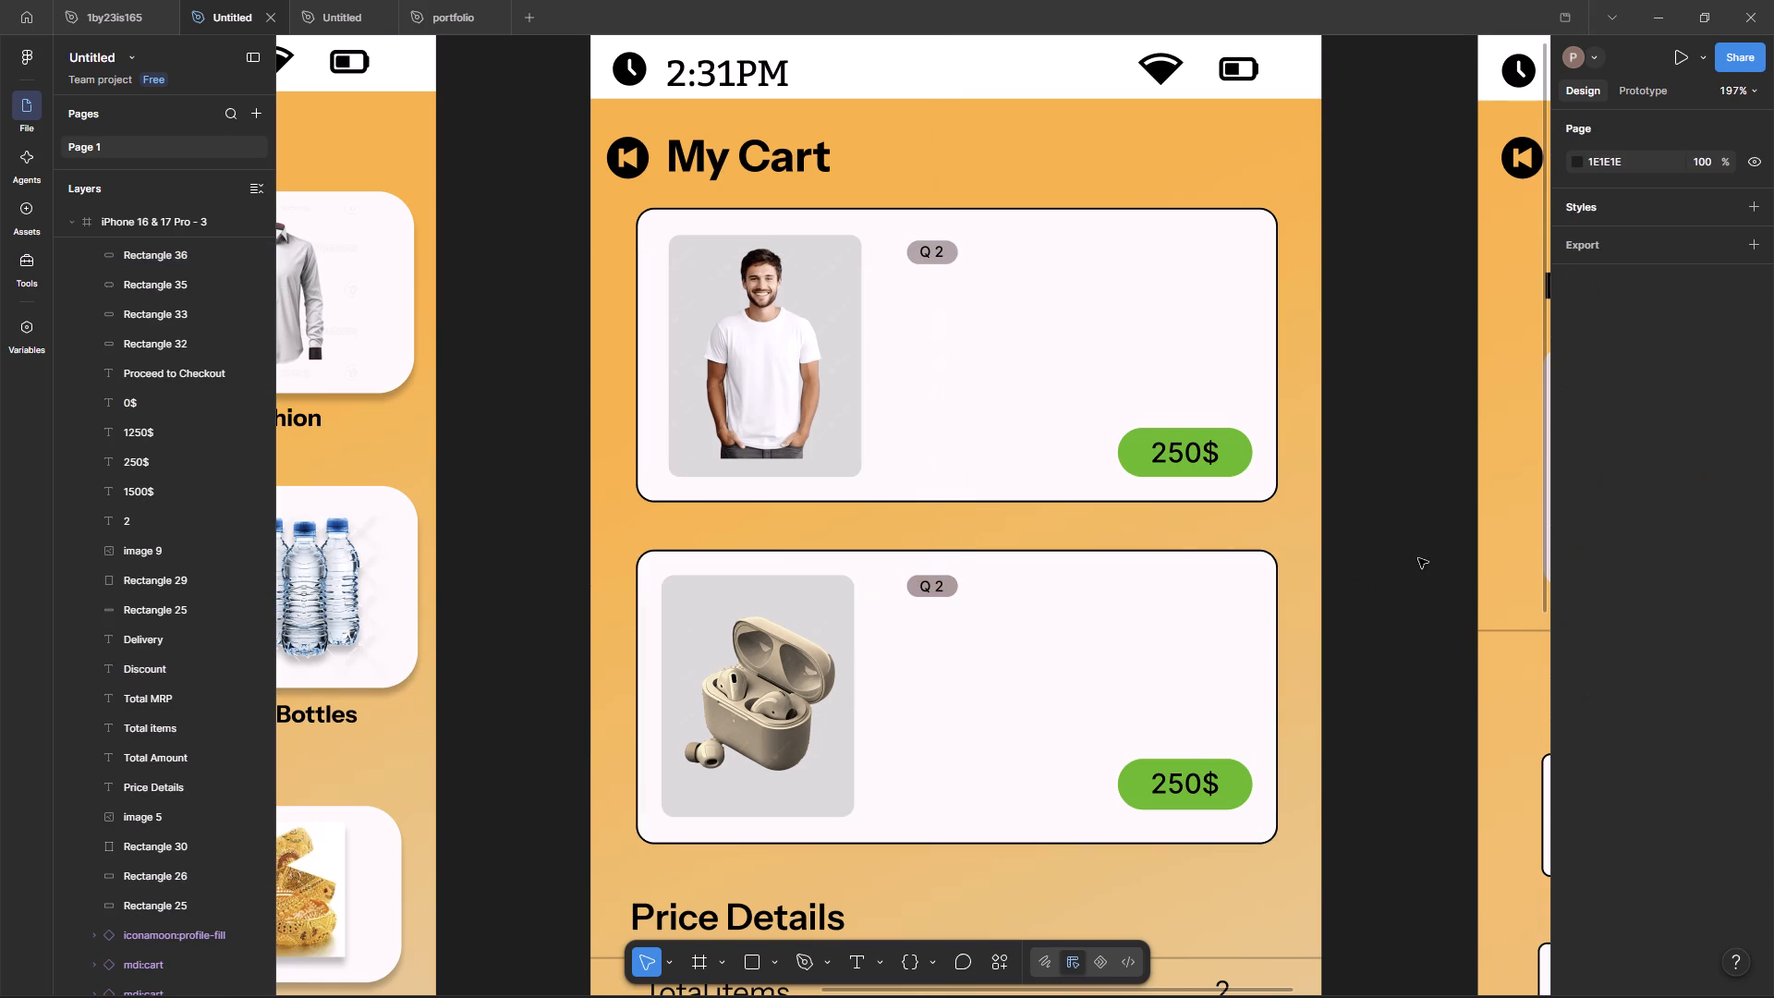
# Review the My Cart screen from the two item cards through the price details to the checkout button.
pyautogui.keyDown('ctrl'); pyautogui.scroll(-4, 1408, 726); pyautogui.keyUp('ctrl')
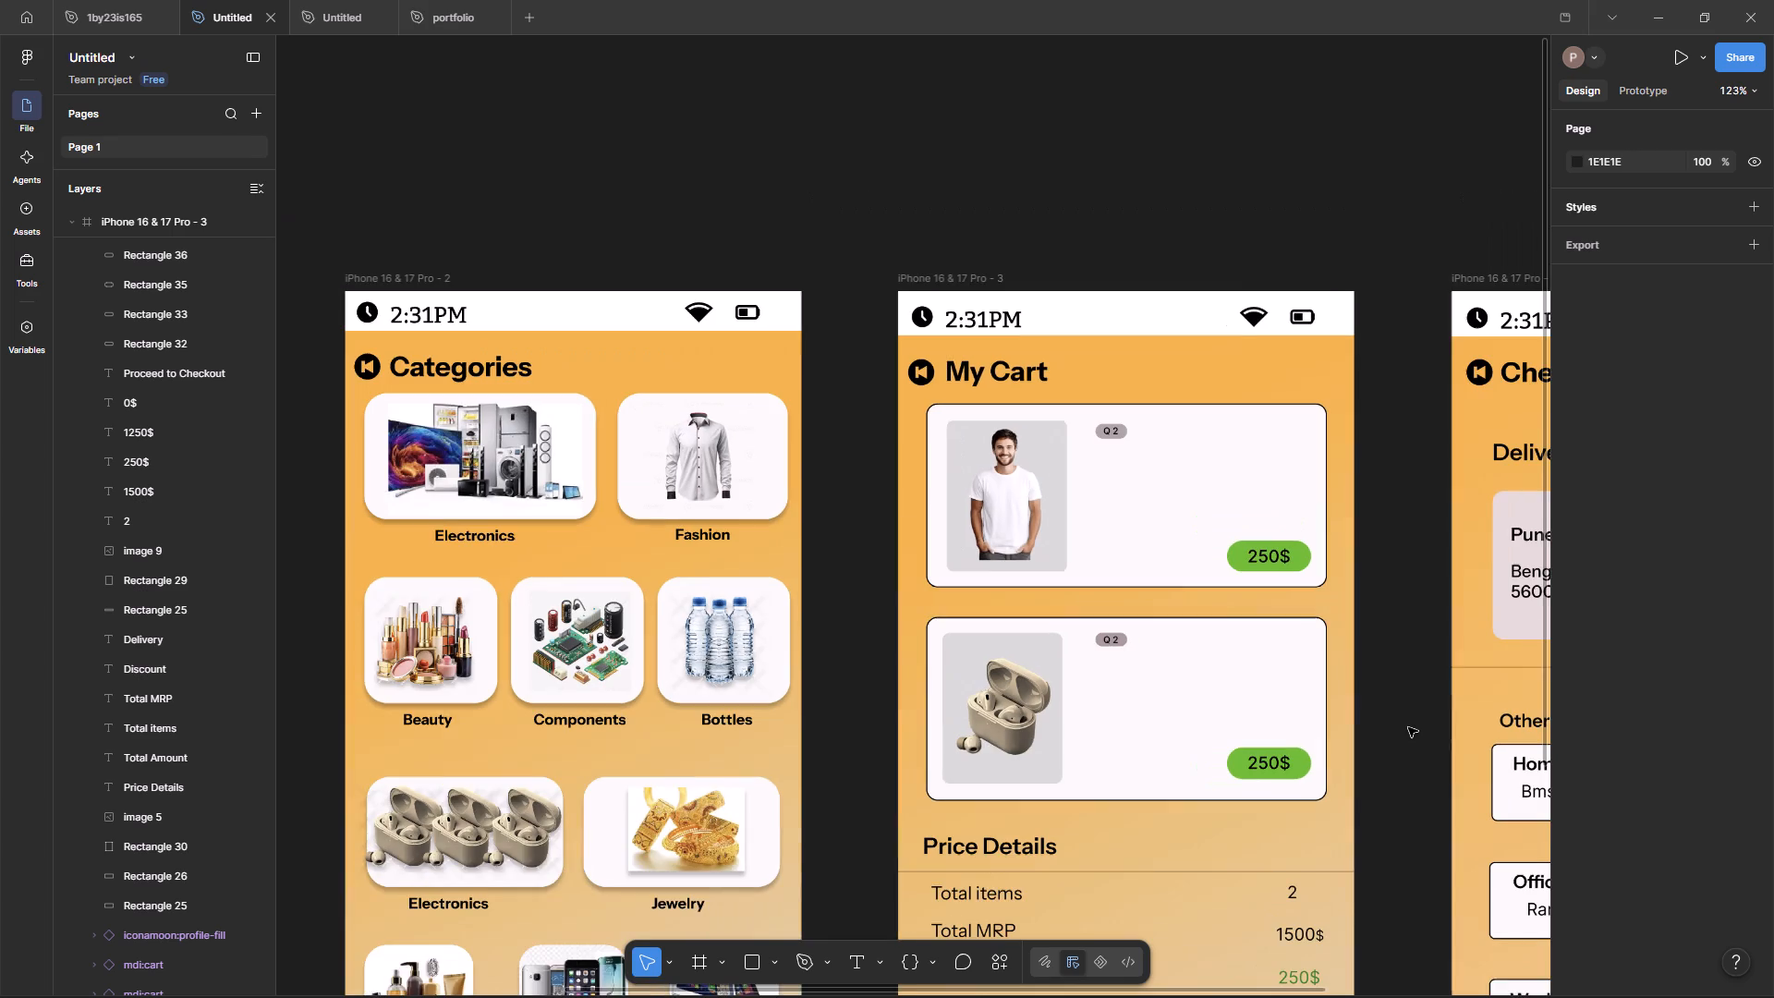
pyautogui.keyDown('ctrl'); pyautogui.scroll(-6, 1408, 727); pyautogui.keyUp('ctrl')
pyautogui.scroll(-3, 1408, 727)
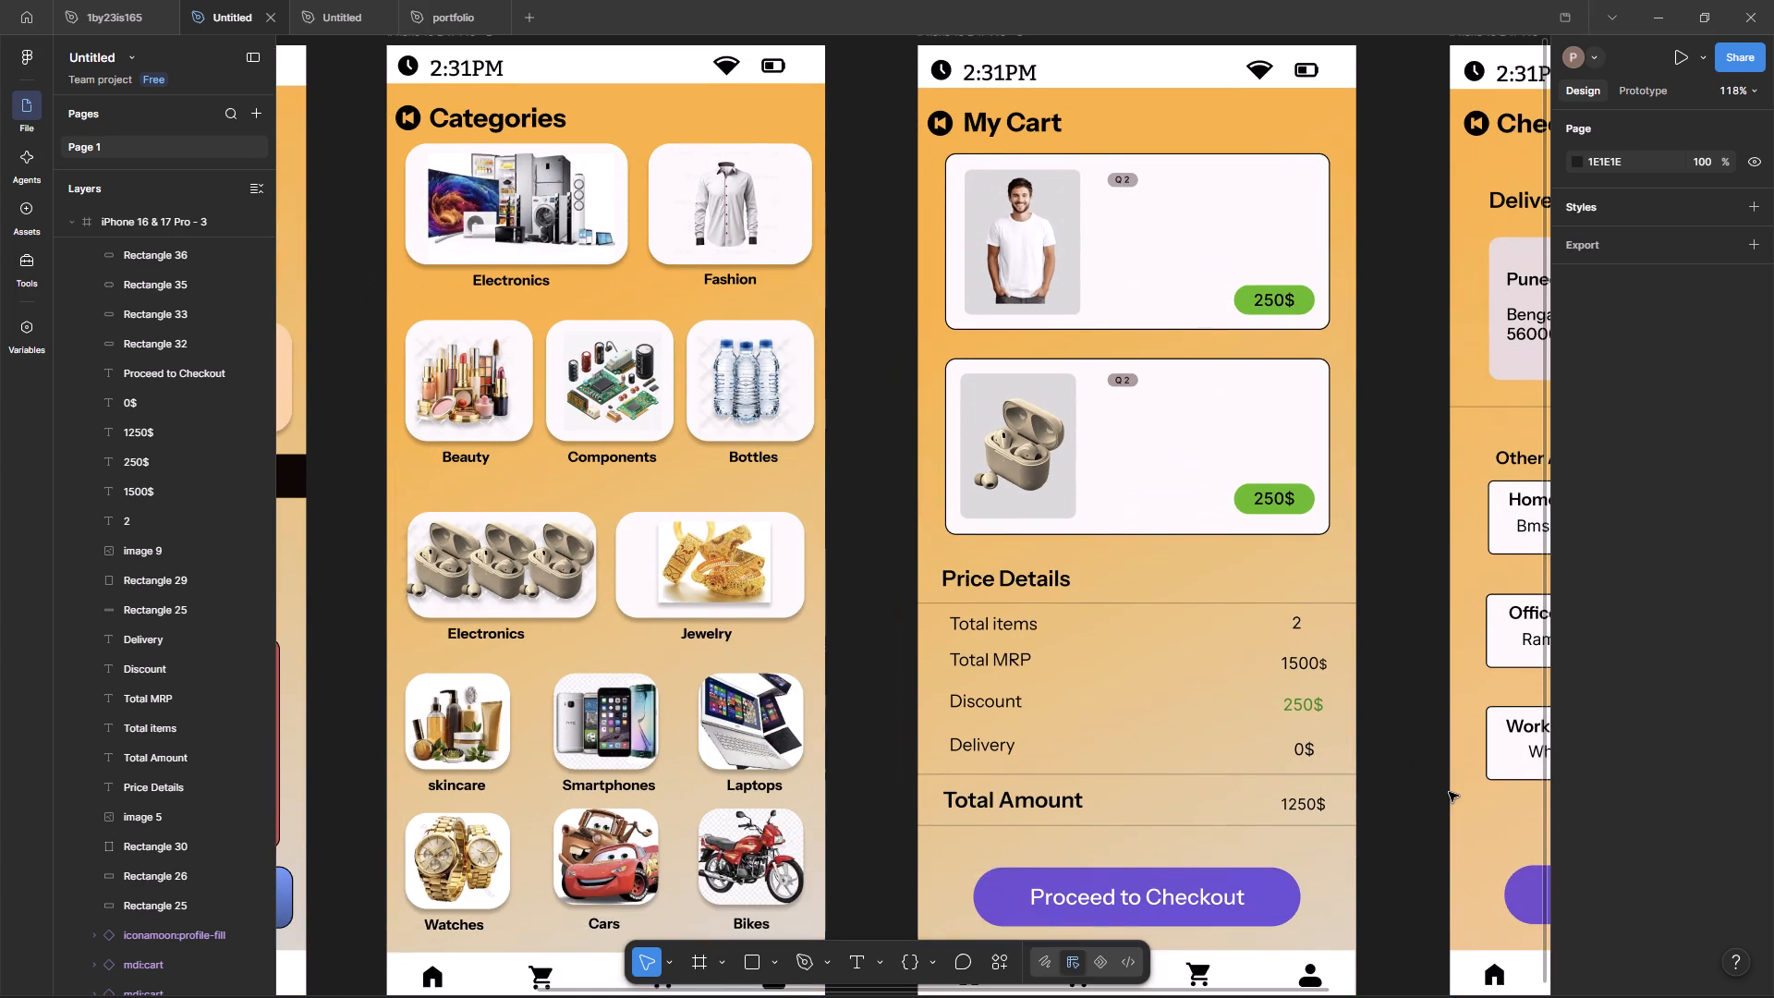
pyautogui.keyDown('ctrl'); pyautogui.scroll(2, 1449, 792); pyautogui.keyUp('ctrl')
pyautogui.scroll(7, 1451, 777)
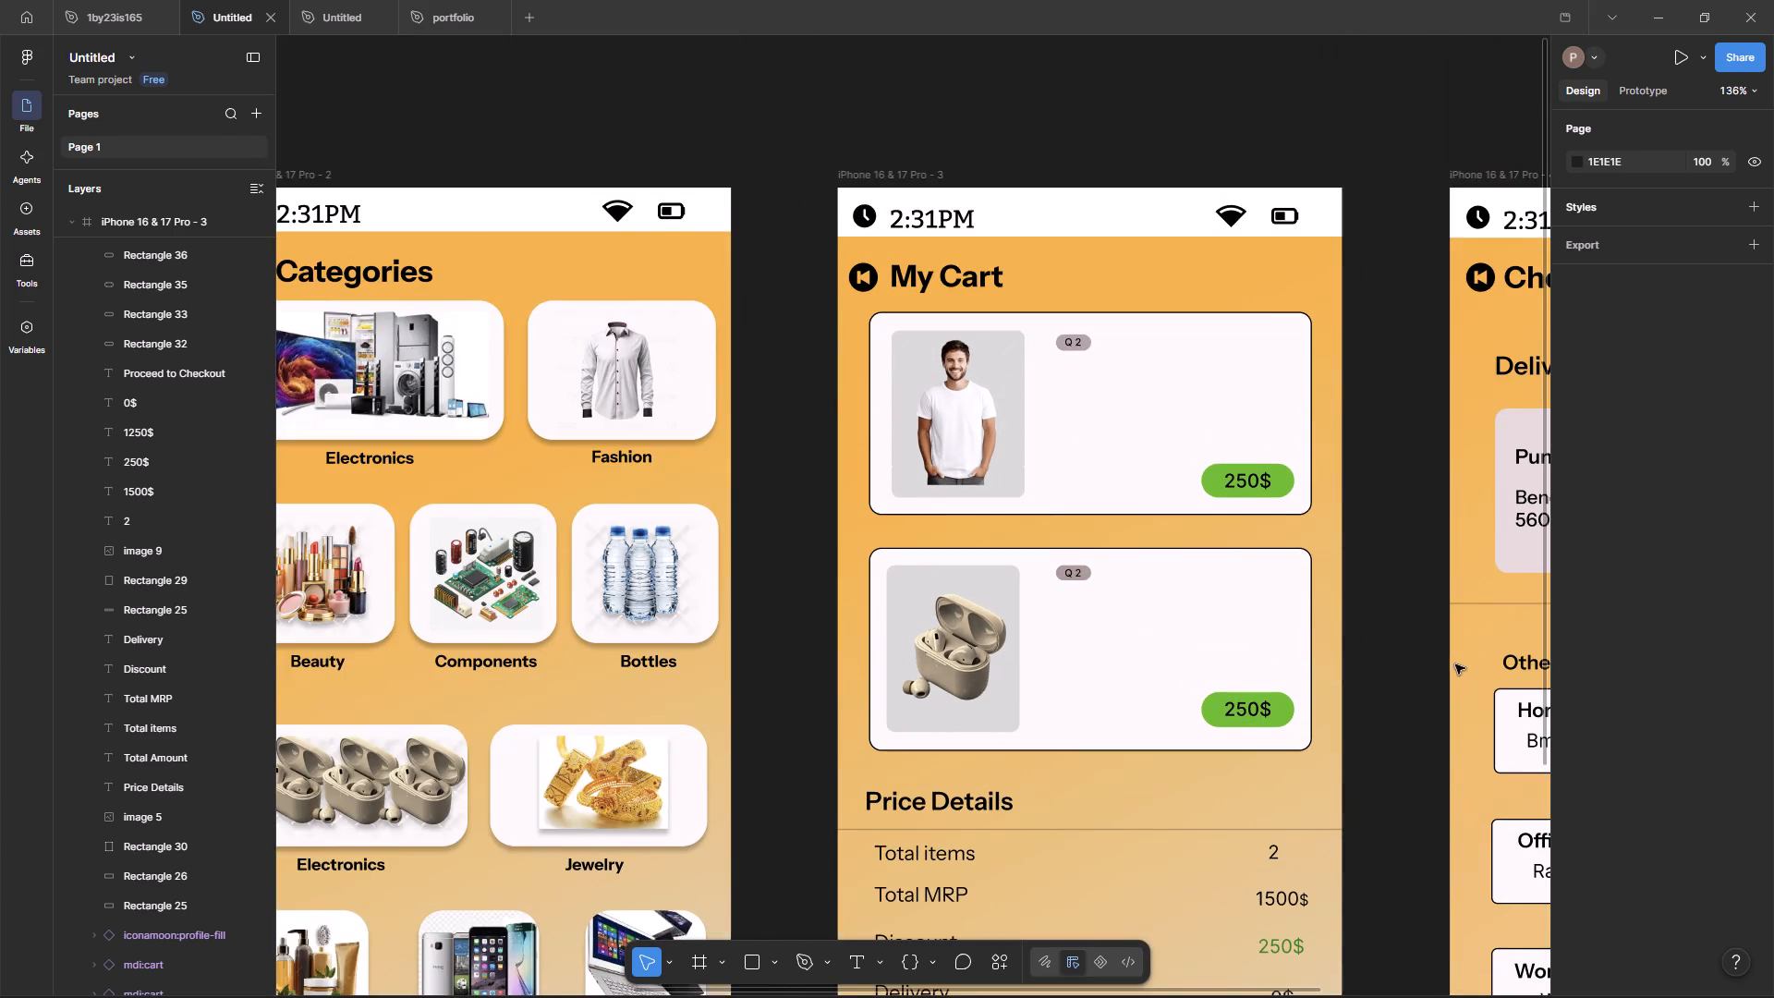
pyautogui.keyDown('ctrl'); pyautogui.scroll(4, 1469, 640); pyautogui.keyUp('ctrl')
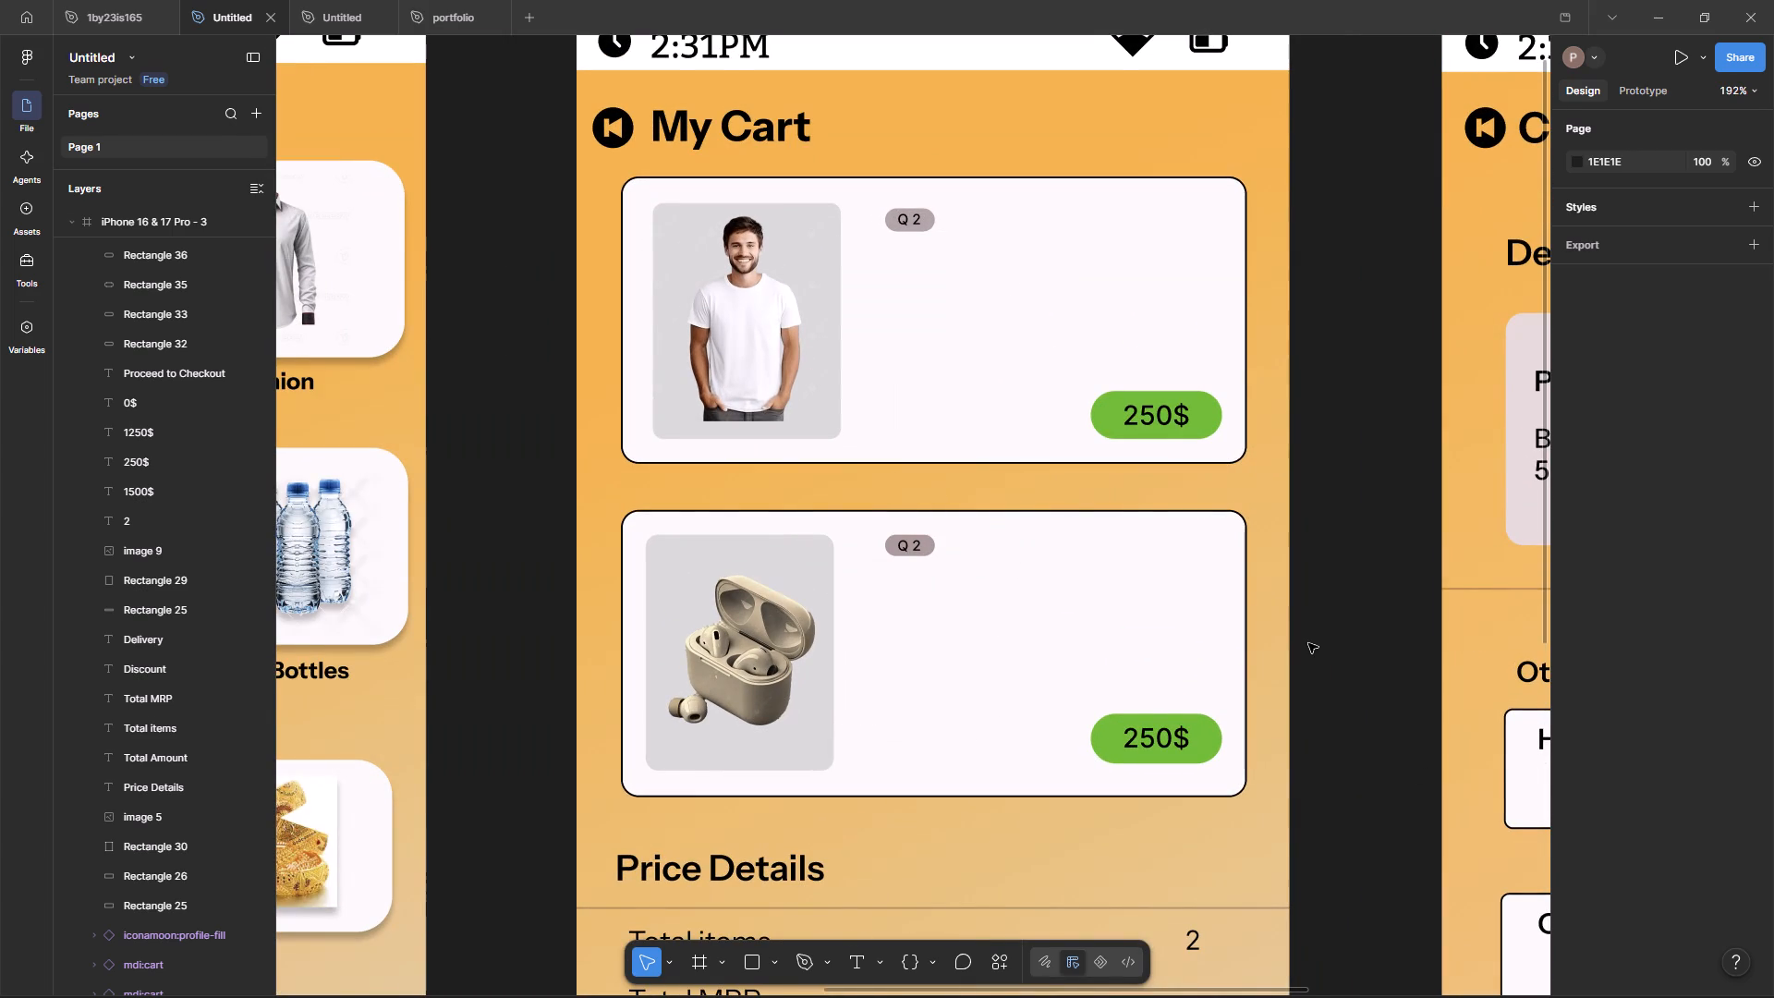
pyautogui.scroll(-4, 1303, 601)
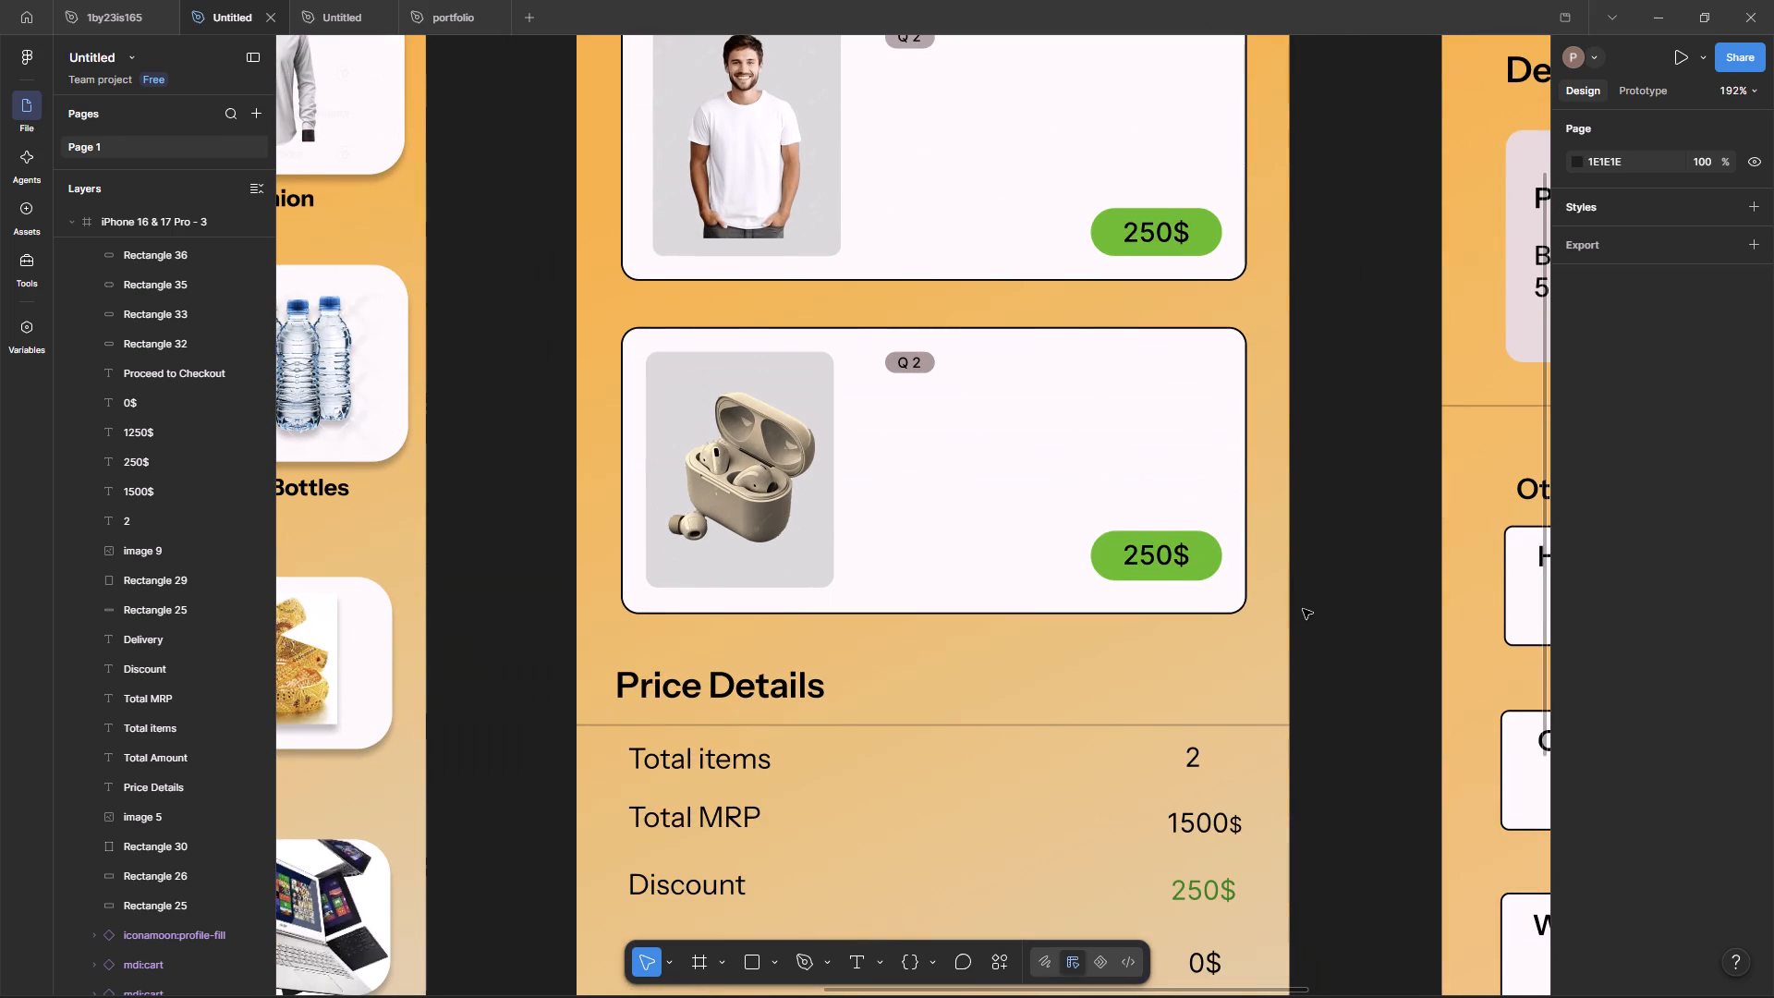
pyautogui.scroll(-14, 1303, 609)
pyautogui.scroll(7, 1323, 691)
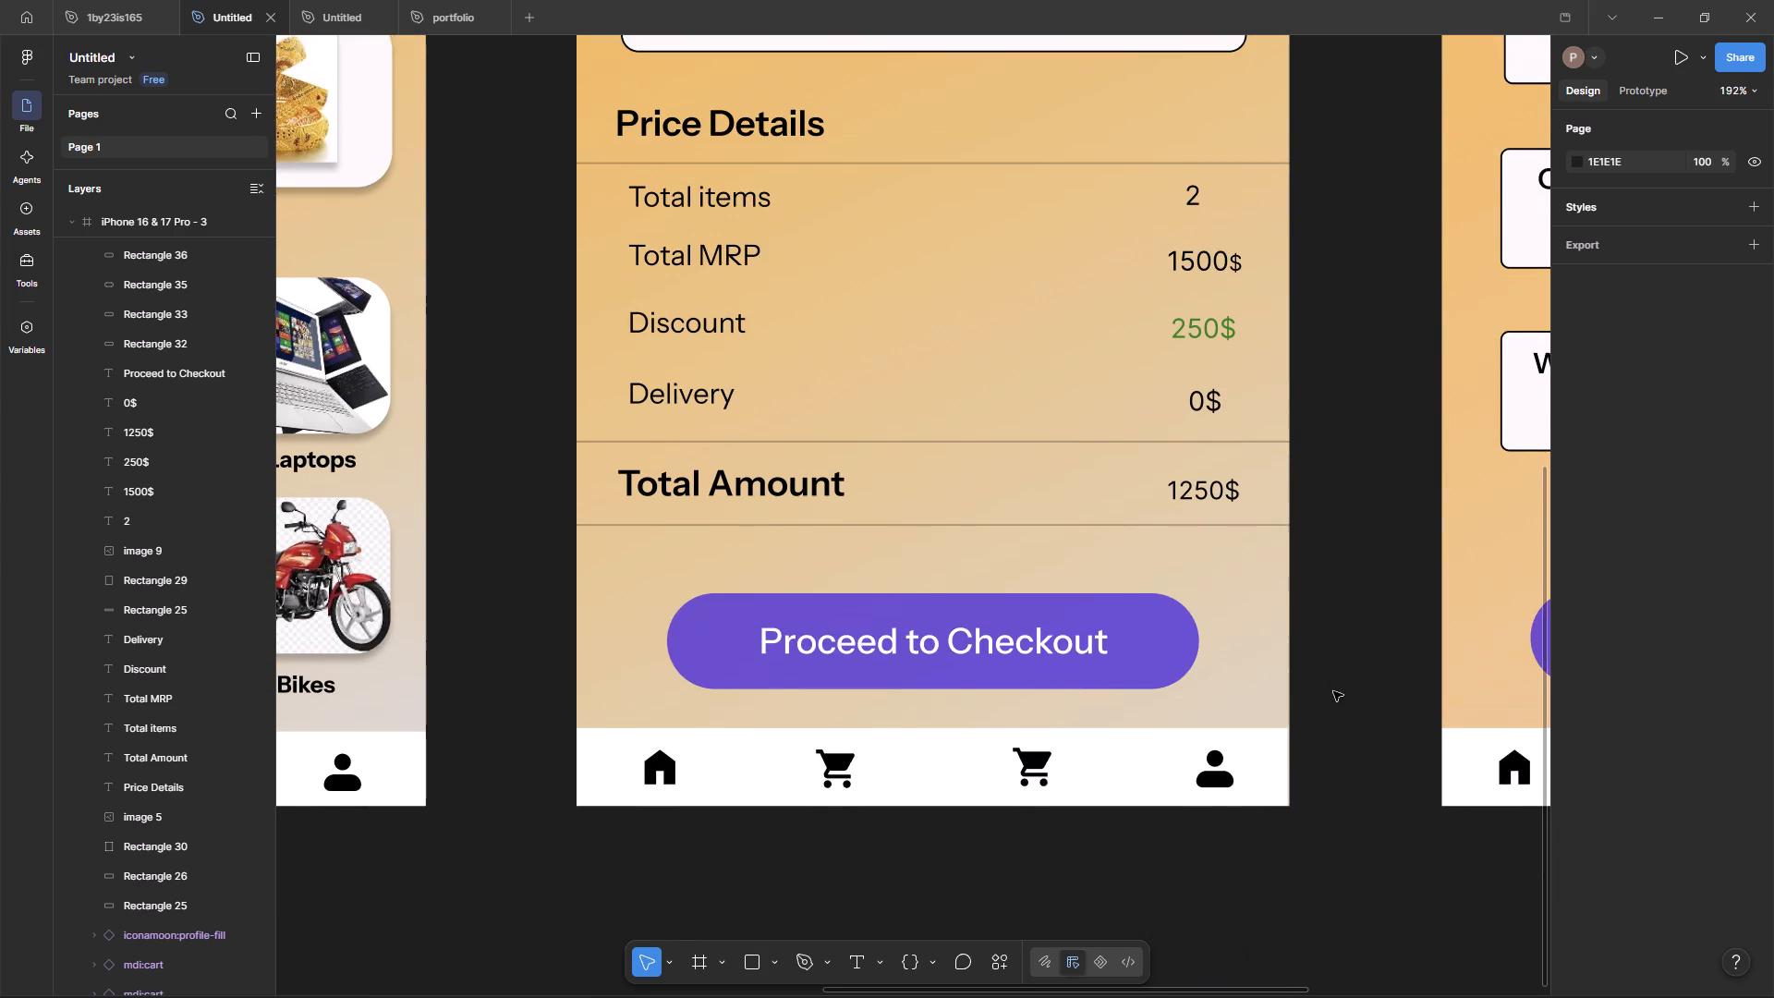
pyautogui.scroll(14, 1353, 694)
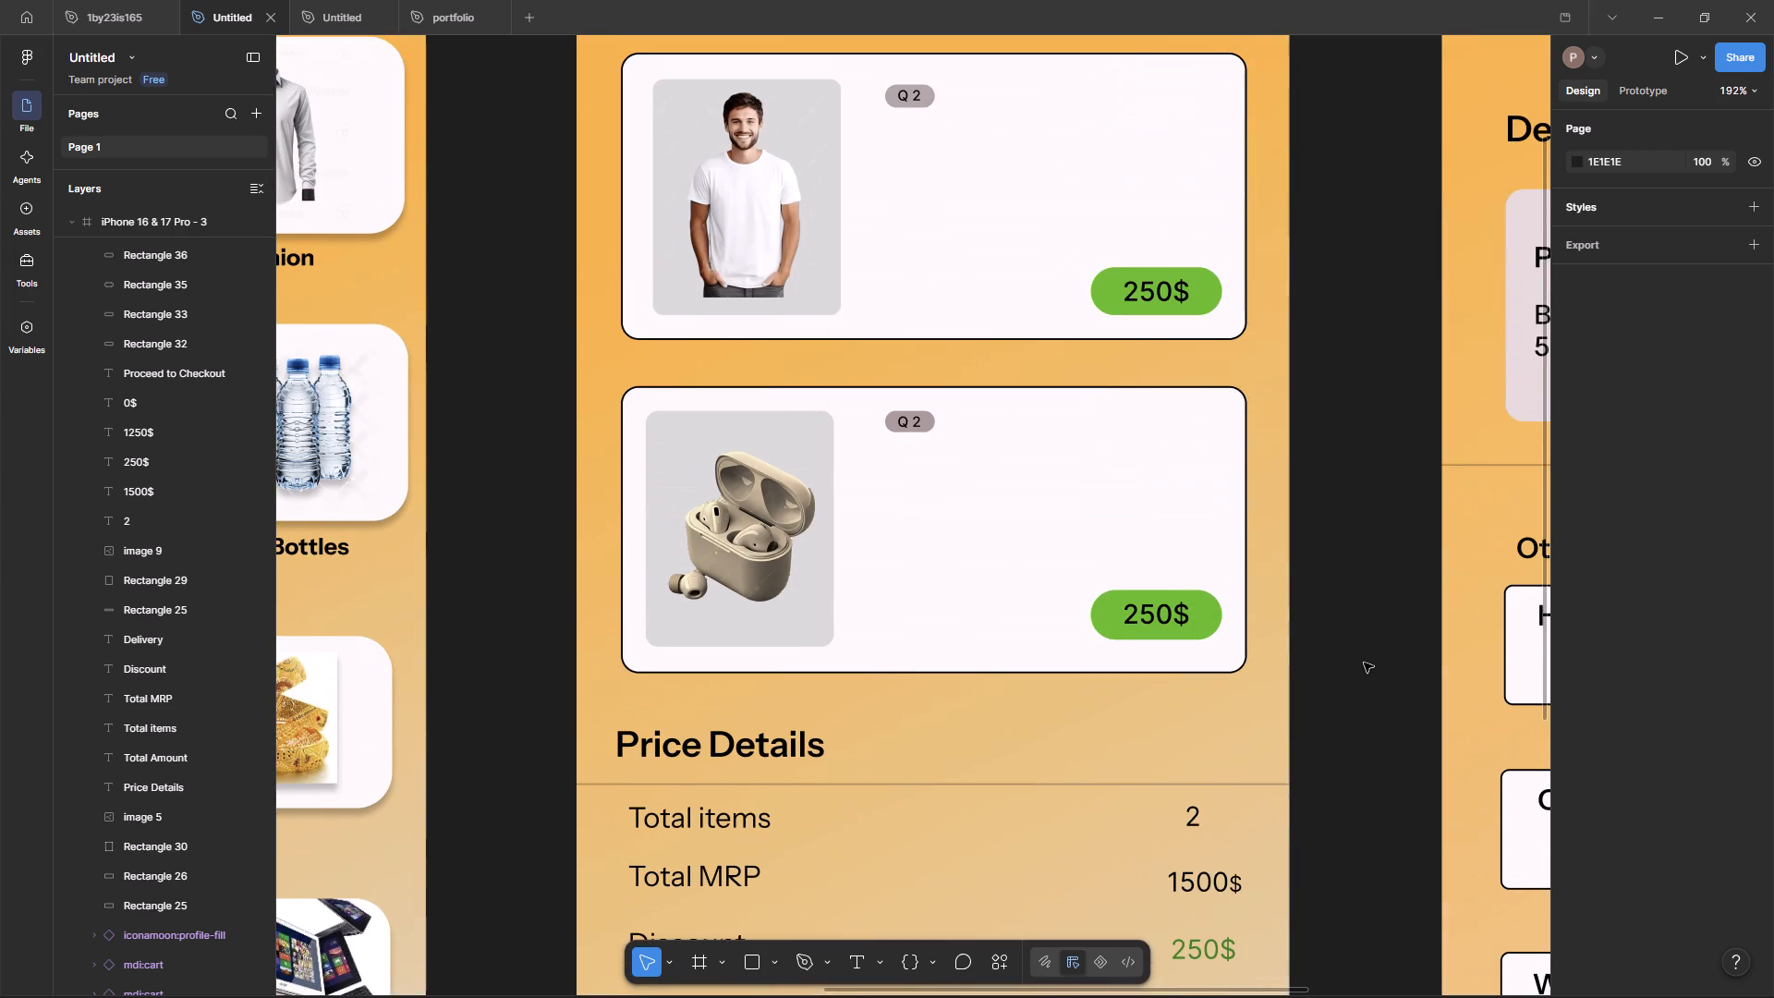
pyautogui.scroll(4, 1401, 597)
pyautogui.scroll(3, 1315, 531)
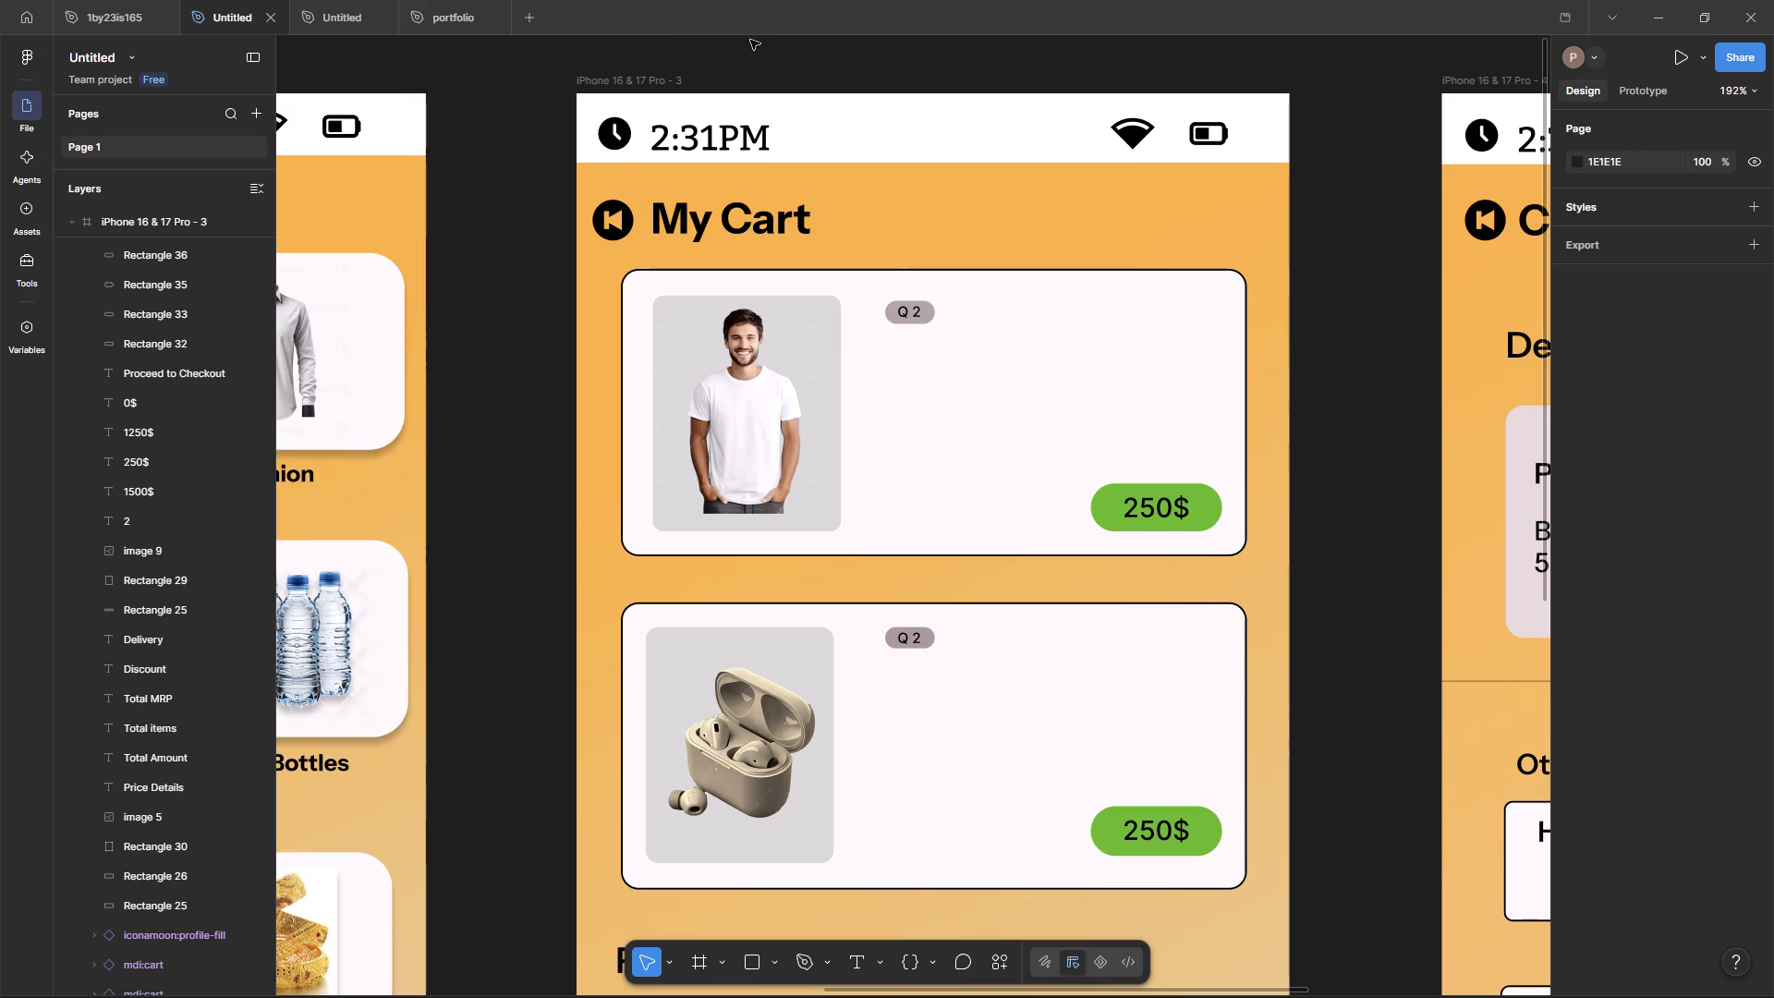
pyautogui.click(1394, 292)
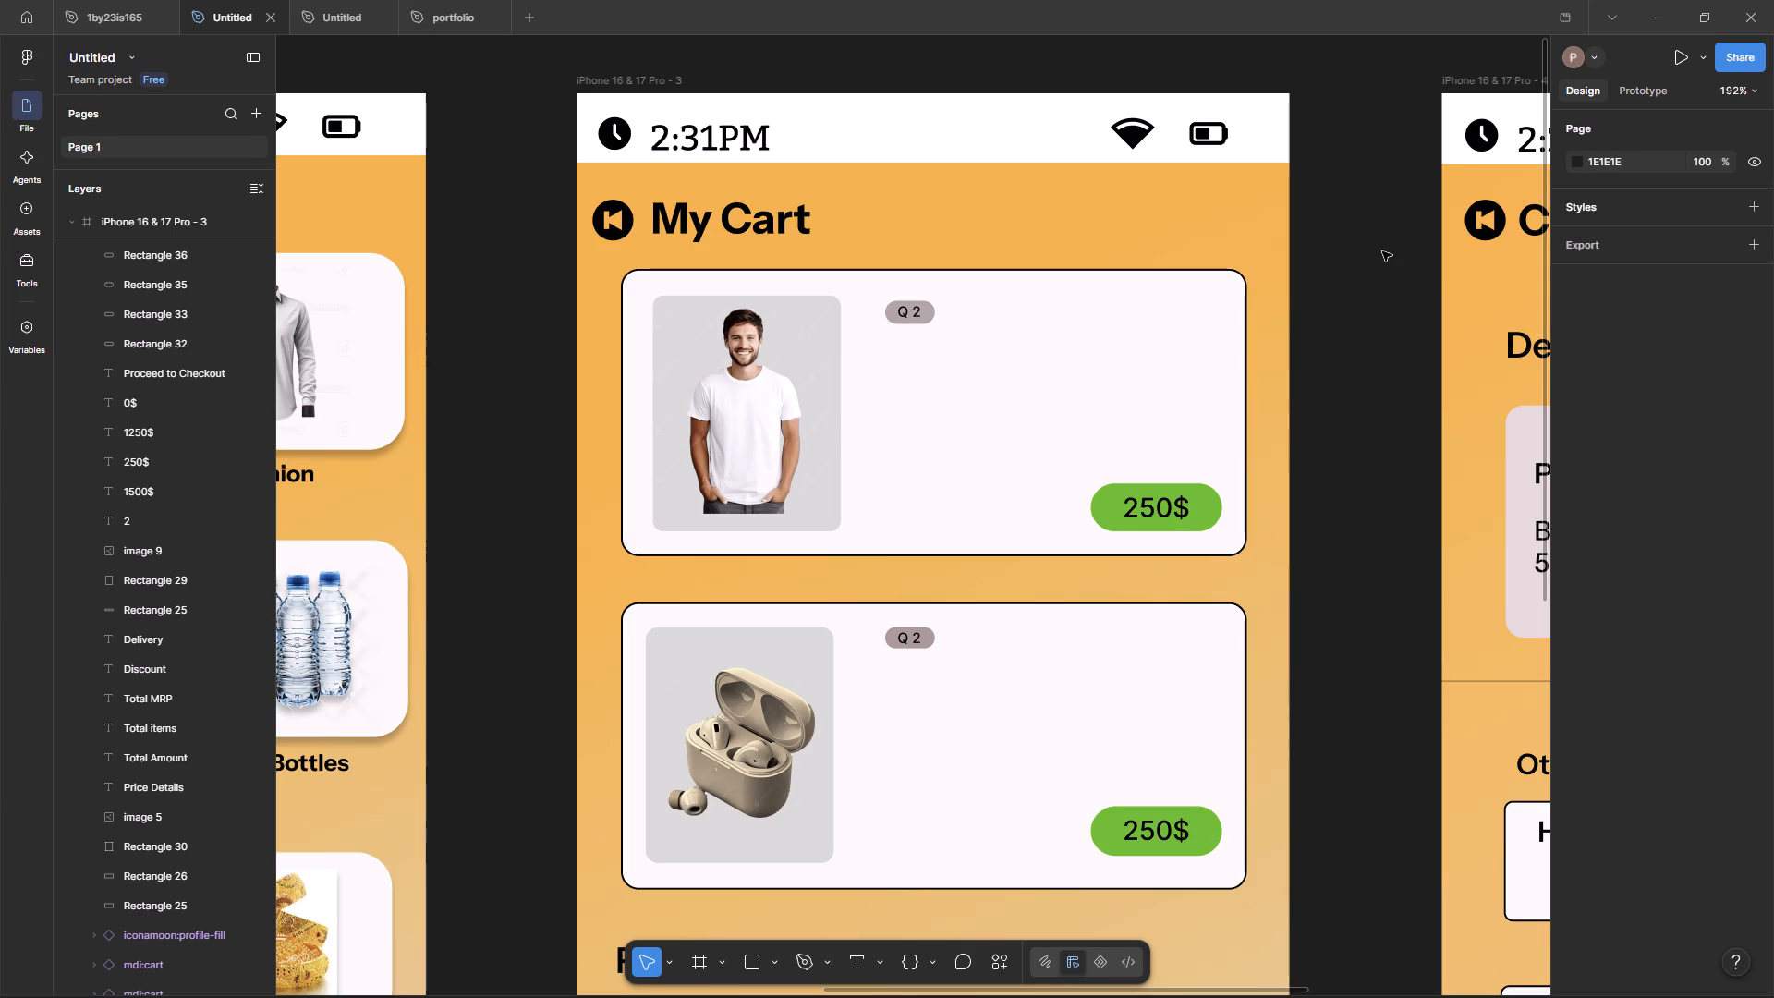
pyautogui.click(1382, 251)
pyautogui.scroll(-4, 1380, 251)
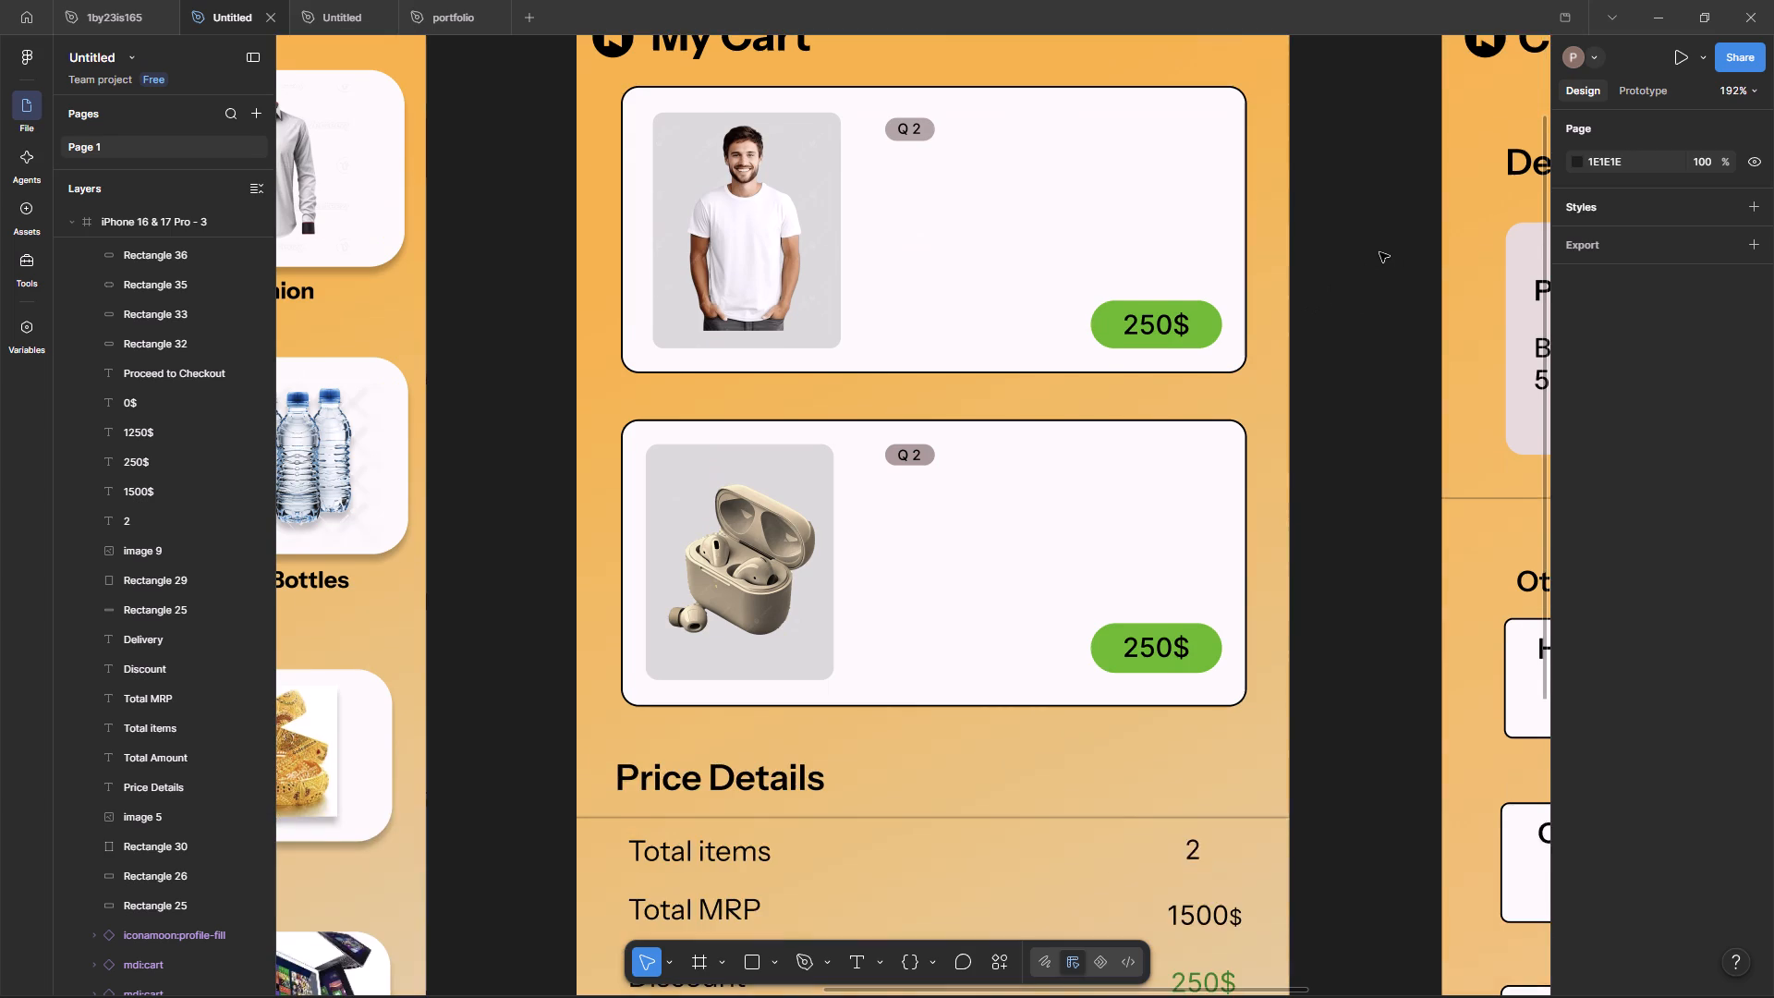
pyautogui.scroll(-4, 1379, 251)
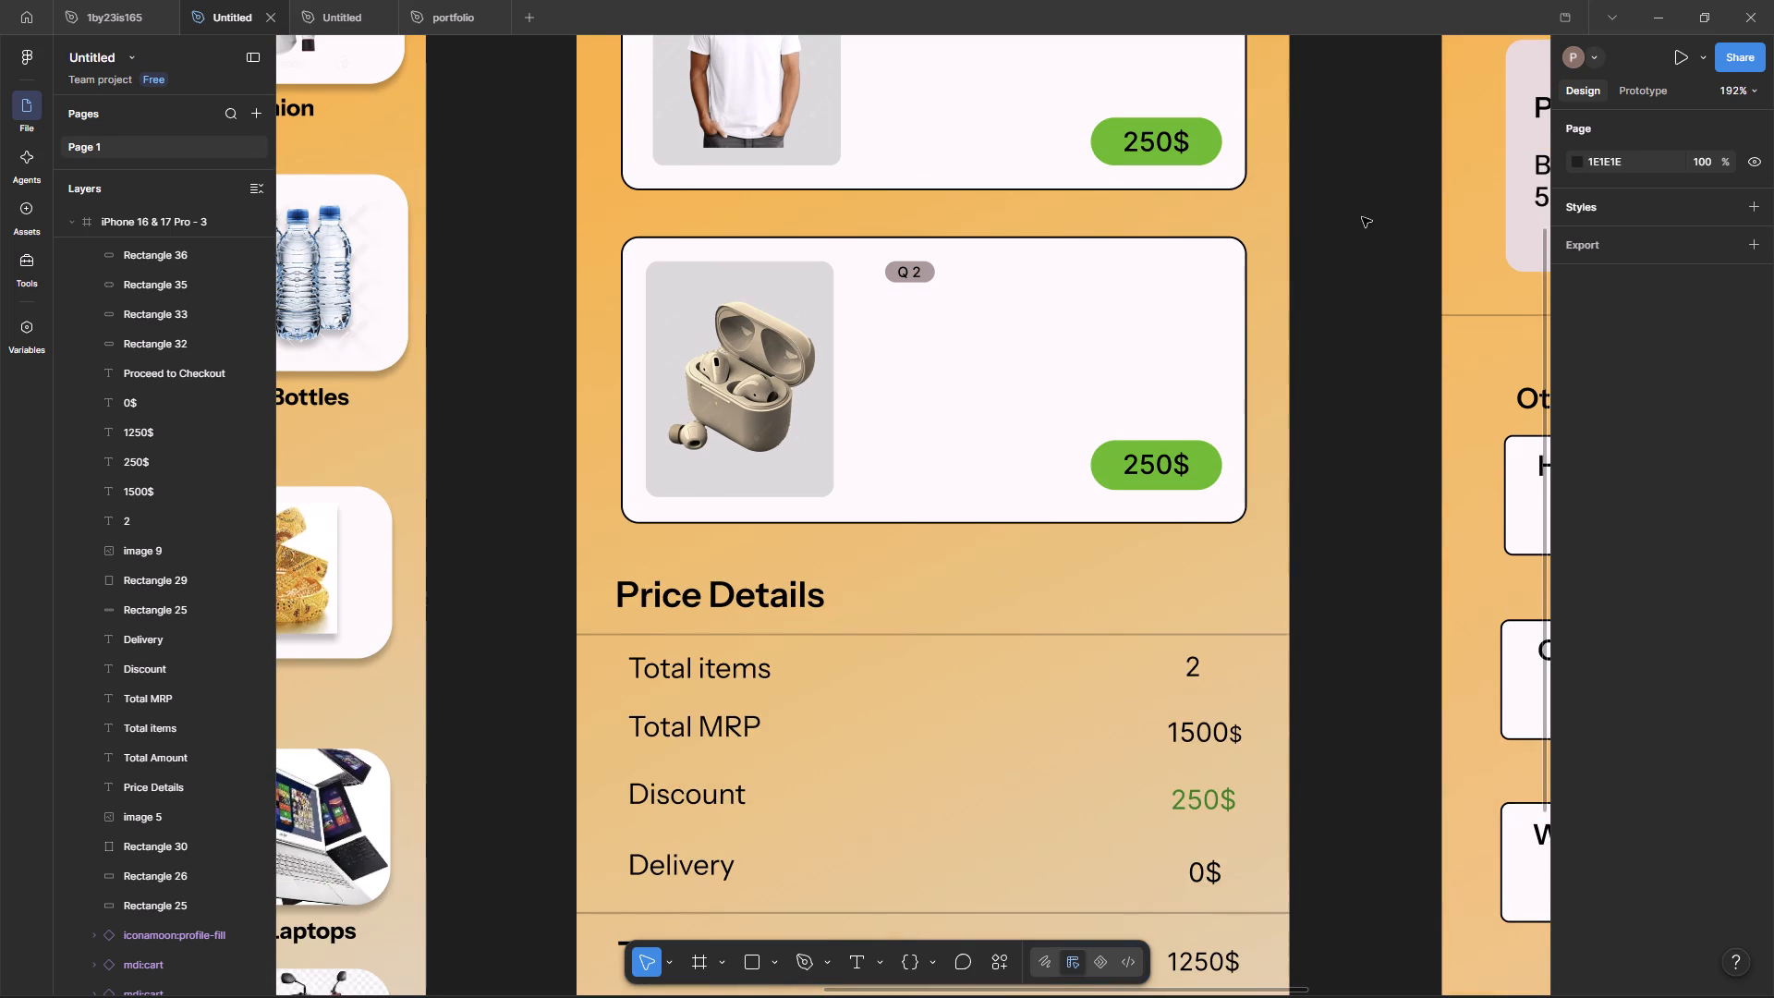
# Capture a screenshot of the My Cart heading and both item cards with the Snipping Tool.
pyautogui.scroll(14, 1362, 217)
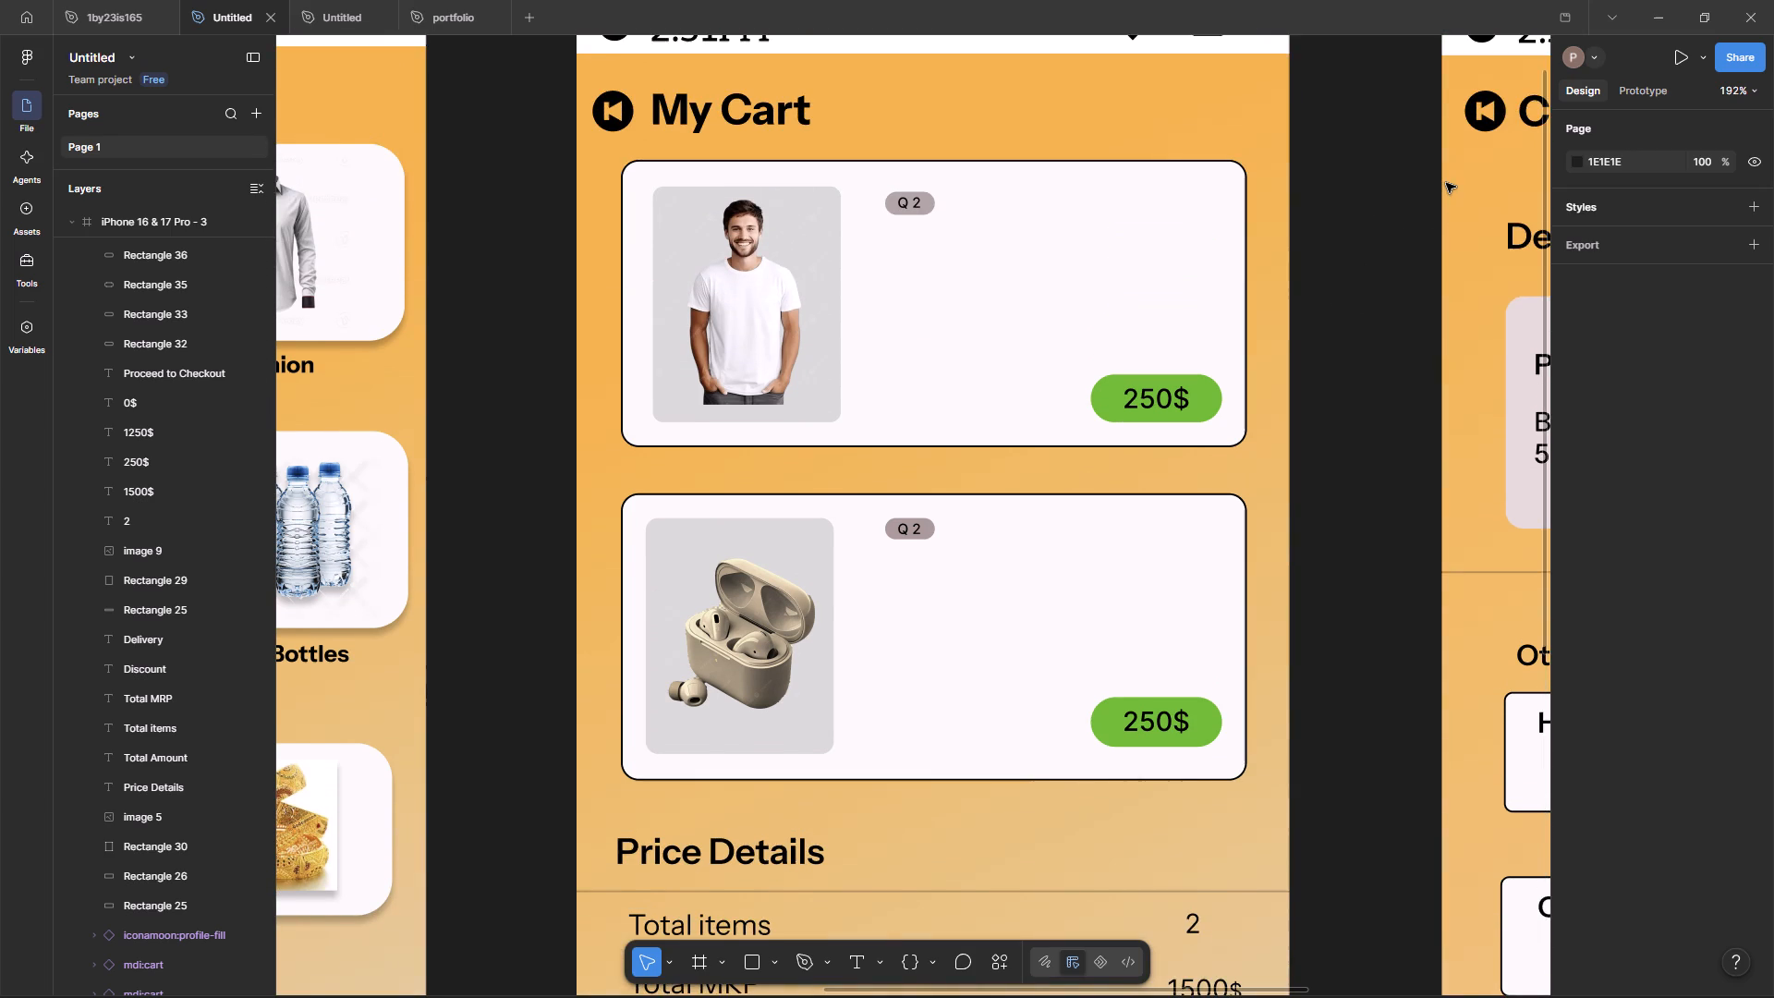
pyautogui.hotkey('ctrl', 'shift', 's')
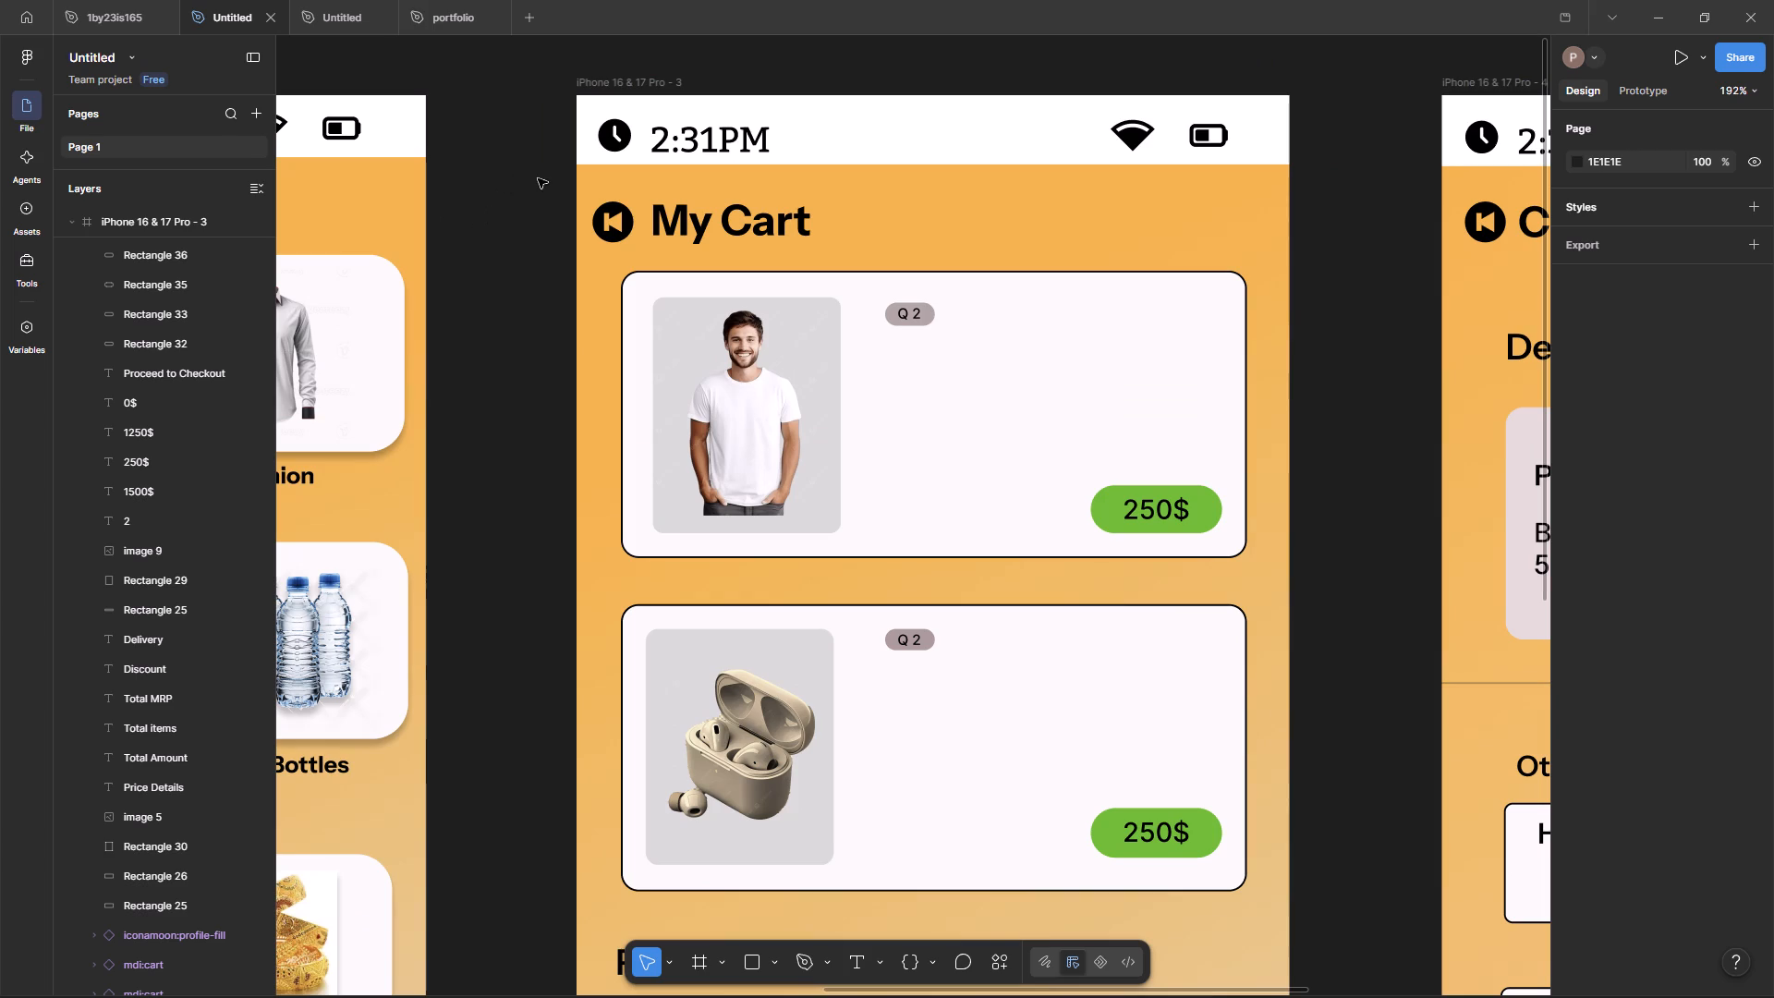
pyautogui.press('shift+super+s')
pyautogui.moveTo(499, 152); pyautogui.dragTo(1421, 938)
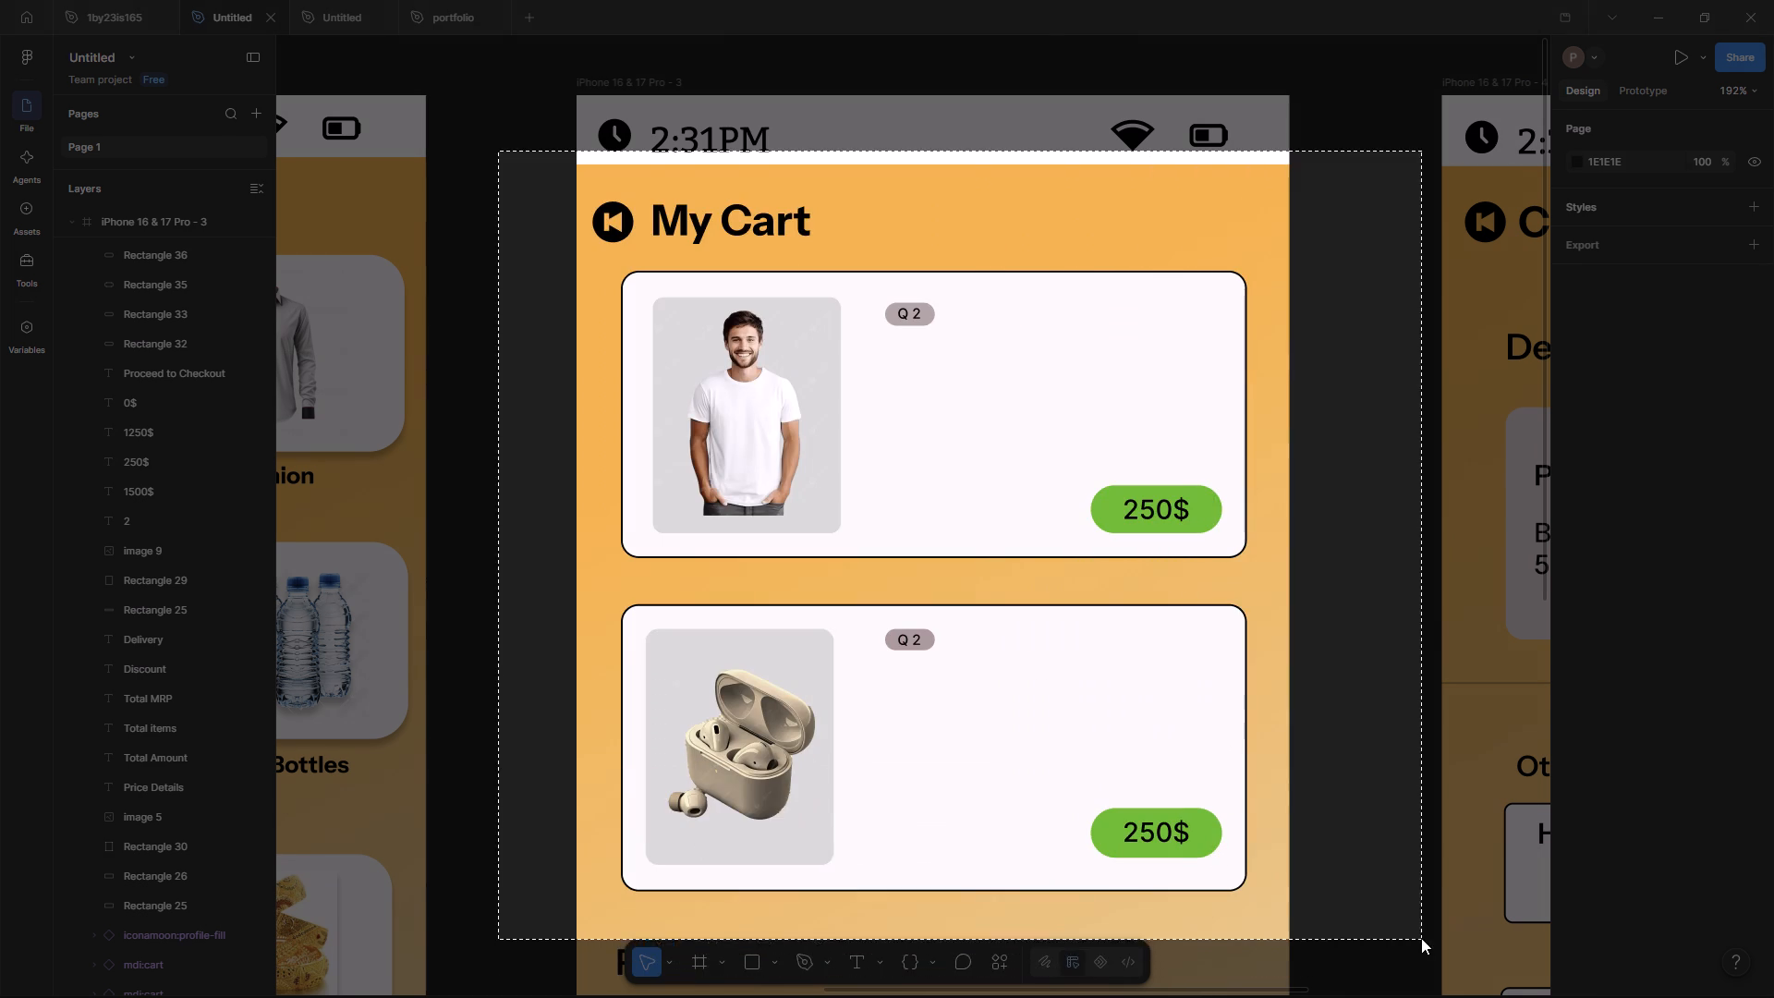
pyautogui.moveTo(1421, 938); pyautogui.dragTo(1411, 922)
pyautogui.hotkey('alt', 'Tab')
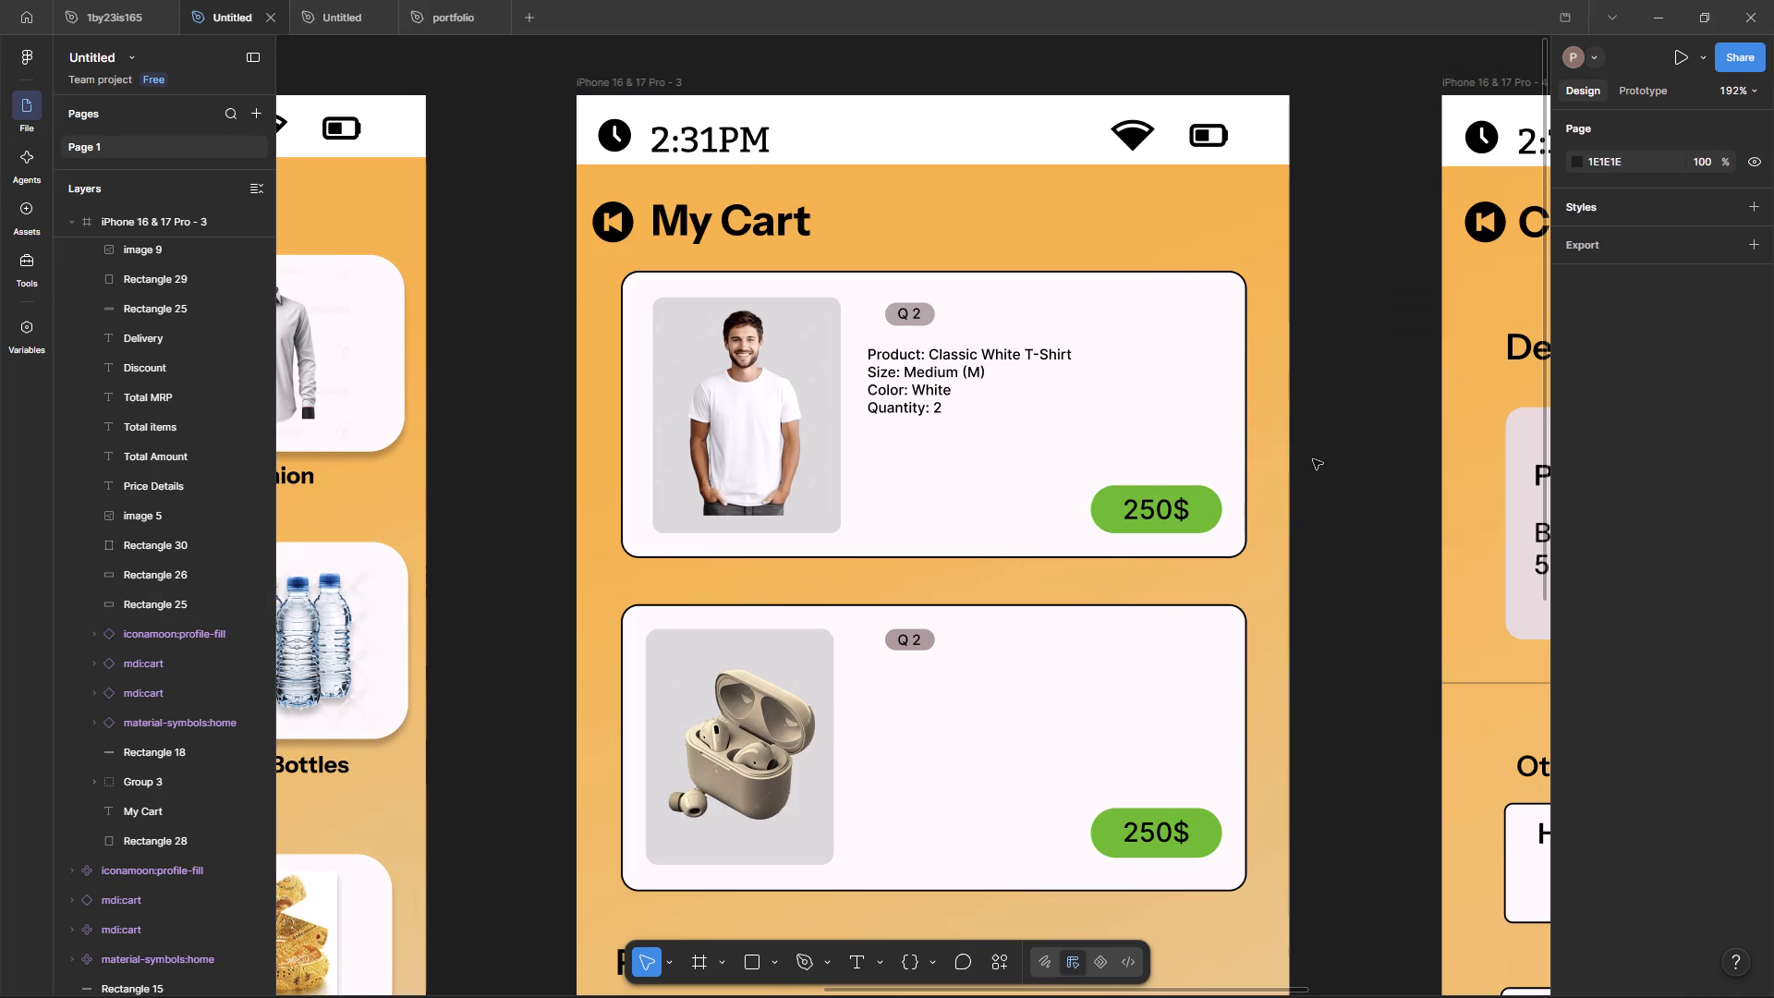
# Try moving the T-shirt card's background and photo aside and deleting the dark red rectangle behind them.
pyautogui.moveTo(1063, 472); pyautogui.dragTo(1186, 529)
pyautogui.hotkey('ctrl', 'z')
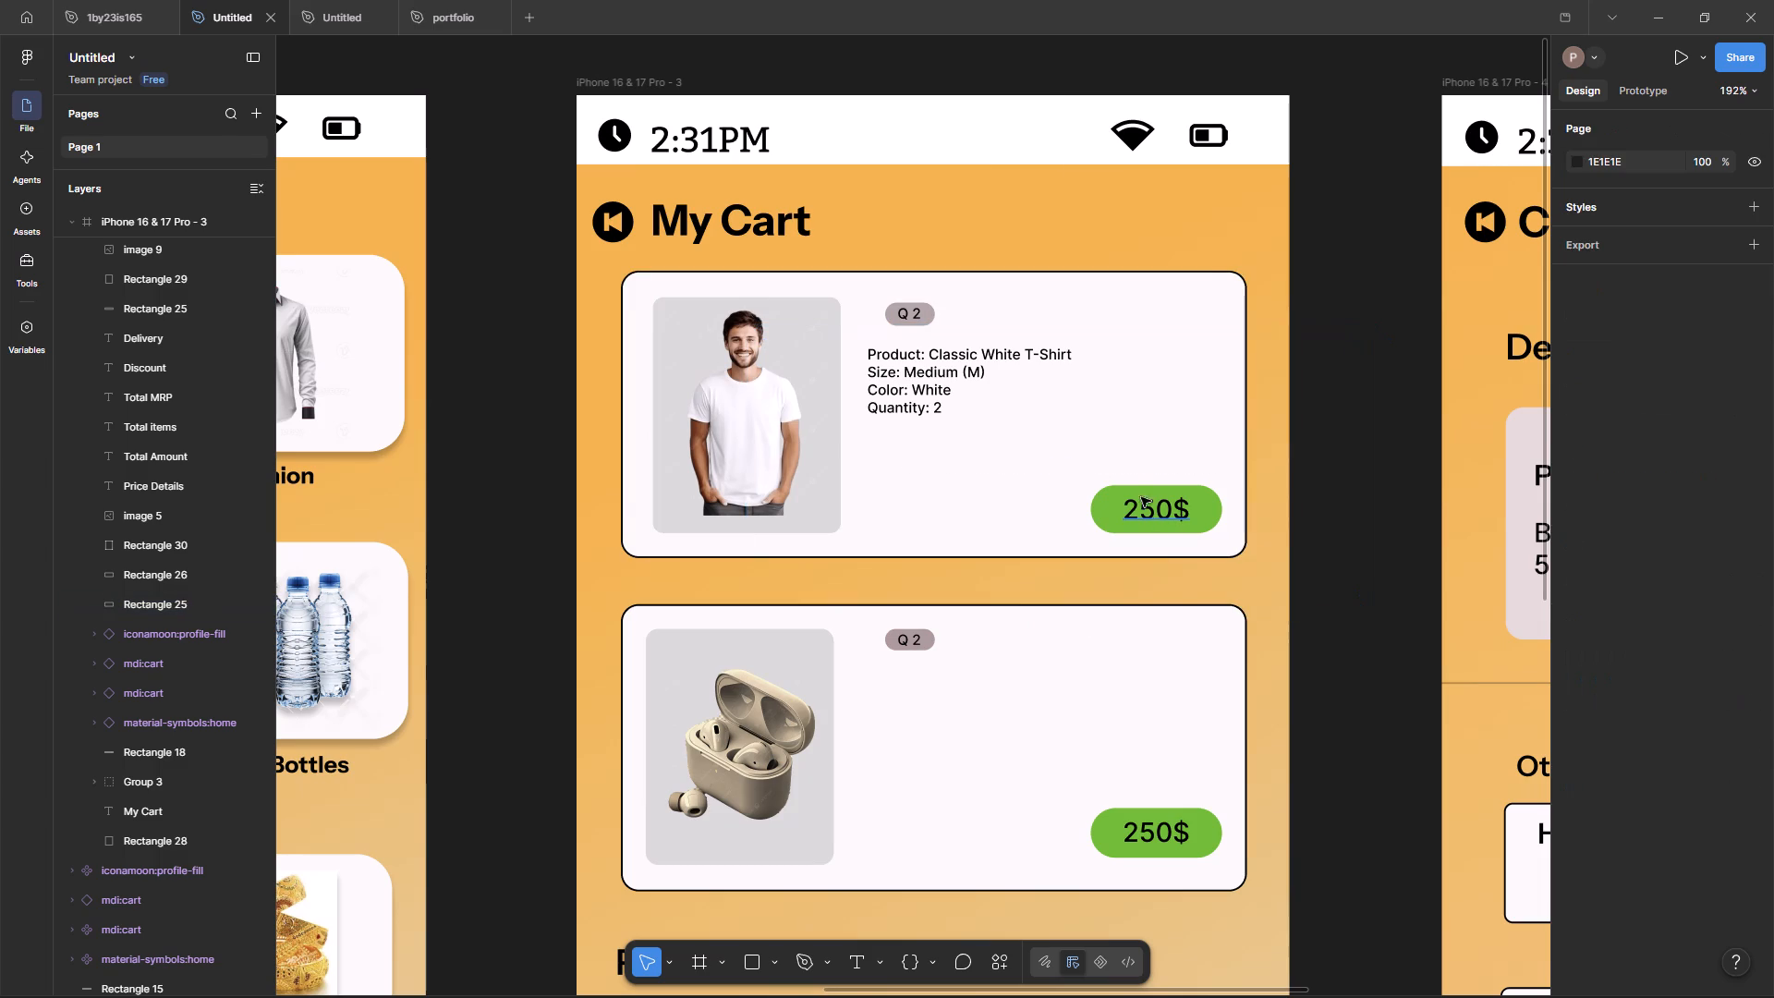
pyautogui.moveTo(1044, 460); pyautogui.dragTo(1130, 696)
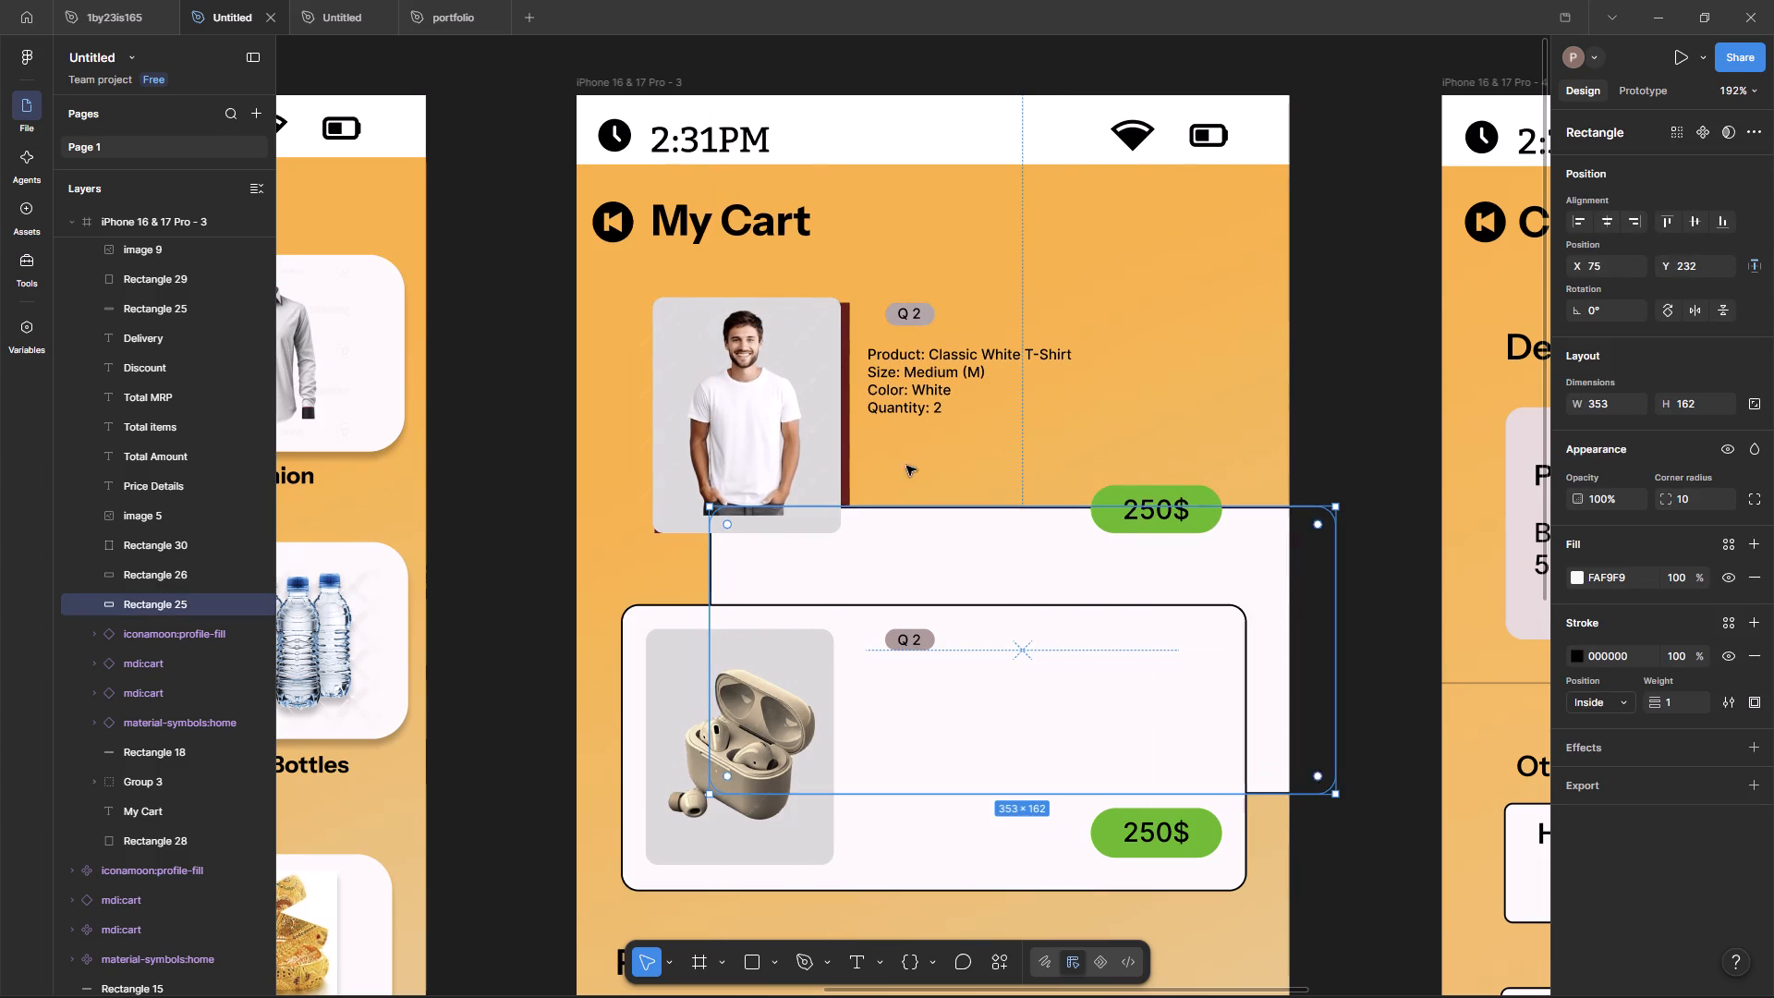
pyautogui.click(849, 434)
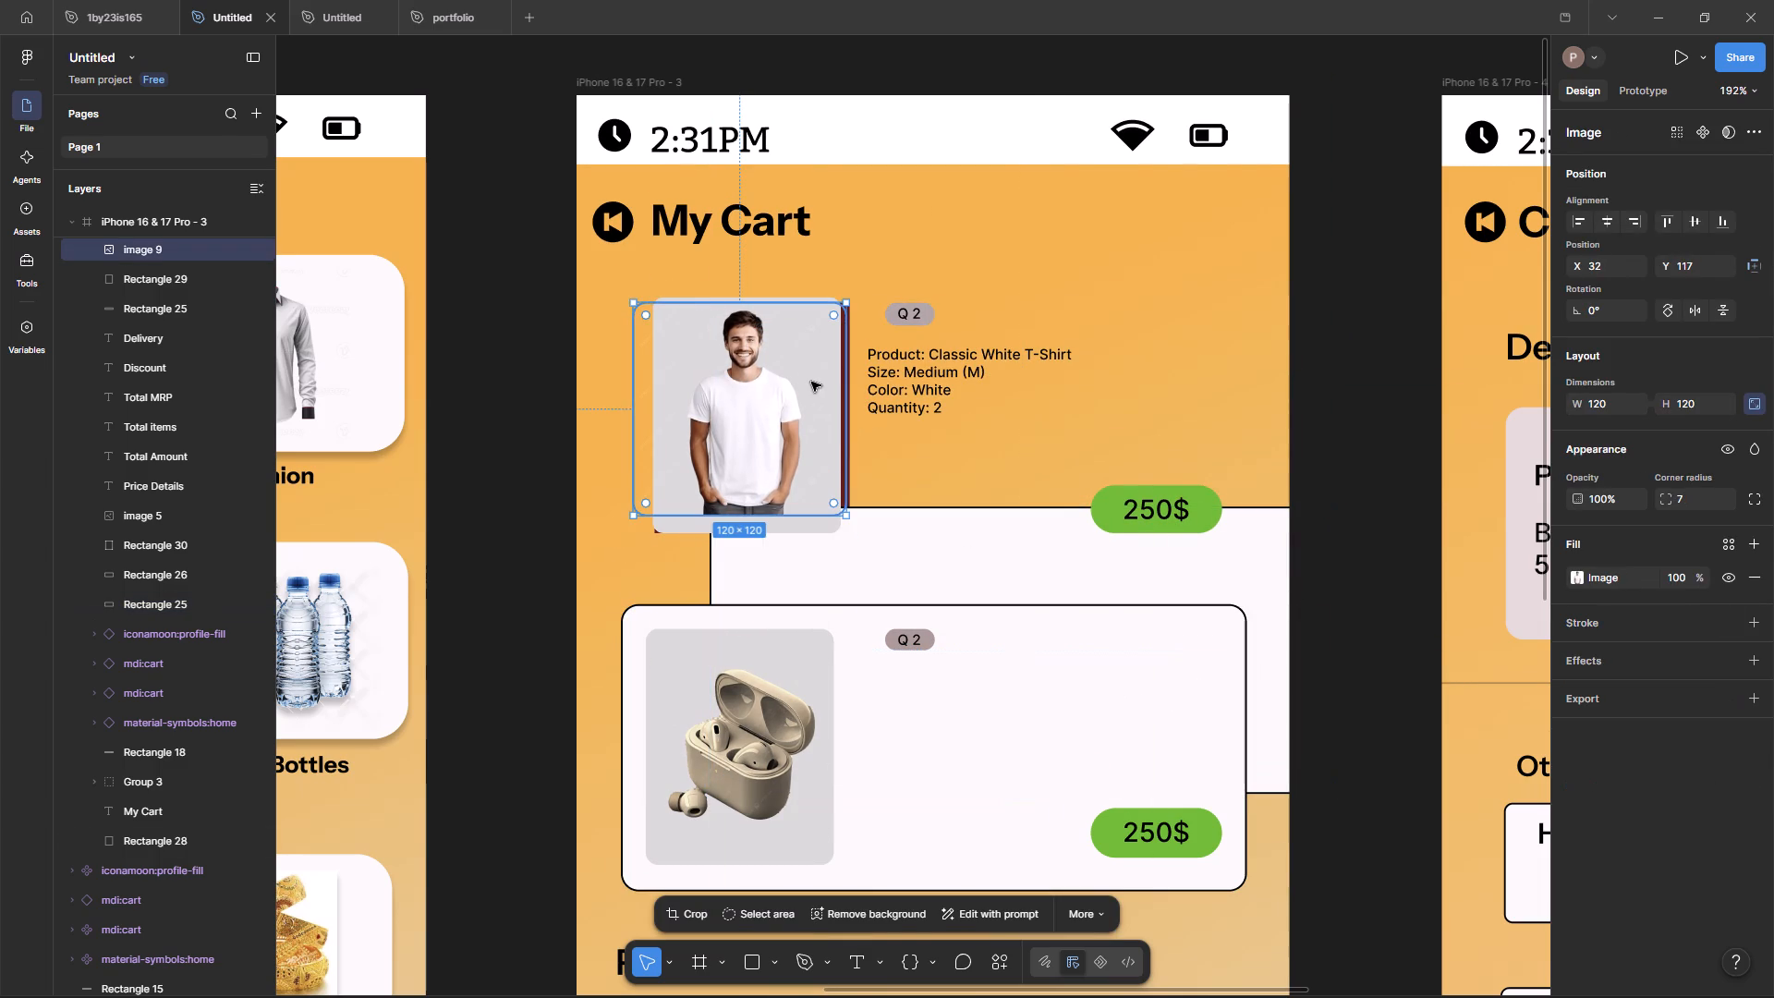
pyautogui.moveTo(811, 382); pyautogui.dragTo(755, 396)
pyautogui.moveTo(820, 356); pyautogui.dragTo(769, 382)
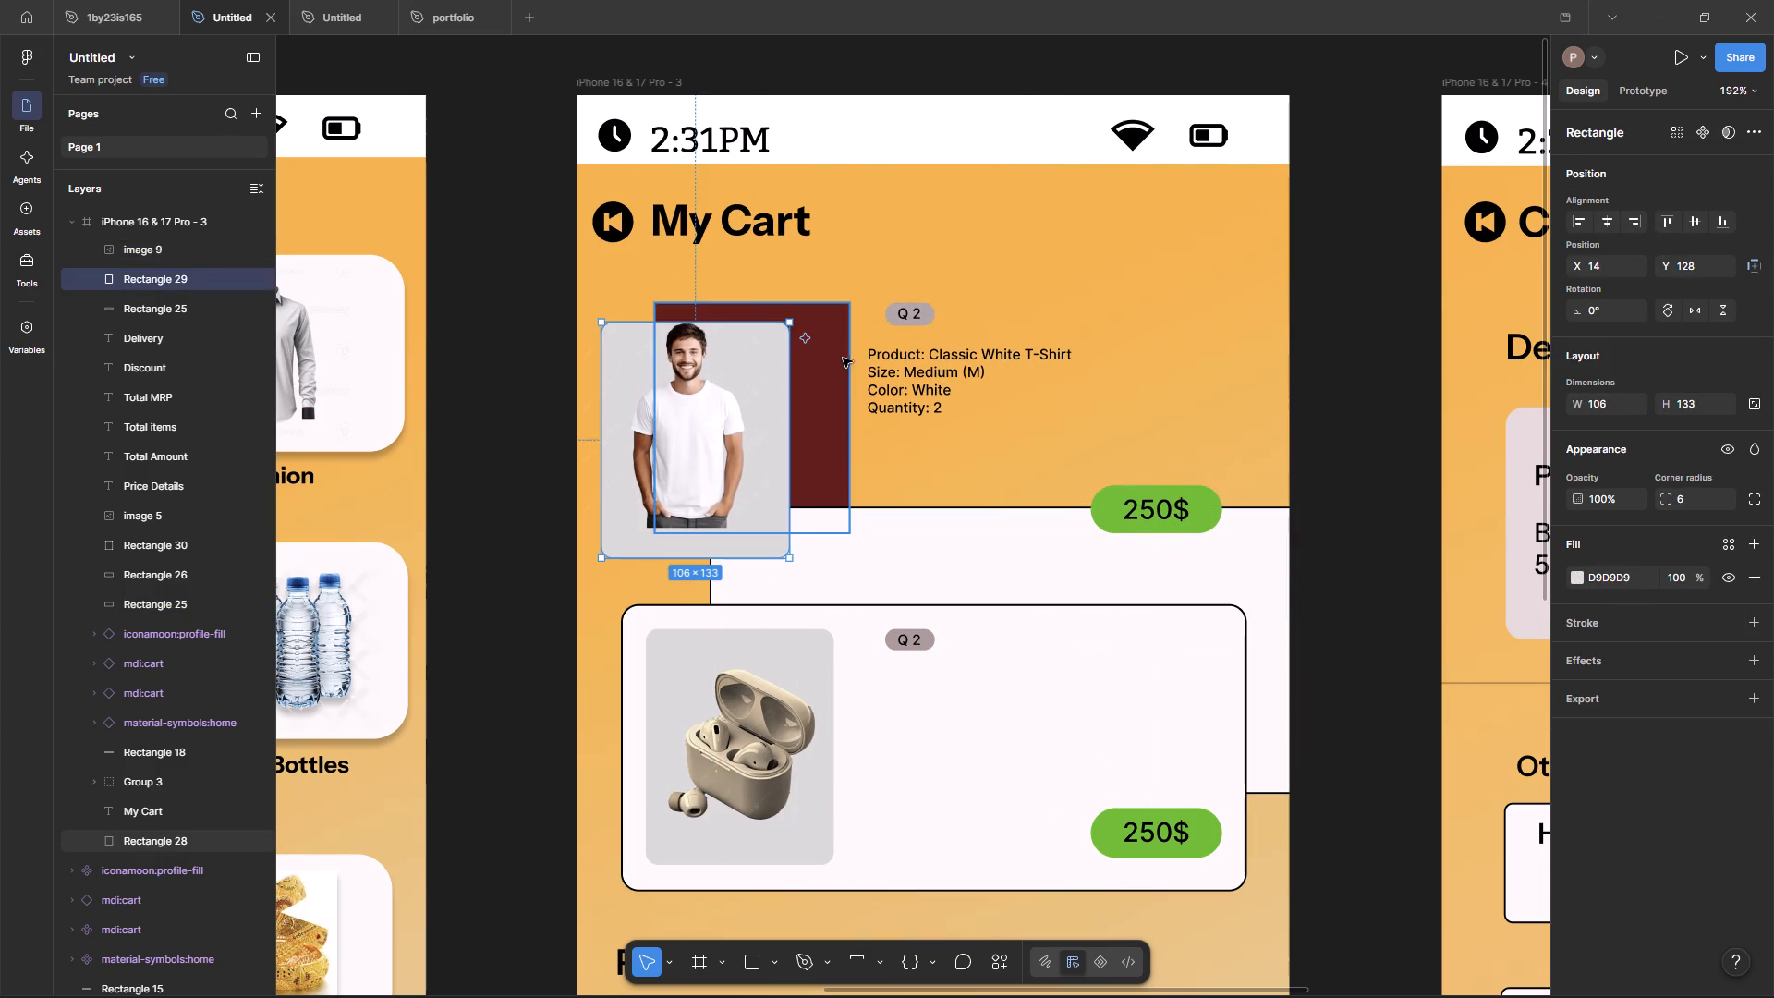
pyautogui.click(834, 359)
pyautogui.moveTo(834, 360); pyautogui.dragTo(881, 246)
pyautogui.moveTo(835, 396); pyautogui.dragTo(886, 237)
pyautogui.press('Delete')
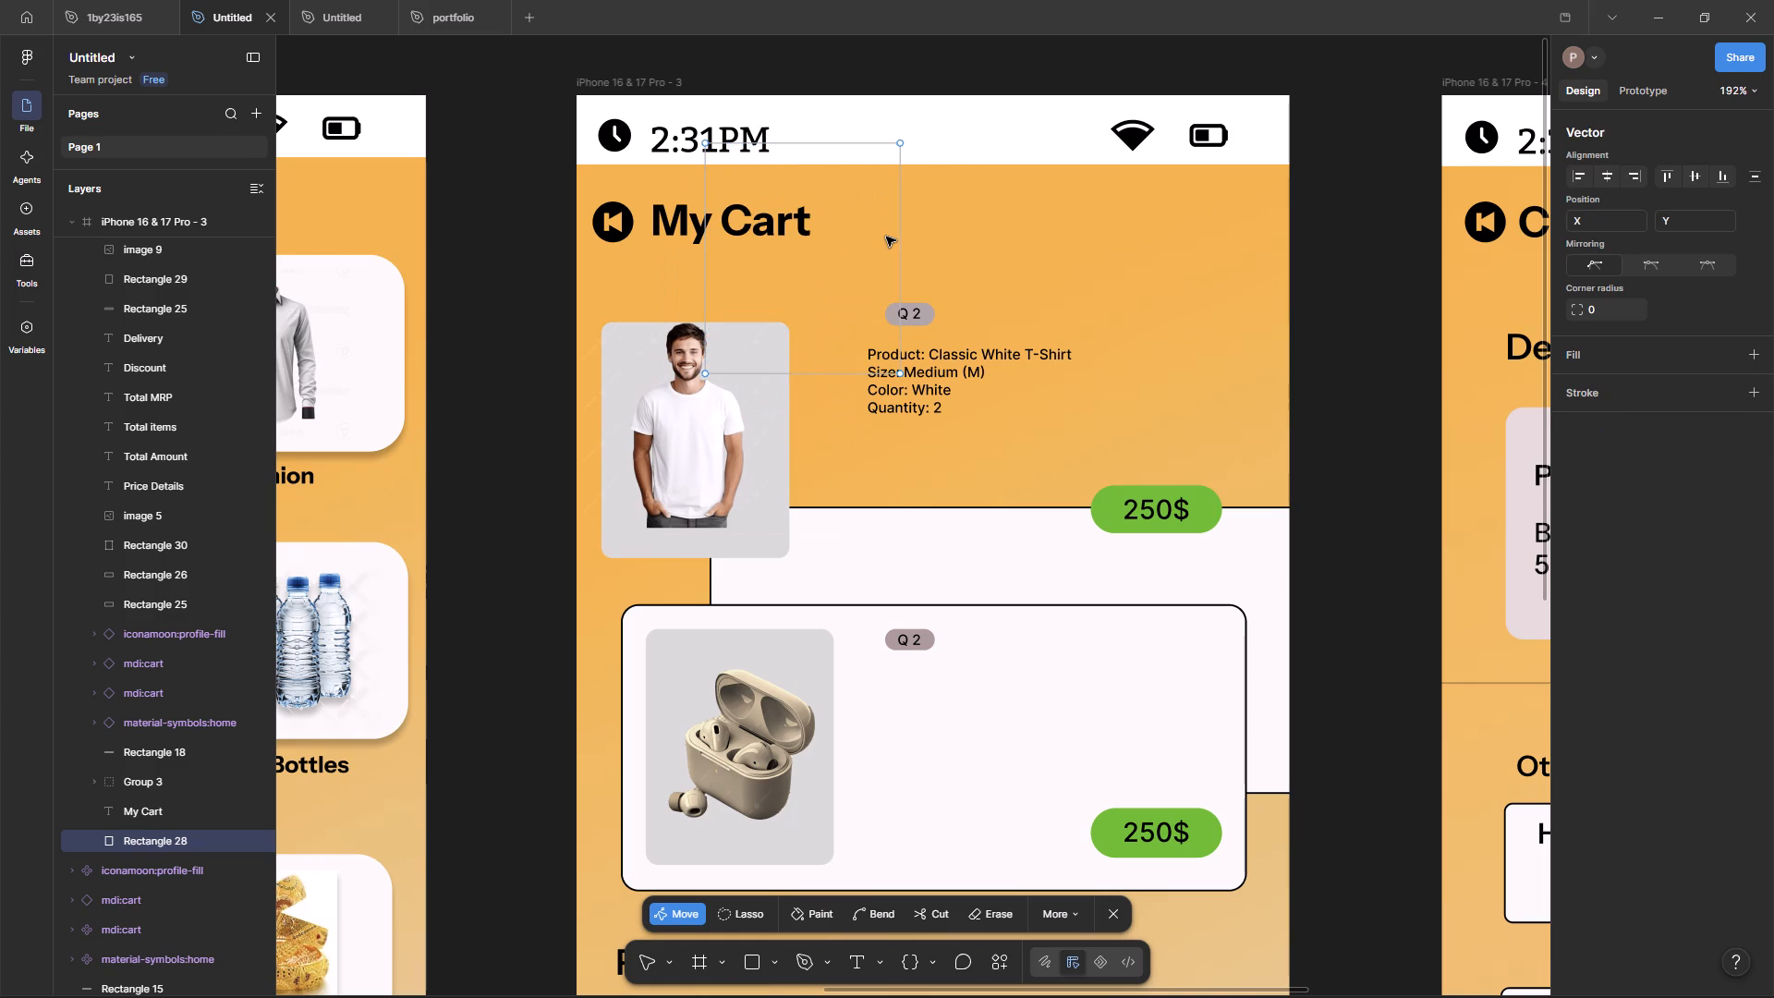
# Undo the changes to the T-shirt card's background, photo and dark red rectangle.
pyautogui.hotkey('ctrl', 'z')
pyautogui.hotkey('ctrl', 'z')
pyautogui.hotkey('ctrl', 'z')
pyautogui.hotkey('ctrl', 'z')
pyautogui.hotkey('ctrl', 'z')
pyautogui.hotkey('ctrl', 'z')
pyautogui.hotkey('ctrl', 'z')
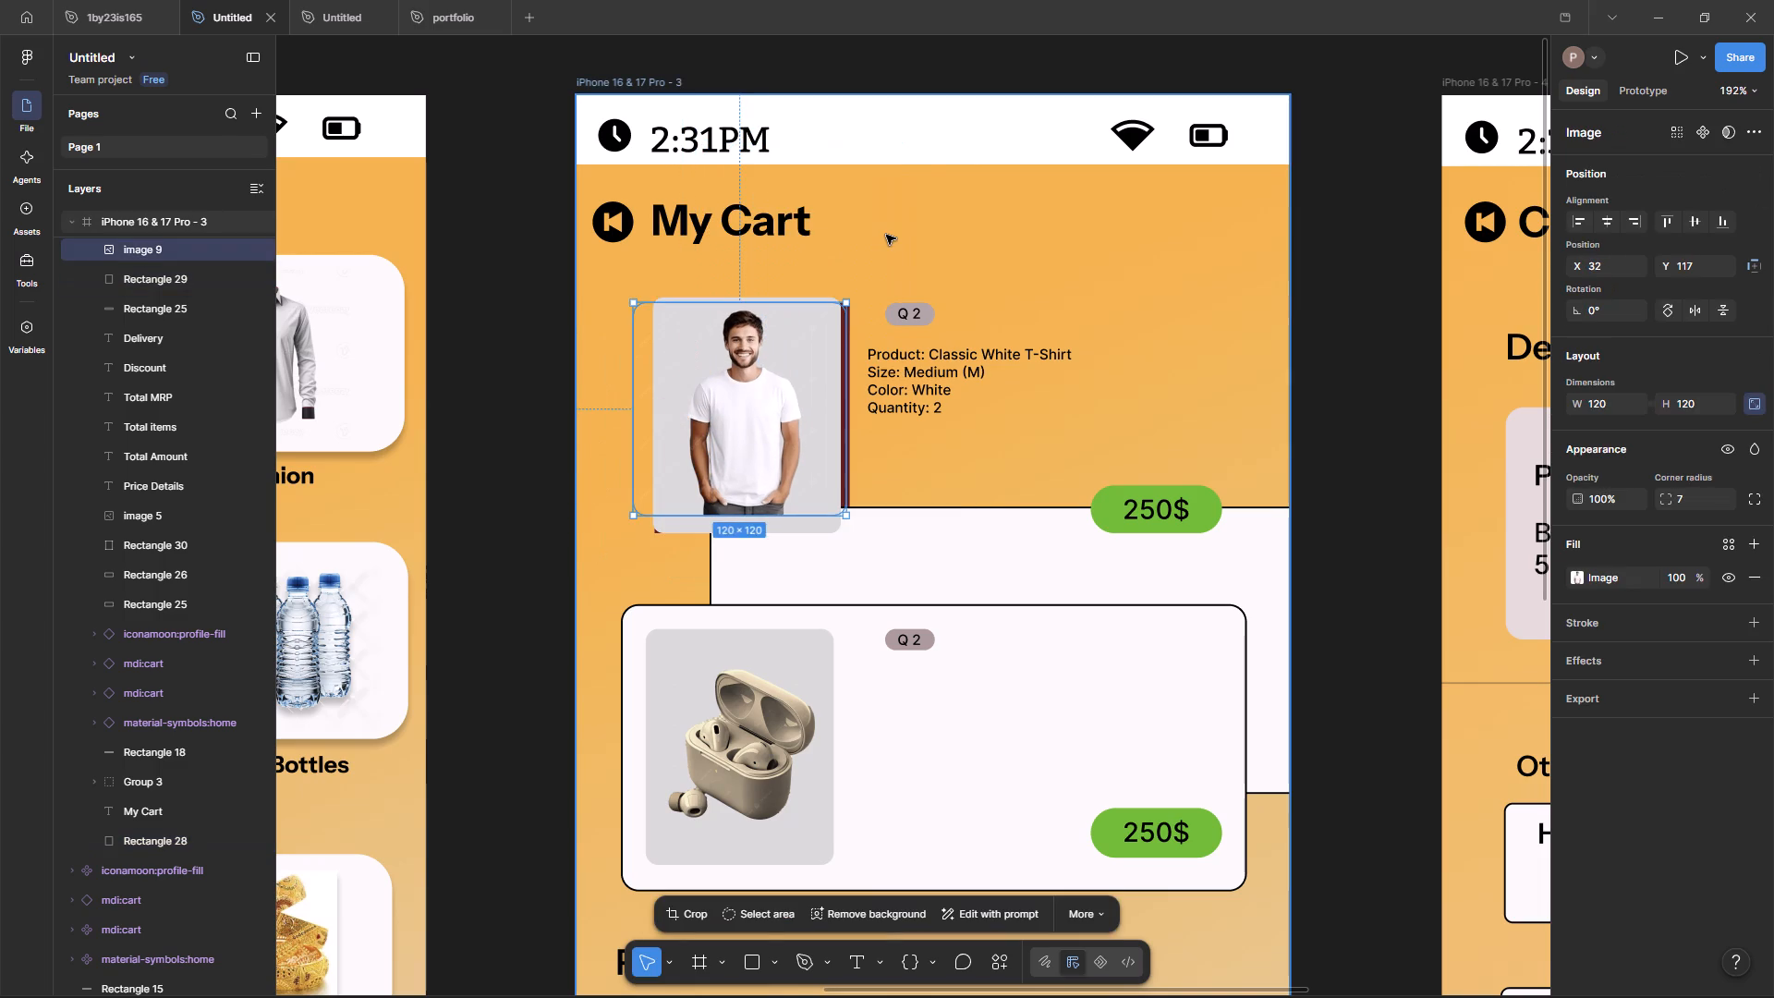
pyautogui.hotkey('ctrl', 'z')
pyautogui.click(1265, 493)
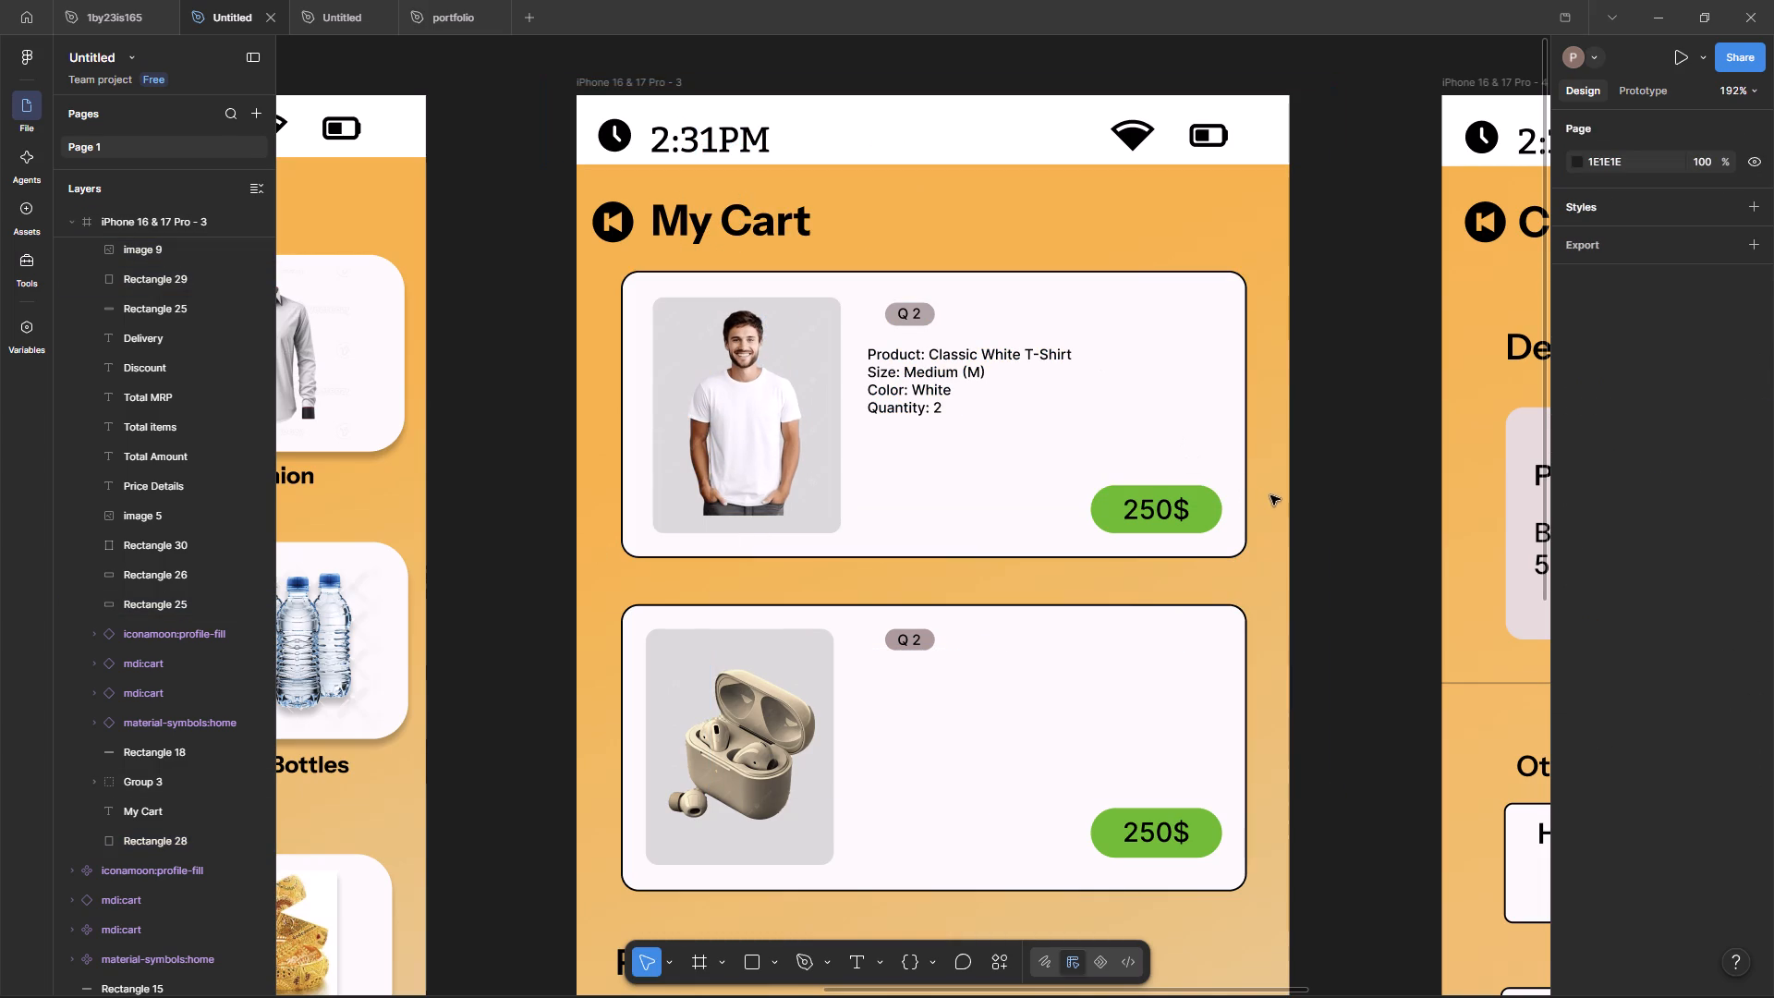
# Move the T-shirt card's green price badge and its 250$ text to the card's upper-right corner, text at about X 311, Y 119.
pyautogui.click(1082, 464)
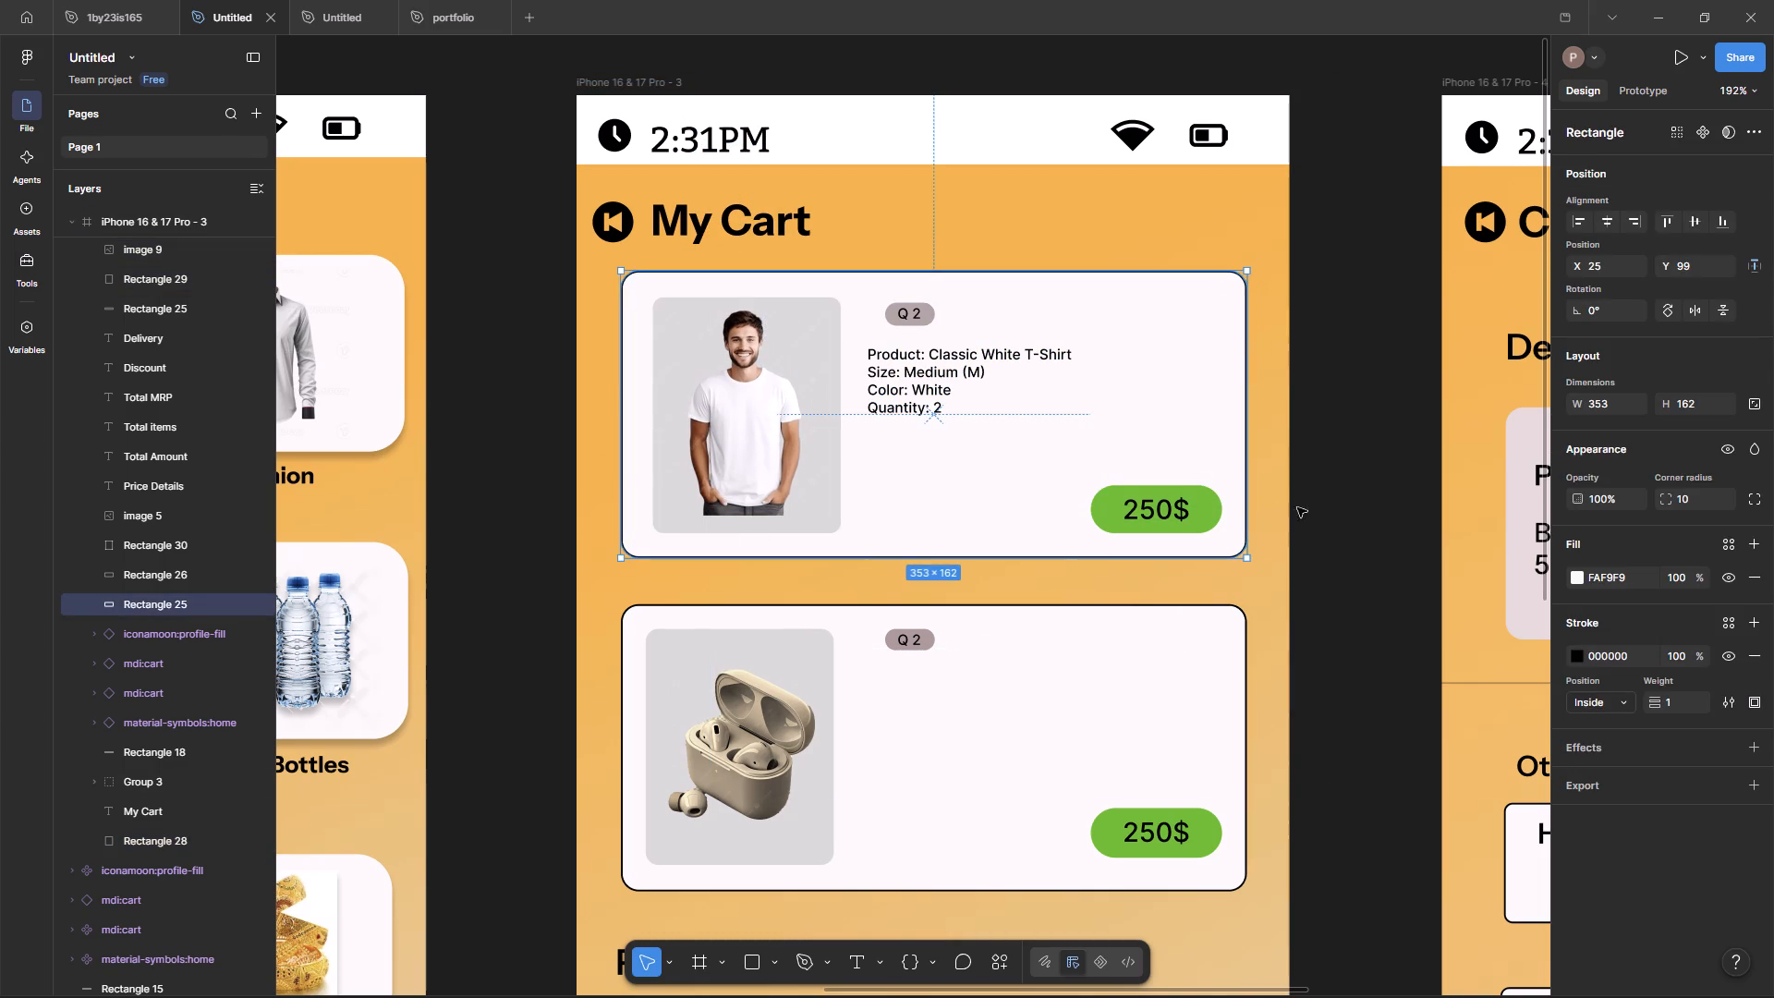
pyautogui.click(1269, 507)
pyautogui.moveTo(1279, 537); pyautogui.dragTo(1150, 492)
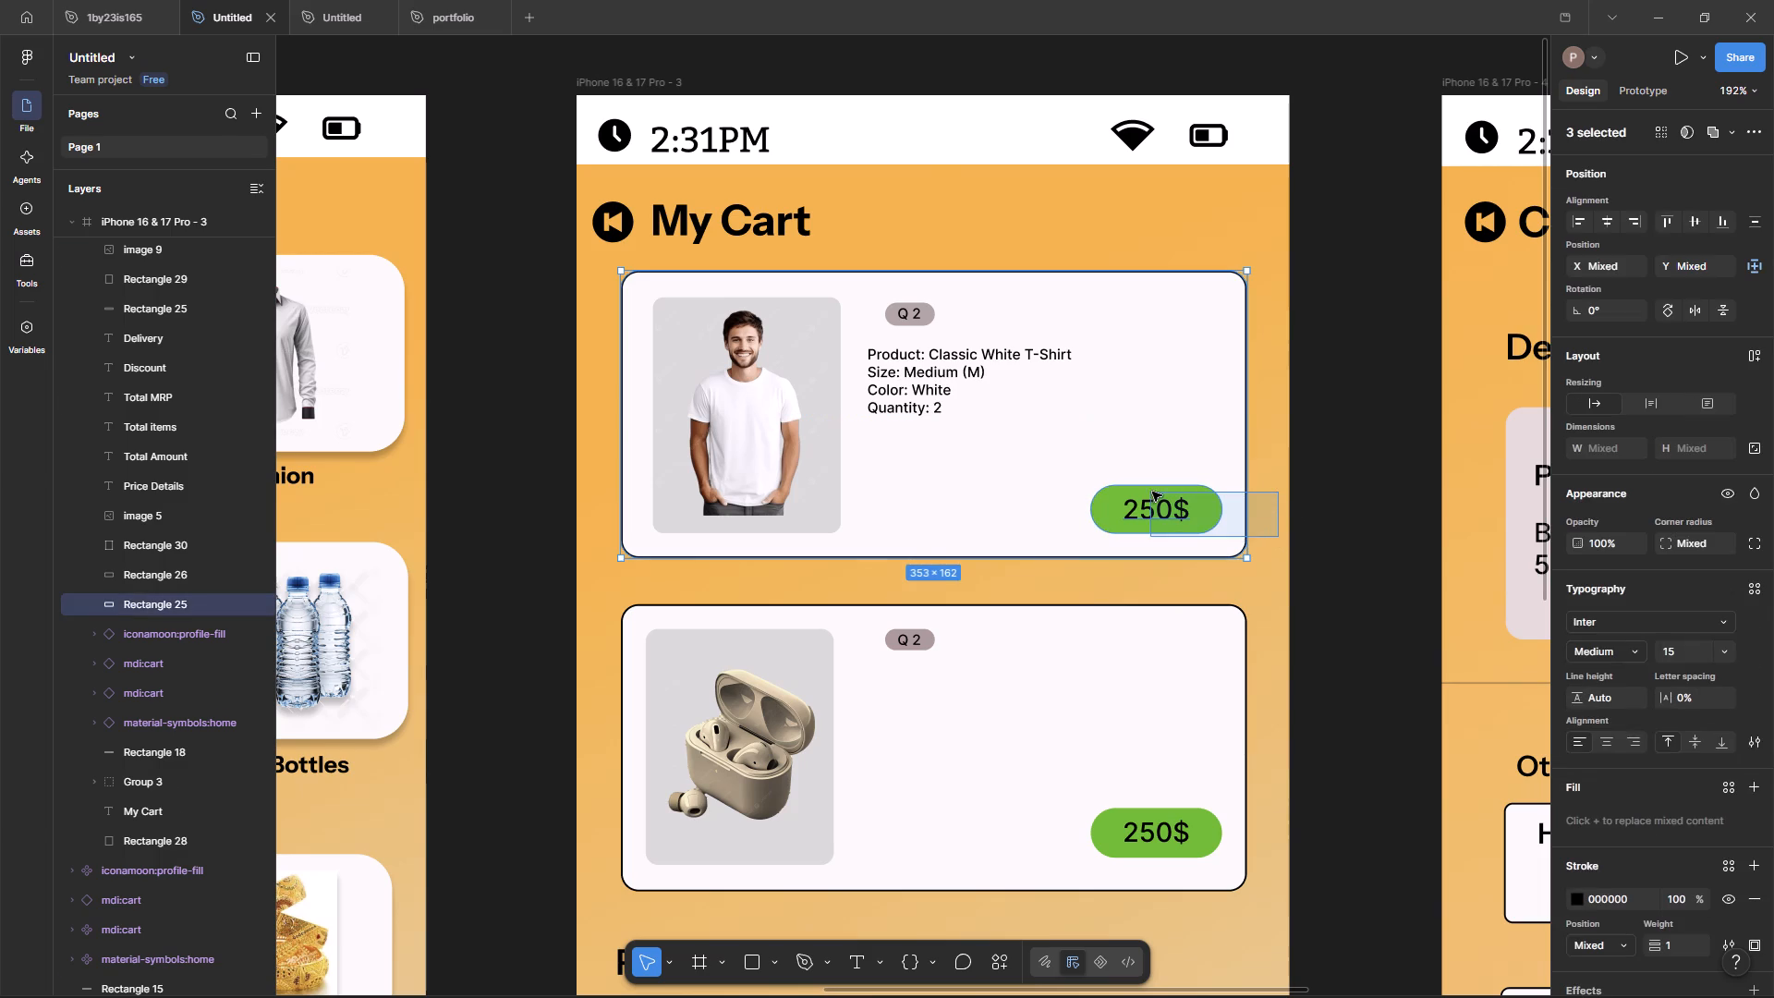
pyautogui.click(1332, 493)
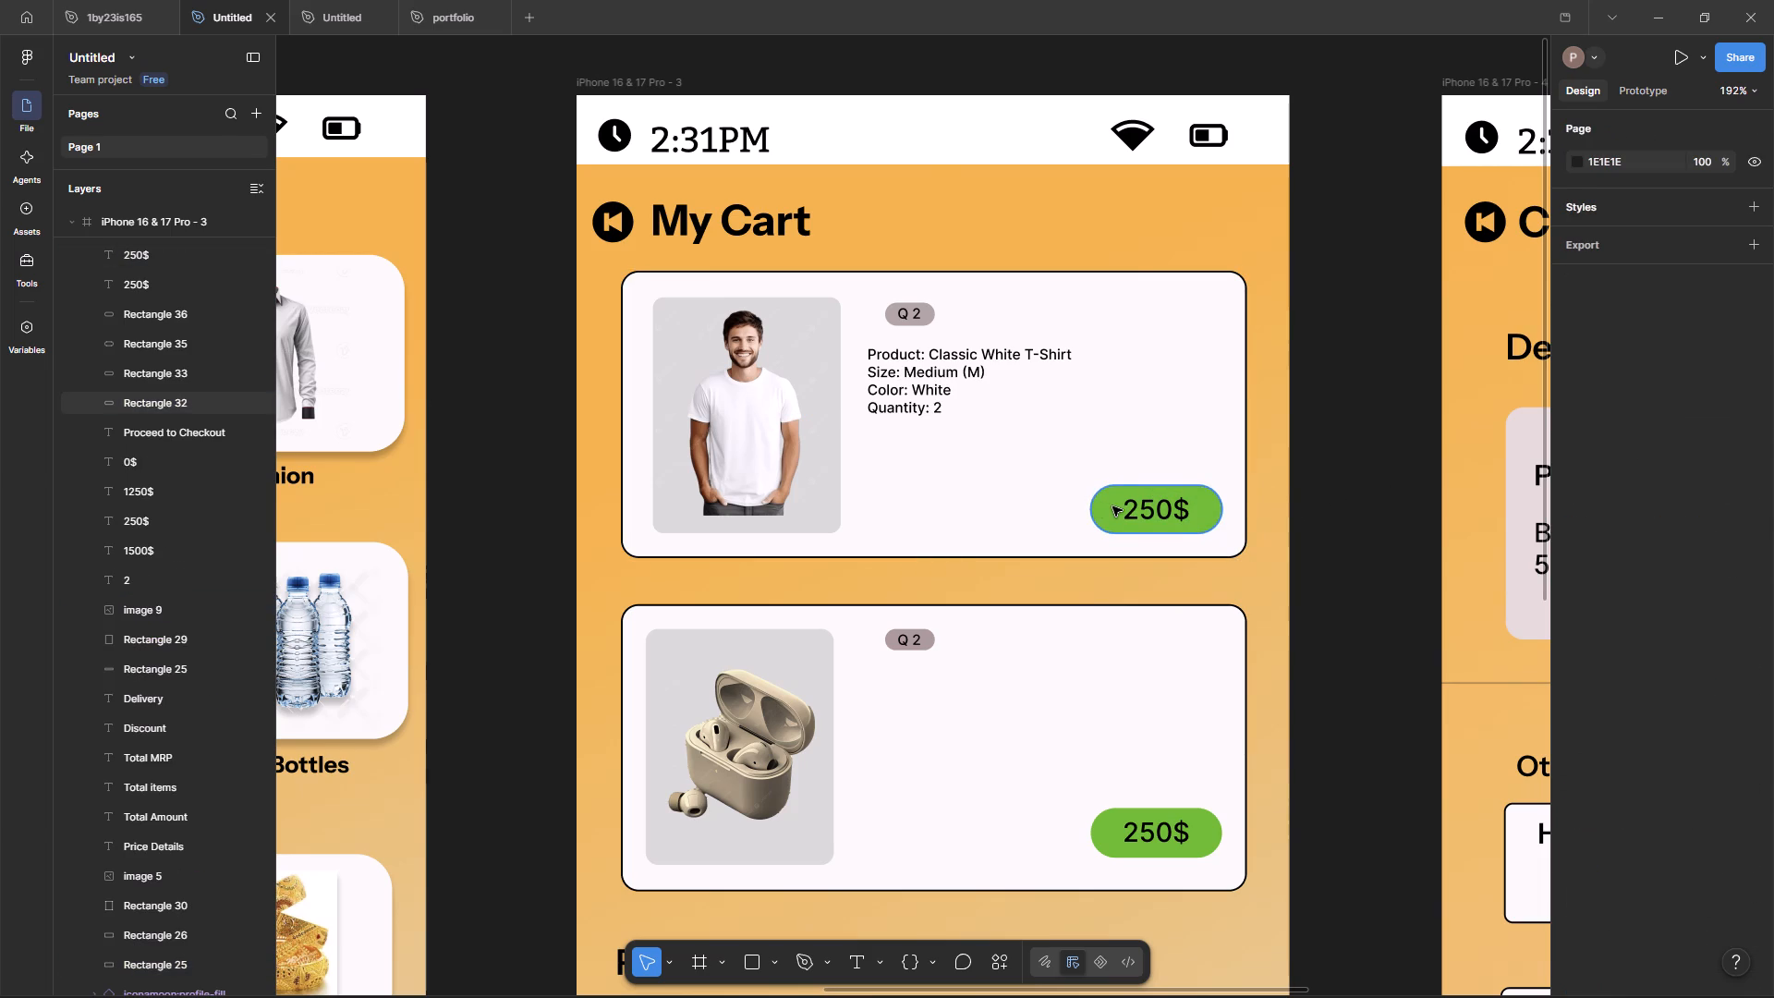
pyautogui.click(1112, 506)
pyautogui.moveTo(1112, 506); pyautogui.dragTo(1119, 318)
pyautogui.moveTo(1152, 522); pyautogui.dragTo(1156, 335)
pyautogui.click(1384, 347)
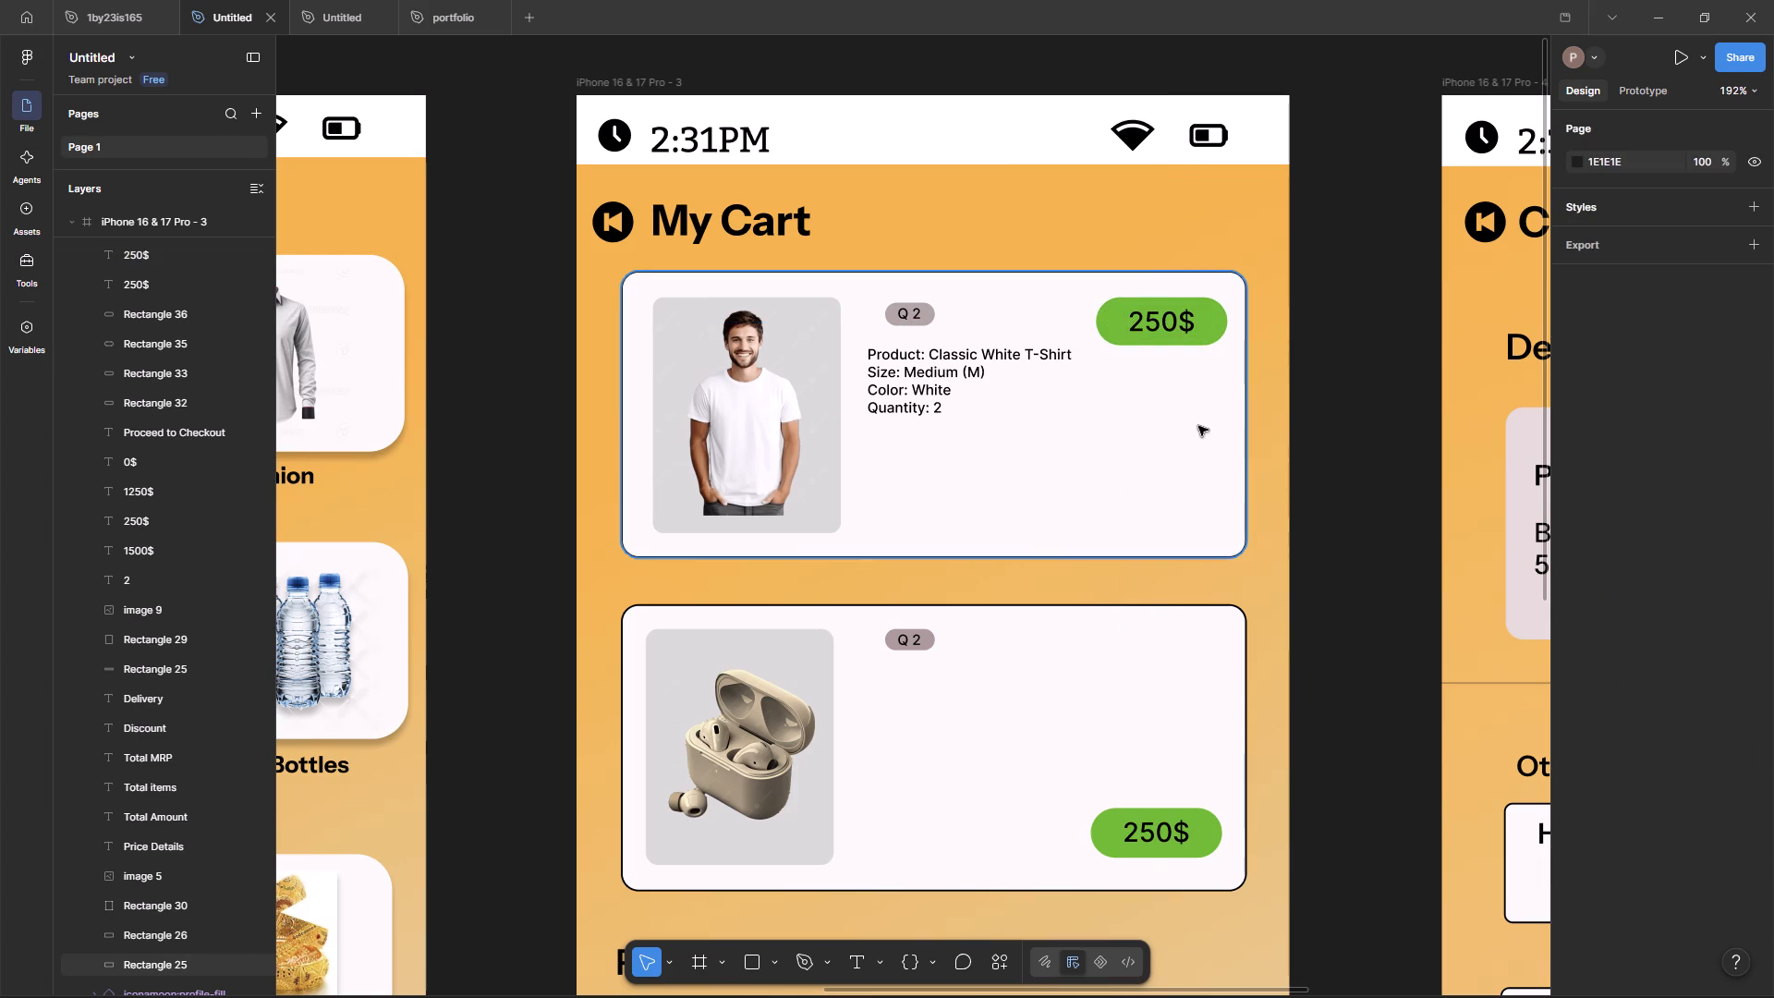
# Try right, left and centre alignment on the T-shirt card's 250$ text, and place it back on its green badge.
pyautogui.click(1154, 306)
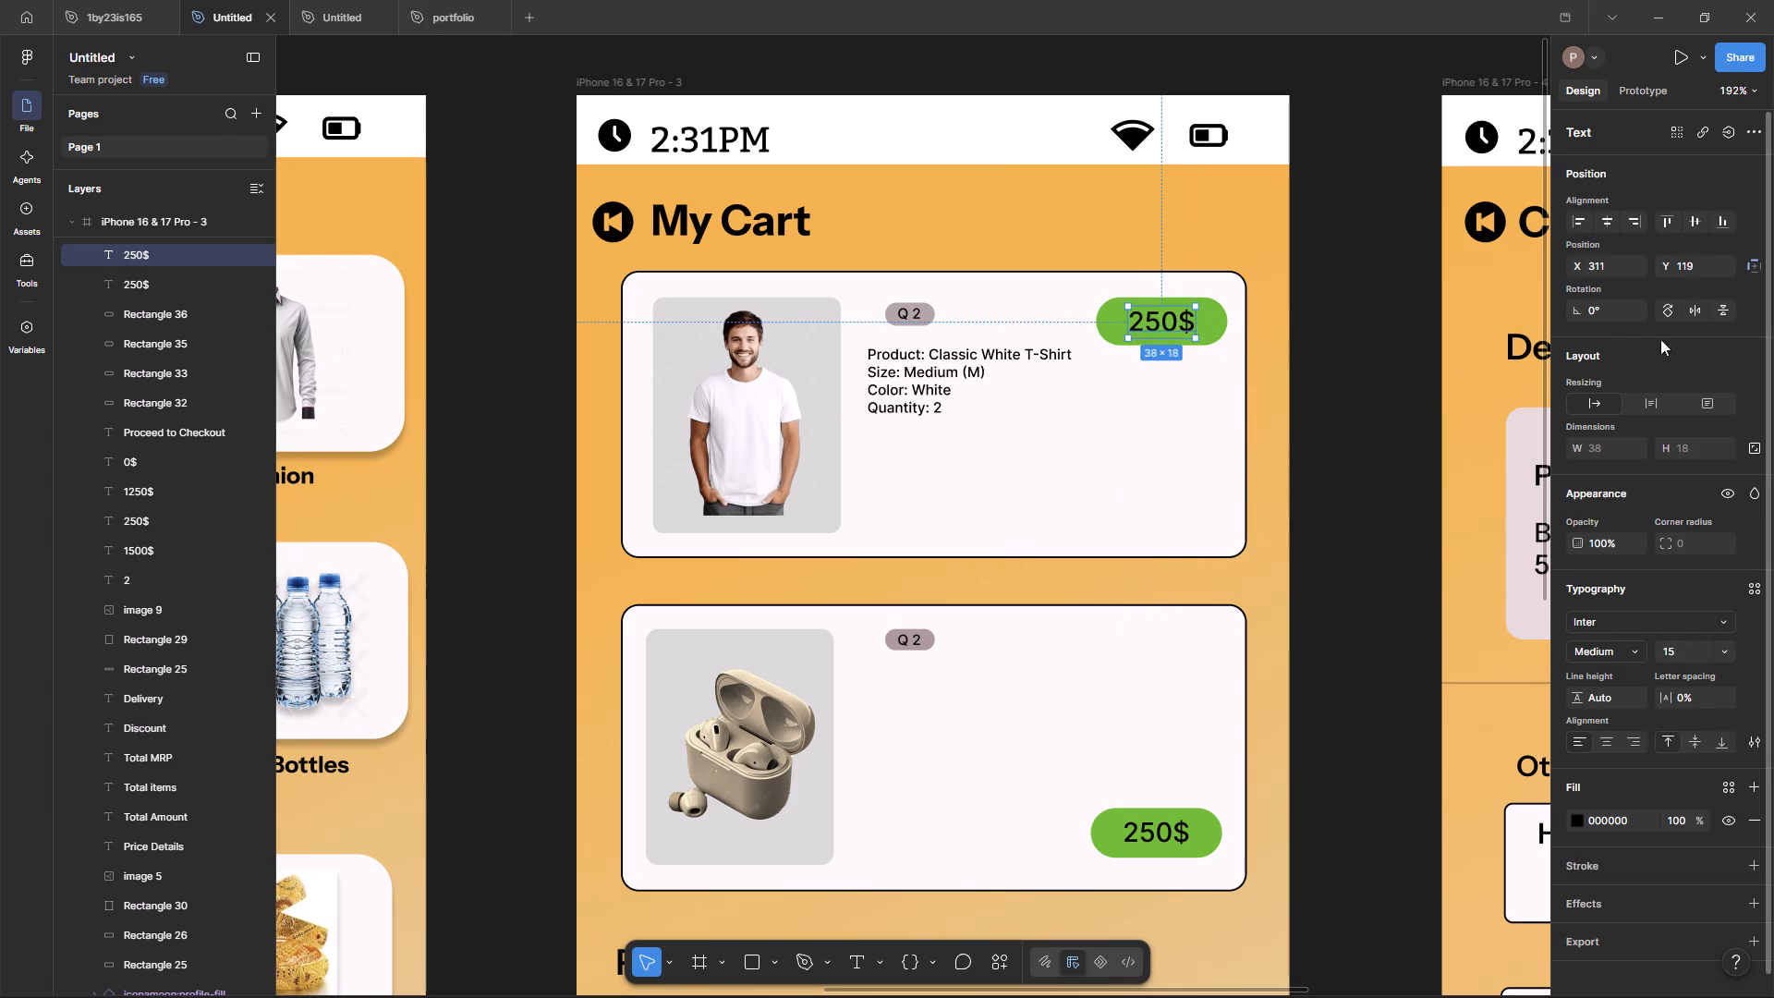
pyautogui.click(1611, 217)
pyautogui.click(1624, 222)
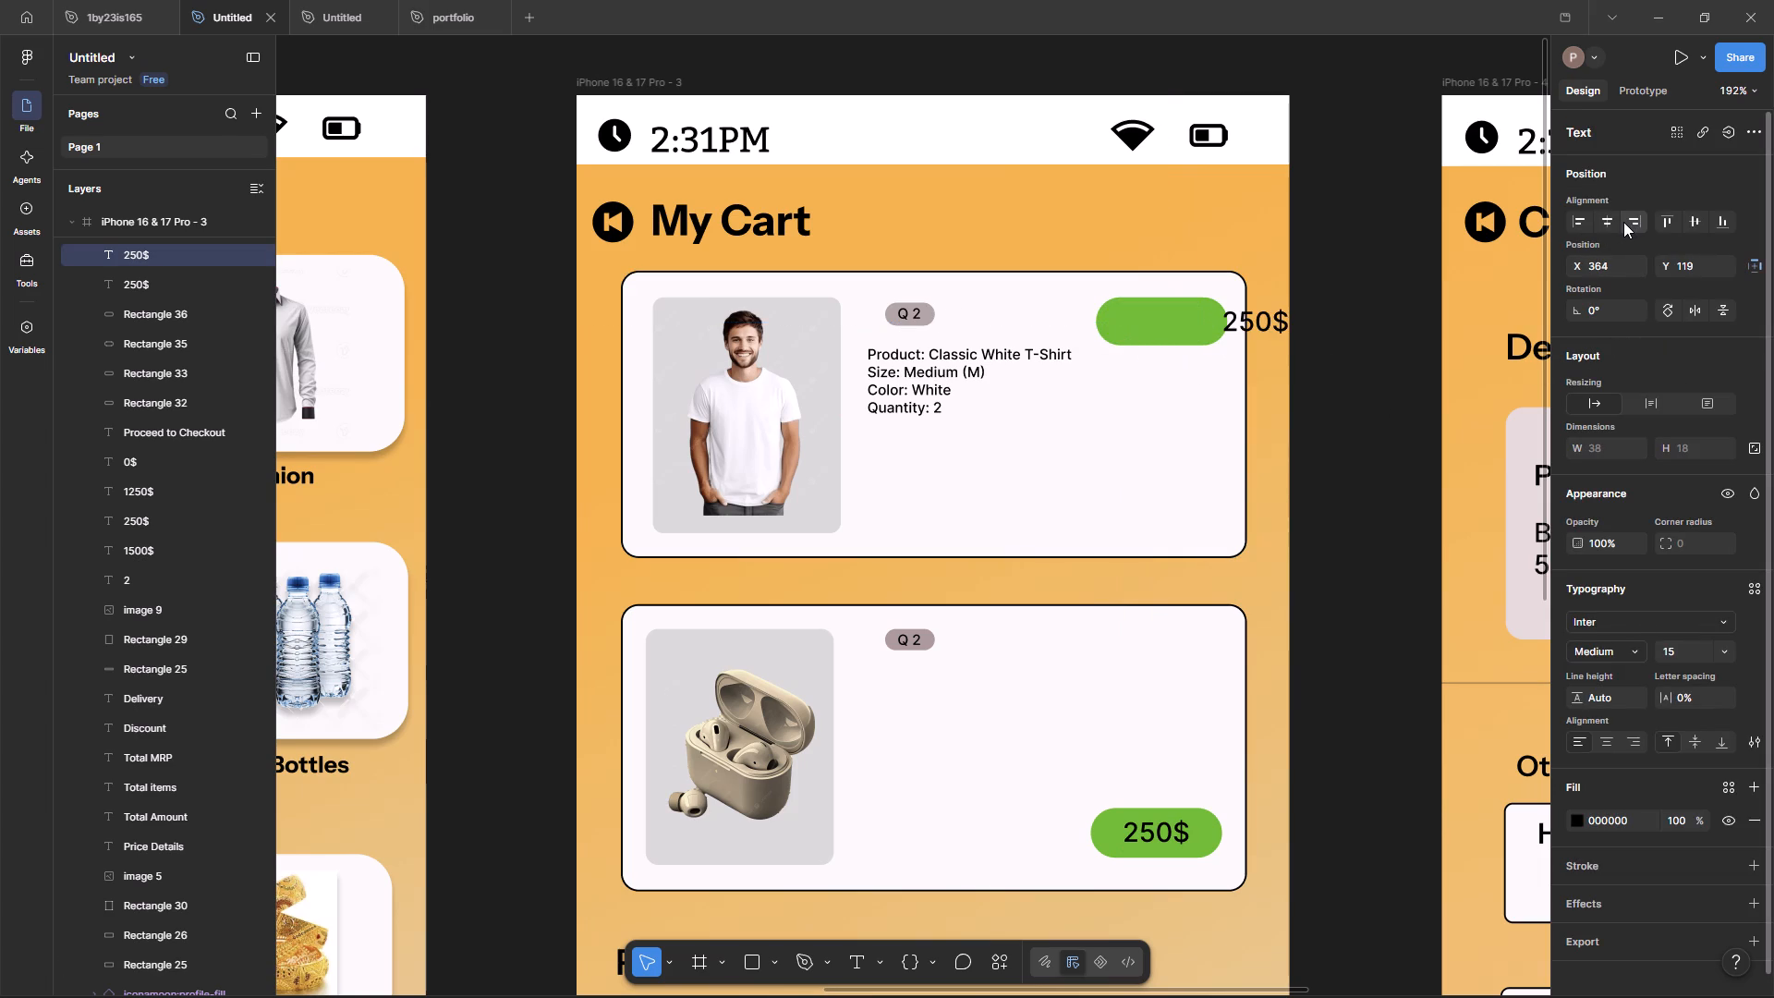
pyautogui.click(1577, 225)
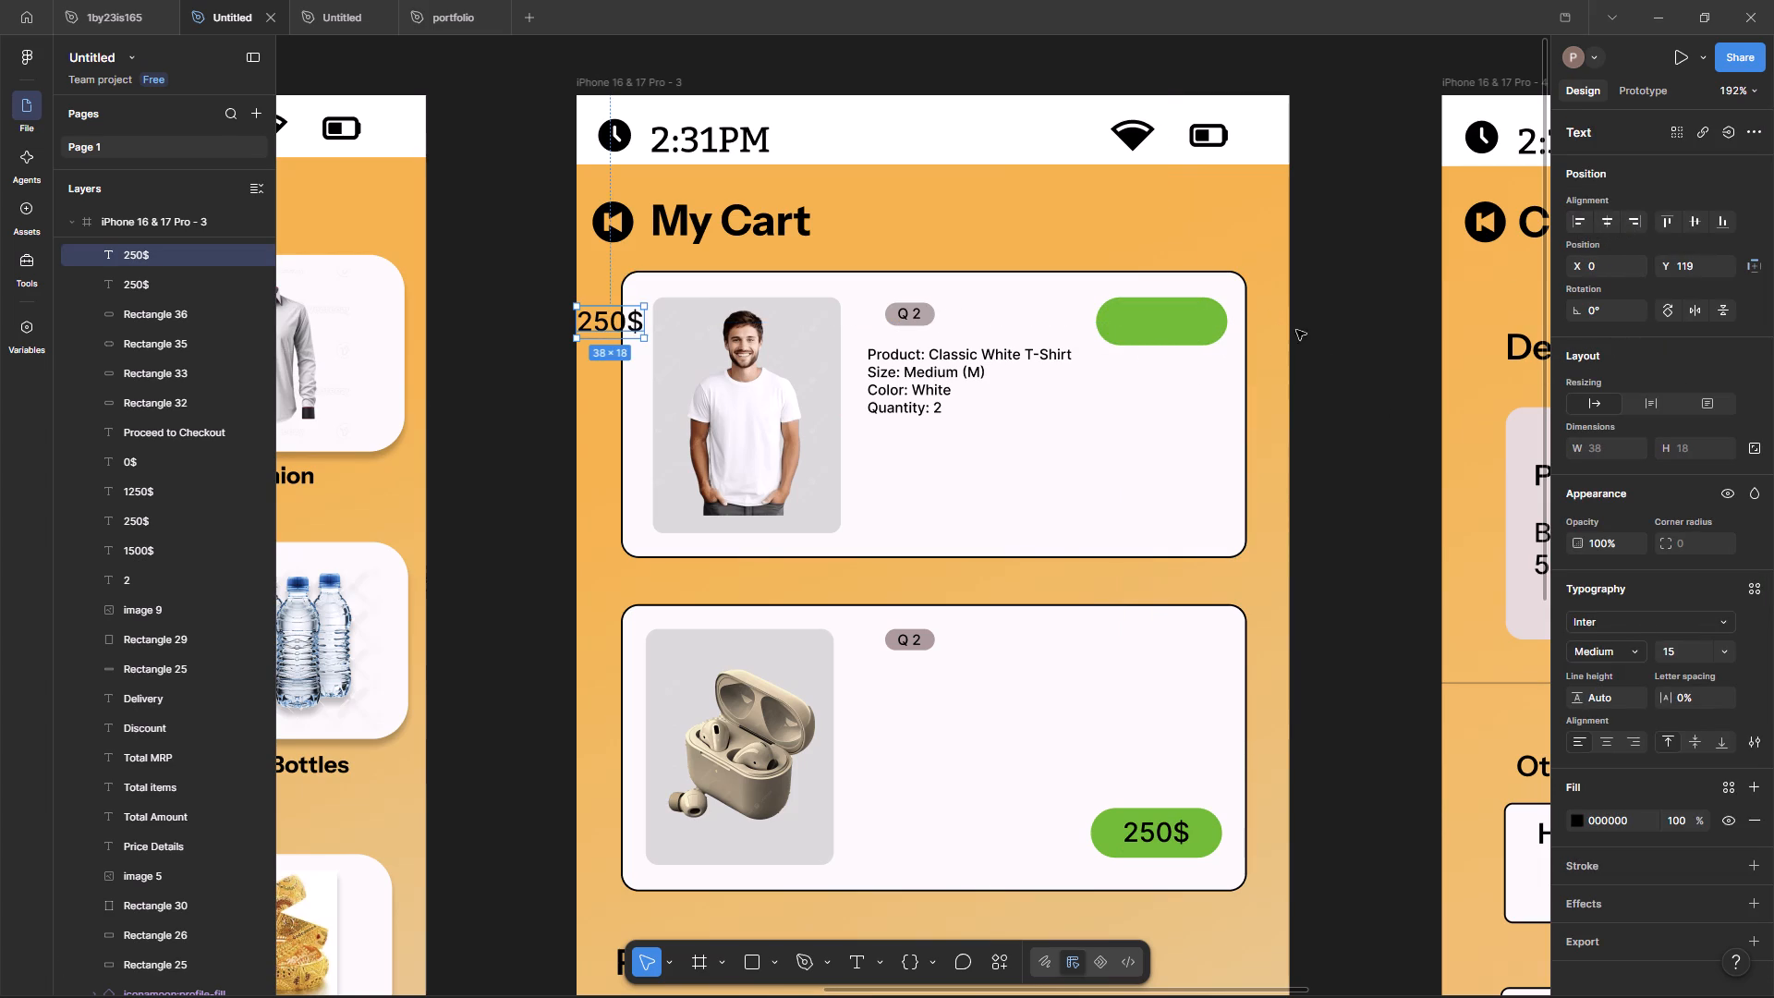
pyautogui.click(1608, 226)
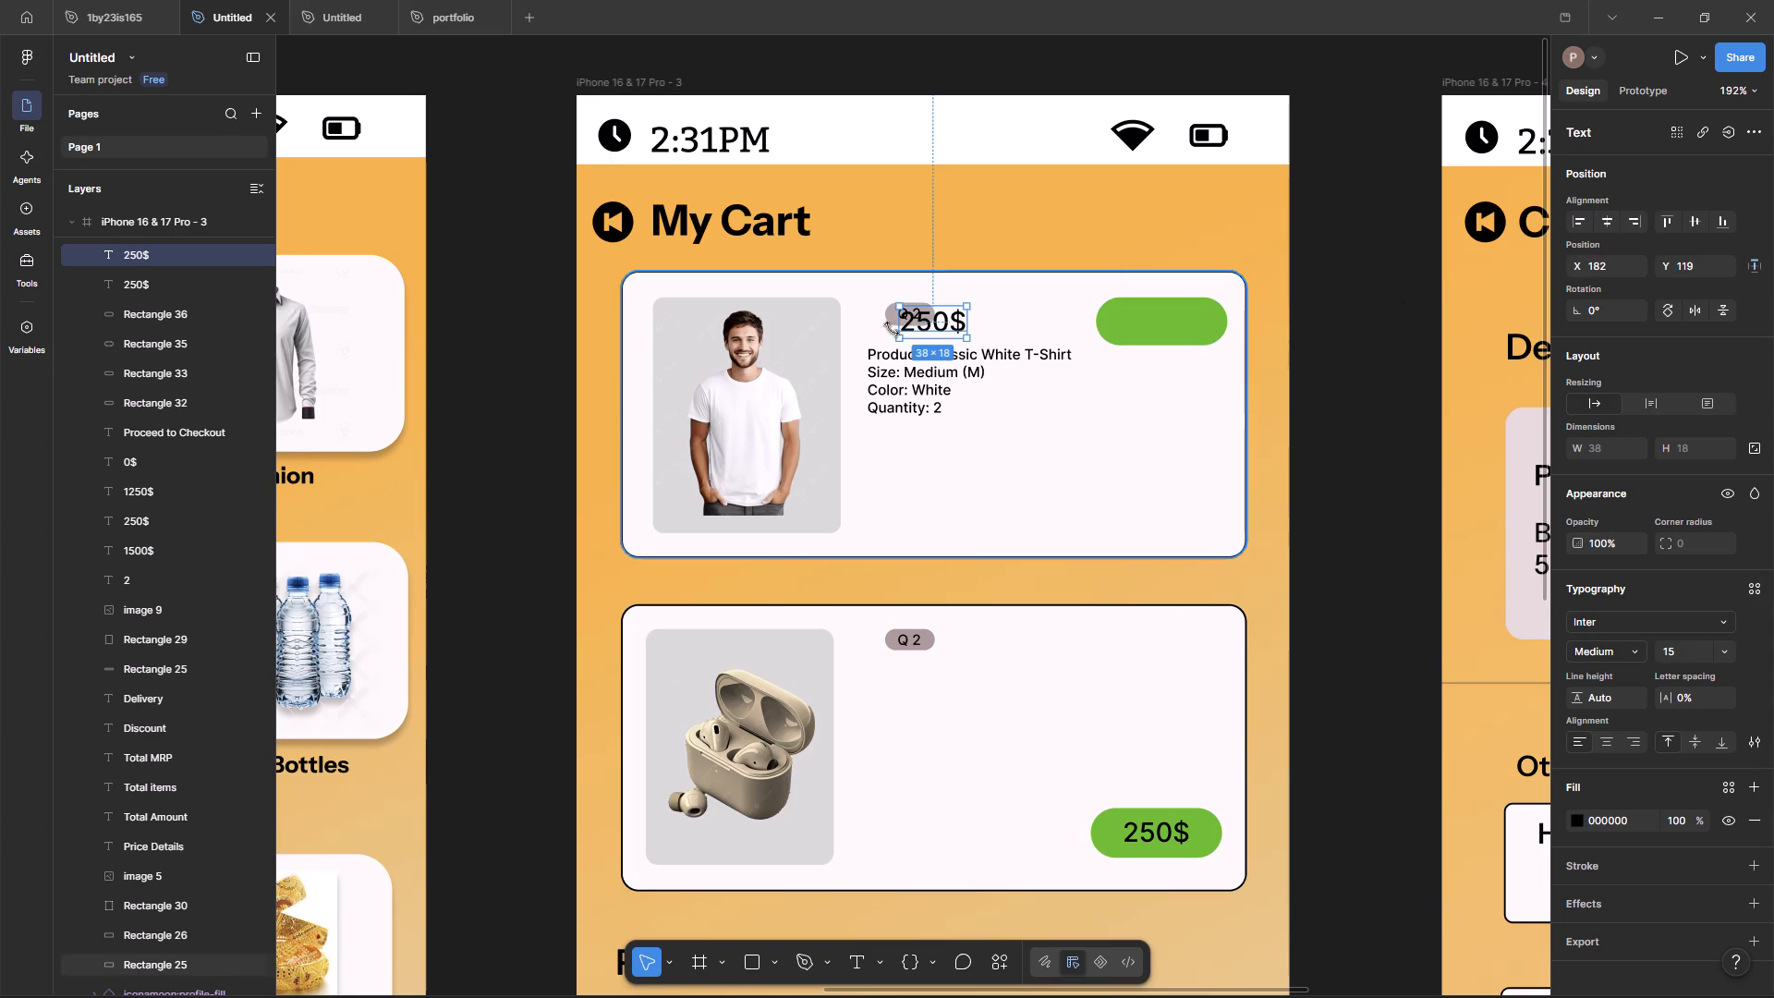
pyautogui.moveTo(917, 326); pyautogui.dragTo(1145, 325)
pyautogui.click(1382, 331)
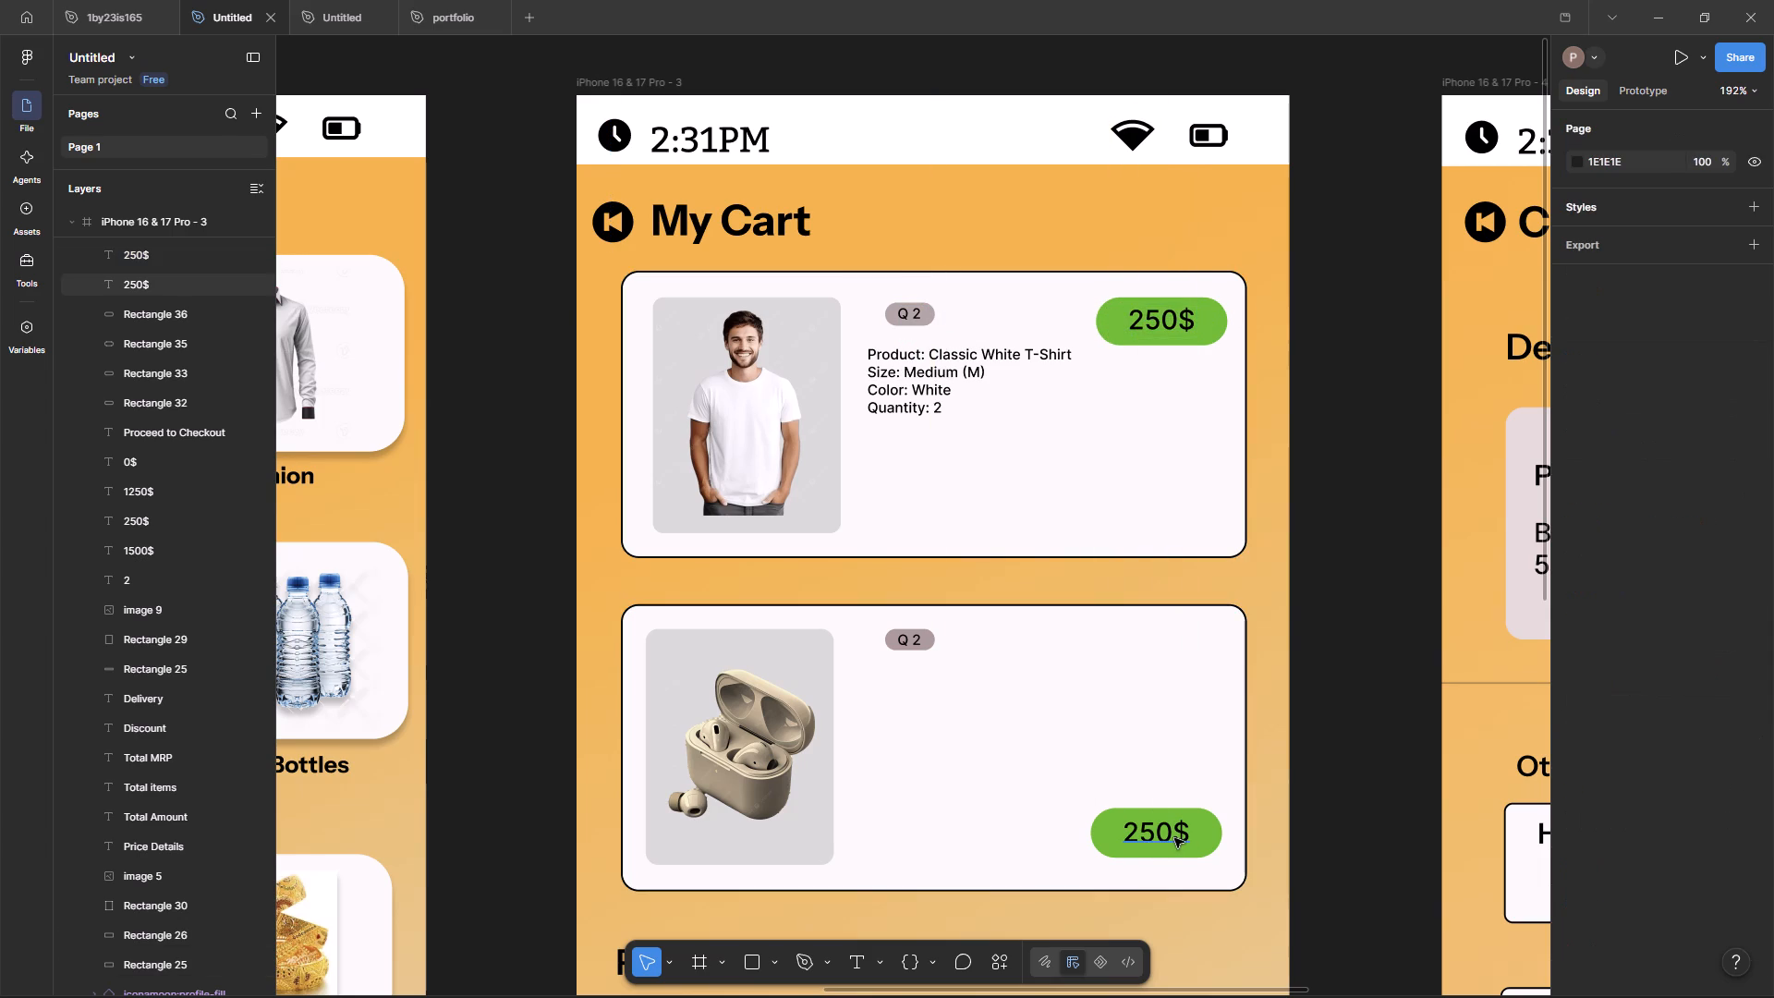
# Move the earbuds card's 250$ text and green badge to the card's upper-right corner, text at about X 311, Y 301.
pyautogui.moveTo(1174, 838); pyautogui.dragTo(1173, 648)
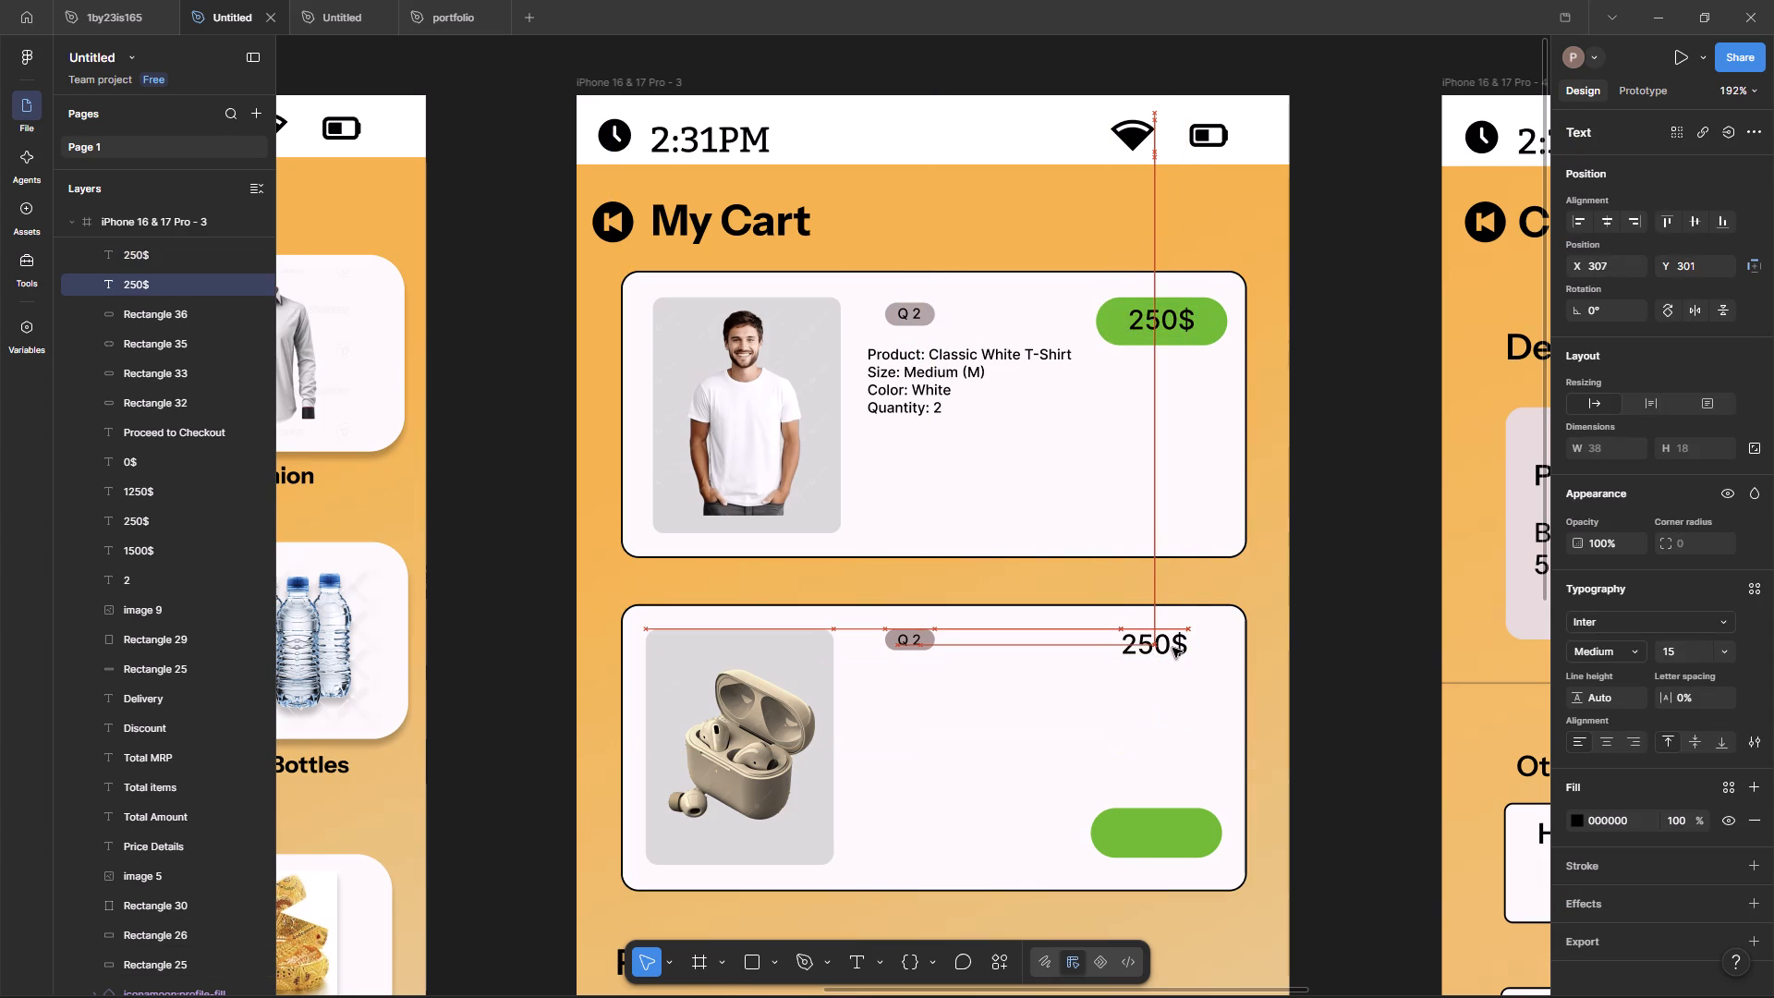
pyautogui.moveTo(1173, 648); pyautogui.dragTo(1182, 648)
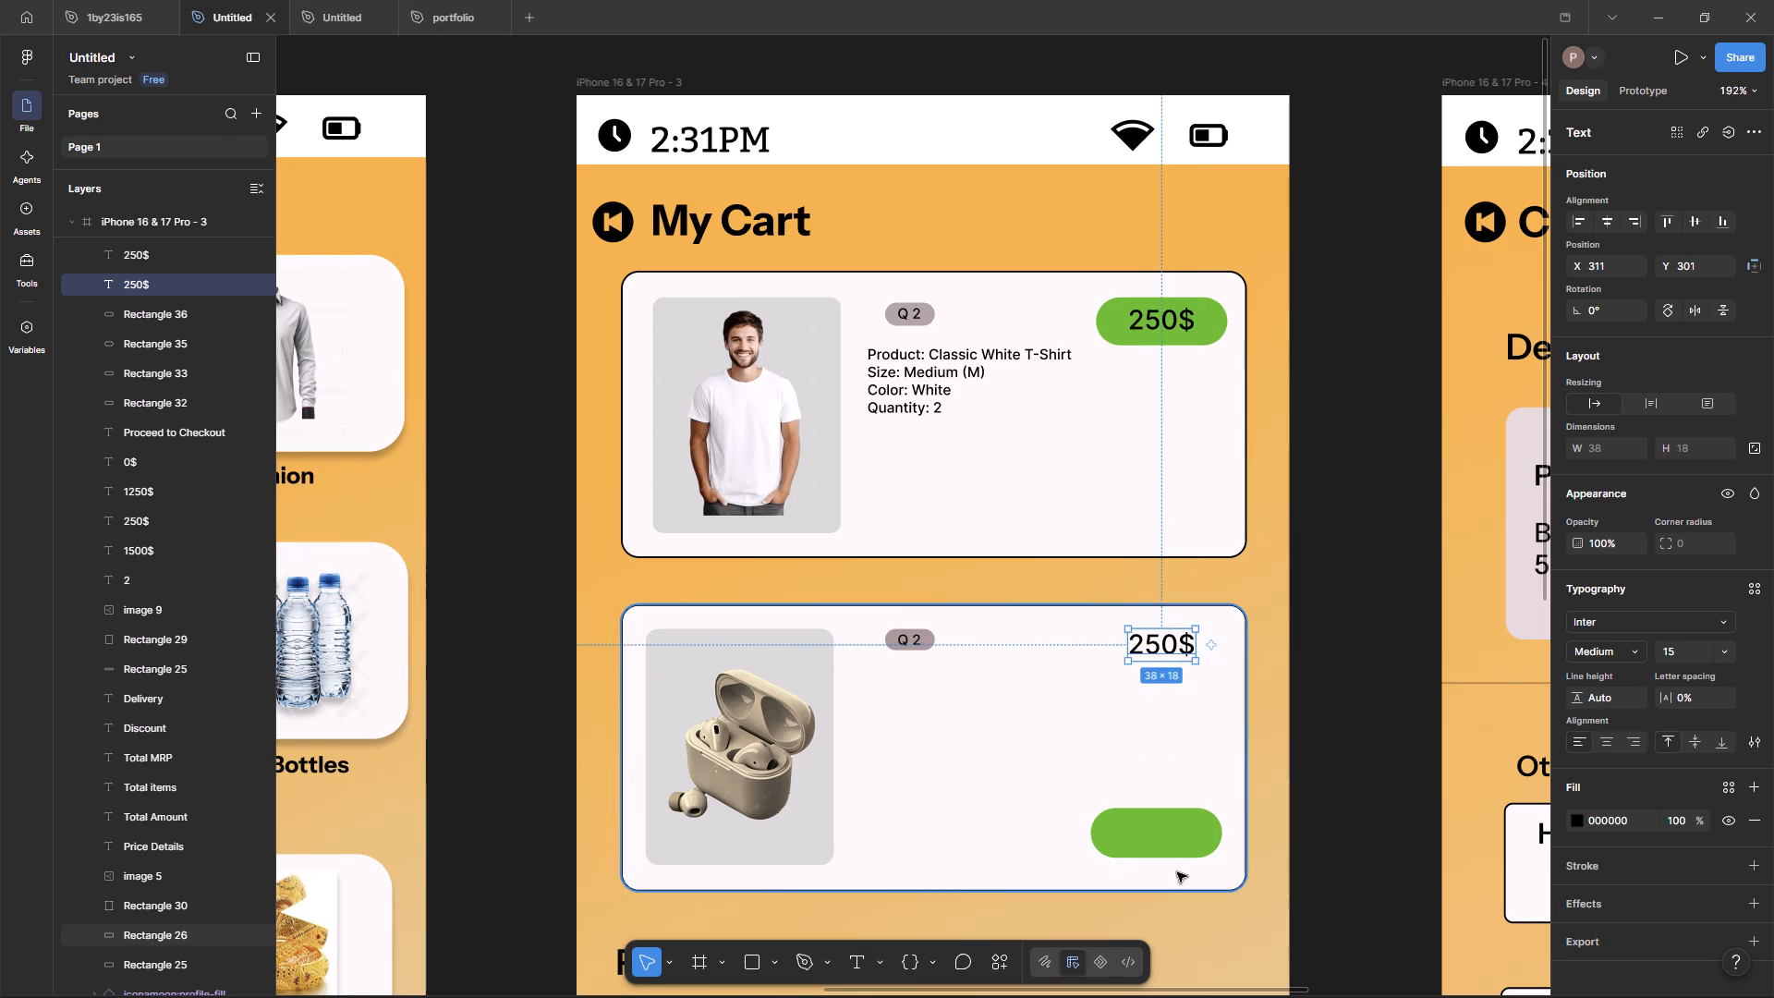
pyautogui.moveTo(1181, 834); pyautogui.dragTo(1187, 648)
pyautogui.click(1350, 621)
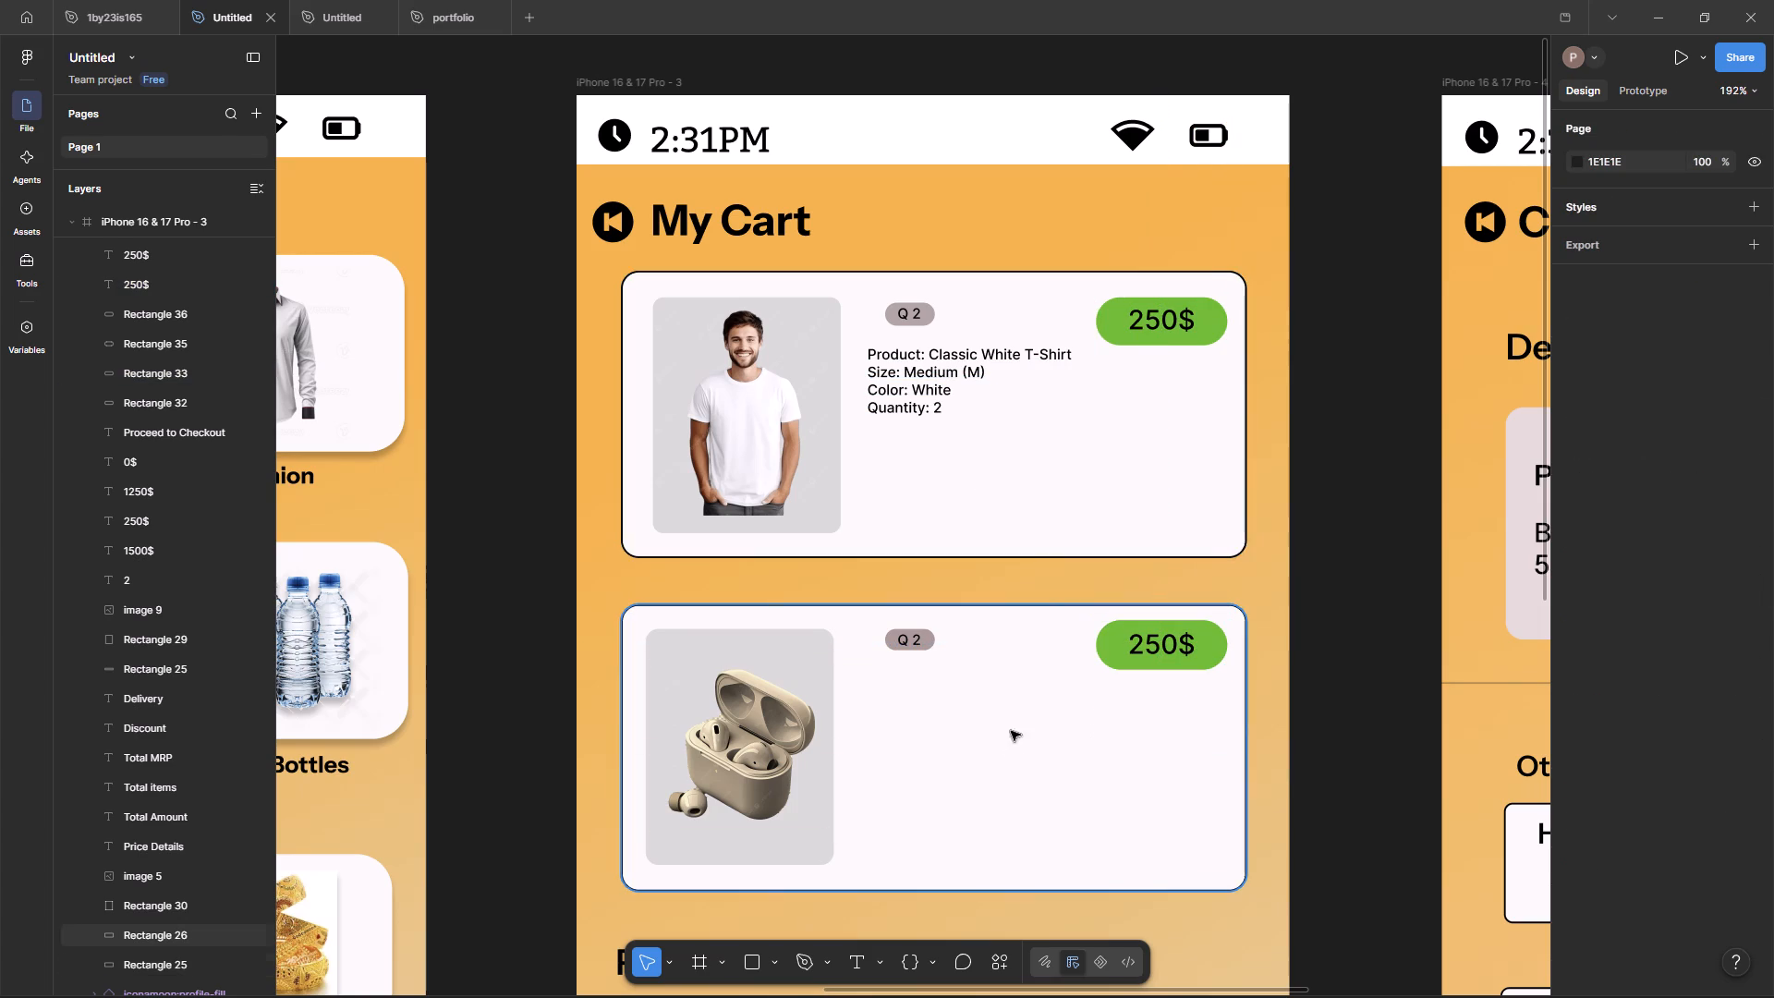
# Paste the copied T-shirt paragraph as new text below the Quantity line in the T-shirt card, at about X 157, Y 188.
pyautogui.click(1380, 511)
pyautogui.press('t')
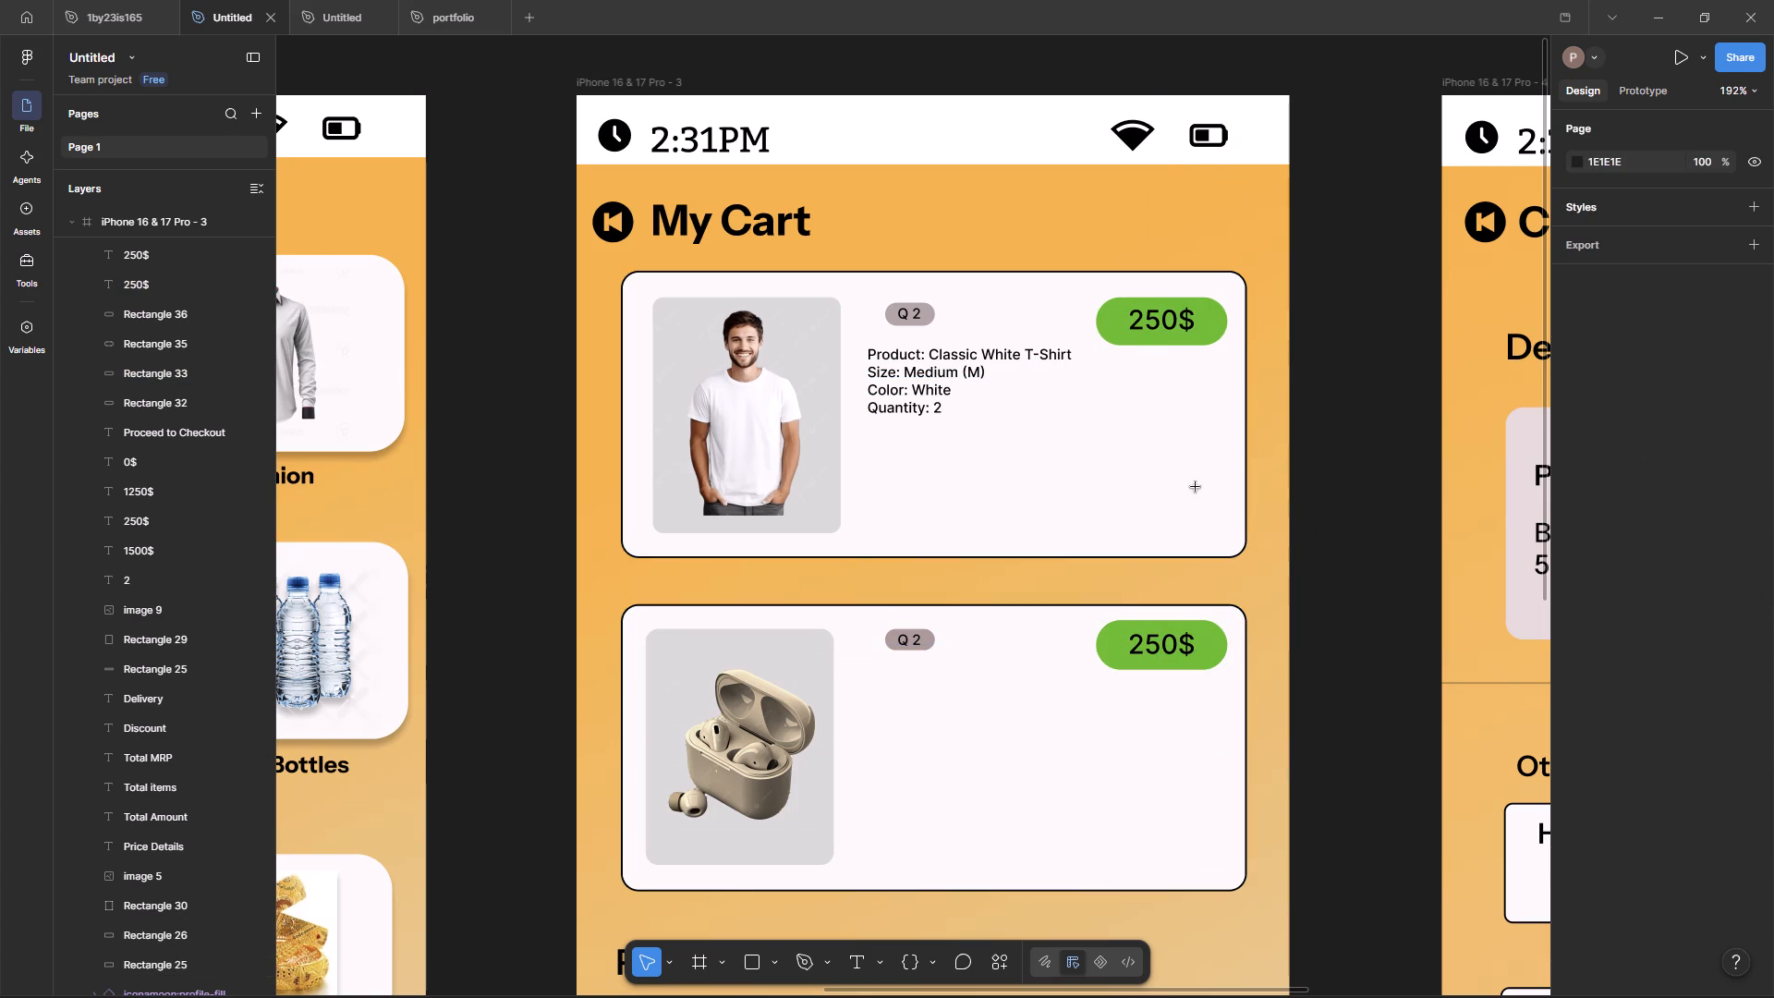
pyautogui.click(855, 429)
pyautogui.hotkey('ctrl', 'v')
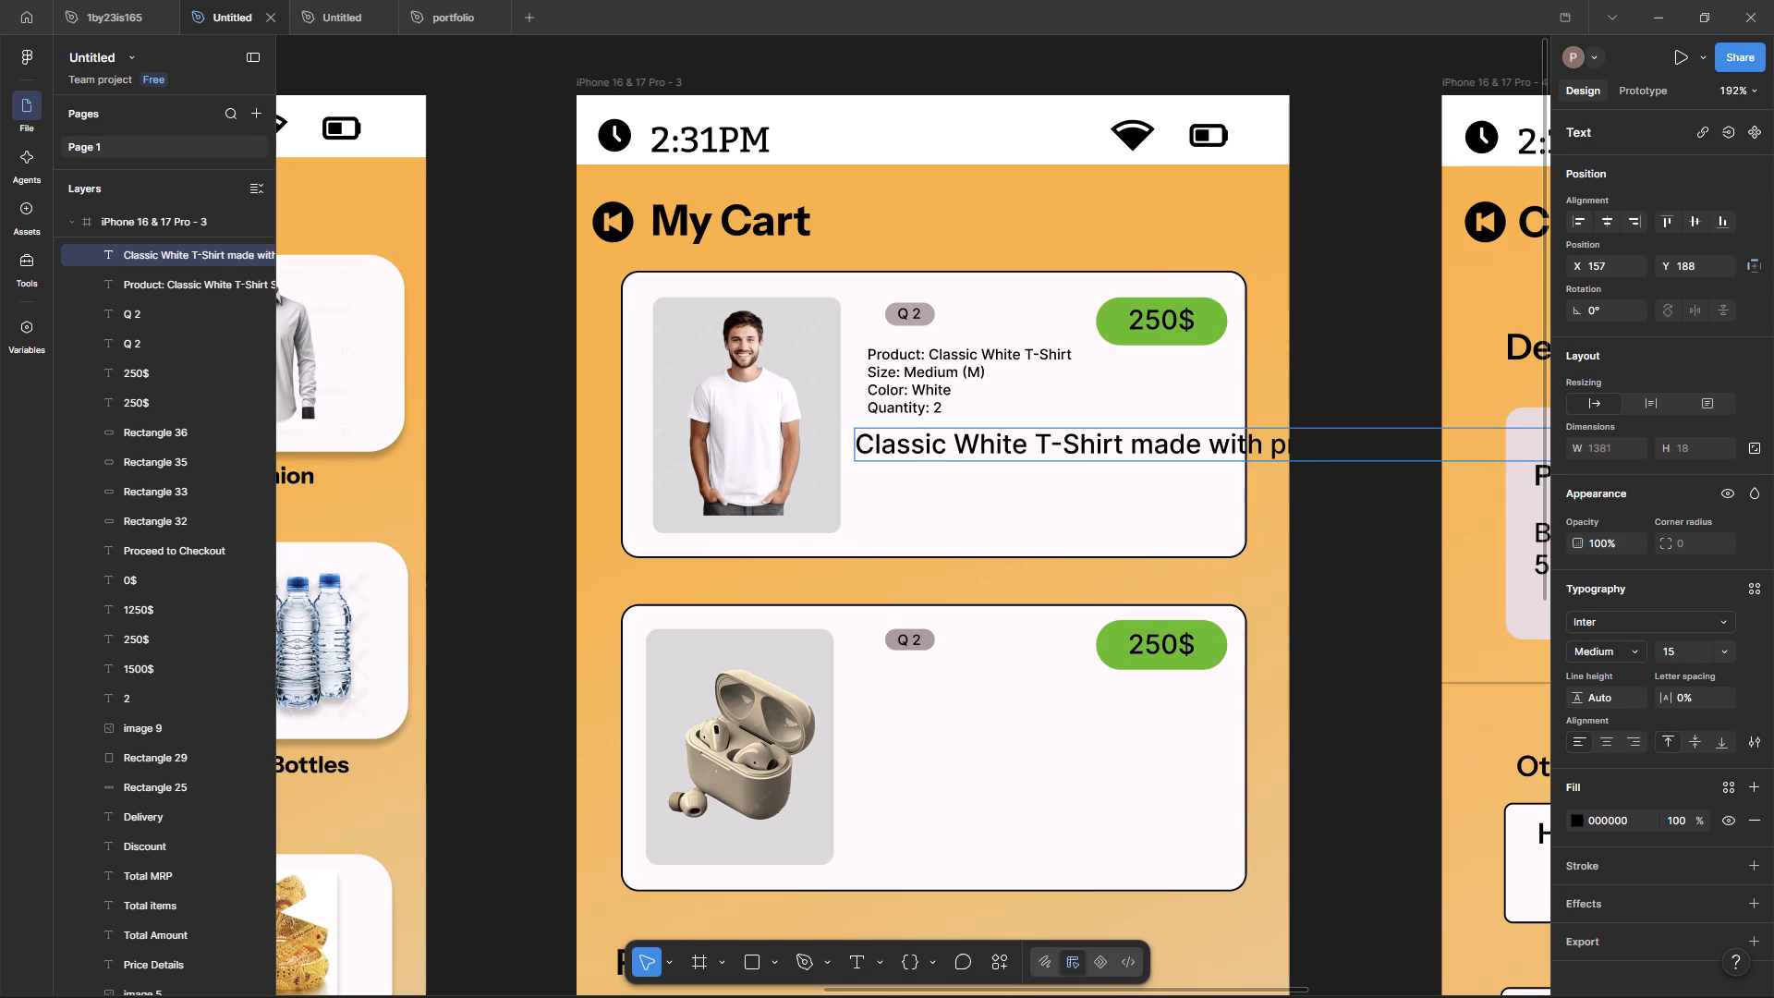
# Set the font size of the whole pasted T-shirt paragraph to 5.
pyautogui.tripleClick(1156, 453)
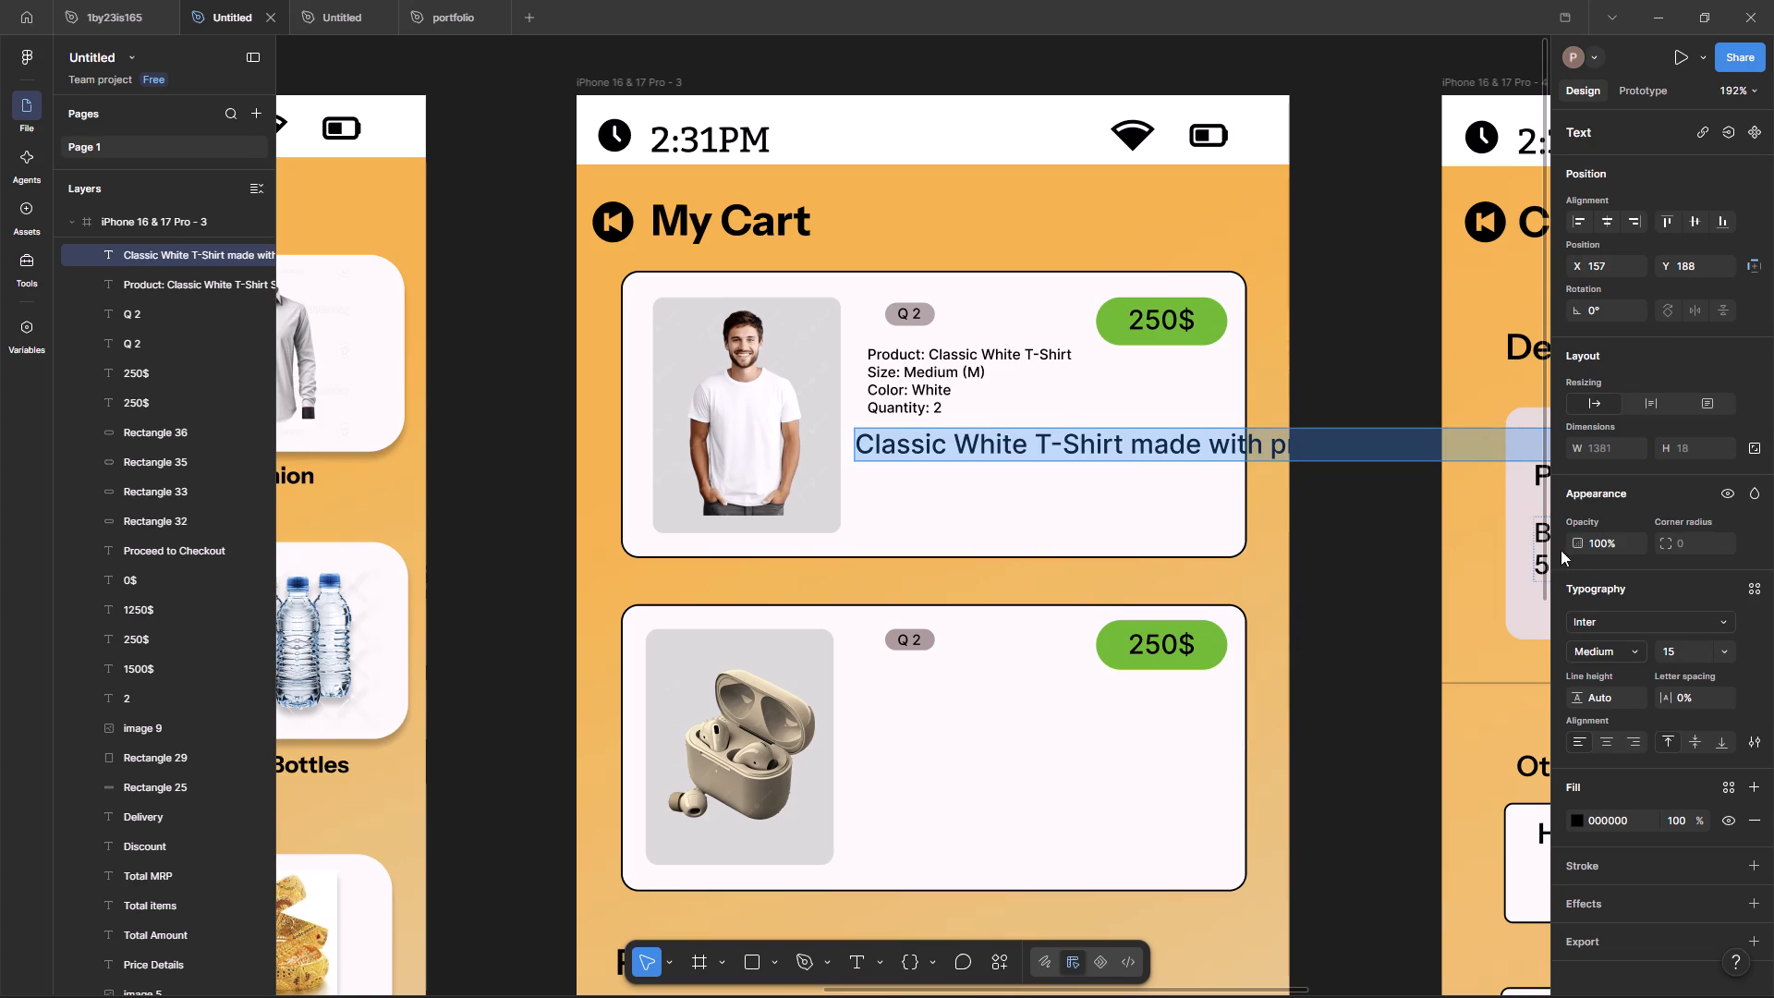
pyautogui.click(1731, 651)
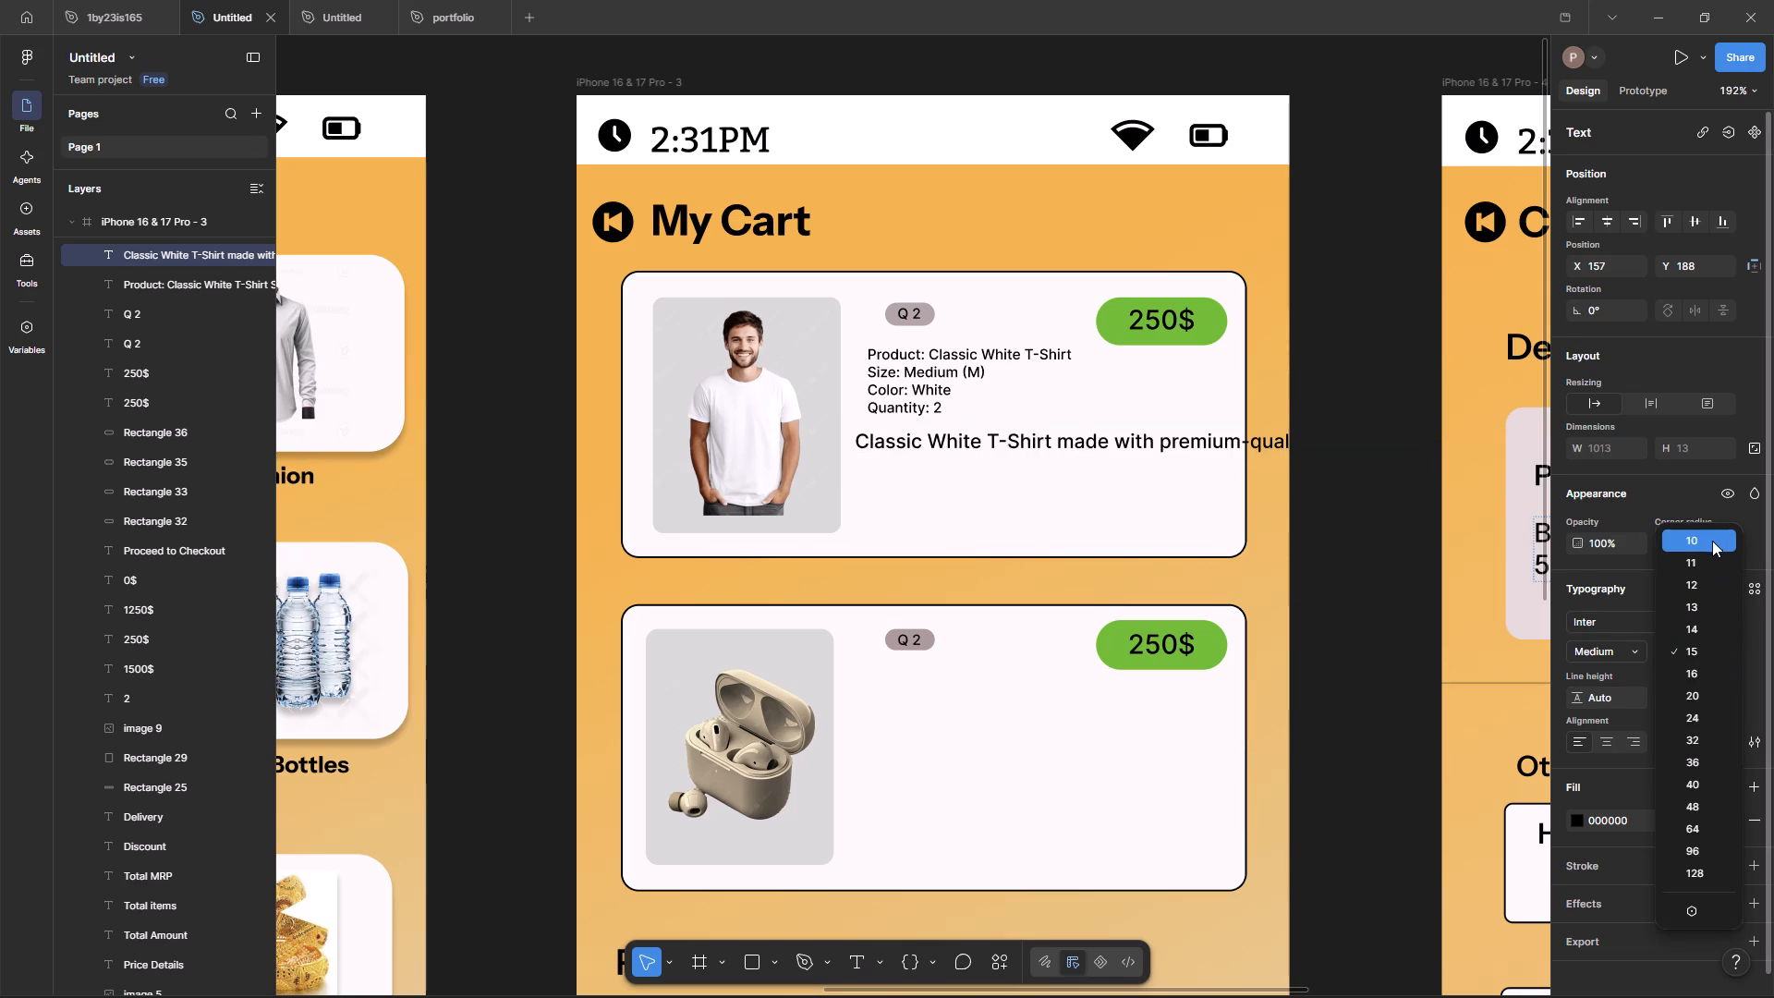
pyautogui.press('5')
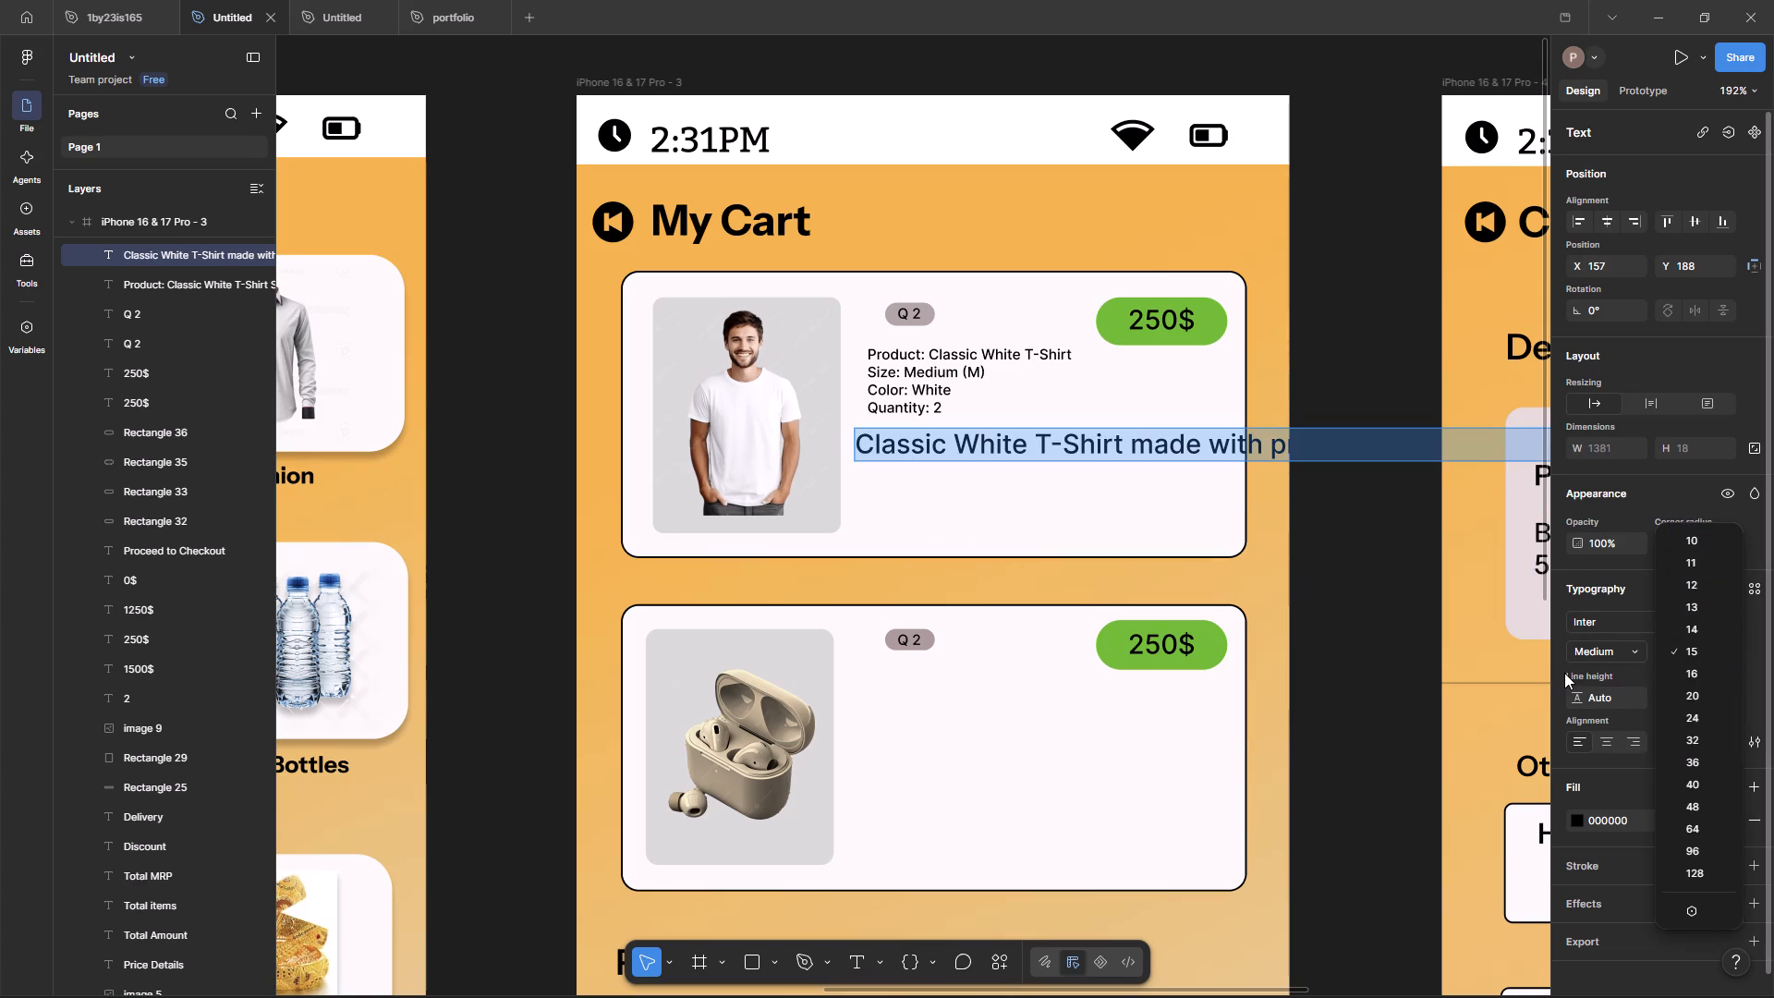
pyautogui.click(1707, 547)
pyautogui.click(1708, 545)
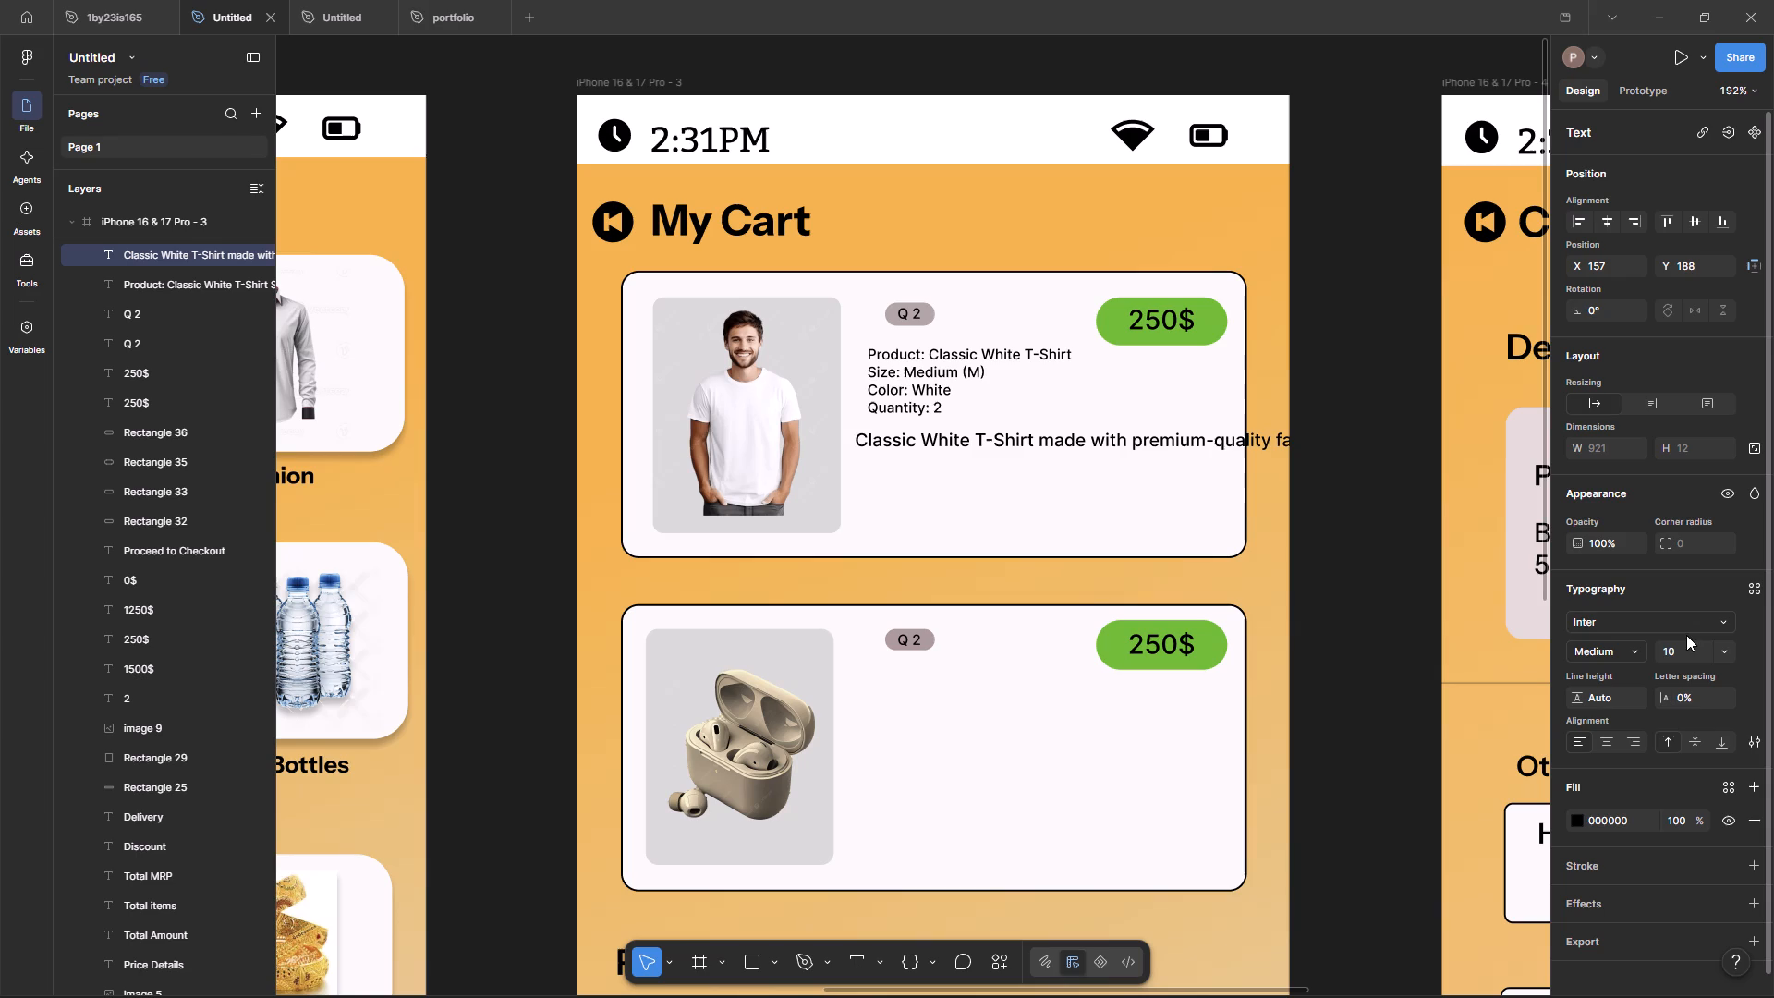
pyautogui.click(1692, 656)
pyautogui.press('5')
pyautogui.press('Return')
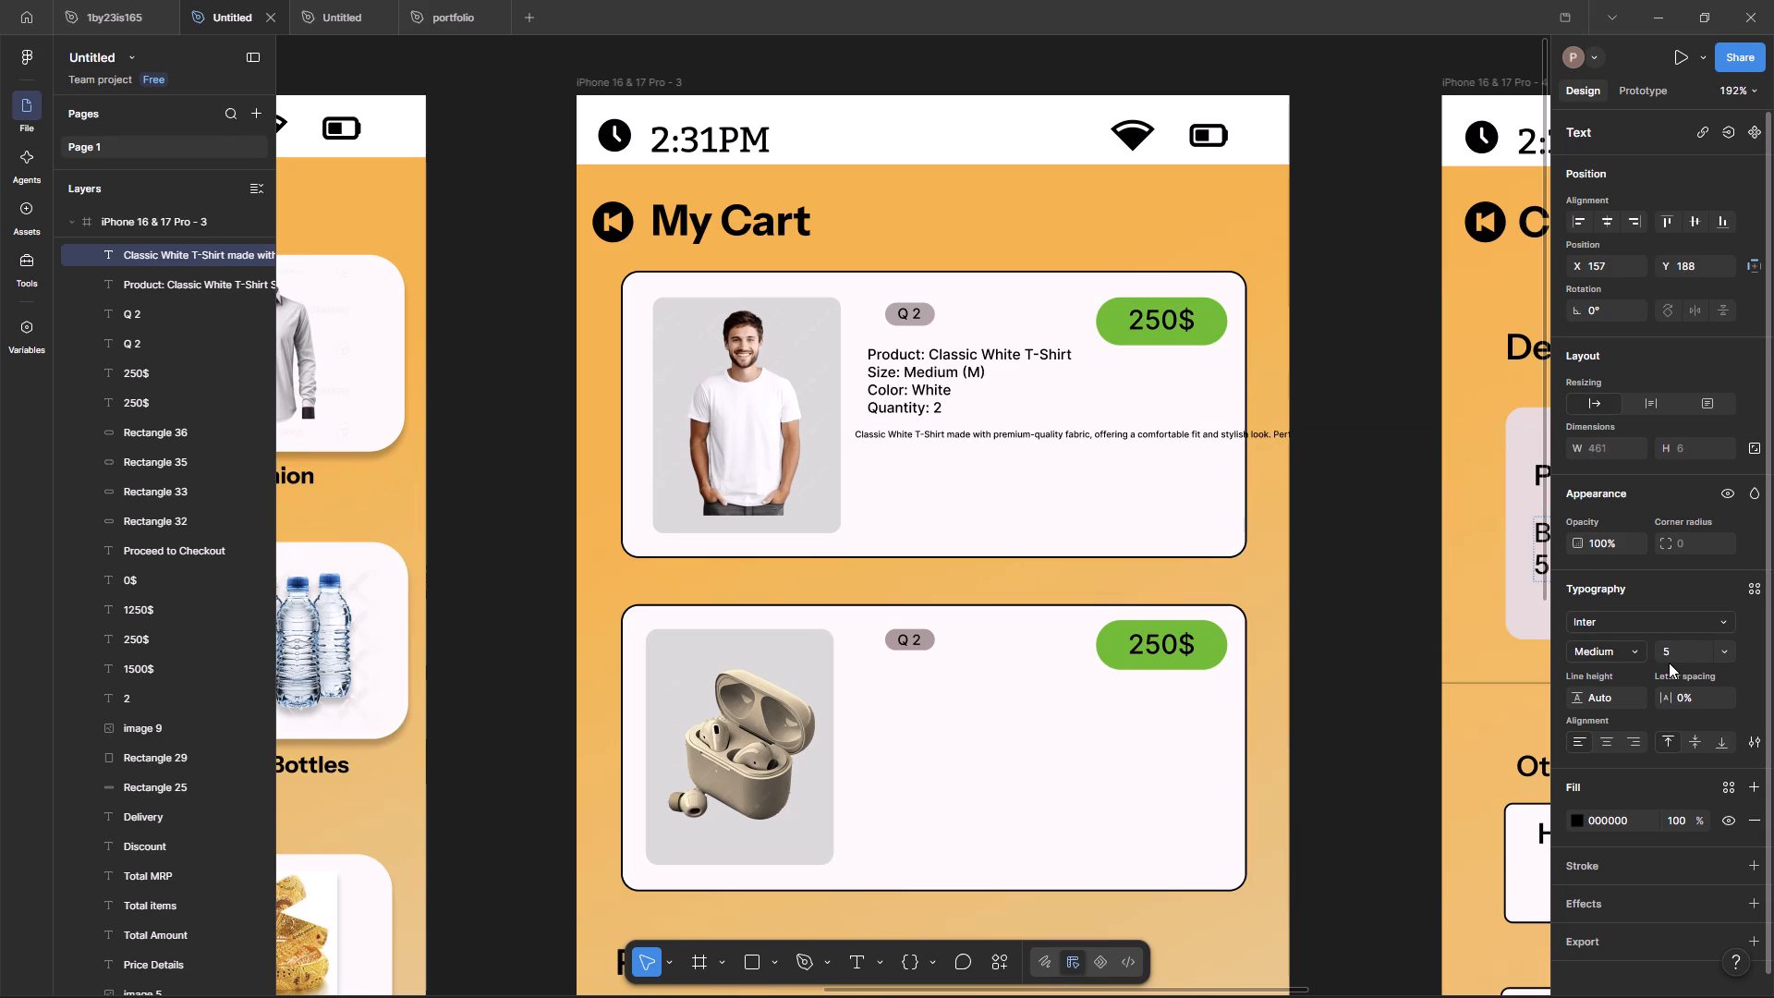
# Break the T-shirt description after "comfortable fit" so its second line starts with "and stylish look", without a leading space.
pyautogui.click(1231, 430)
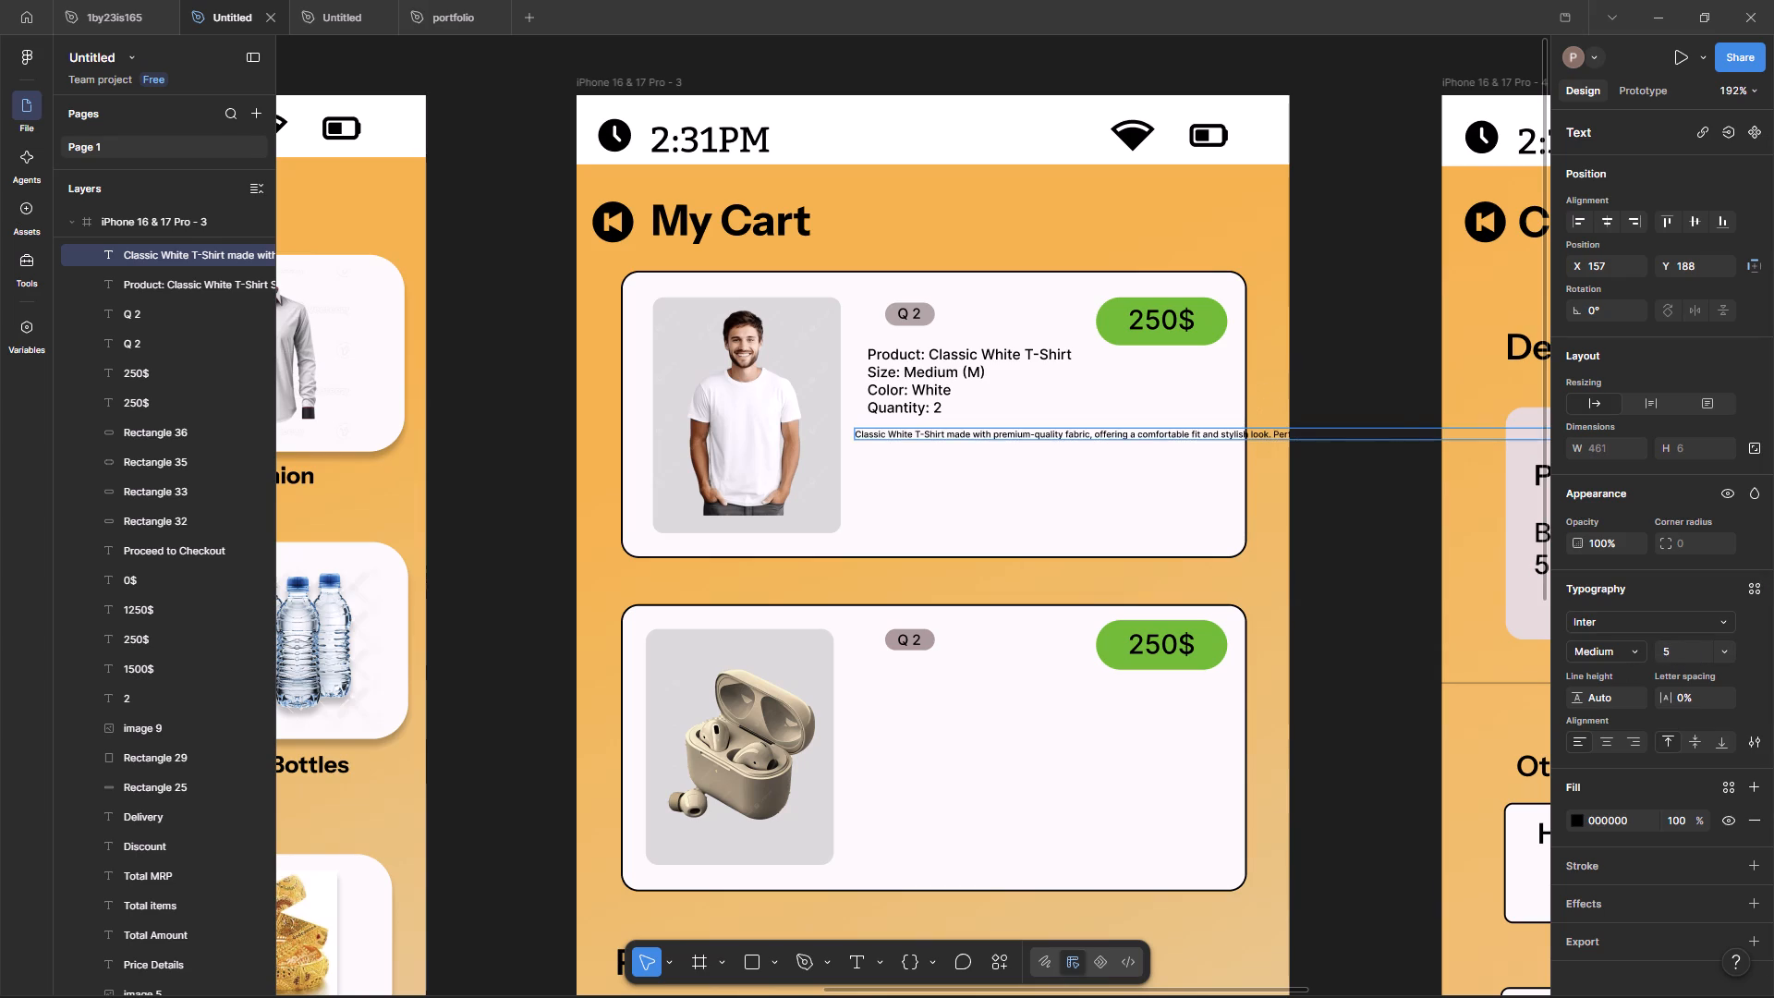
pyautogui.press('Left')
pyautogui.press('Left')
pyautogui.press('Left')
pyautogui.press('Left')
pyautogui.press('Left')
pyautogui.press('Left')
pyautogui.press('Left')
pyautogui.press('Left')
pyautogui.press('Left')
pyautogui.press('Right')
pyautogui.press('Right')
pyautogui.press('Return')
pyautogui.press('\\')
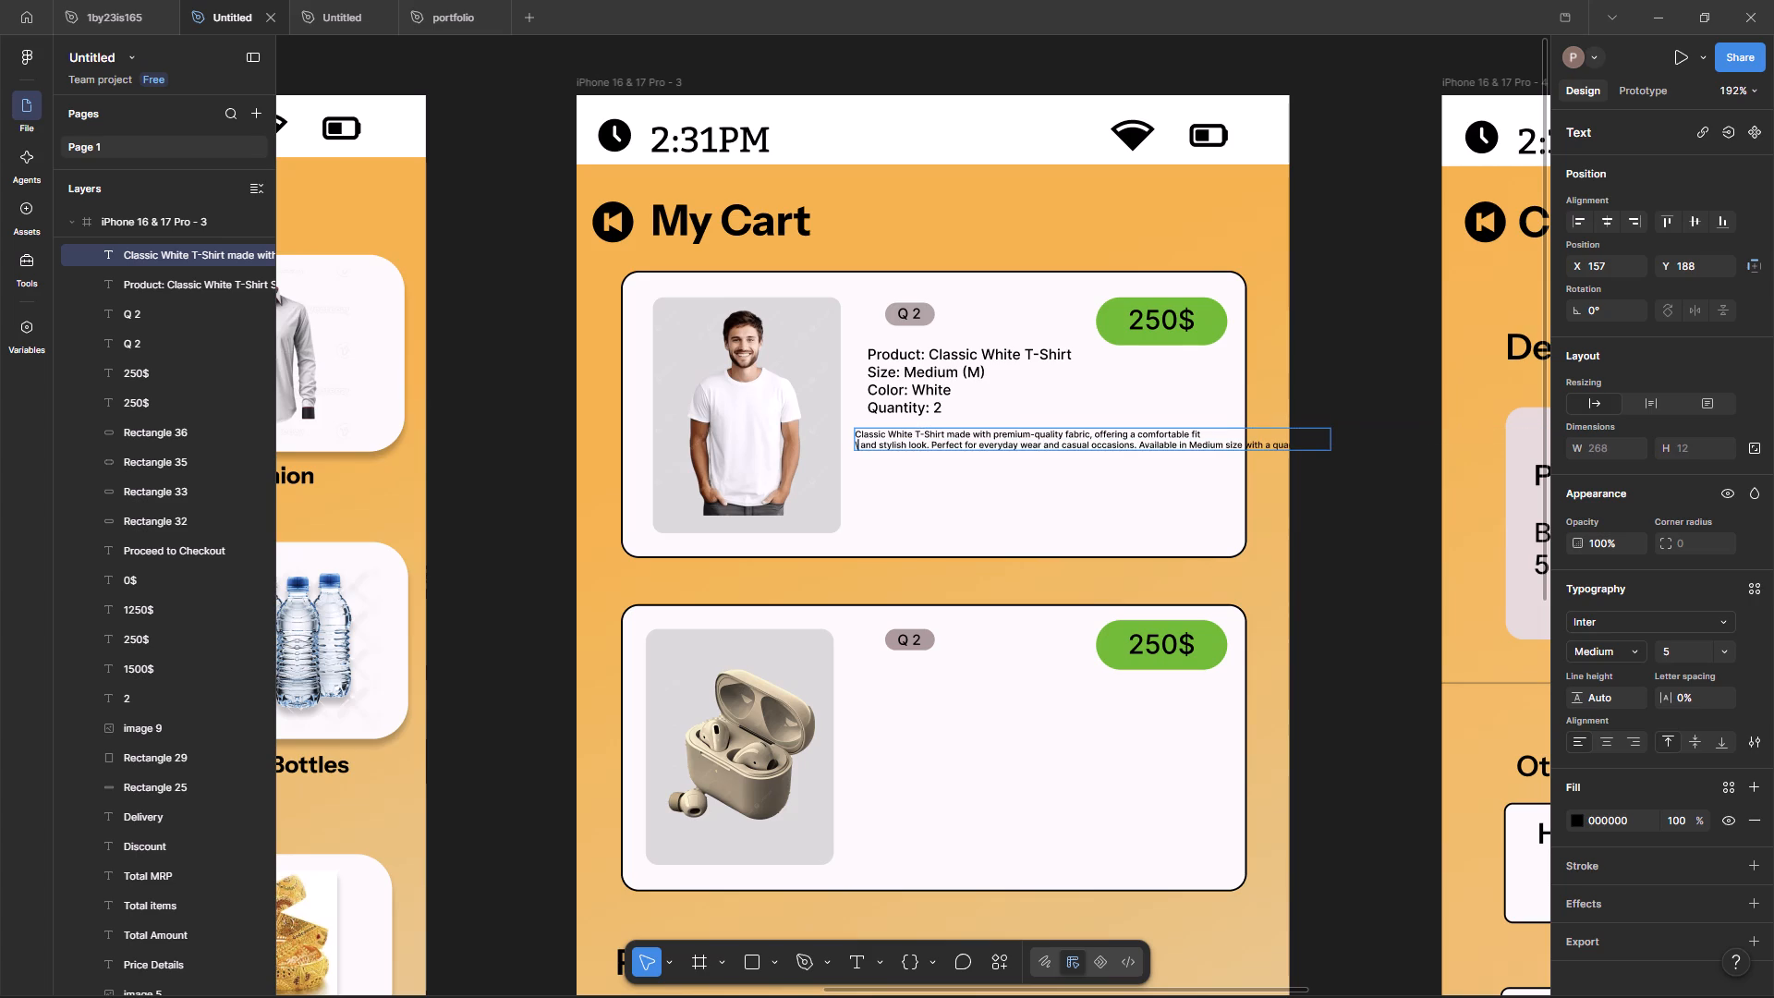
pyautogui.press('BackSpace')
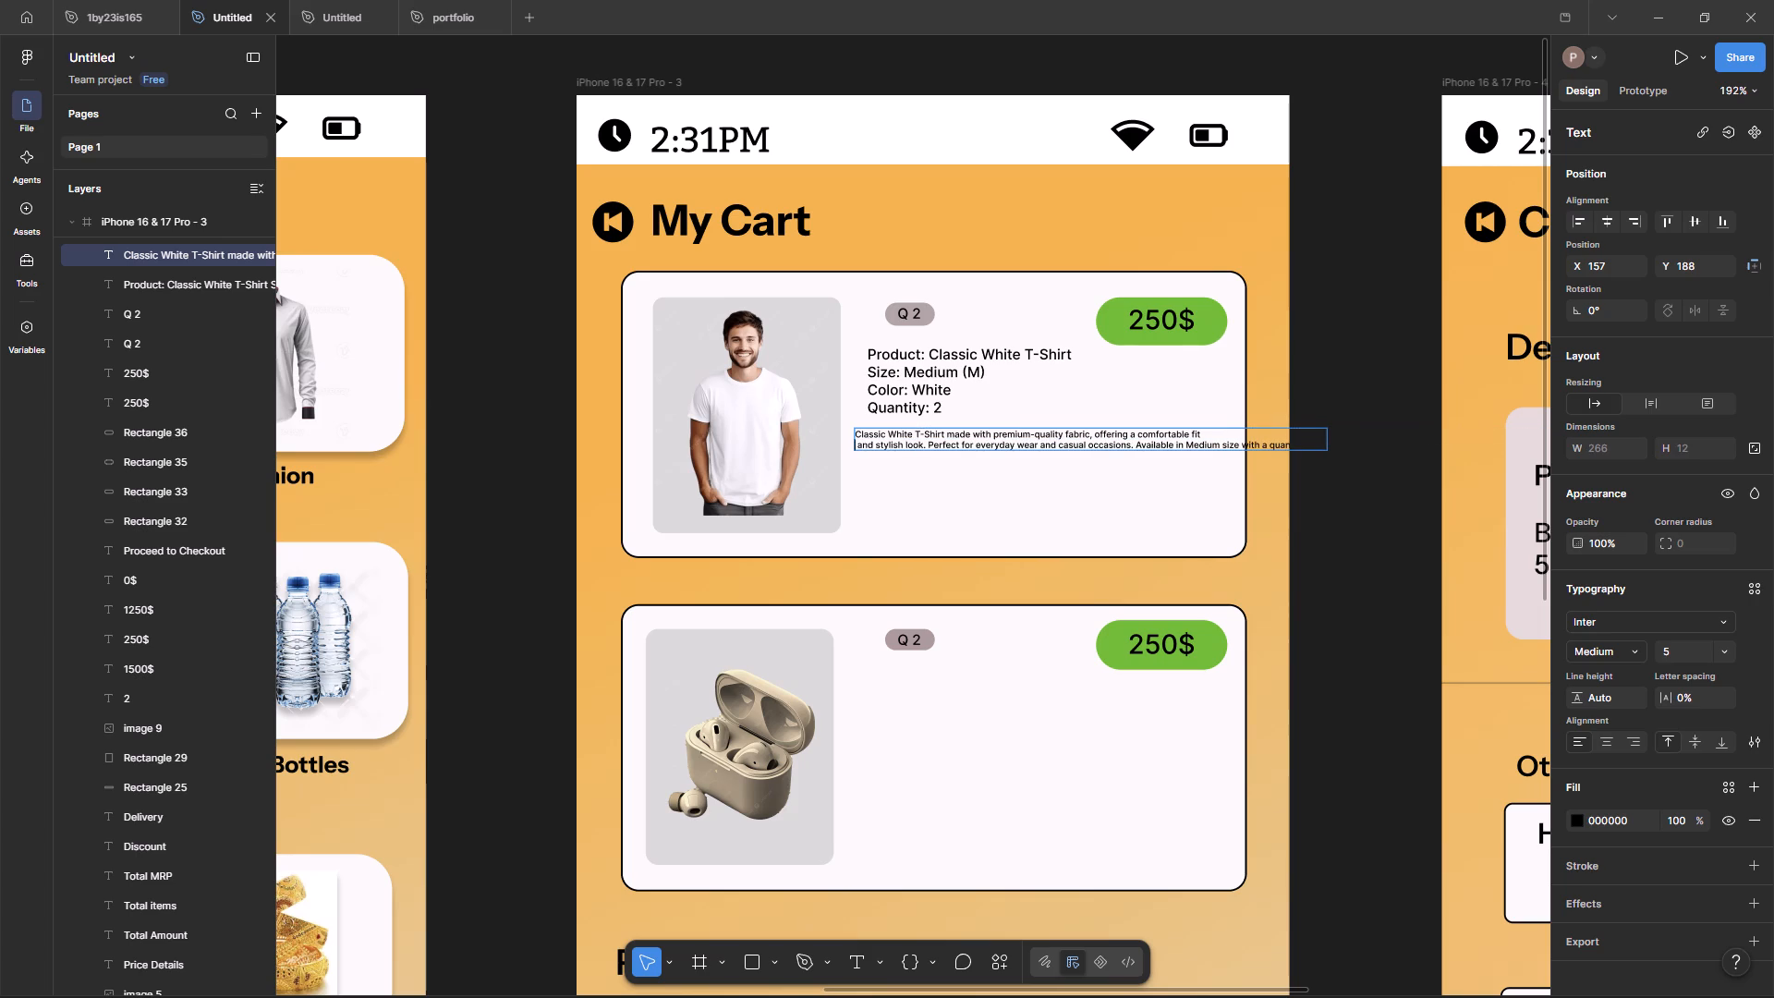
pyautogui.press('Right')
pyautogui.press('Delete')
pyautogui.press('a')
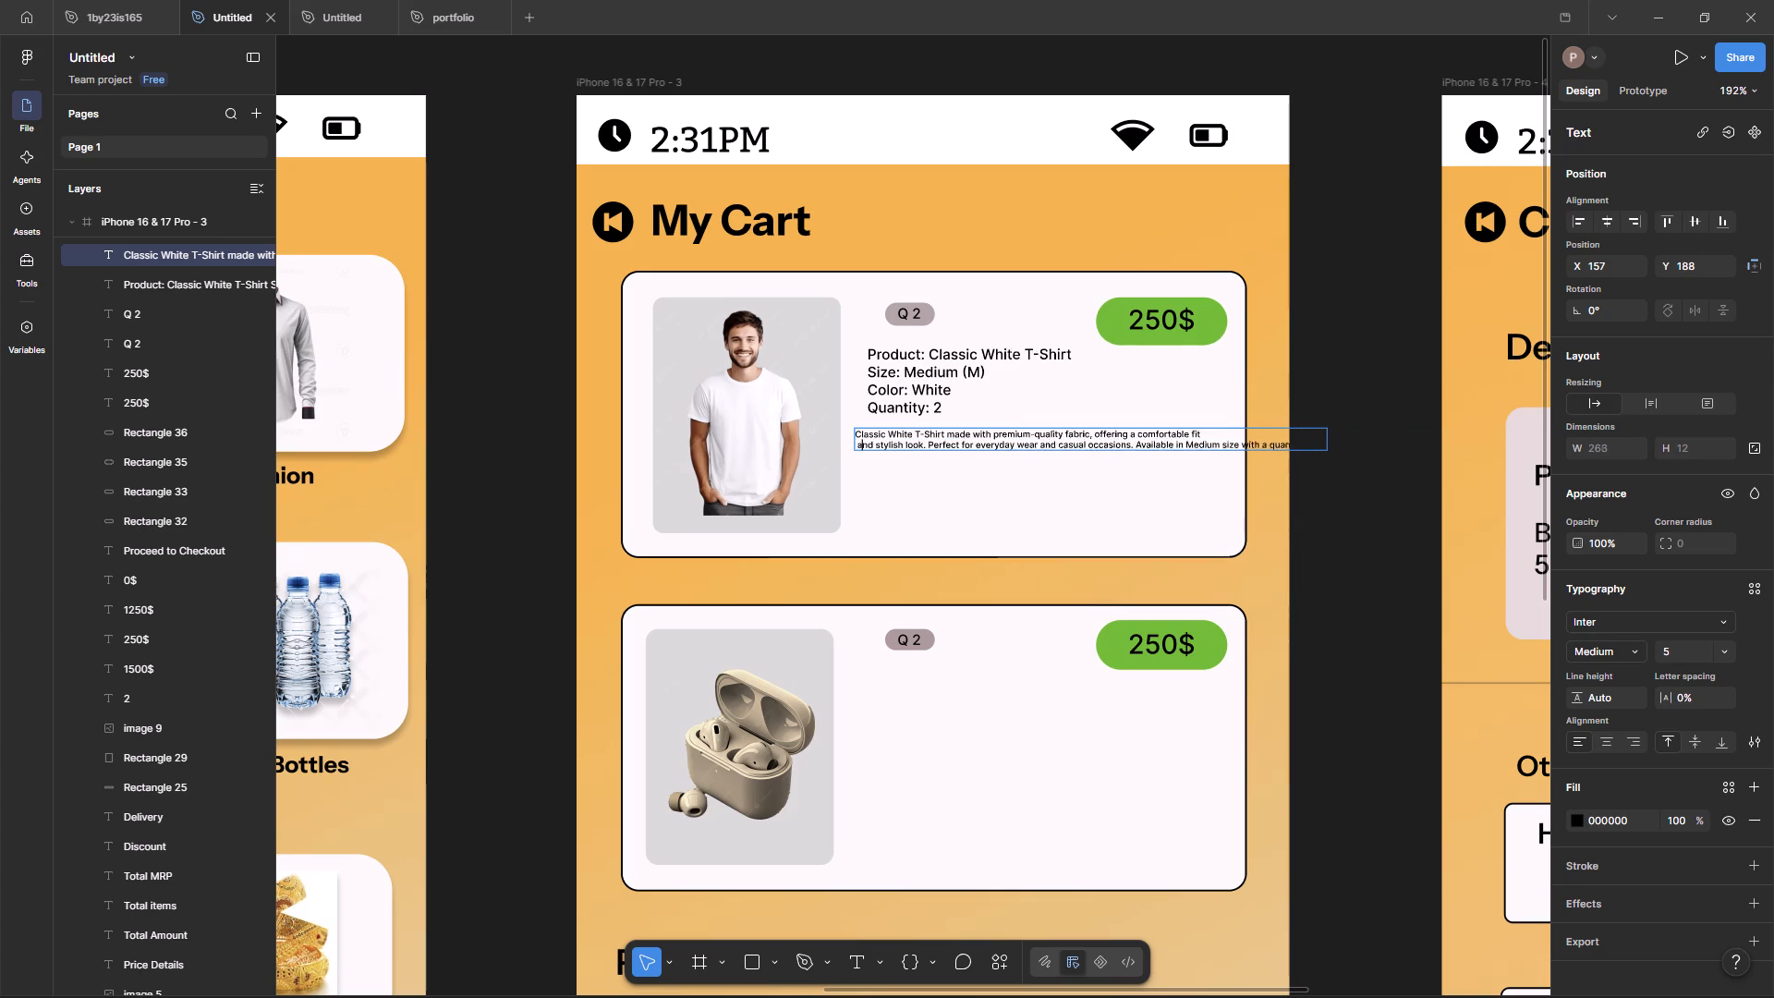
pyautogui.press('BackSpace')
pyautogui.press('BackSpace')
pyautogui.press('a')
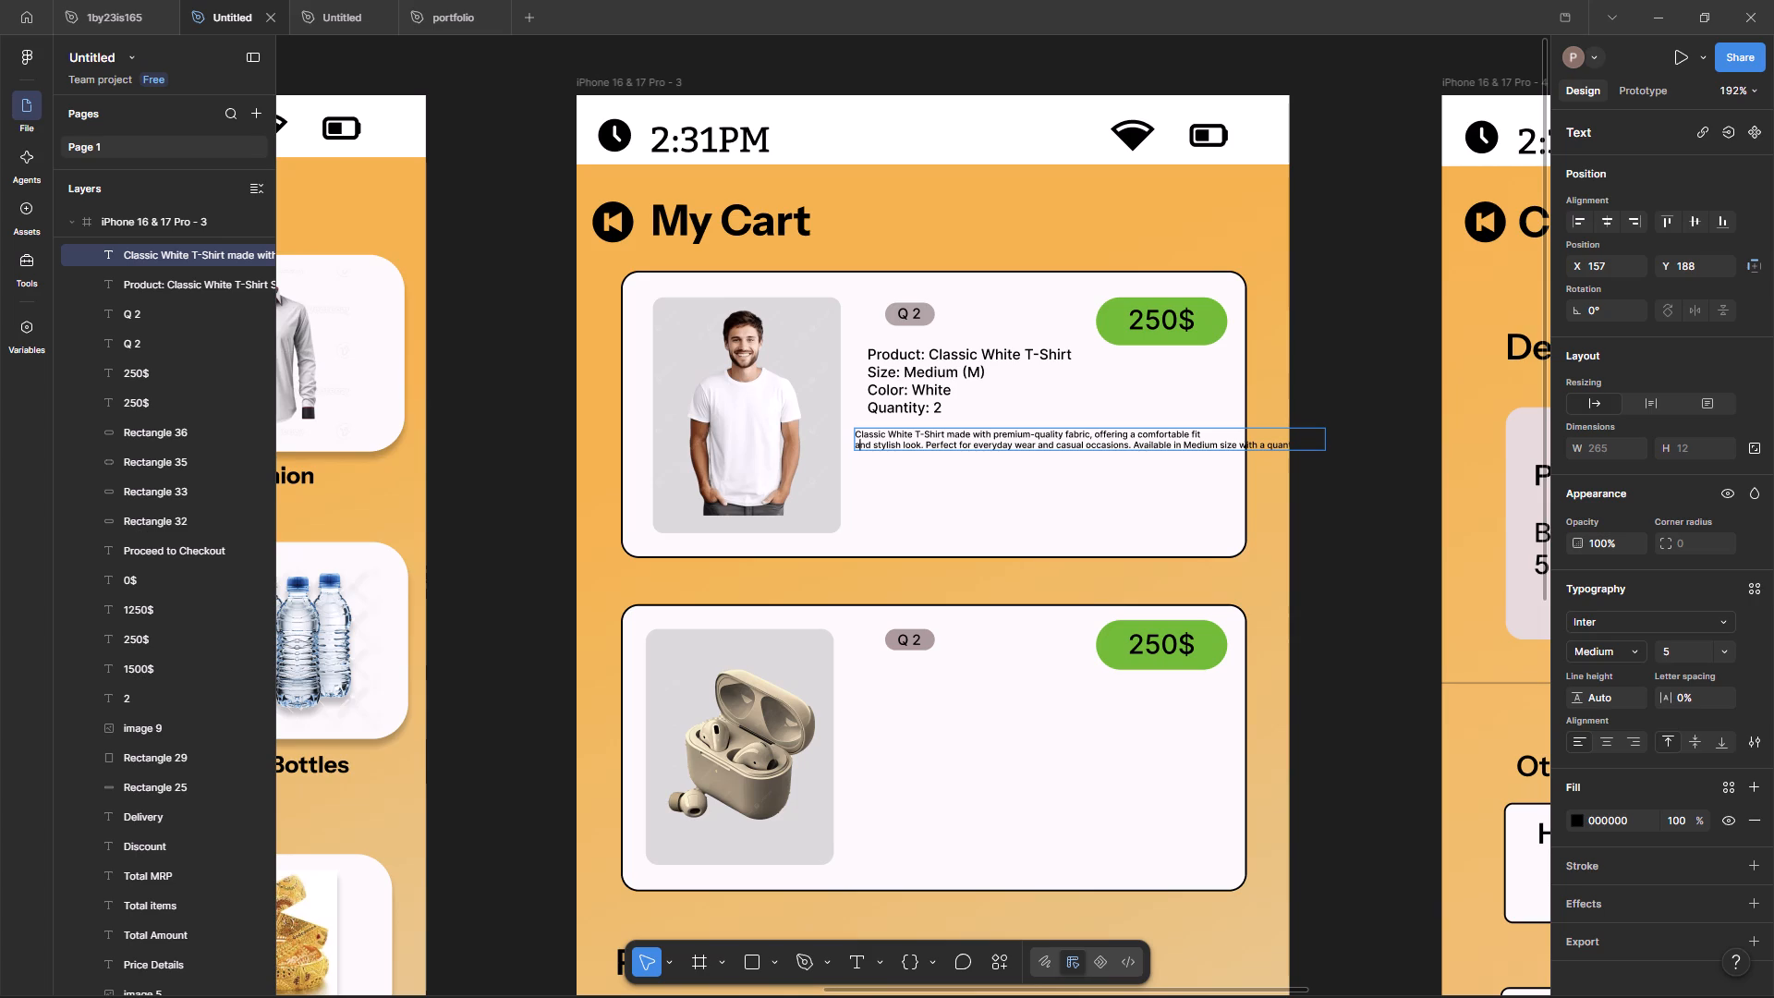
# Start a new line at "Available in Medium size" in the T-shirt description, without a leading space.
pyautogui.click(1132, 444)
pyautogui.press('Return')
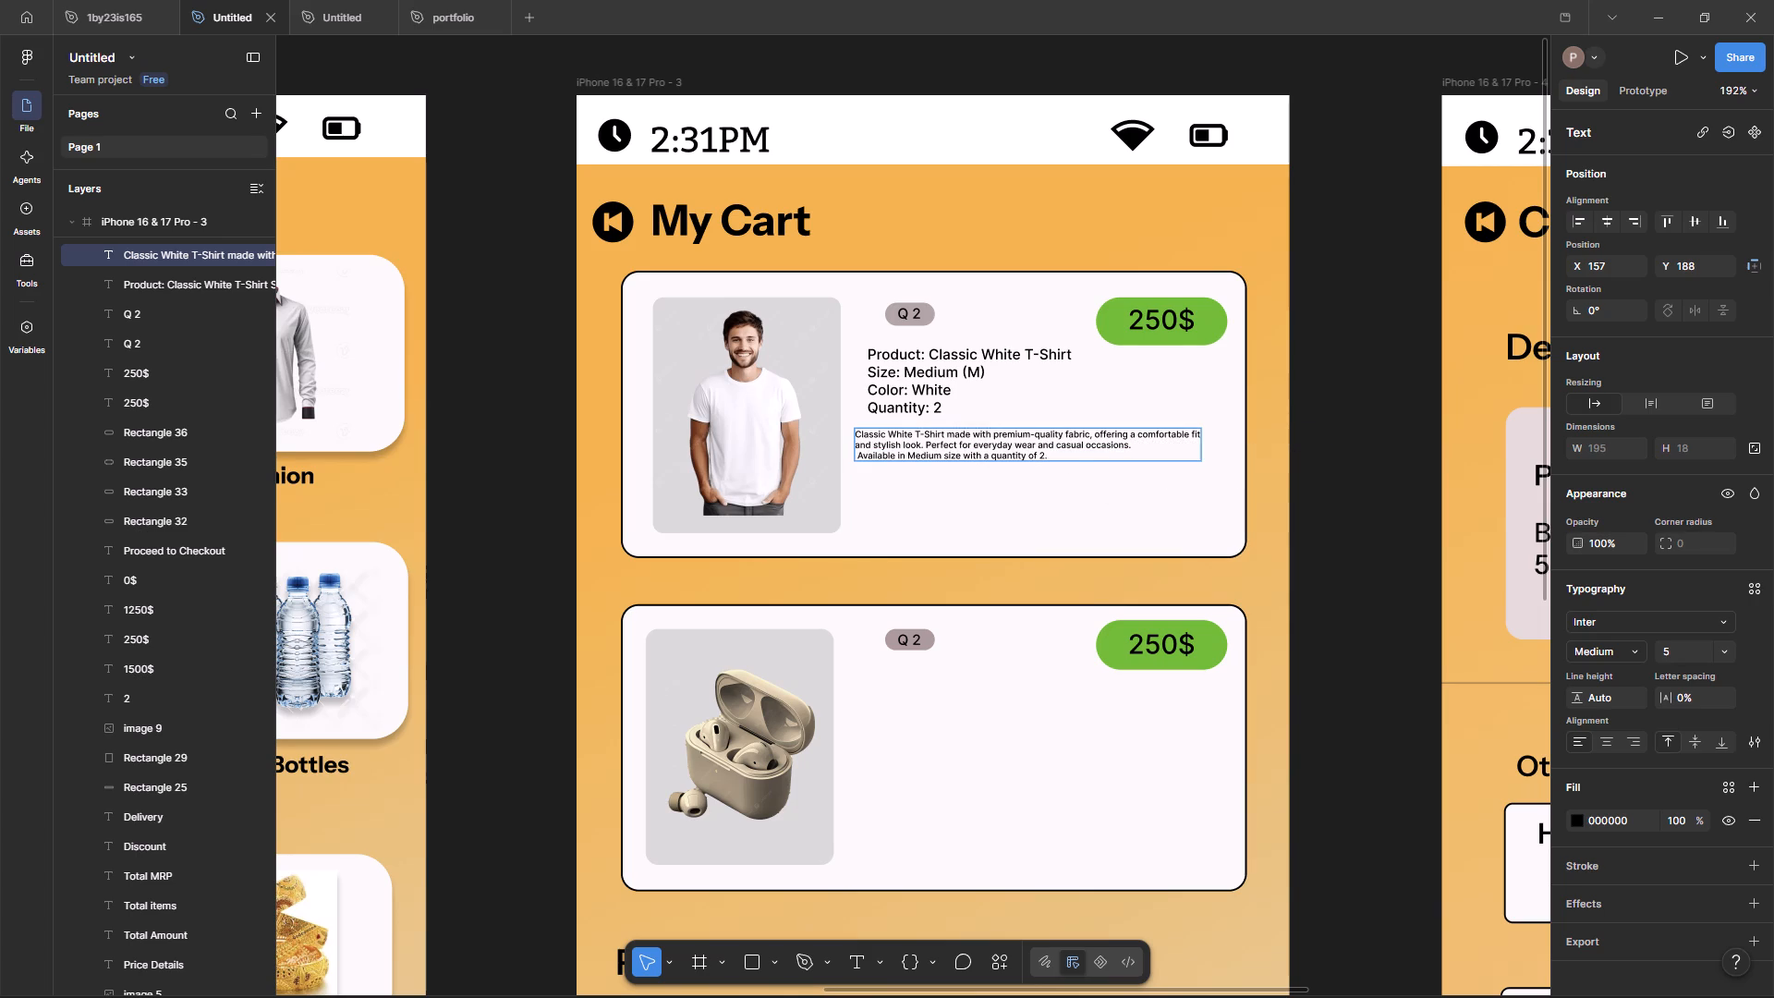
pyautogui.press('Right')
pyautogui.press('BackSpace')
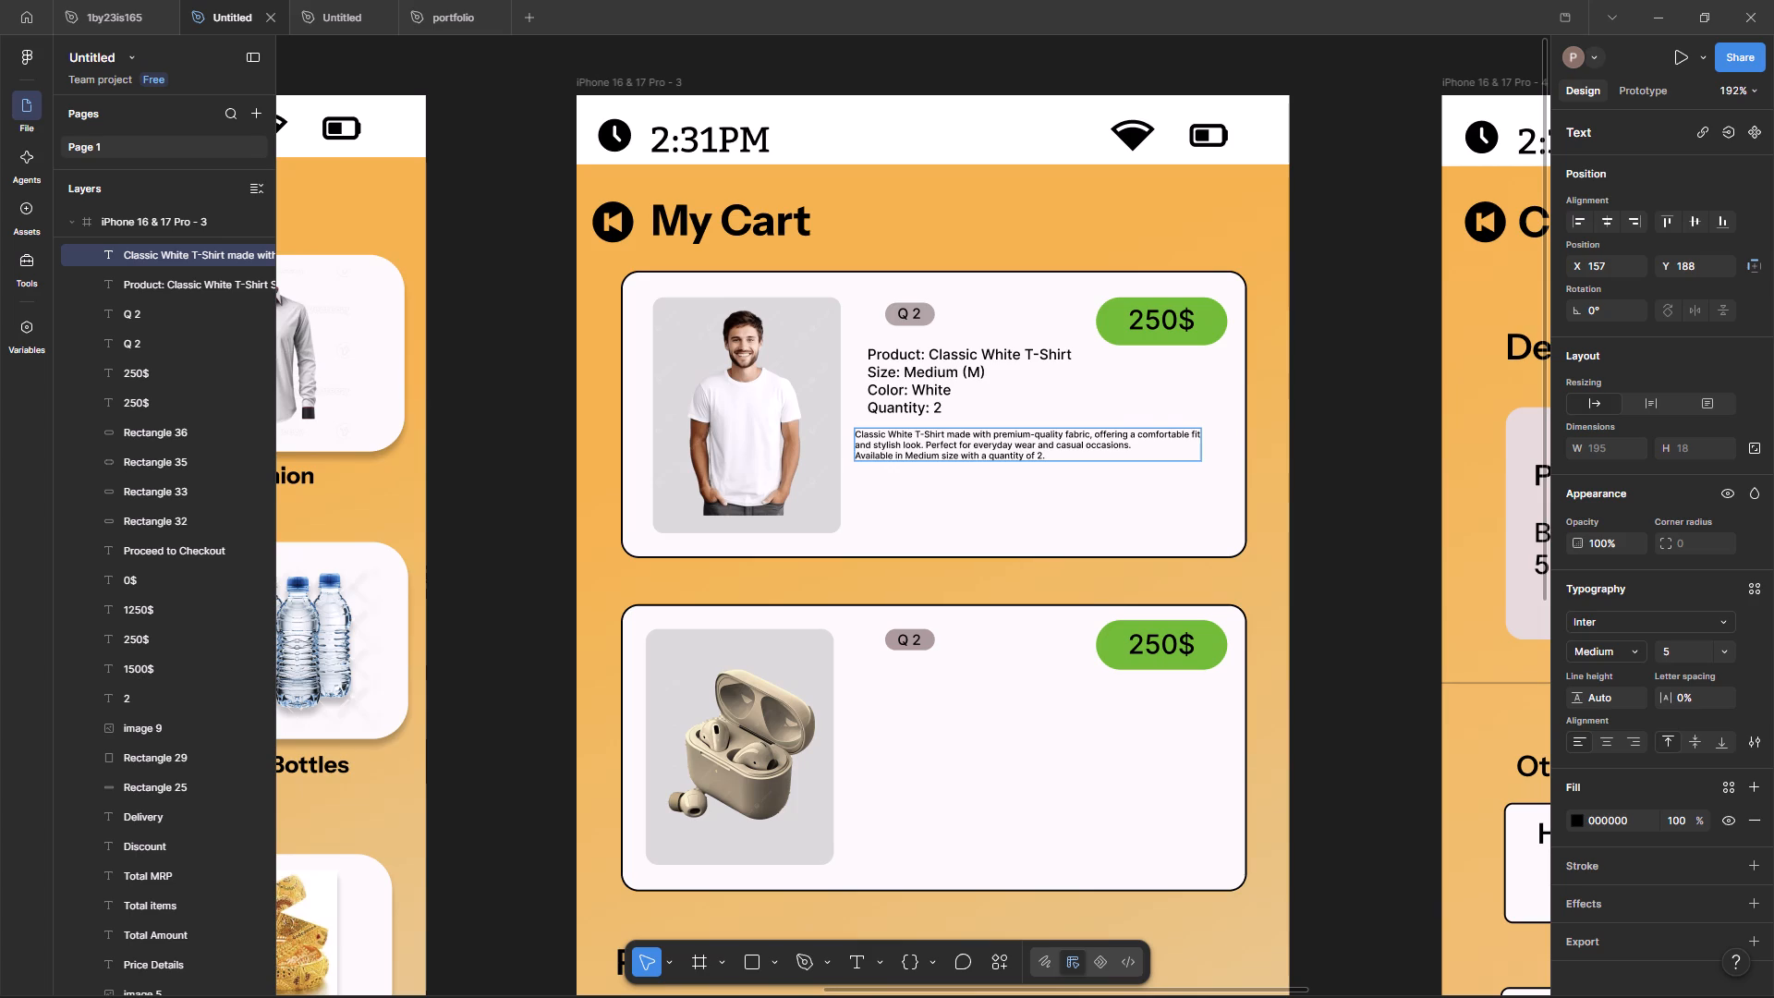
# Set the font size of the whole T-shirt description to 7.
pyautogui.hotkey('ctrl', 'a')
pyautogui.click(1730, 651)
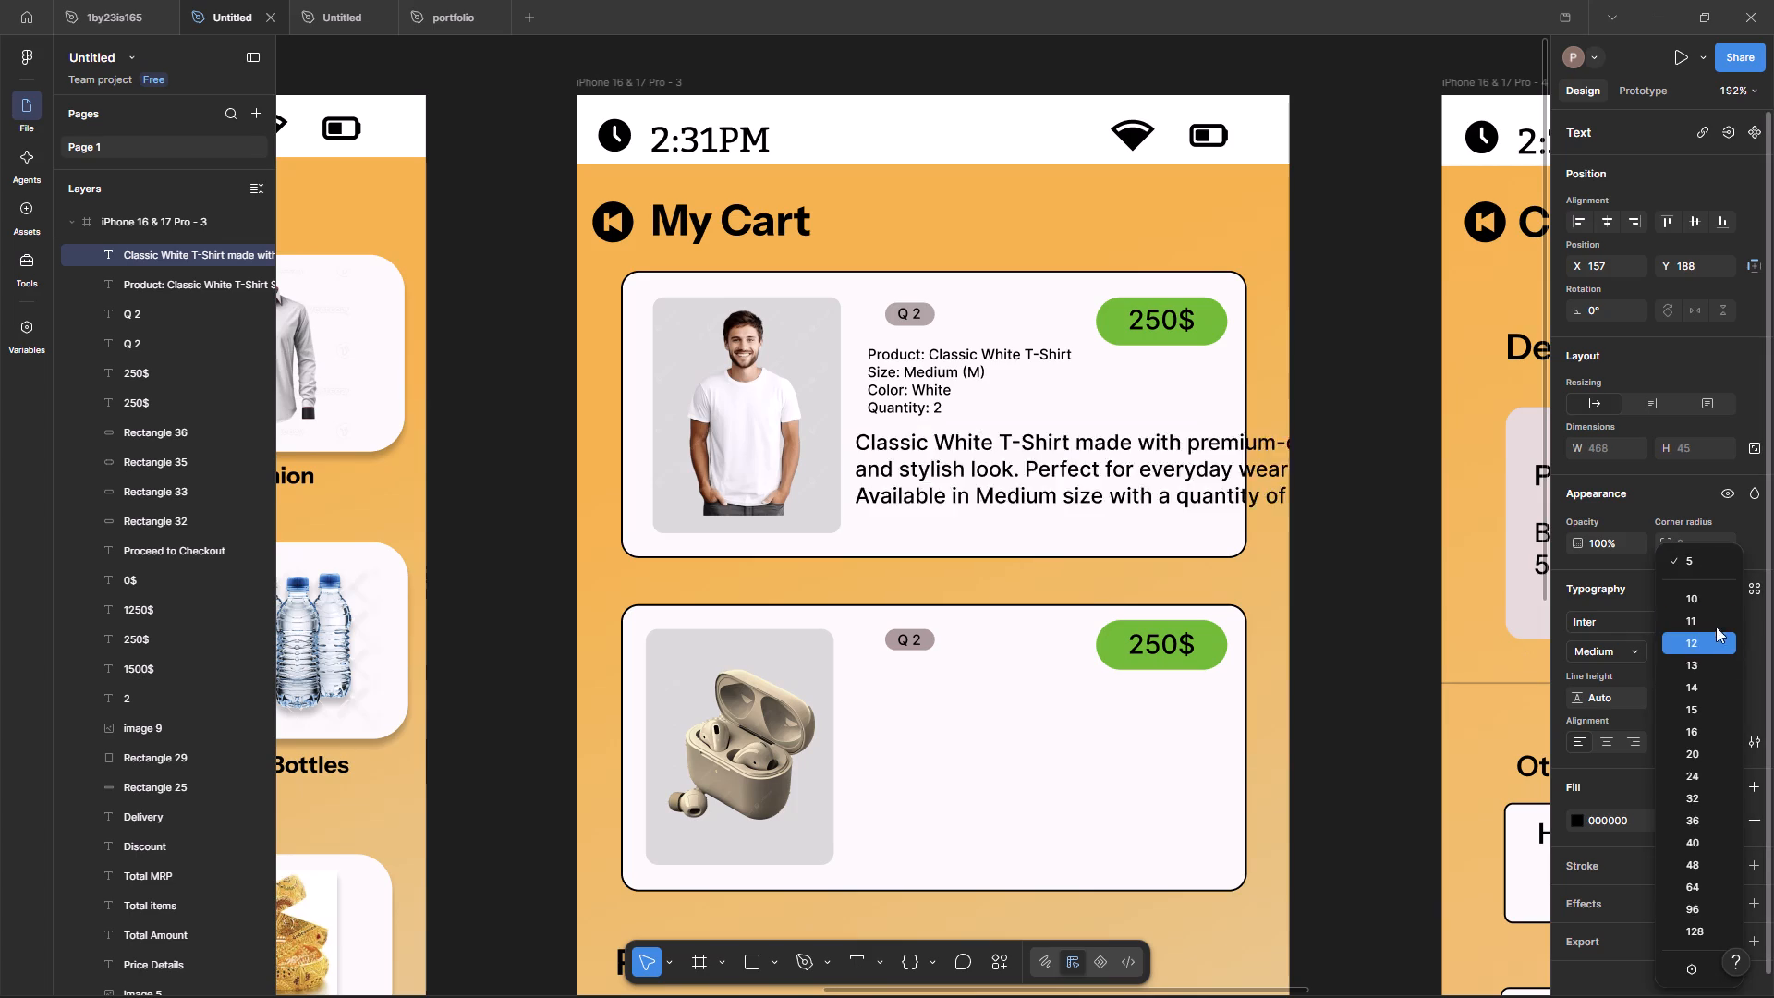
pyautogui.click(1707, 565)
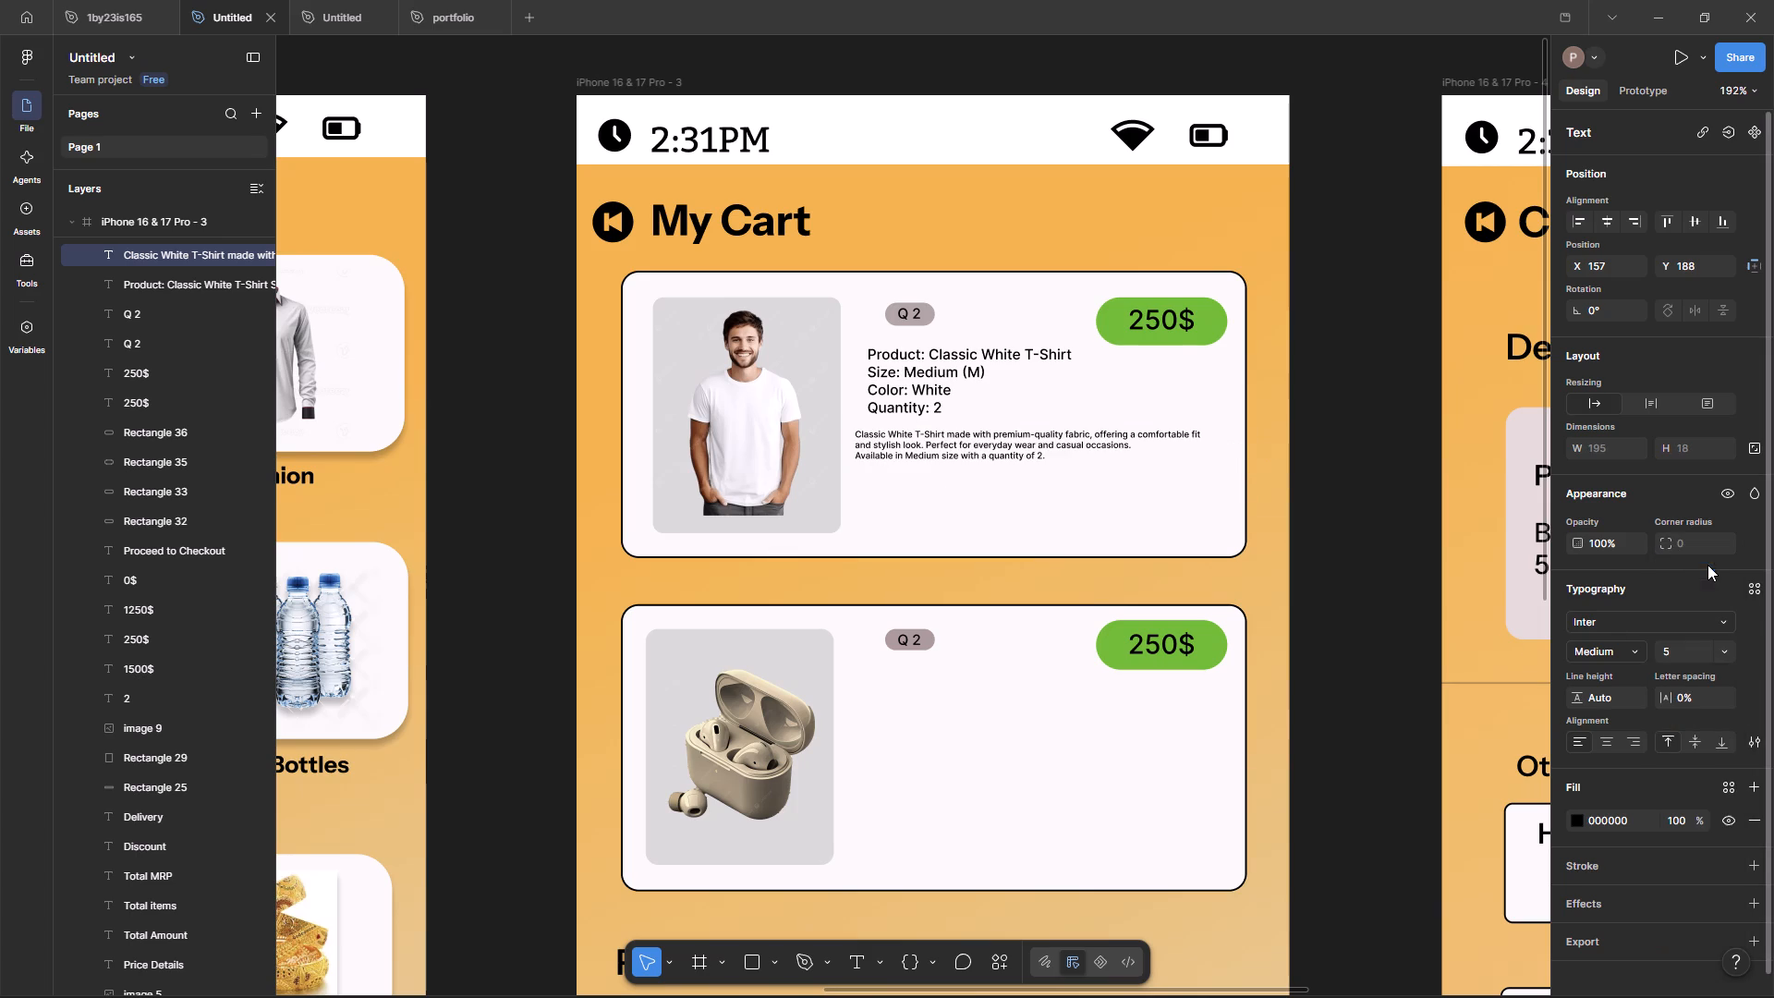
pyautogui.click(1687, 645)
pyautogui.press('7')
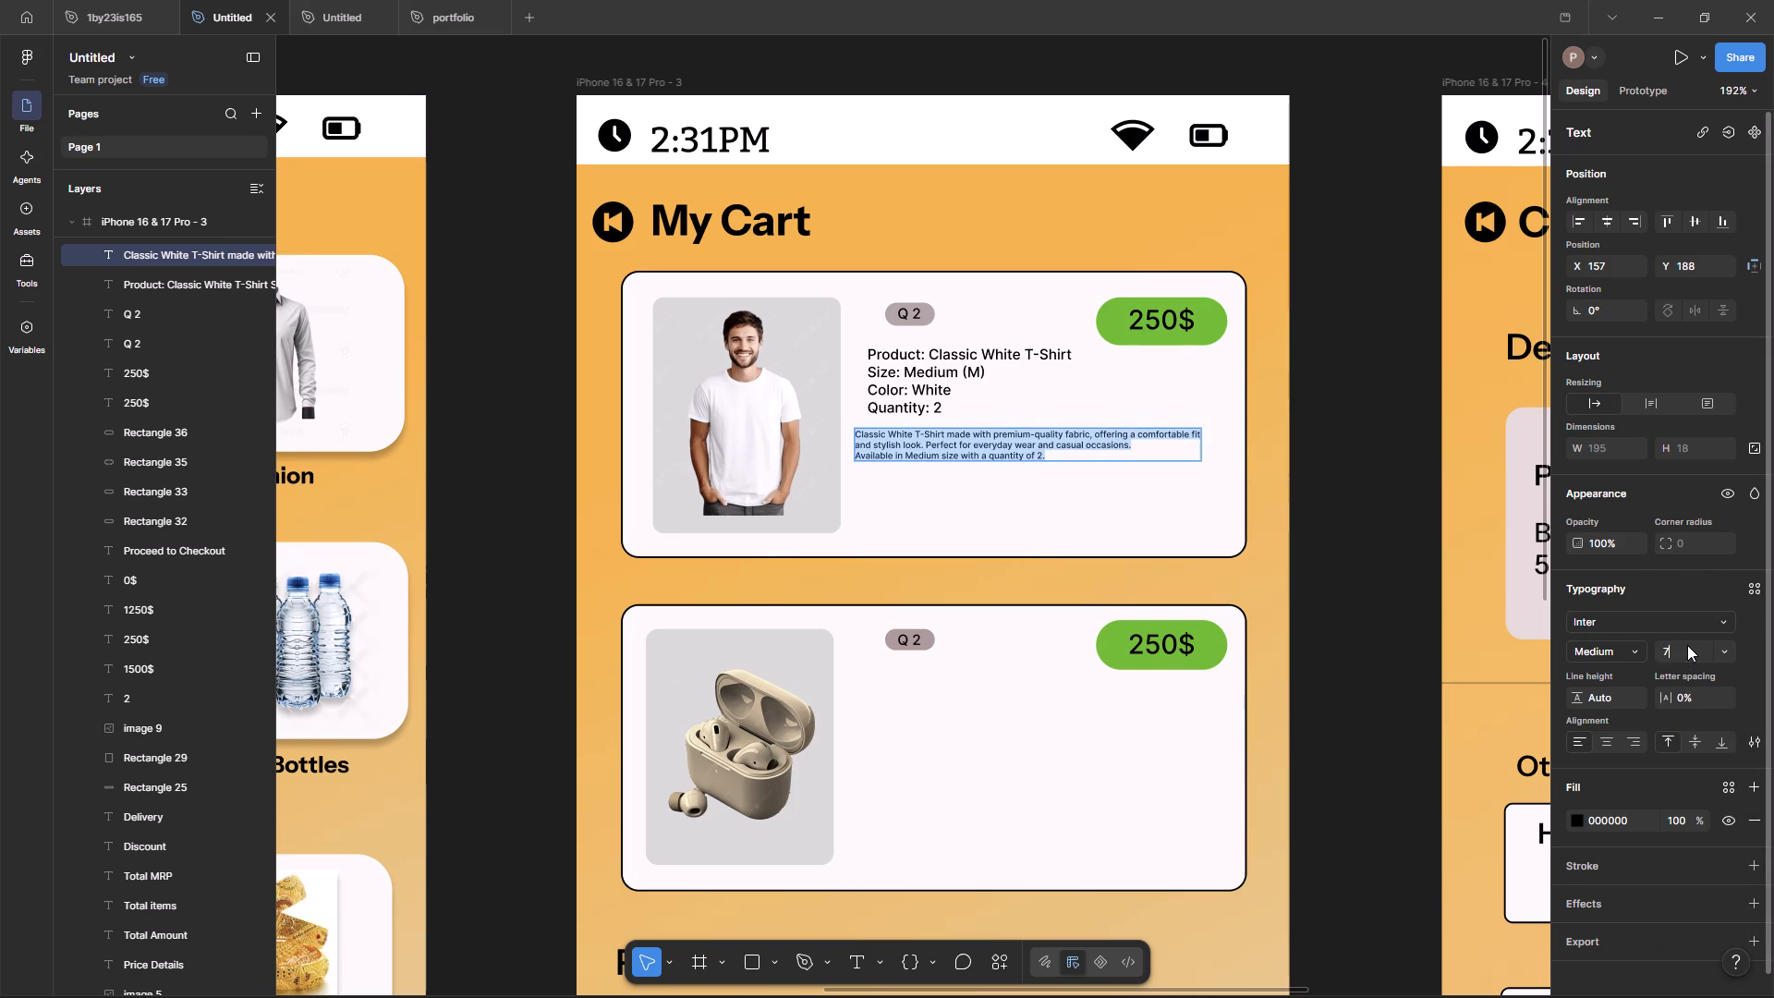
pyautogui.press('Return')
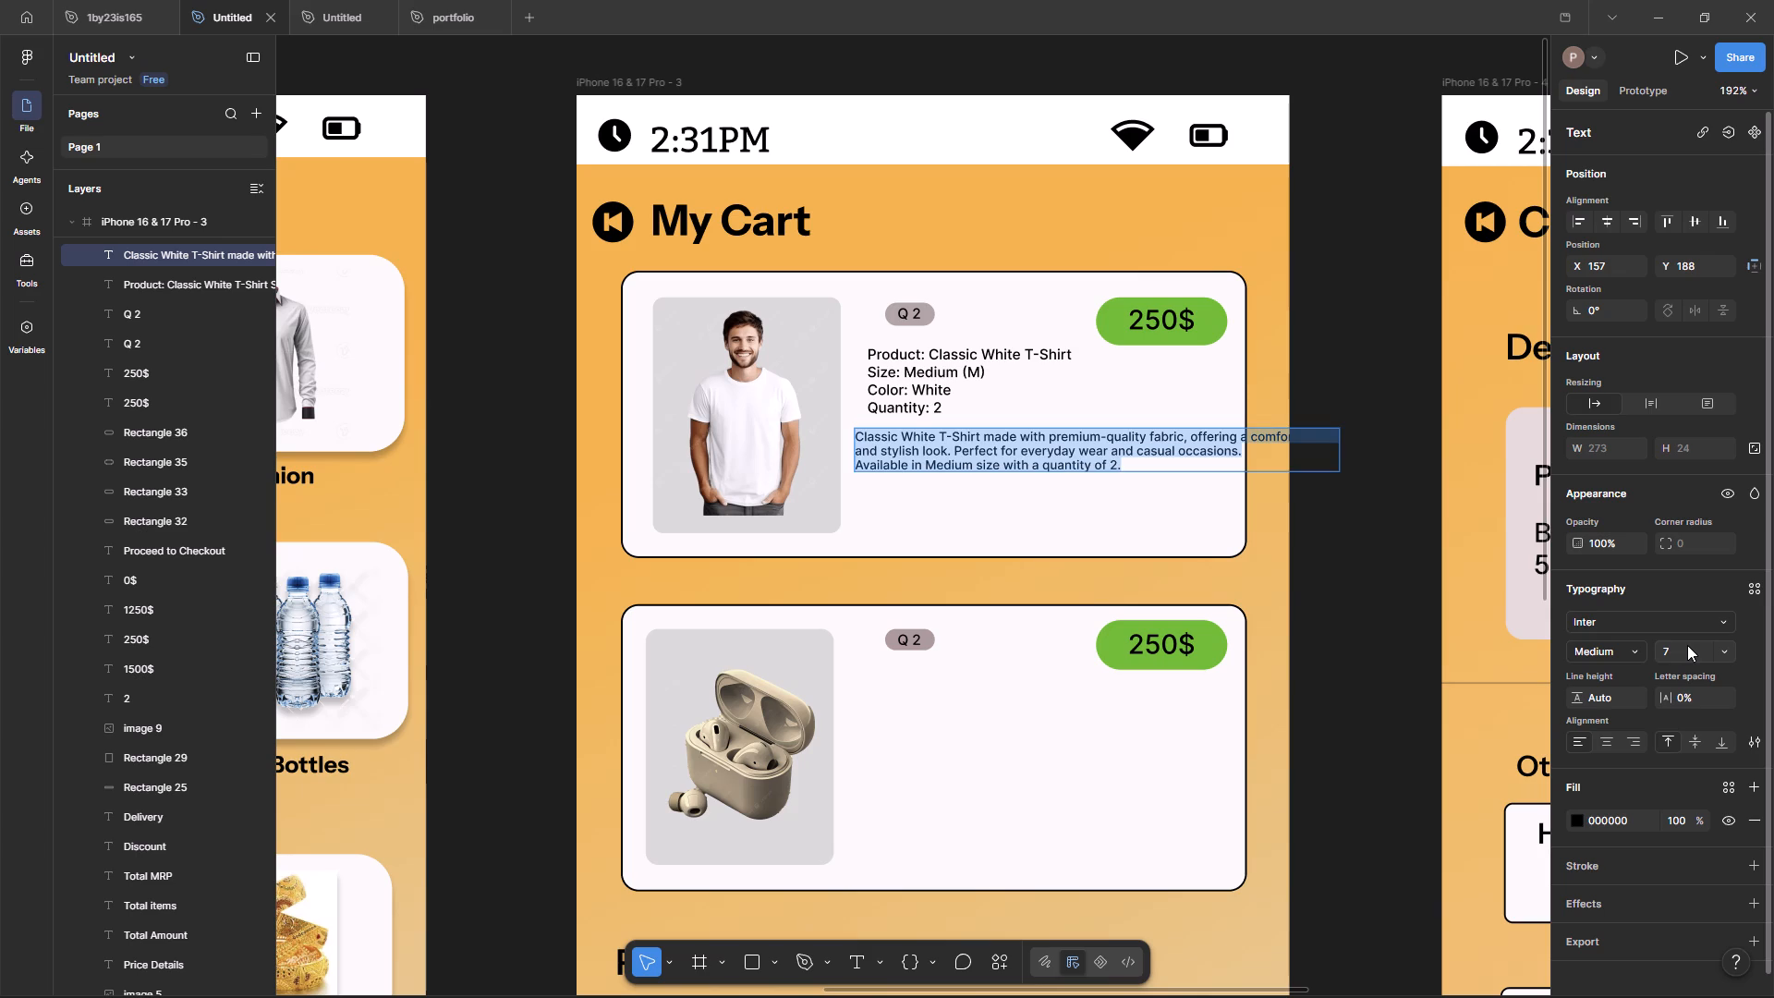
# Replace the comma after "premium-quality fabric" with a line break so the second line starts with "offering", without a leading space.
pyautogui.click(1197, 452)
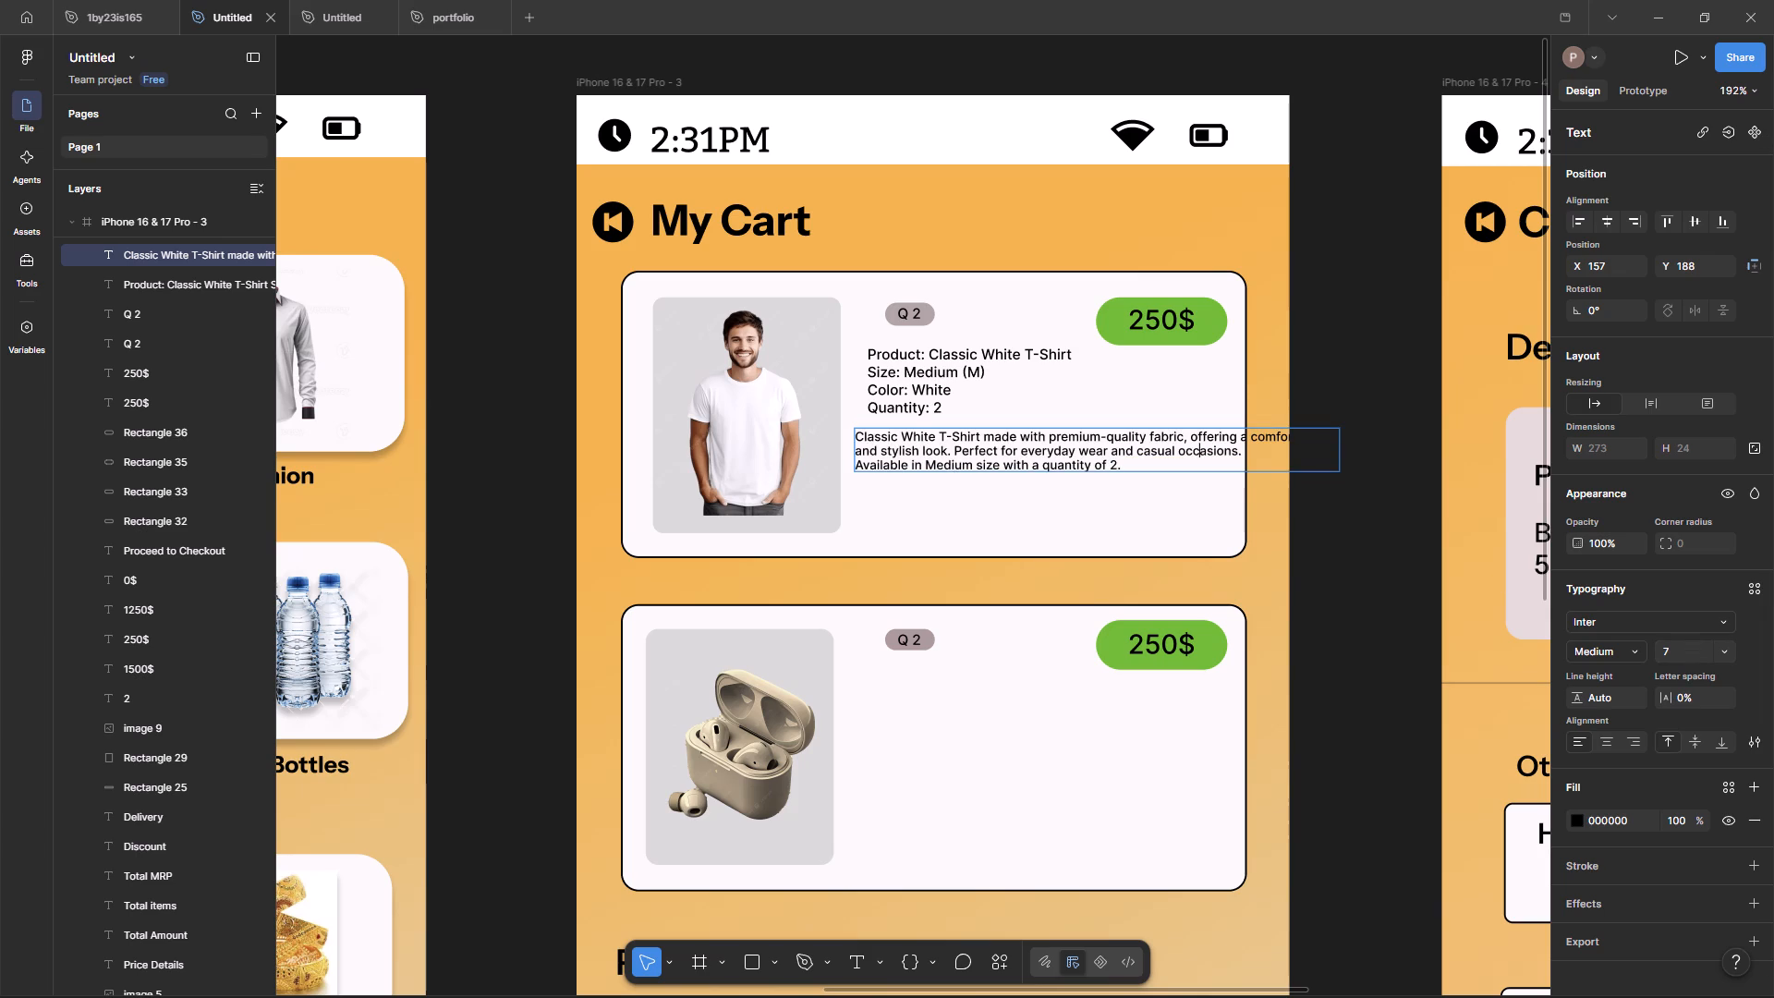
pyautogui.click(1188, 436)
pyautogui.press('BackSpace')
pyautogui.press('Return')
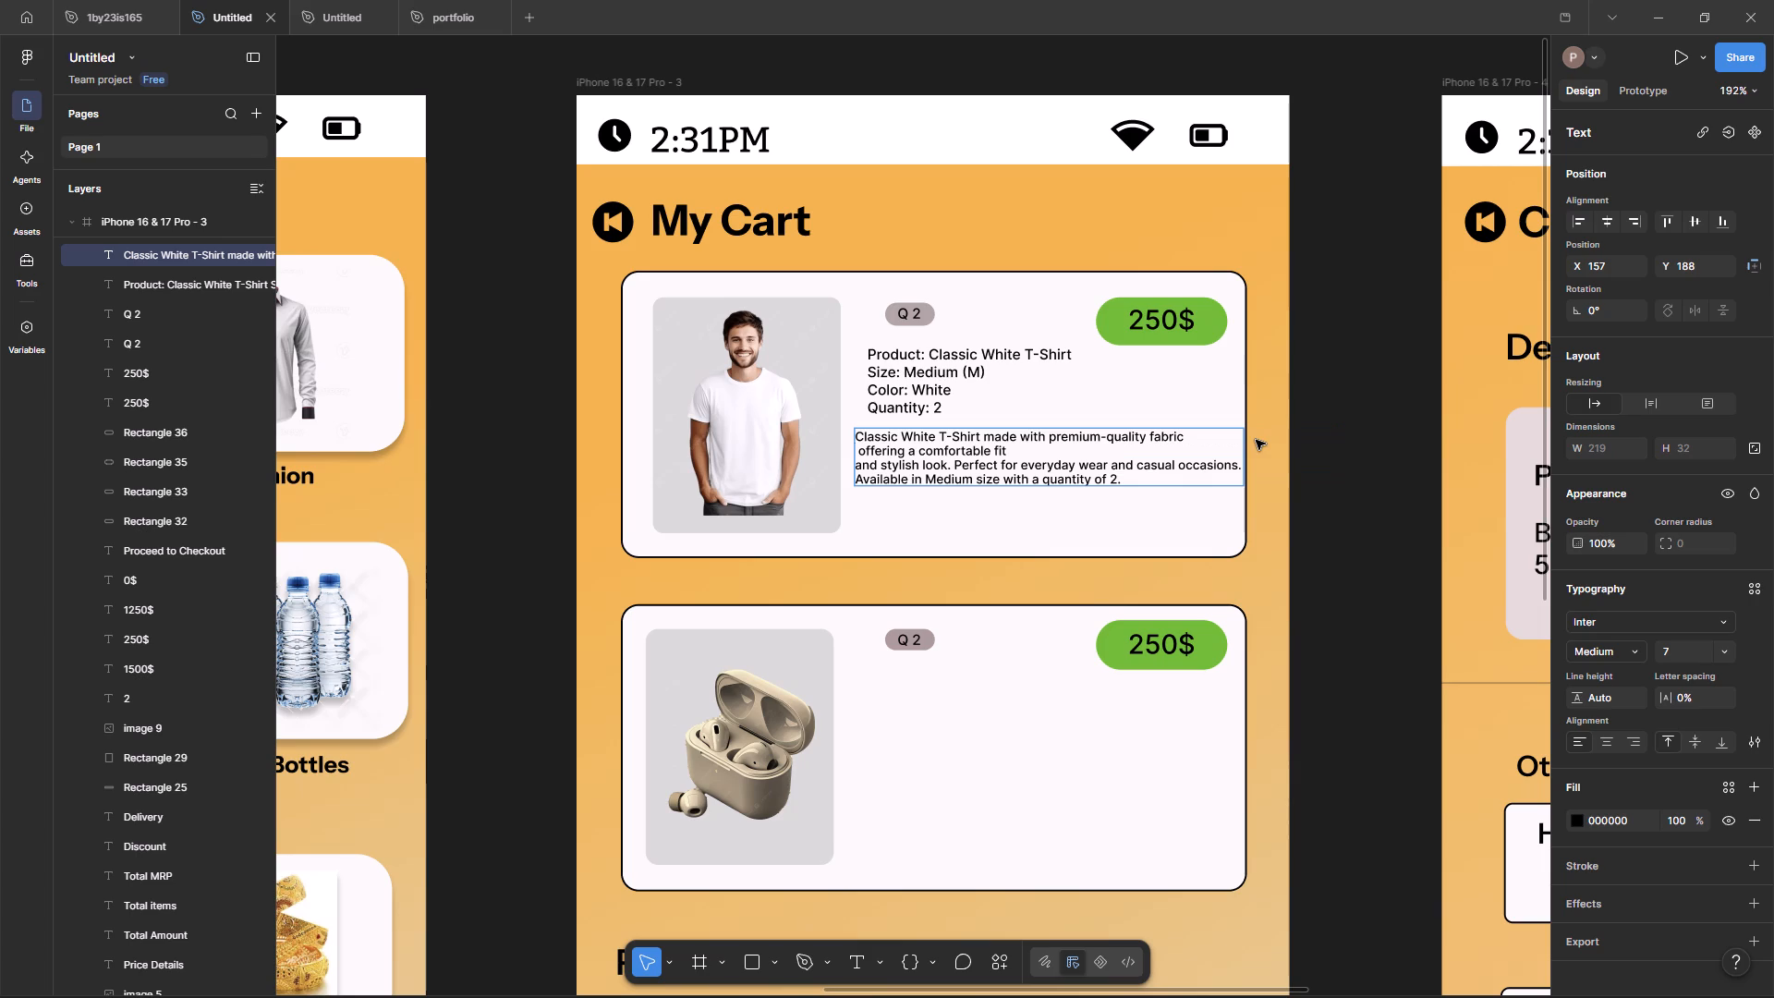
pyautogui.press('Right')
pyautogui.press('BackSpace')
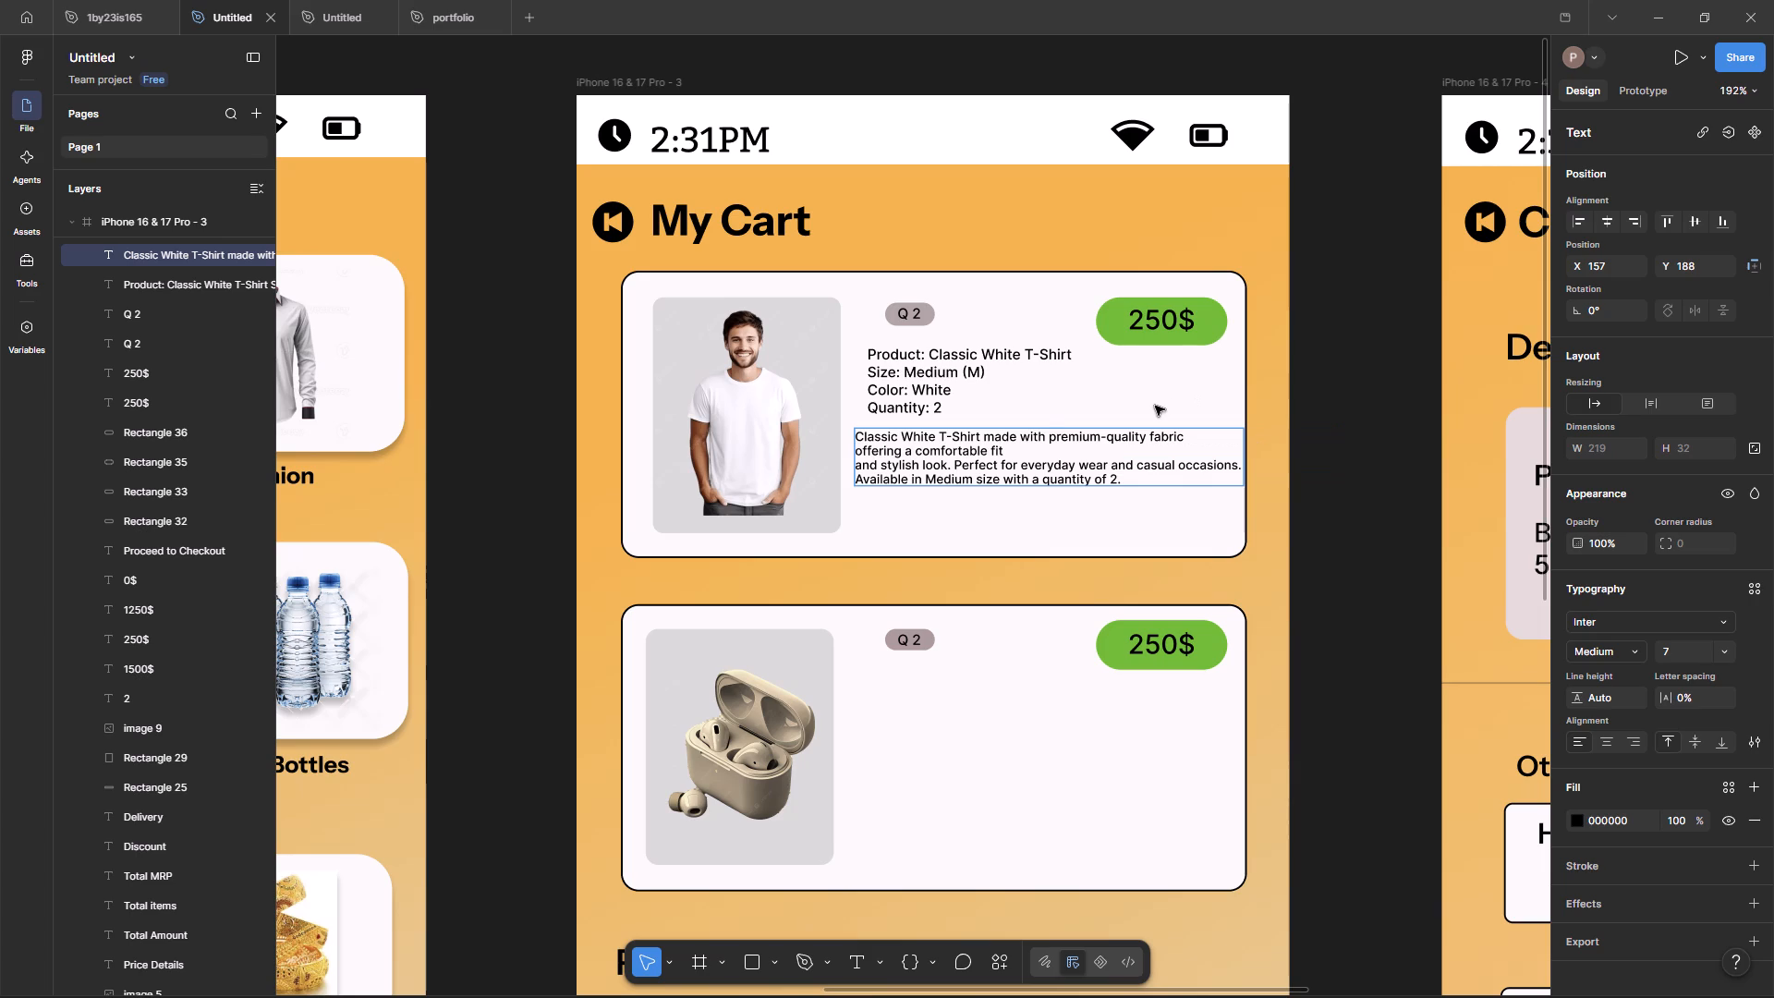
# Join "and stylish look." to the second line of the description and start a new line at "Perfect for everyday".
pyautogui.press('Down')
pyautogui.press('BackSpace')
pyautogui.press('space')
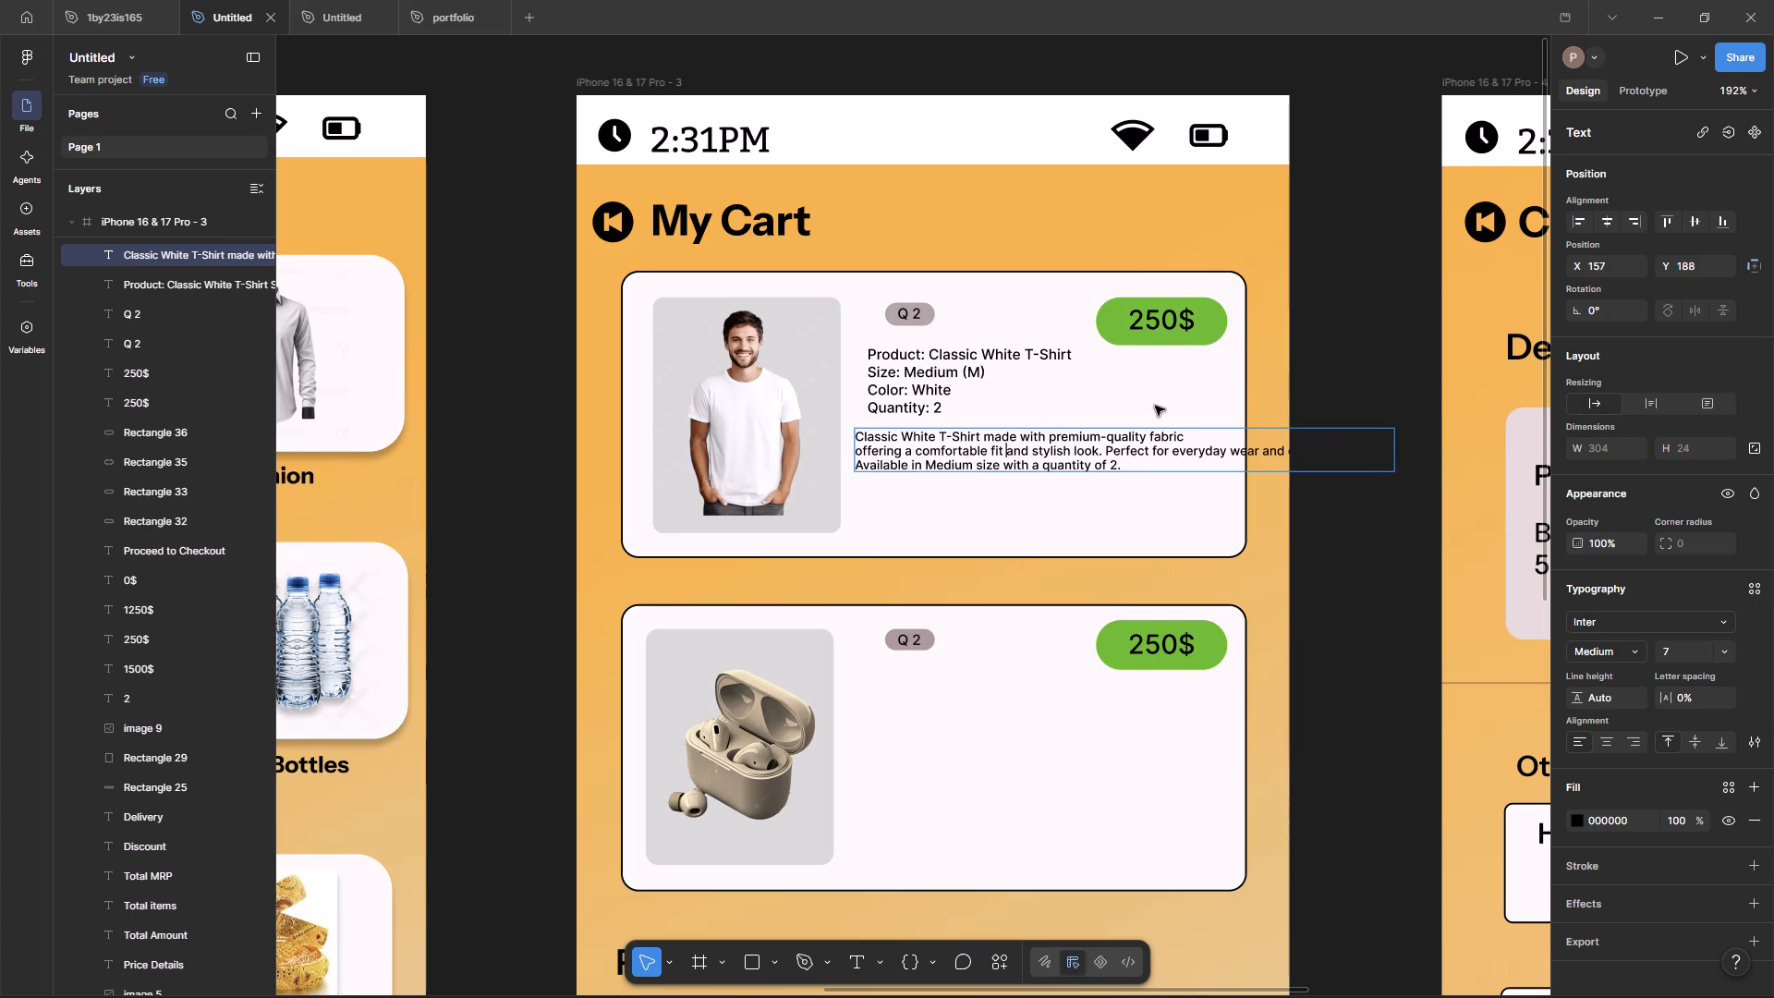
pyautogui.click(1106, 452)
pyautogui.press('Return')
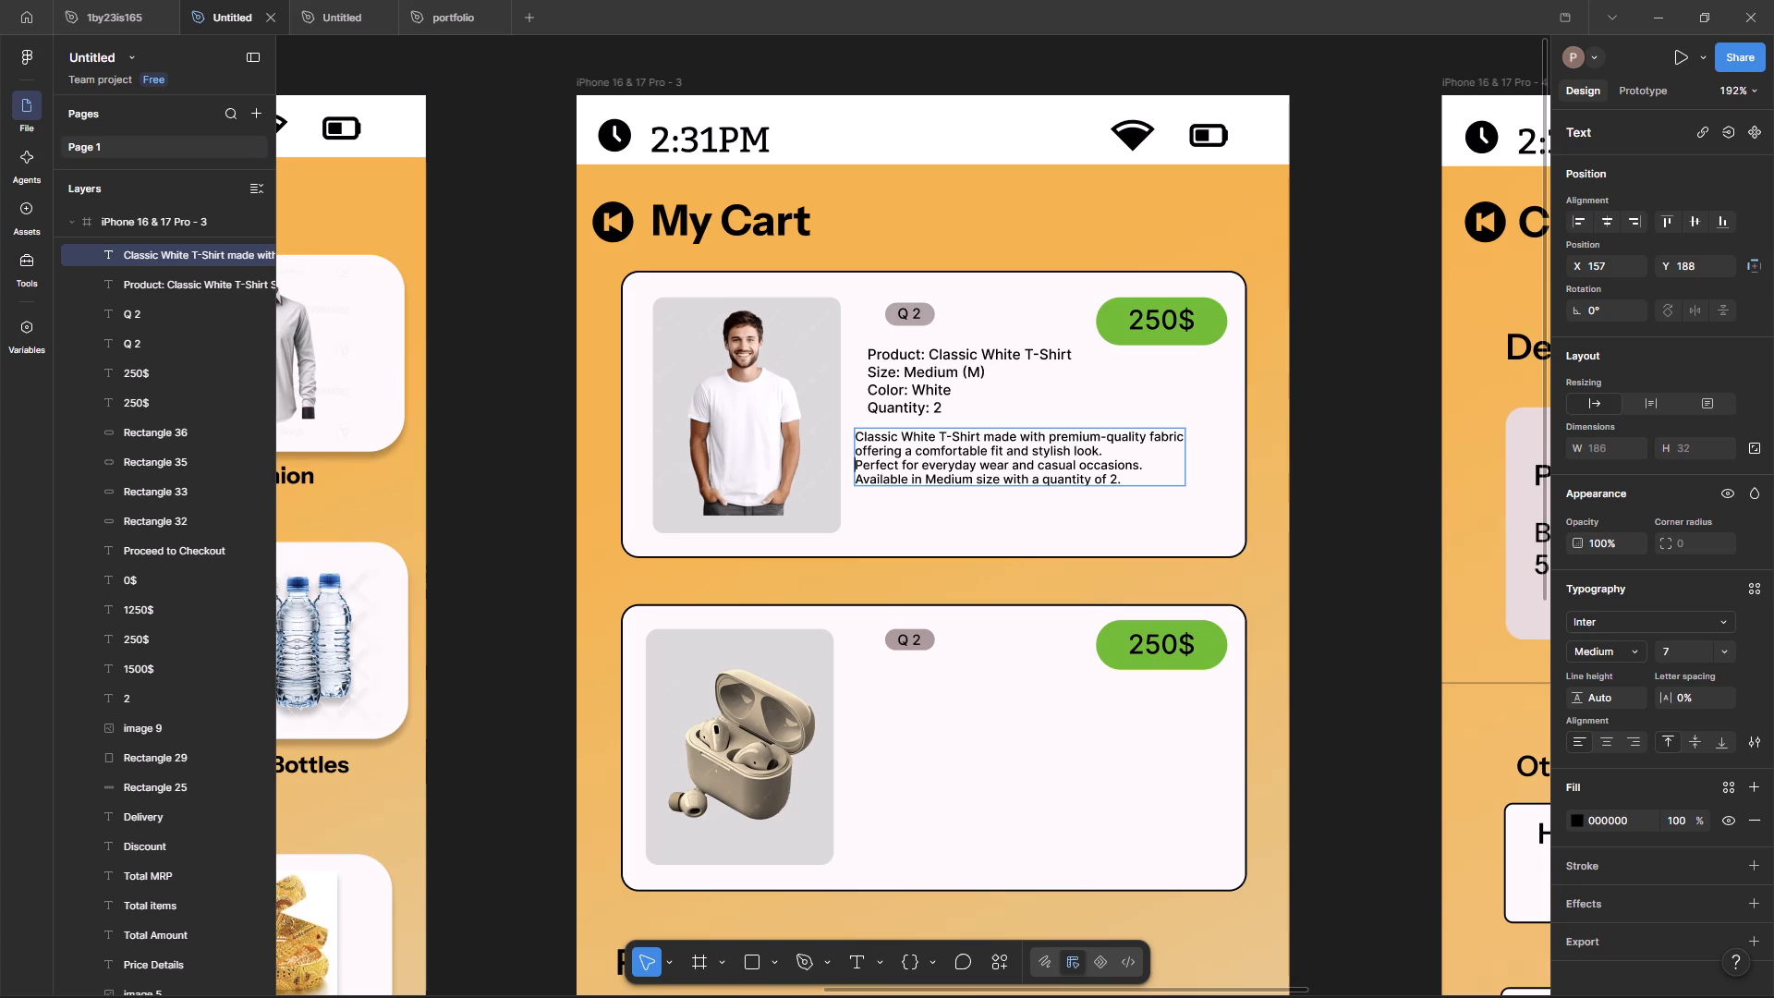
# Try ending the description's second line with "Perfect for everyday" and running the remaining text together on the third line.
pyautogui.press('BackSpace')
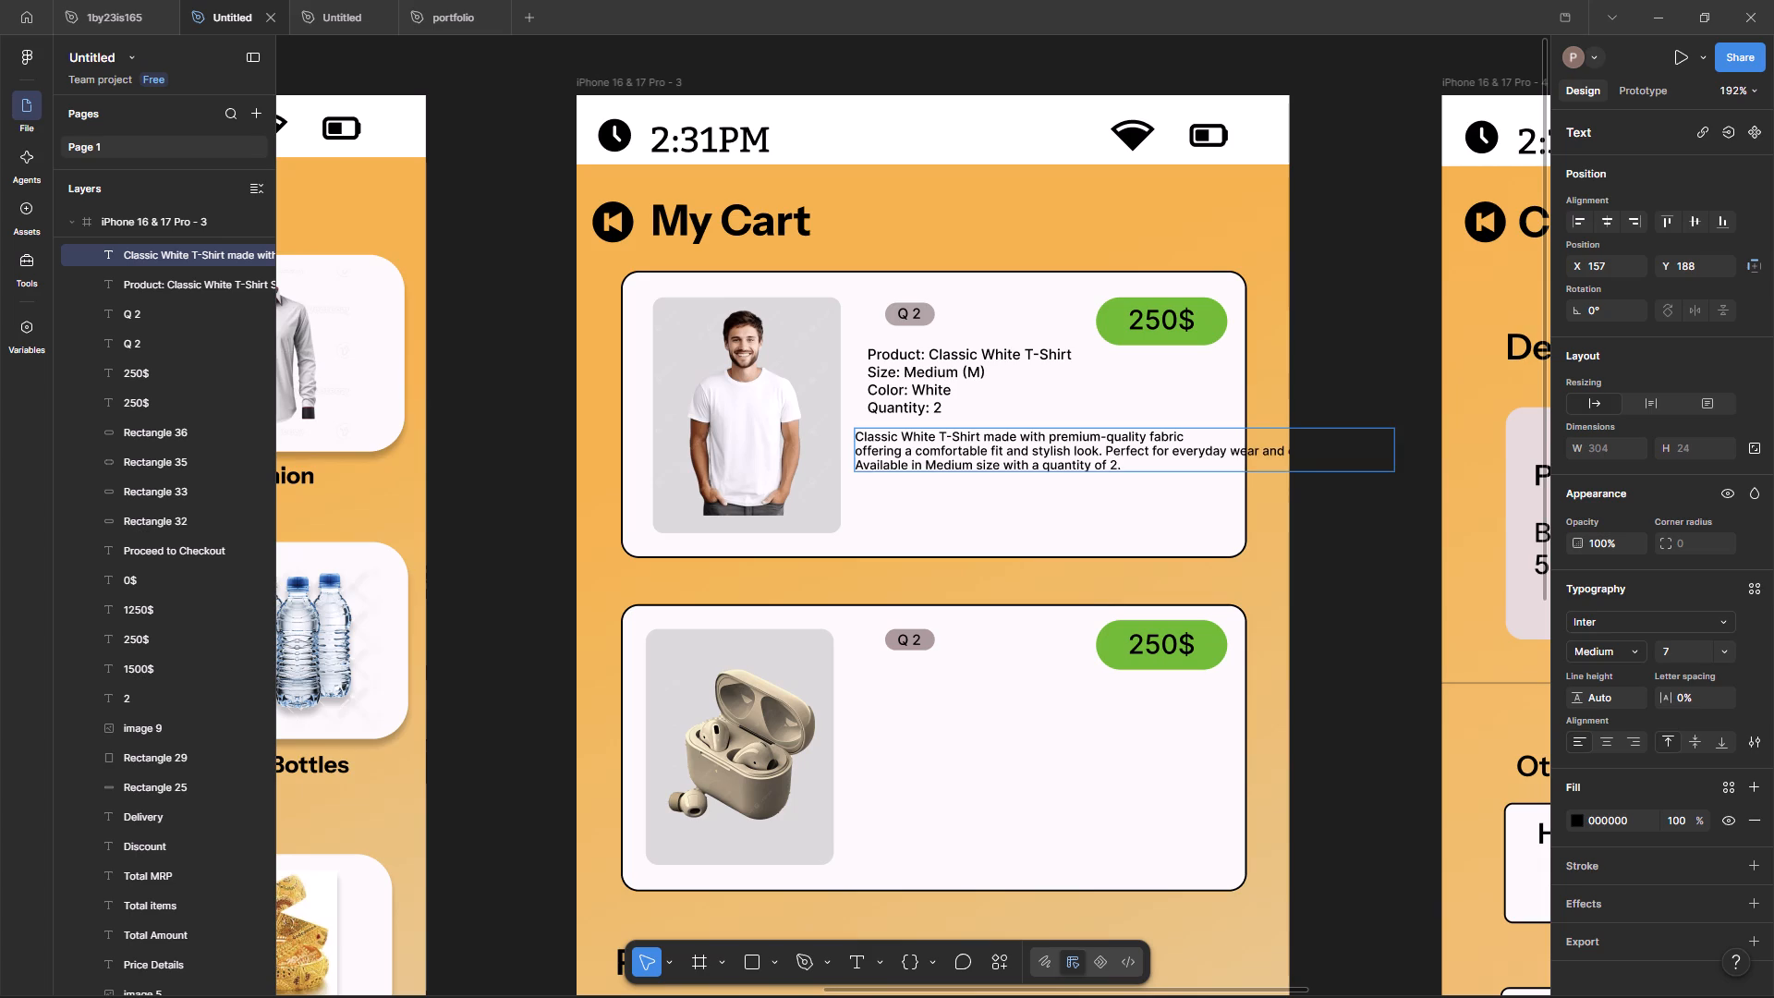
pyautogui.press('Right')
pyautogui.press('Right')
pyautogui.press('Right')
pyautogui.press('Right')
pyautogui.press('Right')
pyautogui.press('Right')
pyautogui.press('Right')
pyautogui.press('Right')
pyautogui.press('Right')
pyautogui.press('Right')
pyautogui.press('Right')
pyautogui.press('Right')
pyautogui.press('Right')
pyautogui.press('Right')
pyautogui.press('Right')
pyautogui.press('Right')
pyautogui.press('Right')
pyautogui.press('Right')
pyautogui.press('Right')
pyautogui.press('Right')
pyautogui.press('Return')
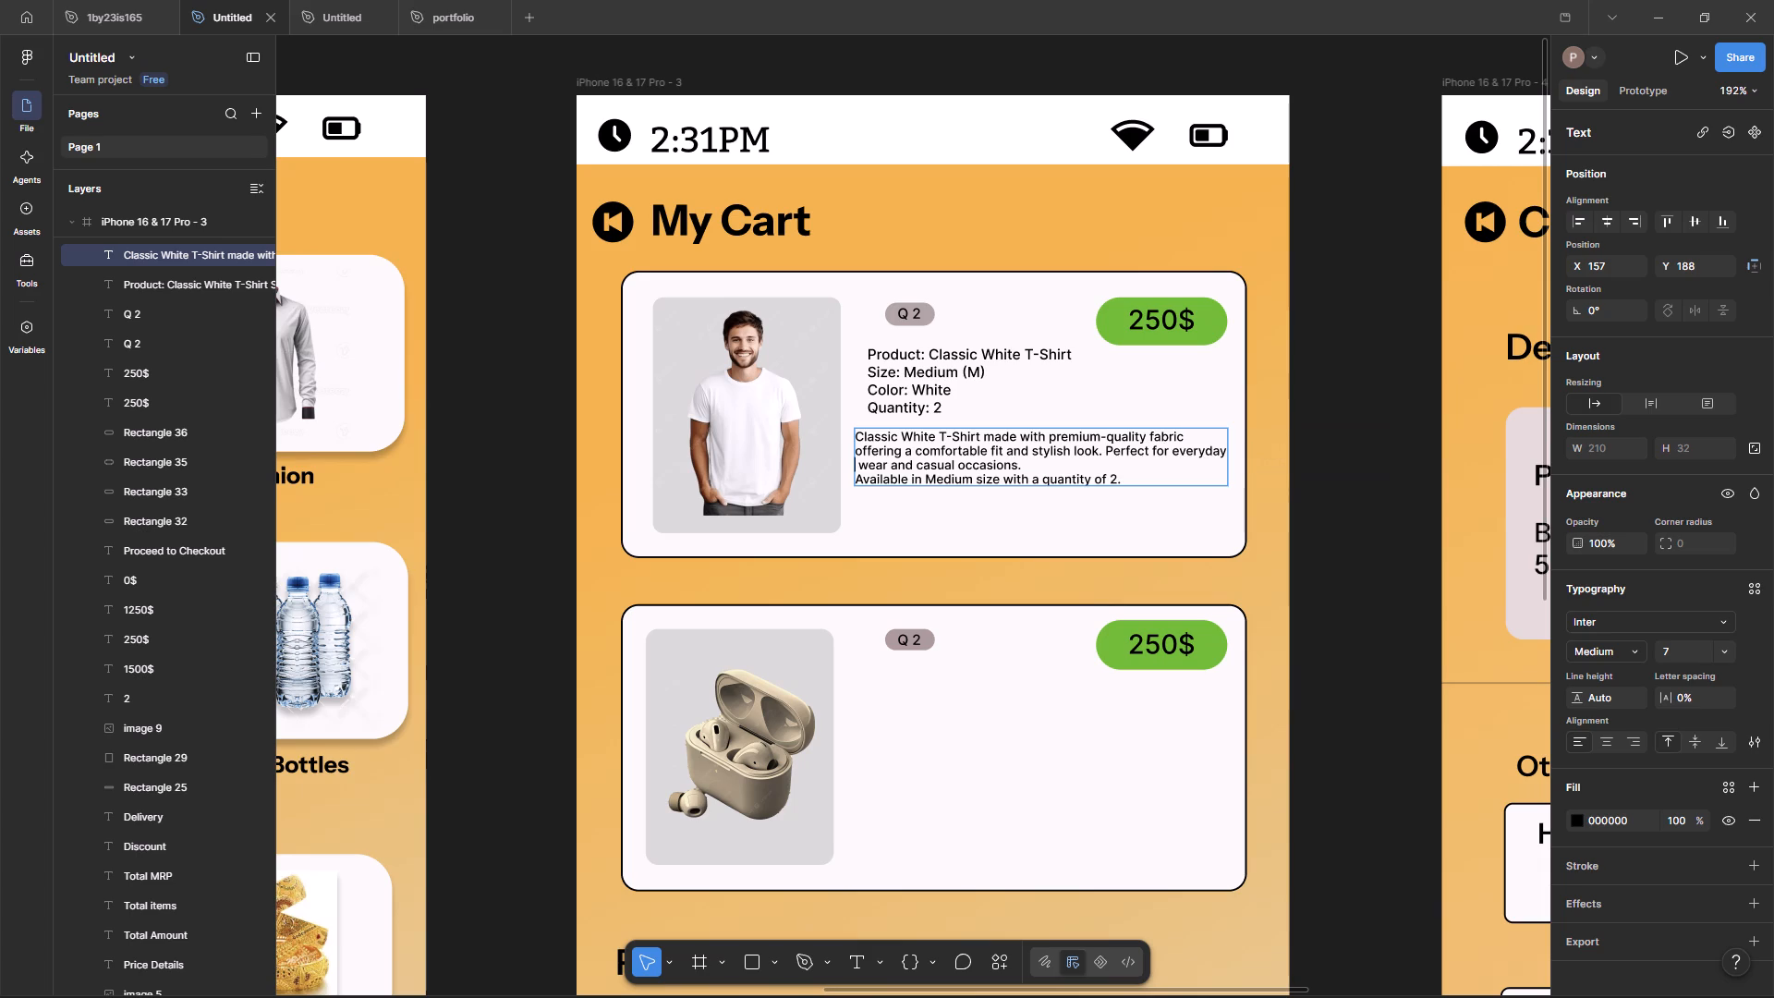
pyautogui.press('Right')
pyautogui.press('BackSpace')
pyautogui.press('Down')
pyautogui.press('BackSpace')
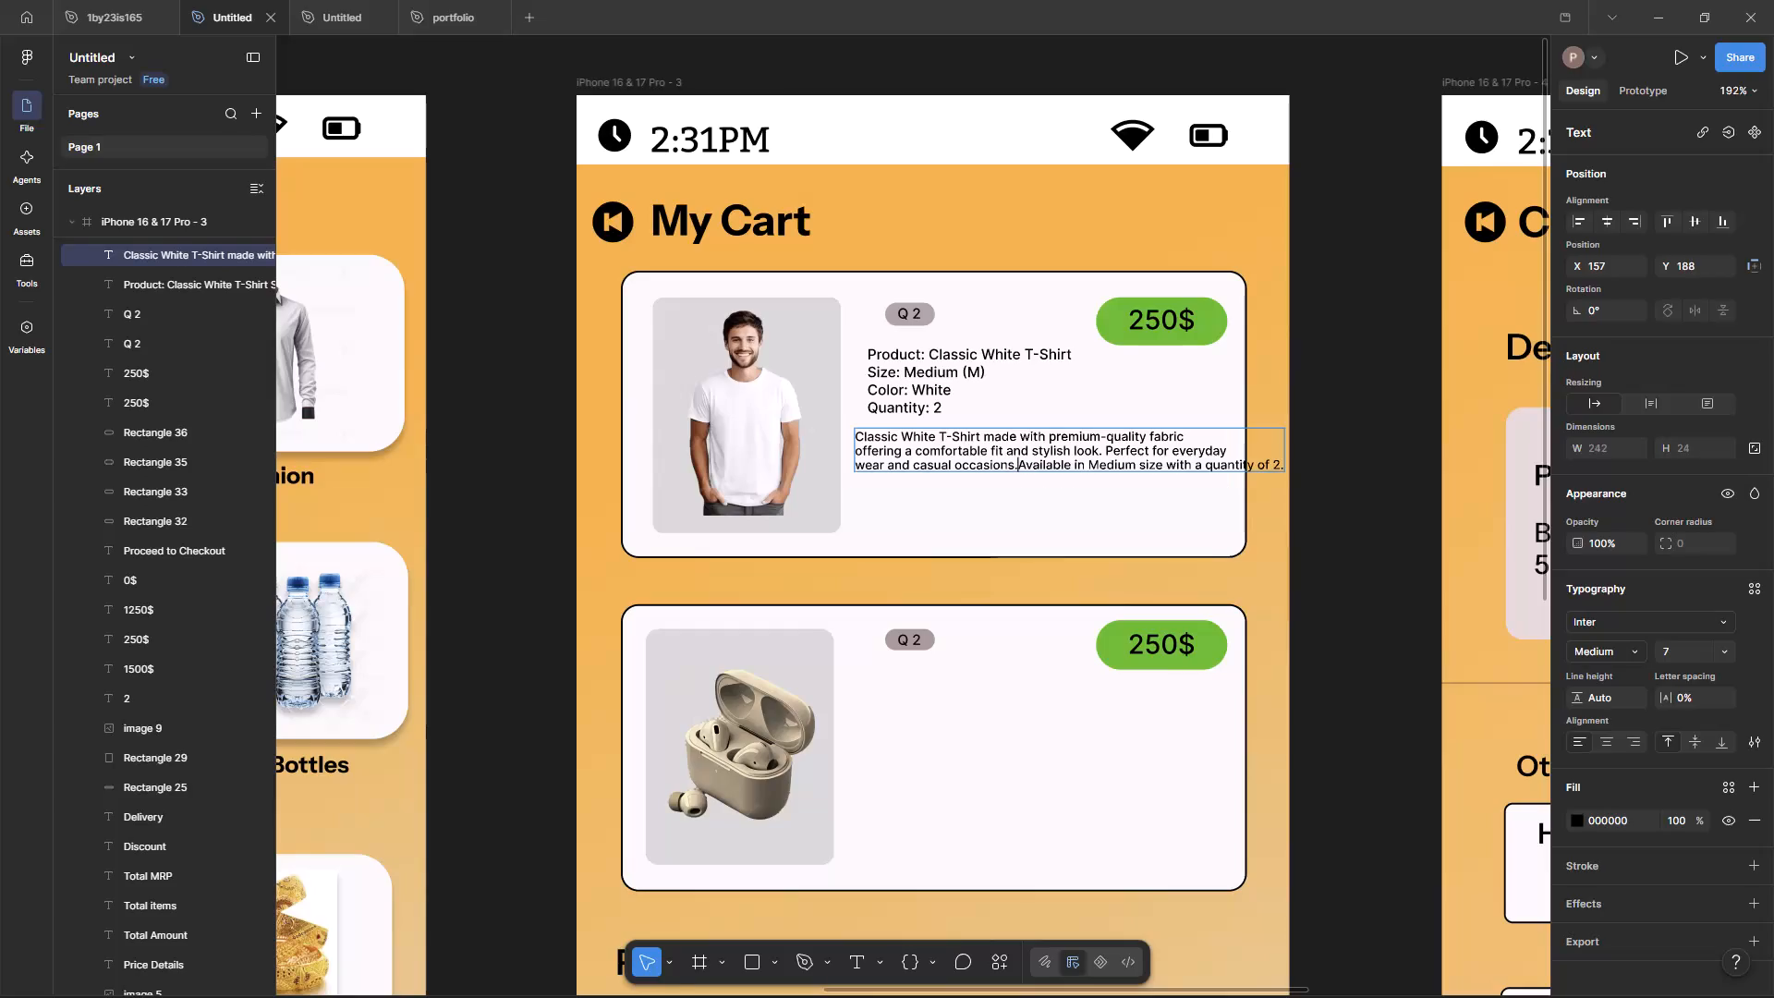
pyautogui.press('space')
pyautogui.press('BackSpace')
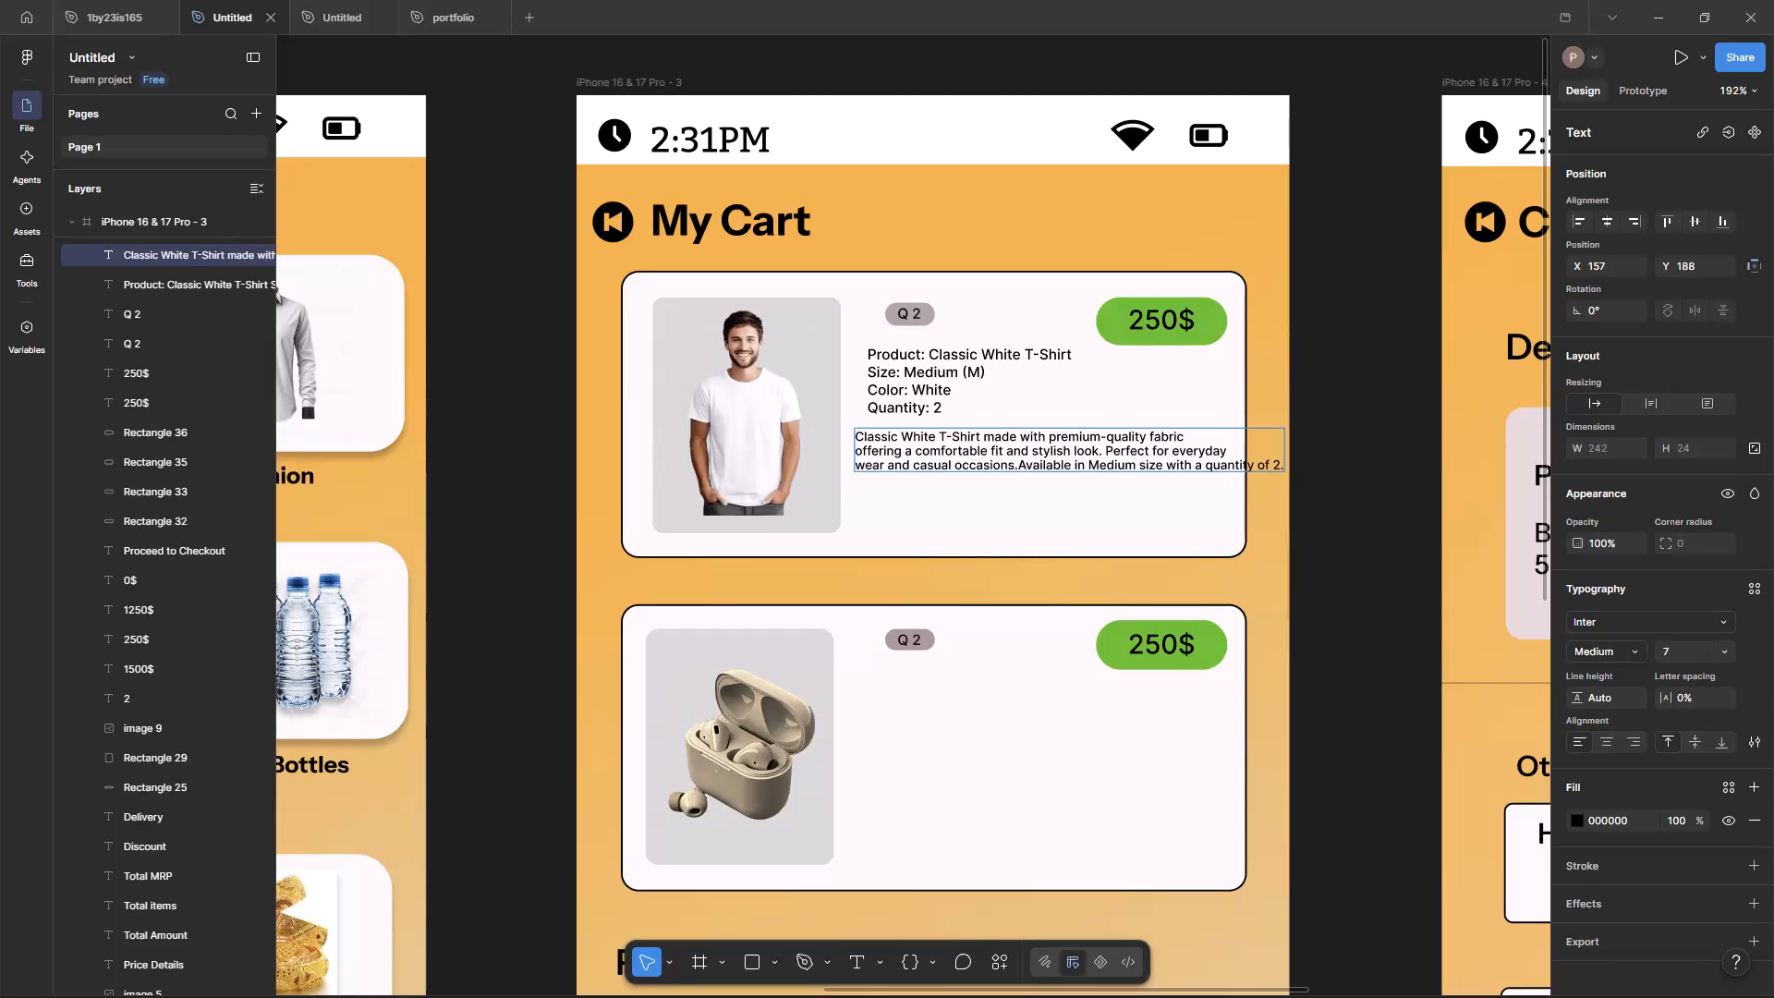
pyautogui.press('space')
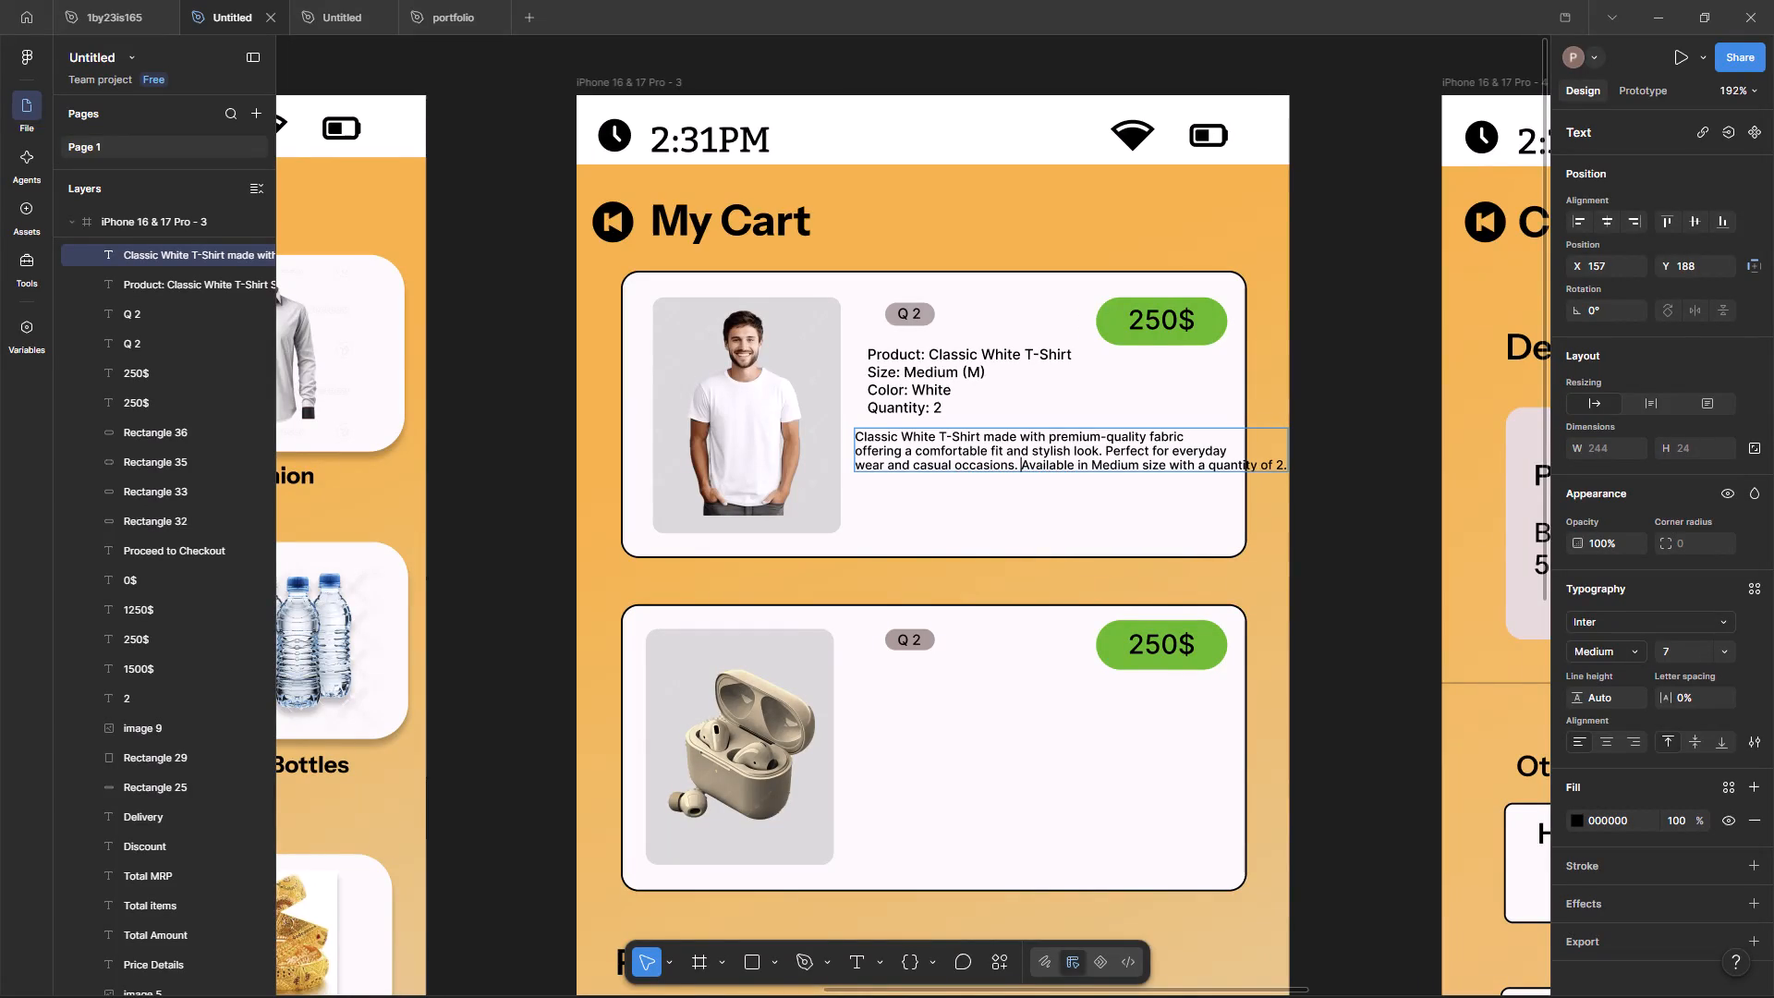
# Break the description after "stylish look." and rejoin "wear and casual occasions" to "Perfect for everyday" on the third line.
pyautogui.press('Up')
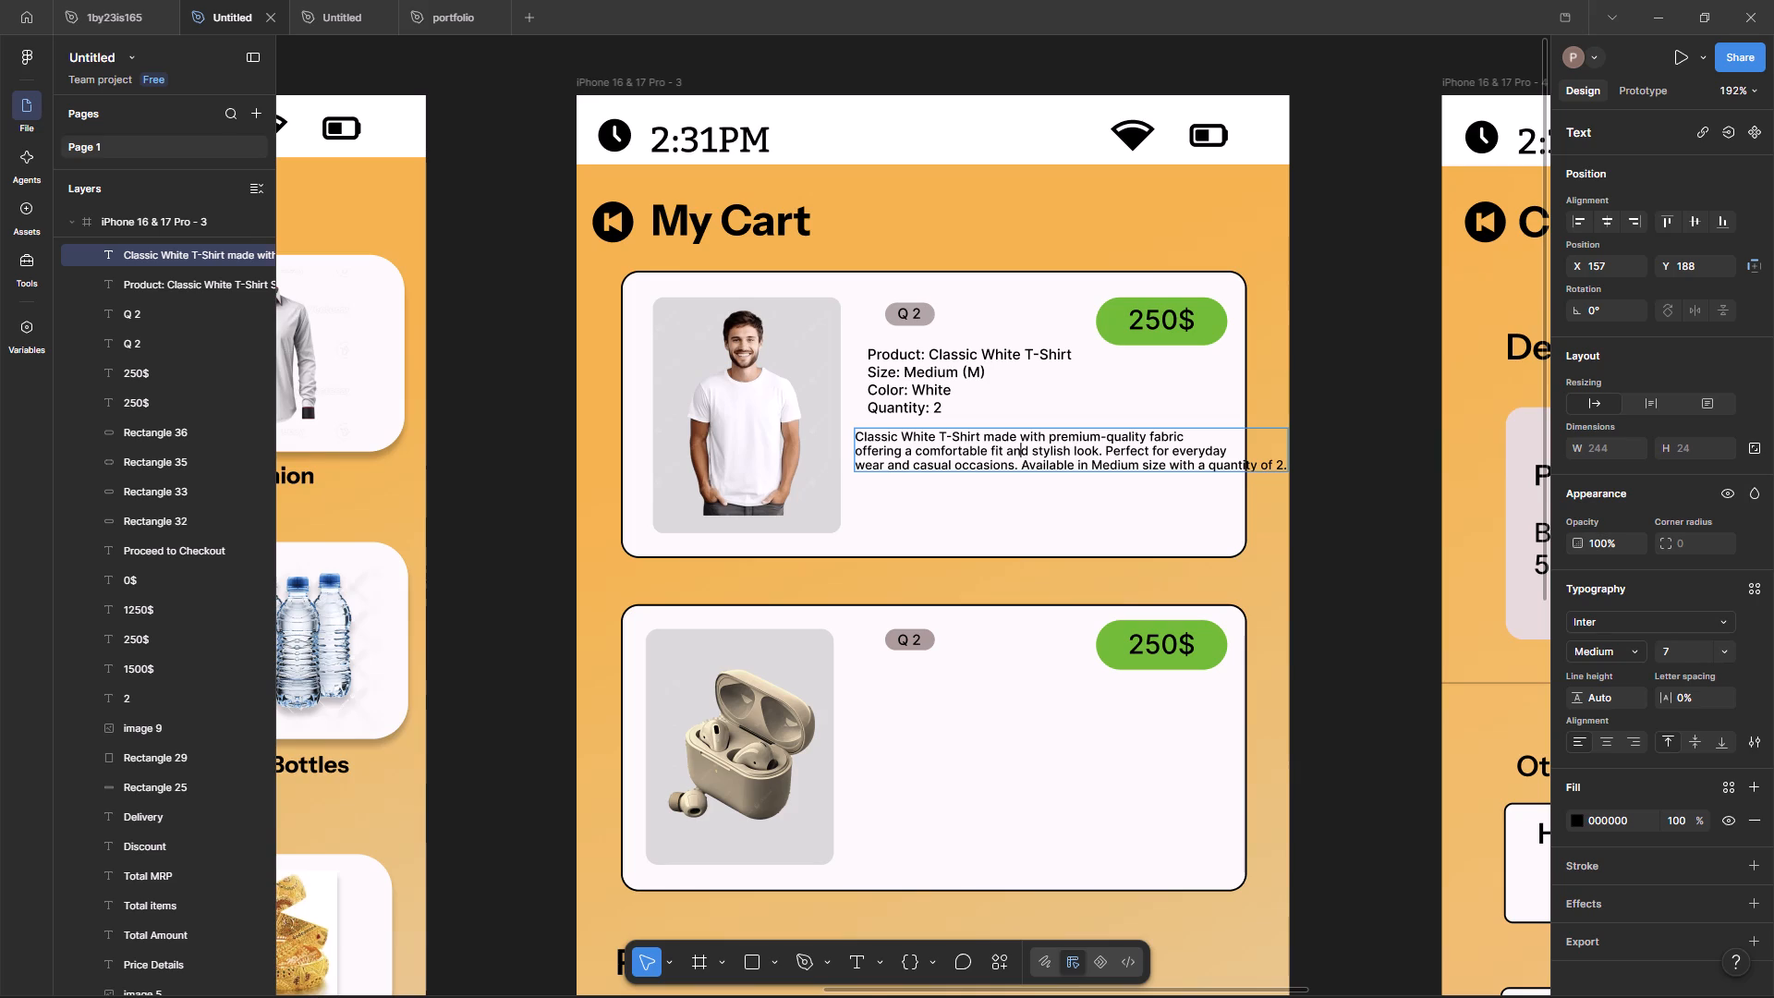
pyautogui.press('Right')
pyautogui.press('Right')
pyautogui.press('Right')
pyautogui.press('Right')
pyautogui.press('Right')
pyautogui.press('Left')
pyautogui.press('Left')
pyautogui.press('Right')
pyautogui.press('Right')
pyautogui.press('Right')
pyautogui.press('Right')
pyautogui.press('Right')
pyautogui.press('Right')
pyautogui.press('Right')
pyautogui.press('Right')
pyautogui.press('Right')
pyautogui.press('Right')
pyautogui.press('Right')
pyautogui.press('Right')
pyautogui.press('Return')
pyautogui.press('Right')
pyautogui.press('BackSpace')
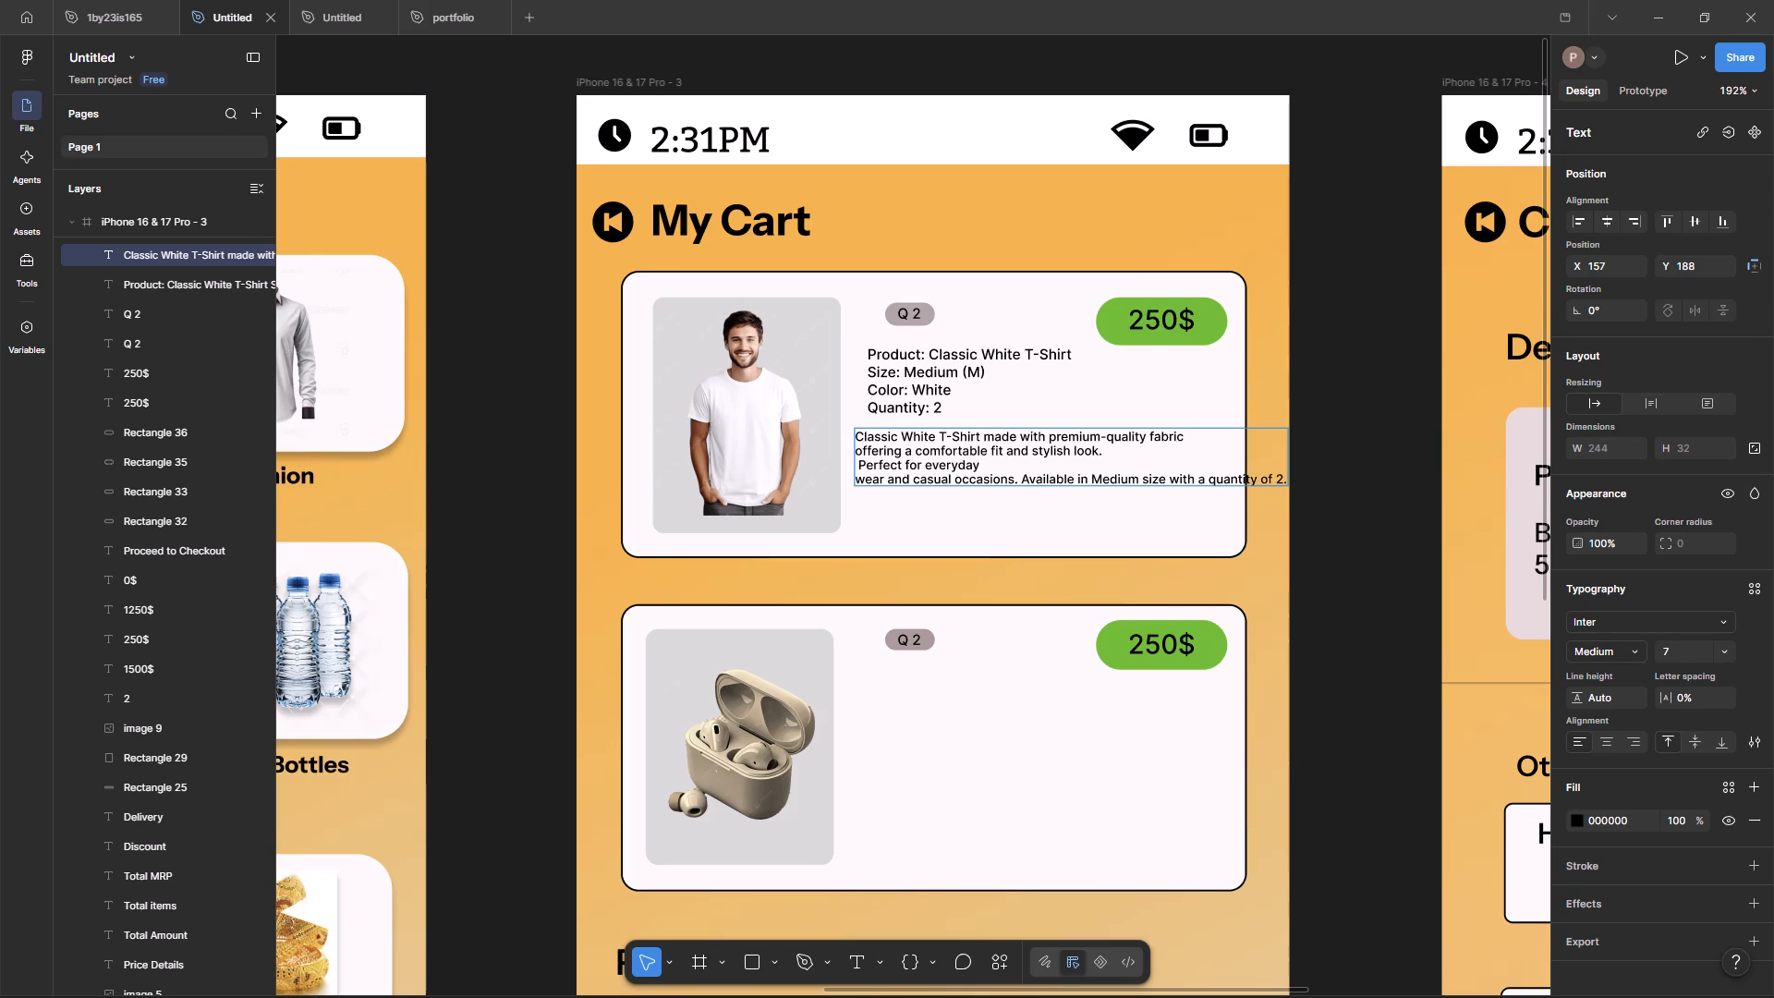
pyautogui.press('Down')
pyautogui.press('BackSpace')
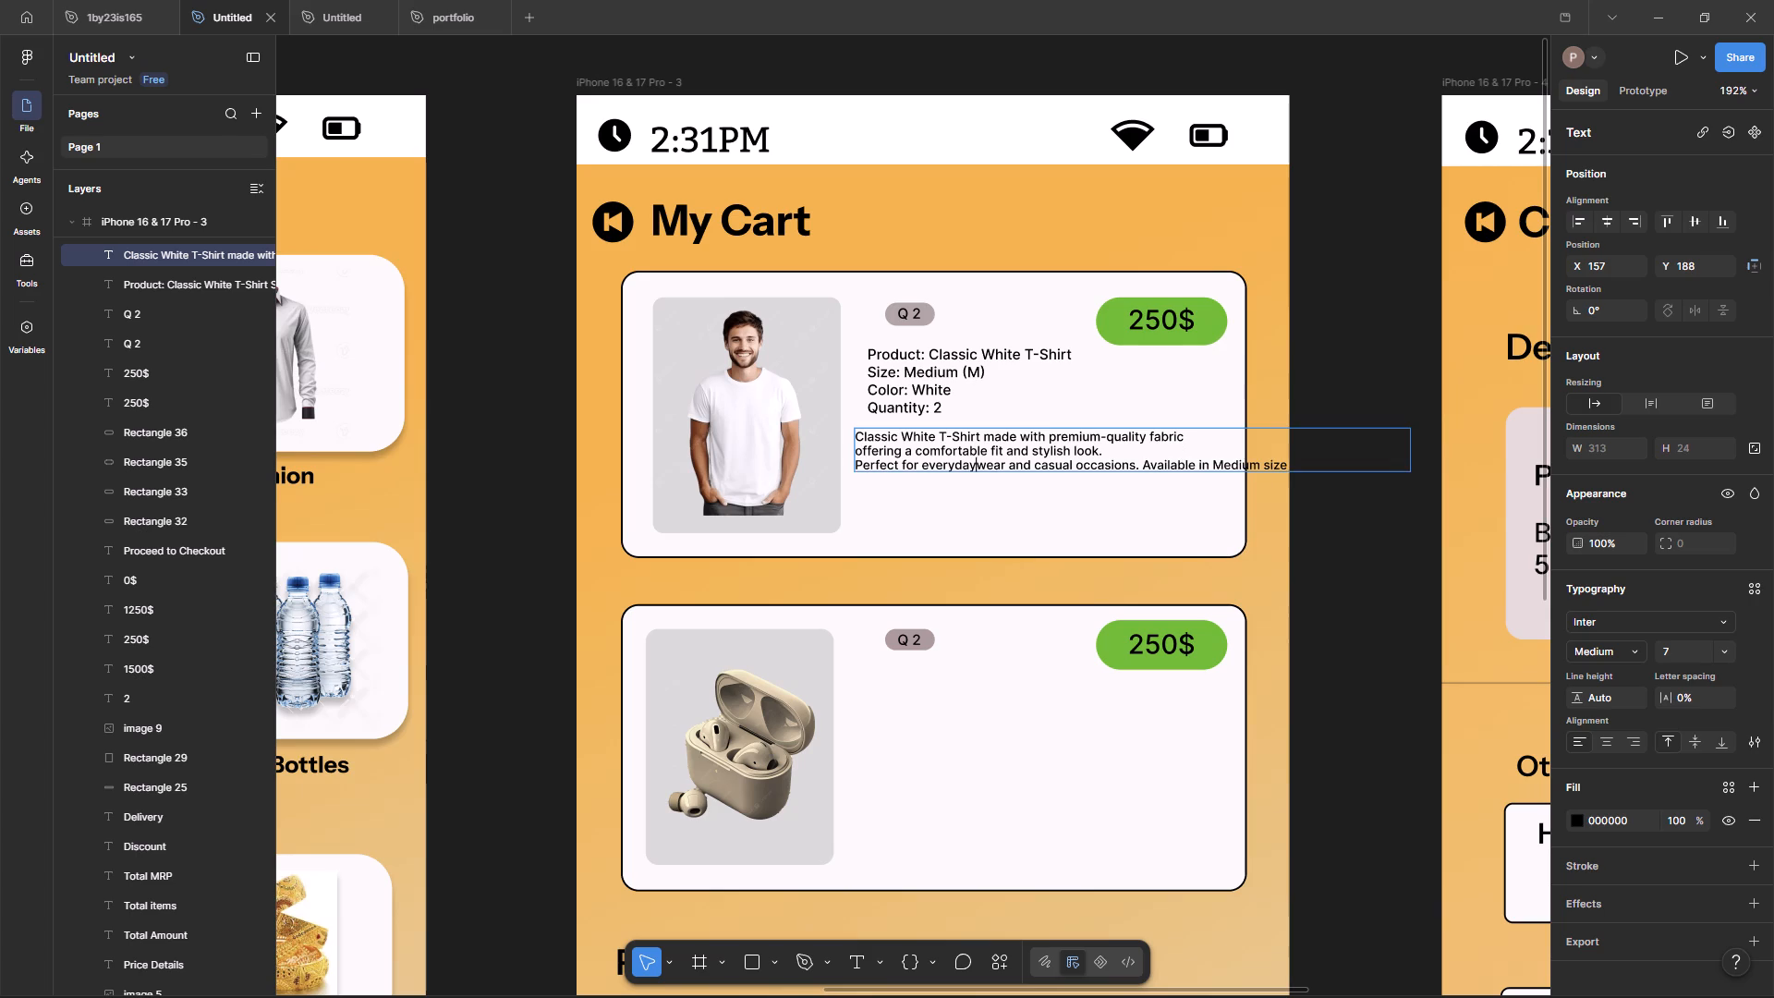
pyautogui.press('space')
# Put "Available in Medium size with a quantity of 2." on its own fourth line without a leading space and finish editing.
pyautogui.press('Right')
pyautogui.press('Right')
pyautogui.press('Right')
pyautogui.press('Right')
pyautogui.press('Right')
pyautogui.press('Right')
pyautogui.press('Right')
pyautogui.press('Right')
pyautogui.press('Right')
pyautogui.press('Right')
pyautogui.press('Right')
pyautogui.press('Right')
pyautogui.press('Right')
pyautogui.press('Right')
pyautogui.press('Right')
pyautogui.press('Right')
pyautogui.press('Right')
pyautogui.press('Right')
pyautogui.press('Right')
pyautogui.press('Right')
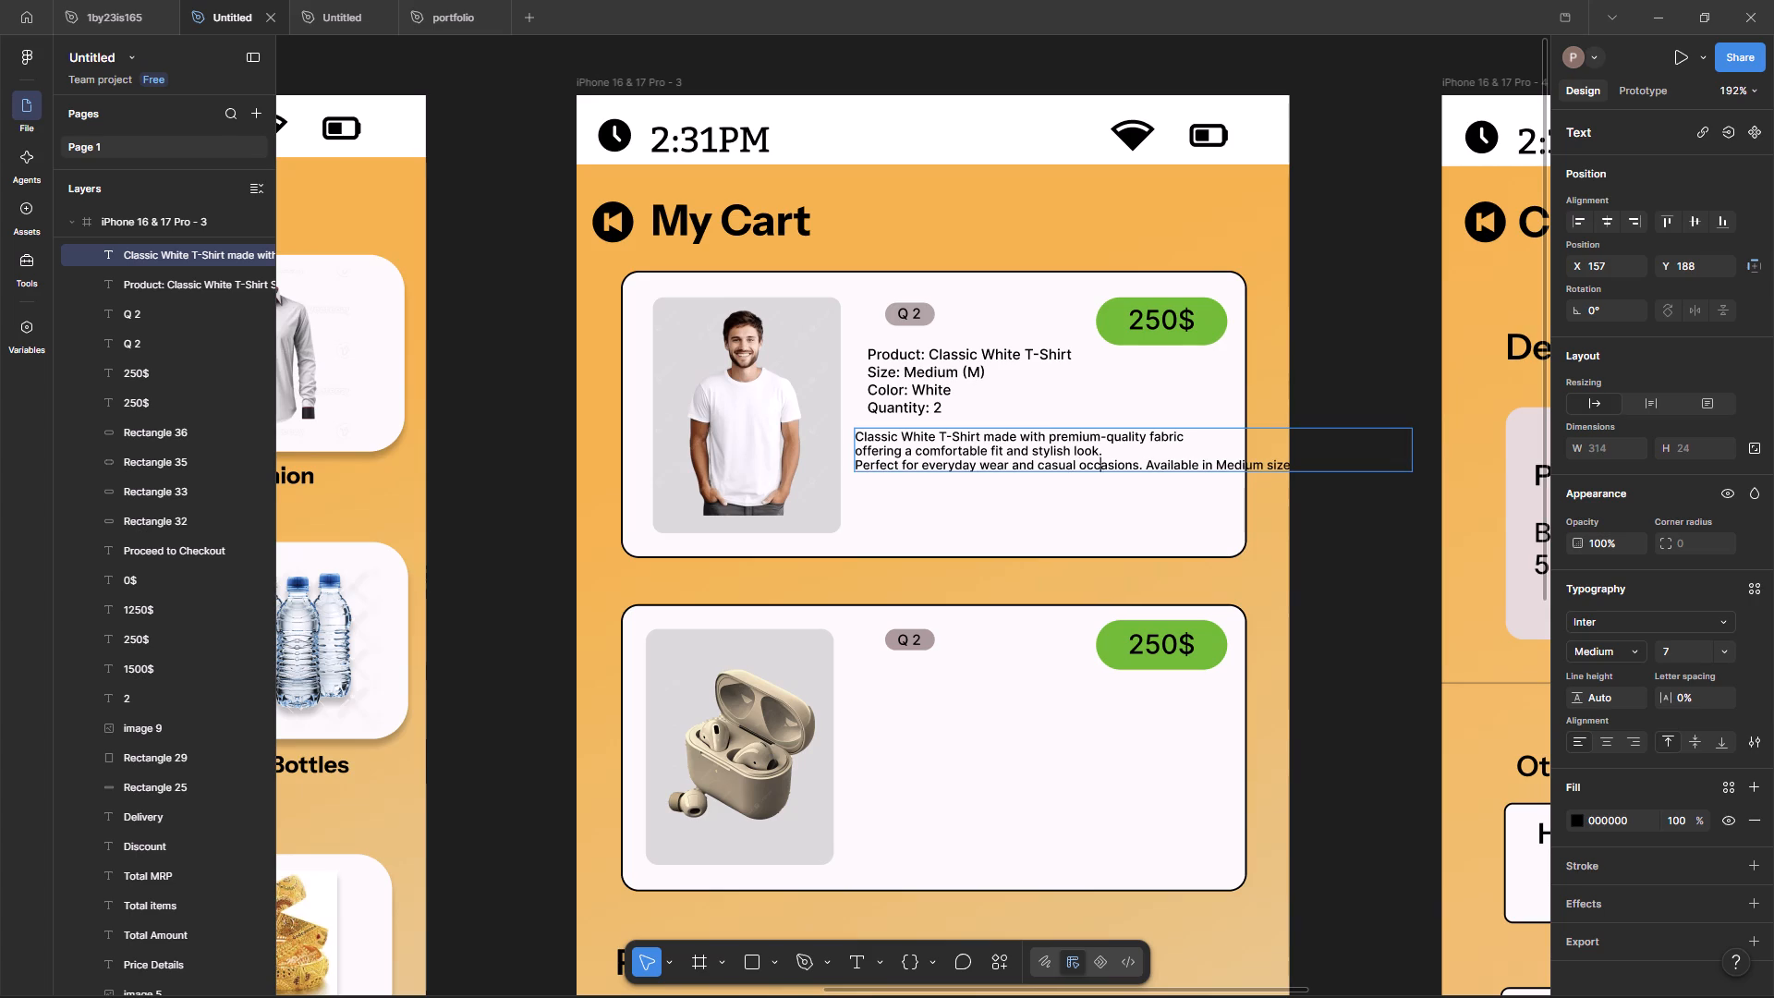
pyautogui.press('Right')
pyautogui.press('Right')
pyautogui.press('Right')
pyautogui.press('Right')
pyautogui.press('Right')
pyautogui.press('Return')
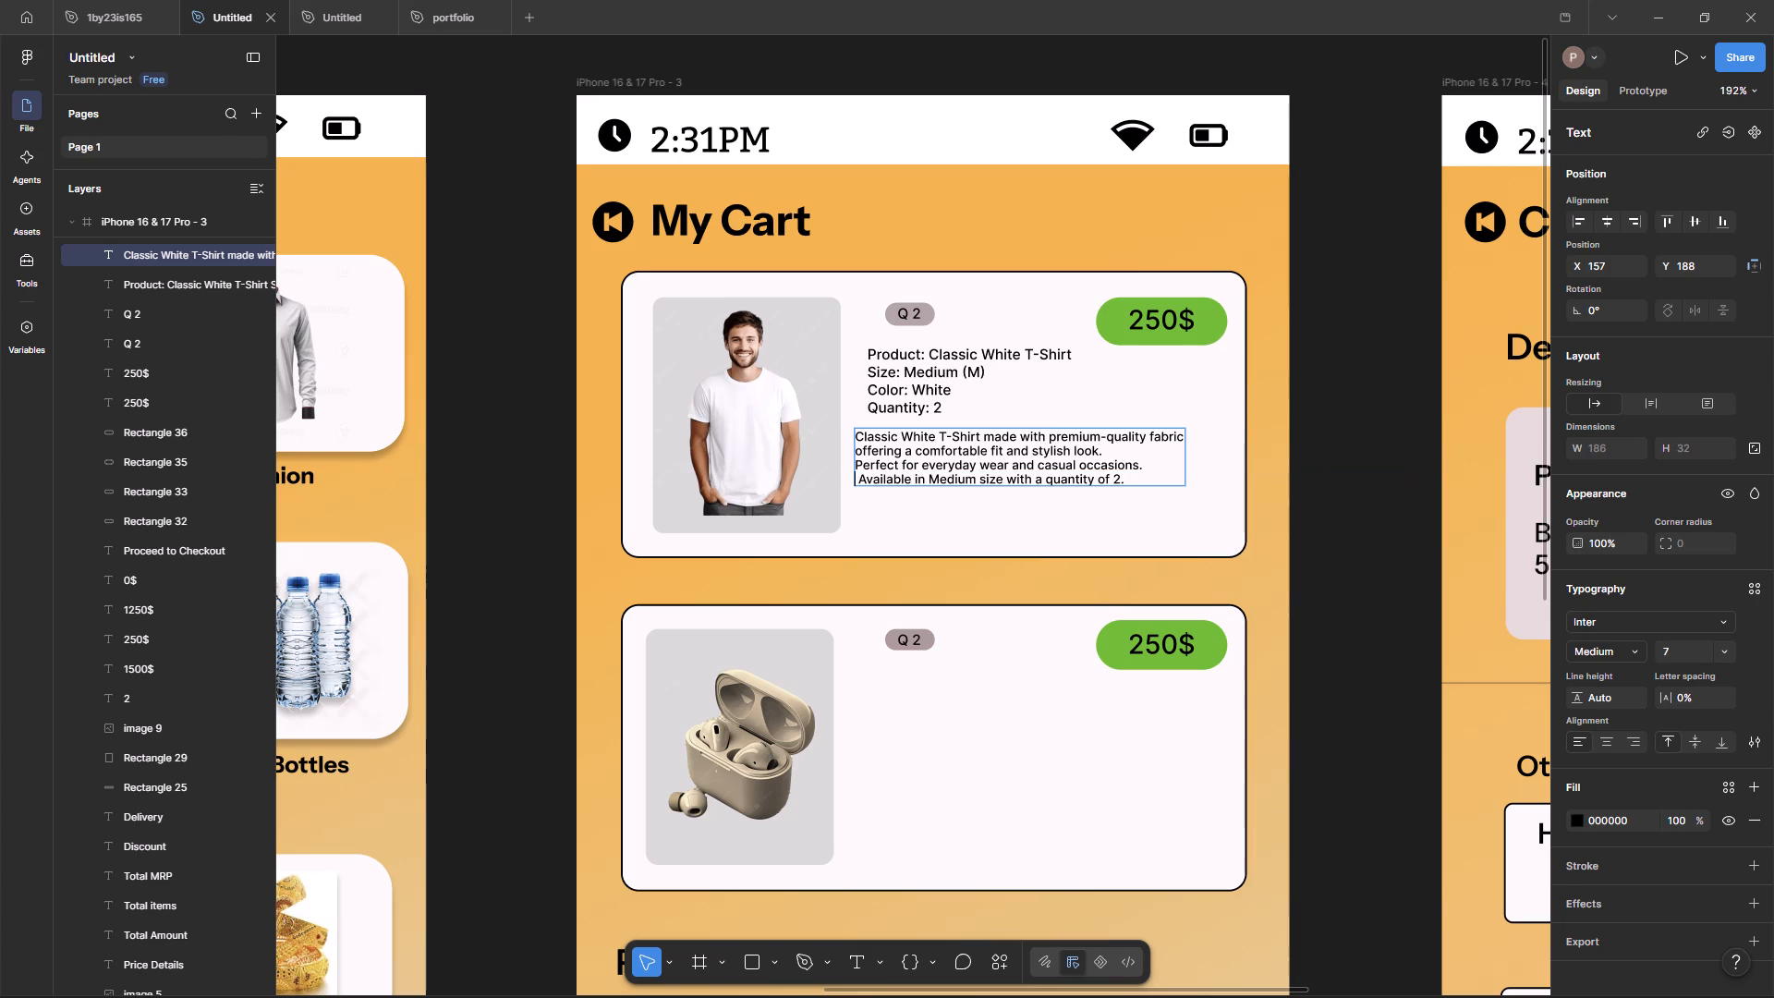
pyautogui.press('Right')
pyautogui.press('BackSpace')
pyautogui.press('Escape')
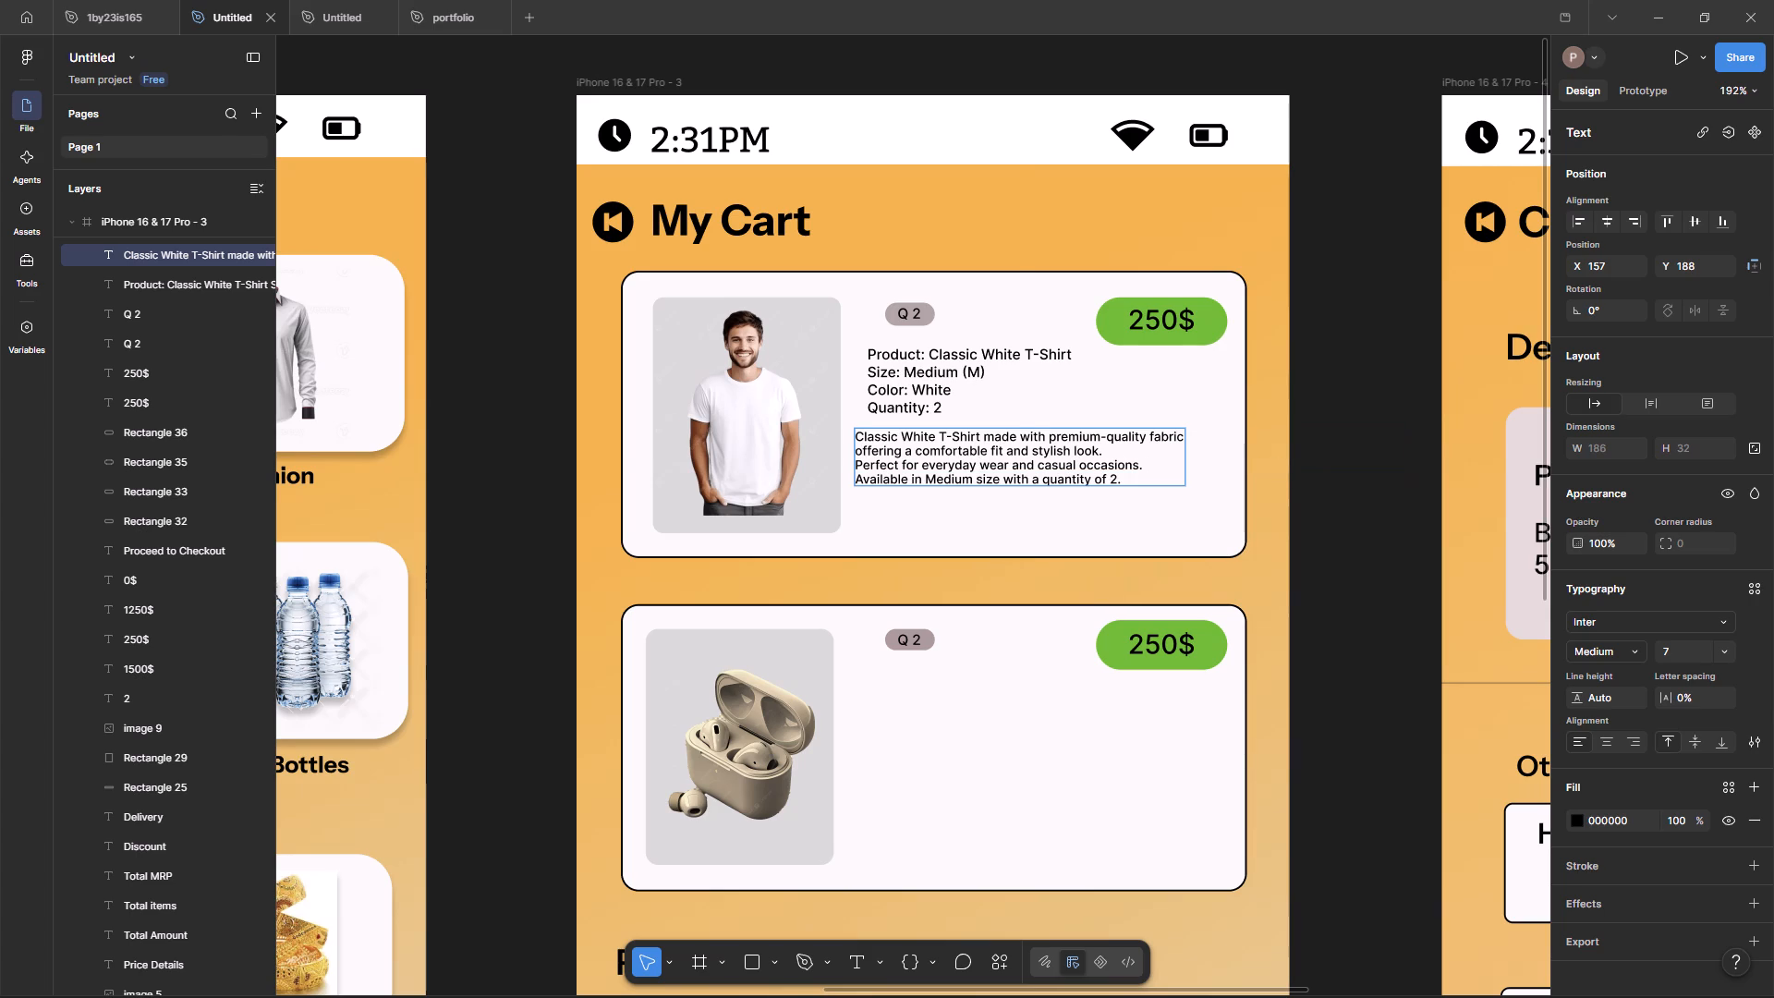
pyautogui.press('Escape')
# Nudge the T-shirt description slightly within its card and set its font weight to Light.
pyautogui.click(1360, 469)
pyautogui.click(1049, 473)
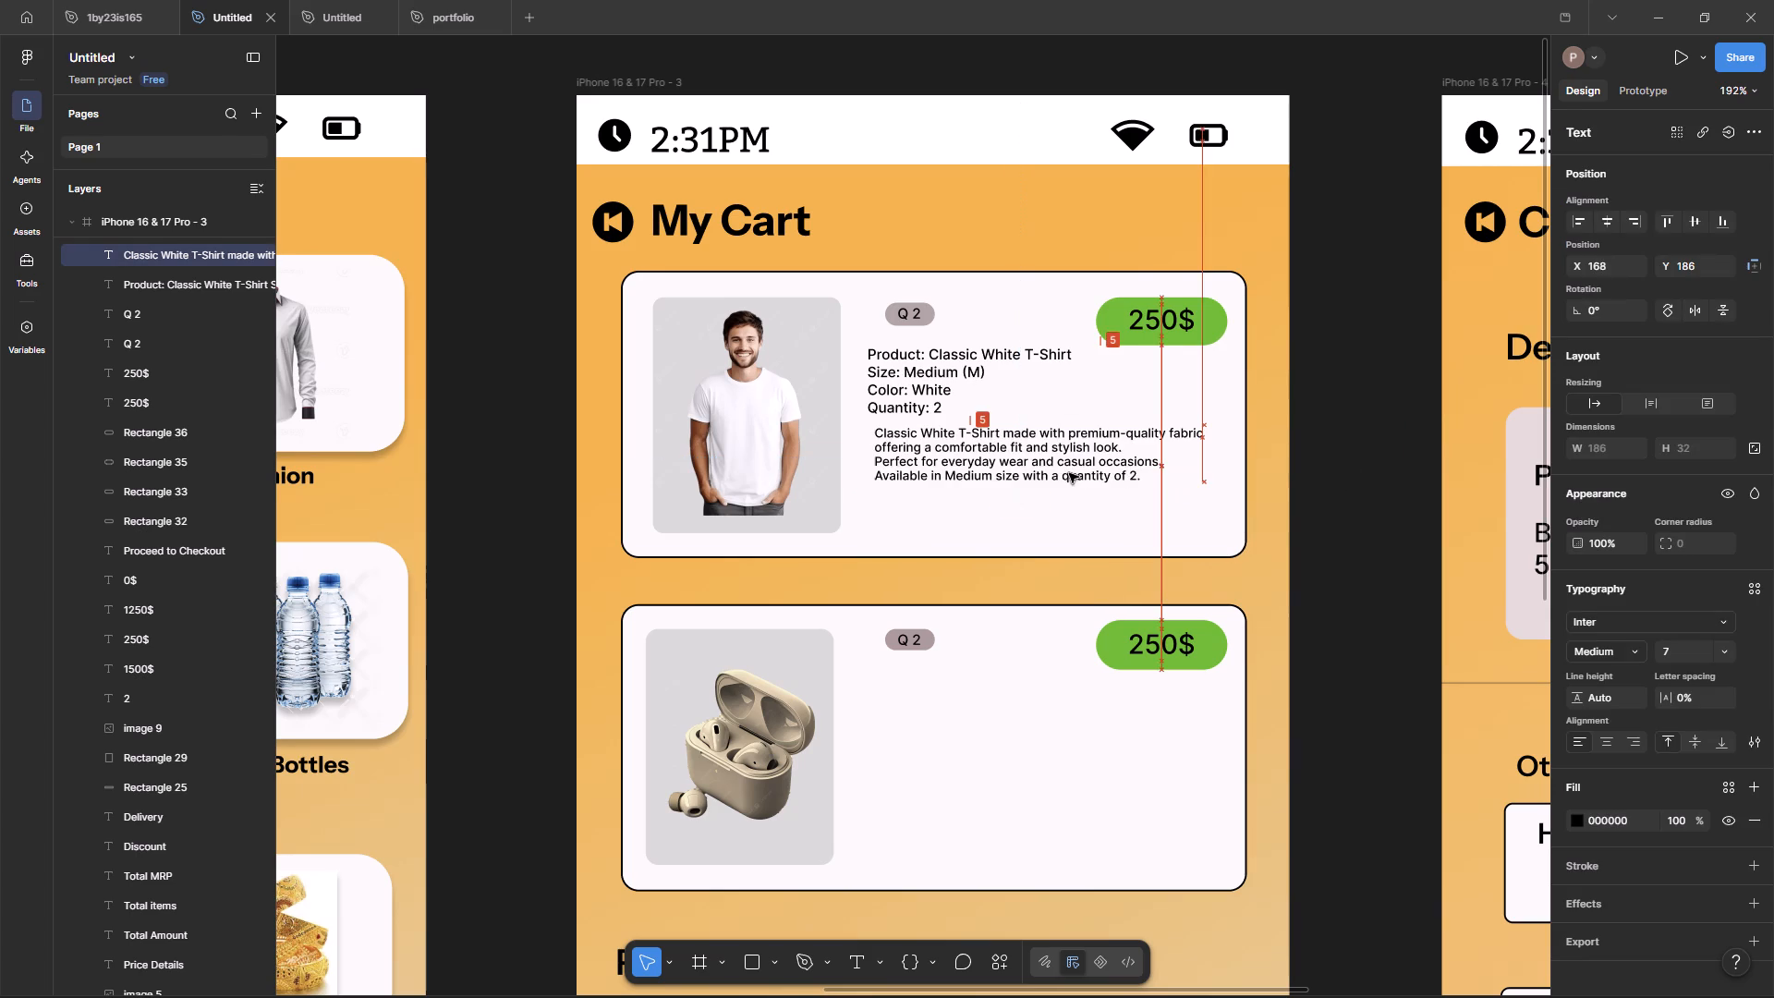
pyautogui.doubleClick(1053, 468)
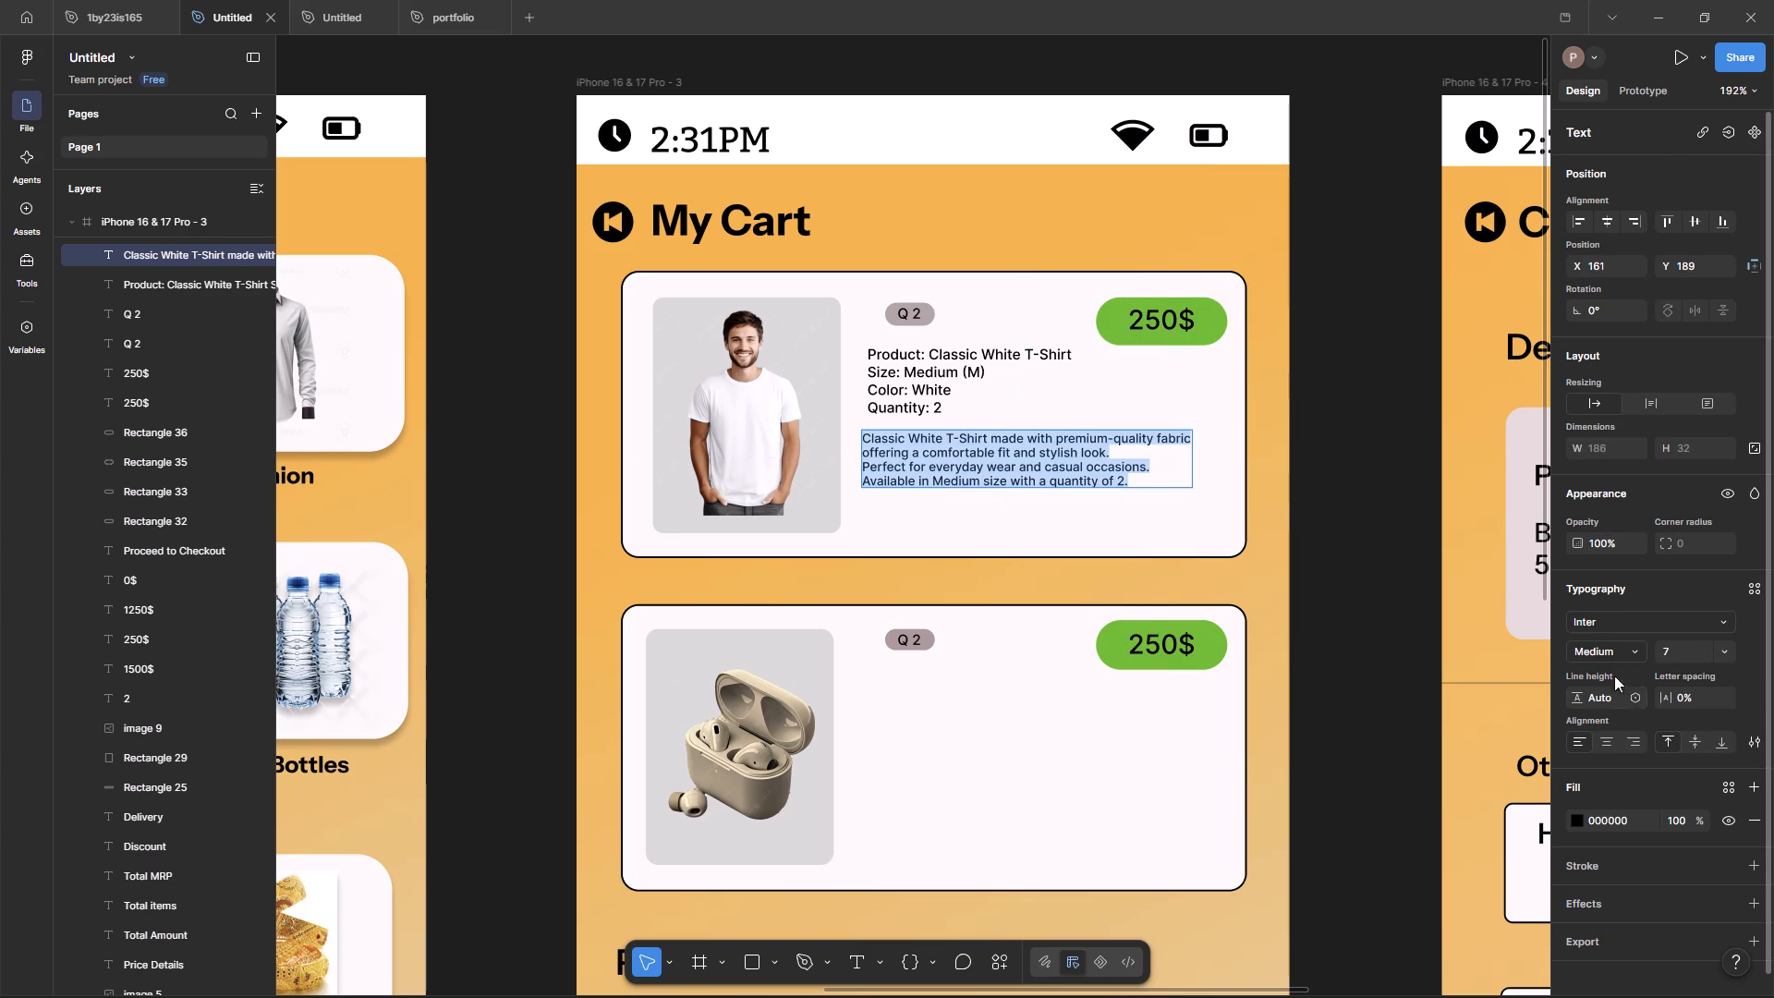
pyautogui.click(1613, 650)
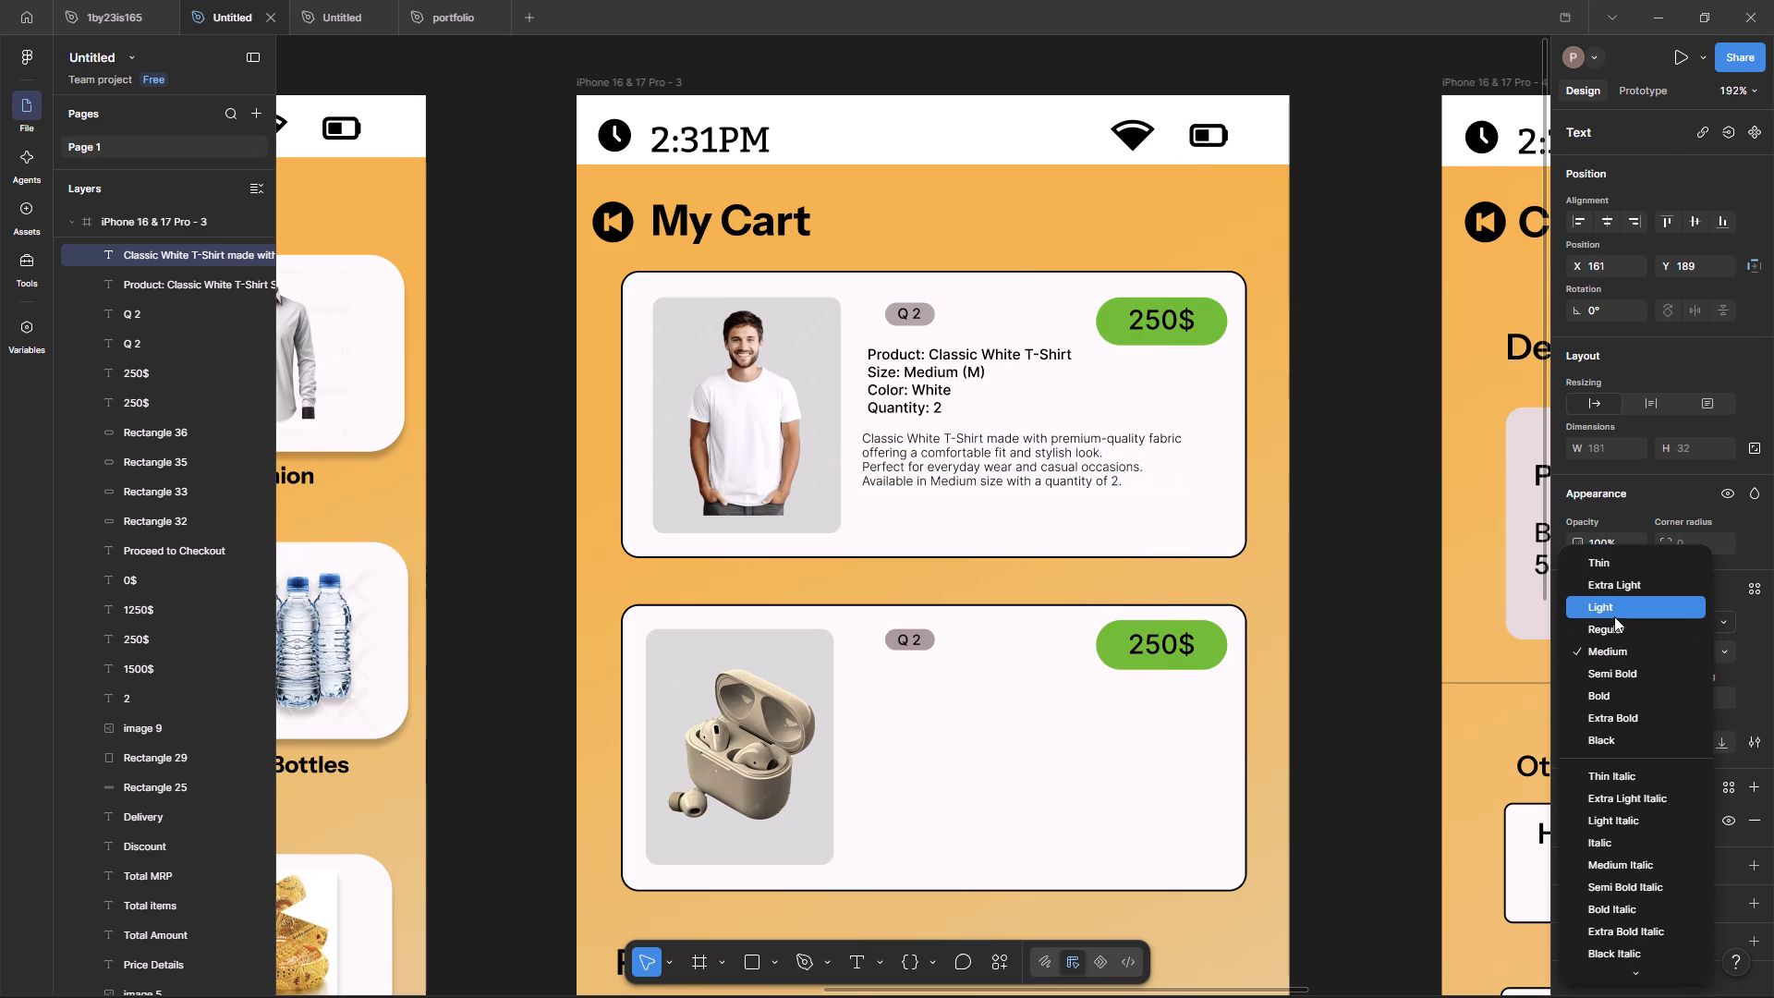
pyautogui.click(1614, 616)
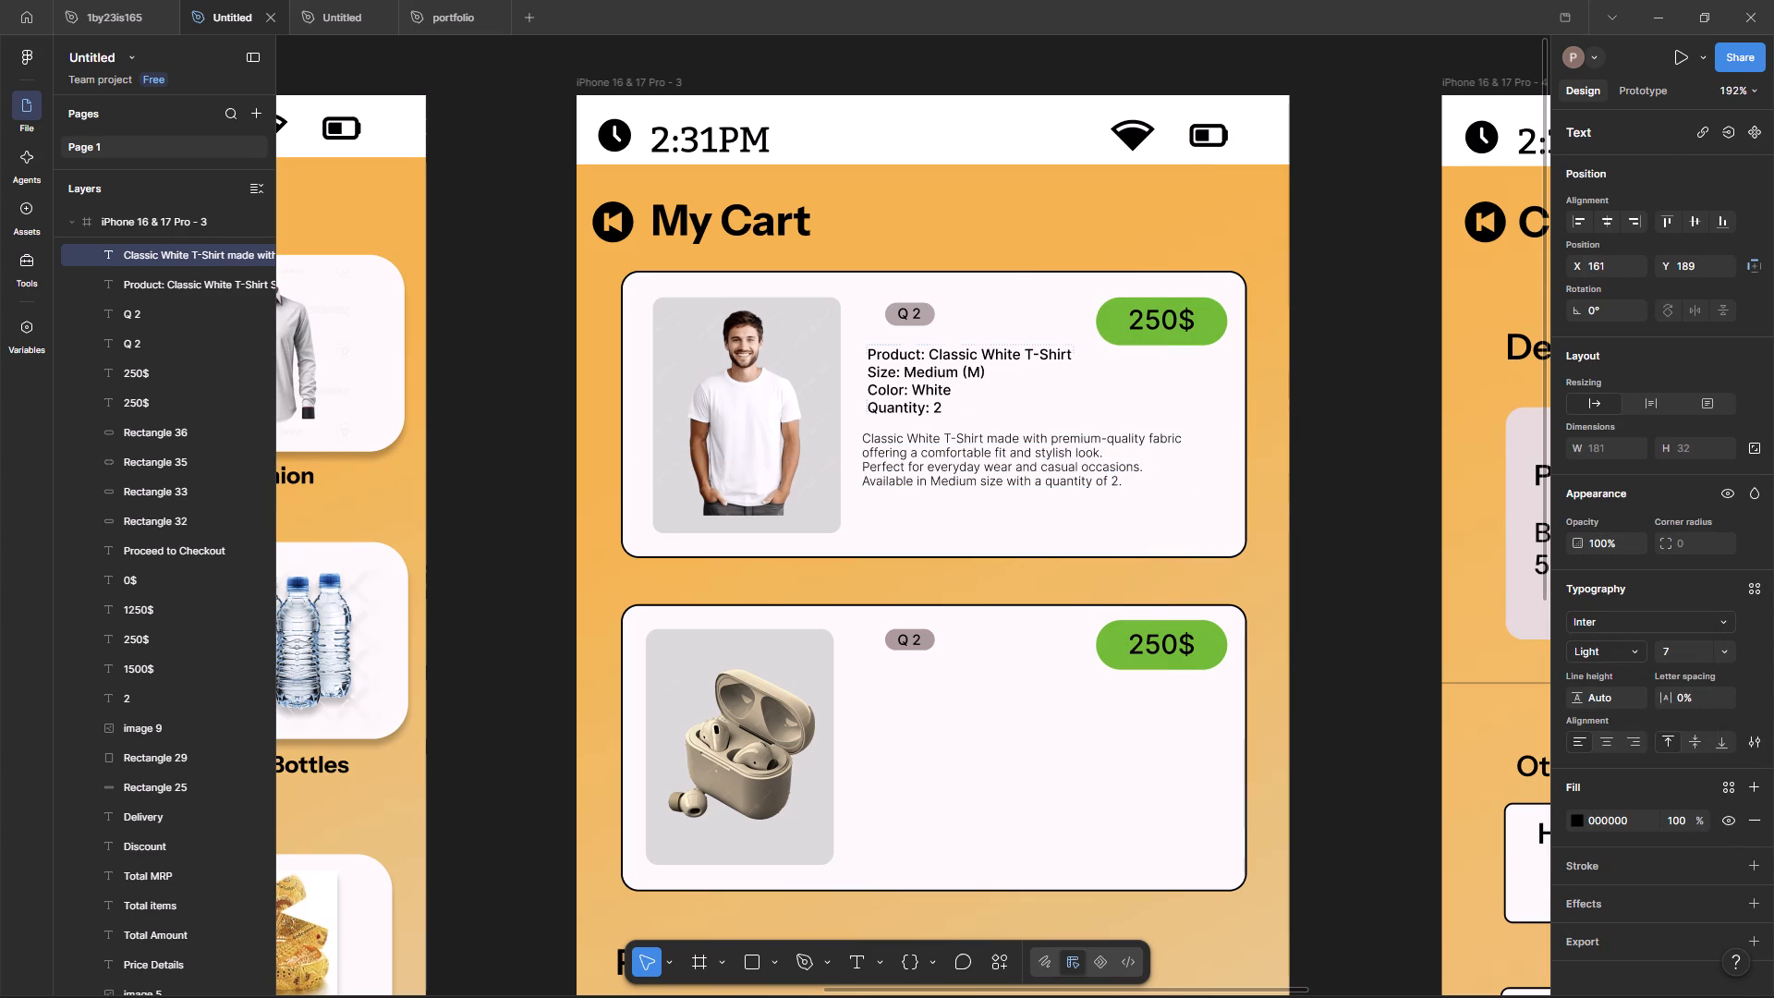
# Set the product details text in the T-shirt card to Regular weight.
pyautogui.tripleClick(934, 388)
pyautogui.click(934, 388)
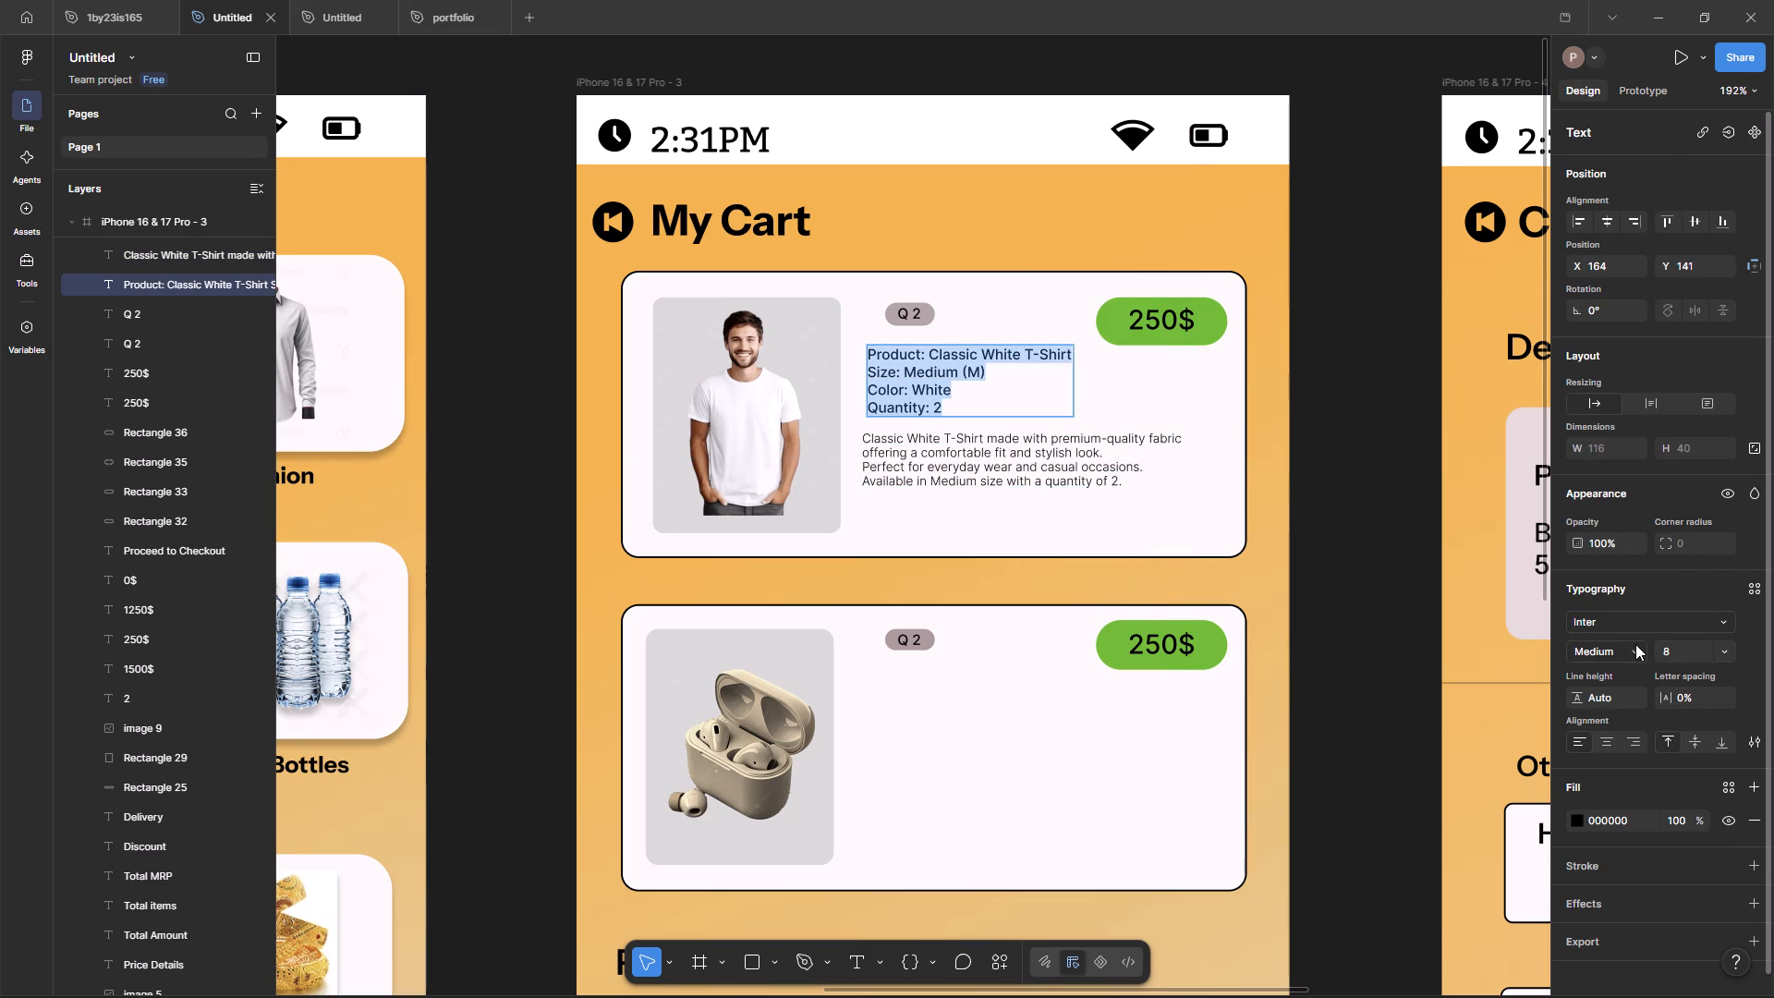
pyautogui.click(1635, 644)
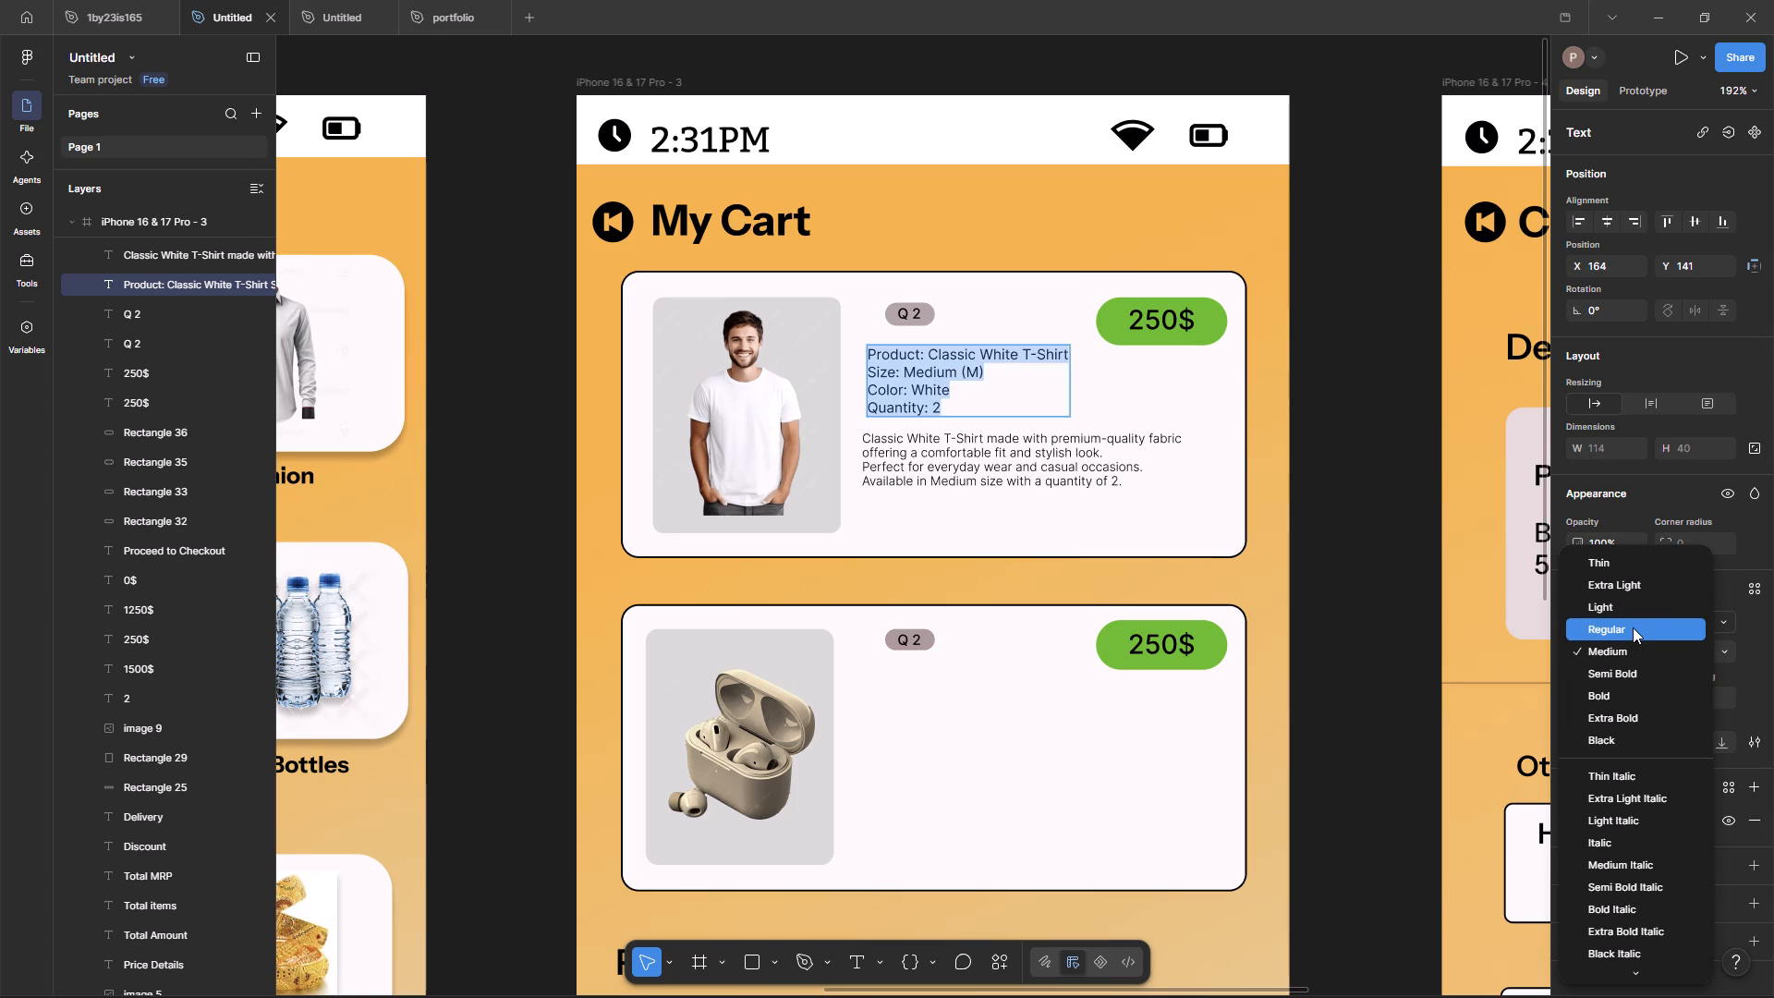
pyautogui.click(1633, 627)
# Change the font of the T-shirt's product details text to Inria Serif.
pyautogui.click(1623, 619)
pyautogui.press('q')
pyautogui.press('q')
pyautogui.press('q')
pyautogui.press('q')
pyautogui.press('q')
pyautogui.press('q')
pyautogui.press('q')
pyautogui.press('q')
pyautogui.press('q')
pyautogui.press('q')
pyautogui.press('q')
pyautogui.press('q')
pyautogui.press('q')
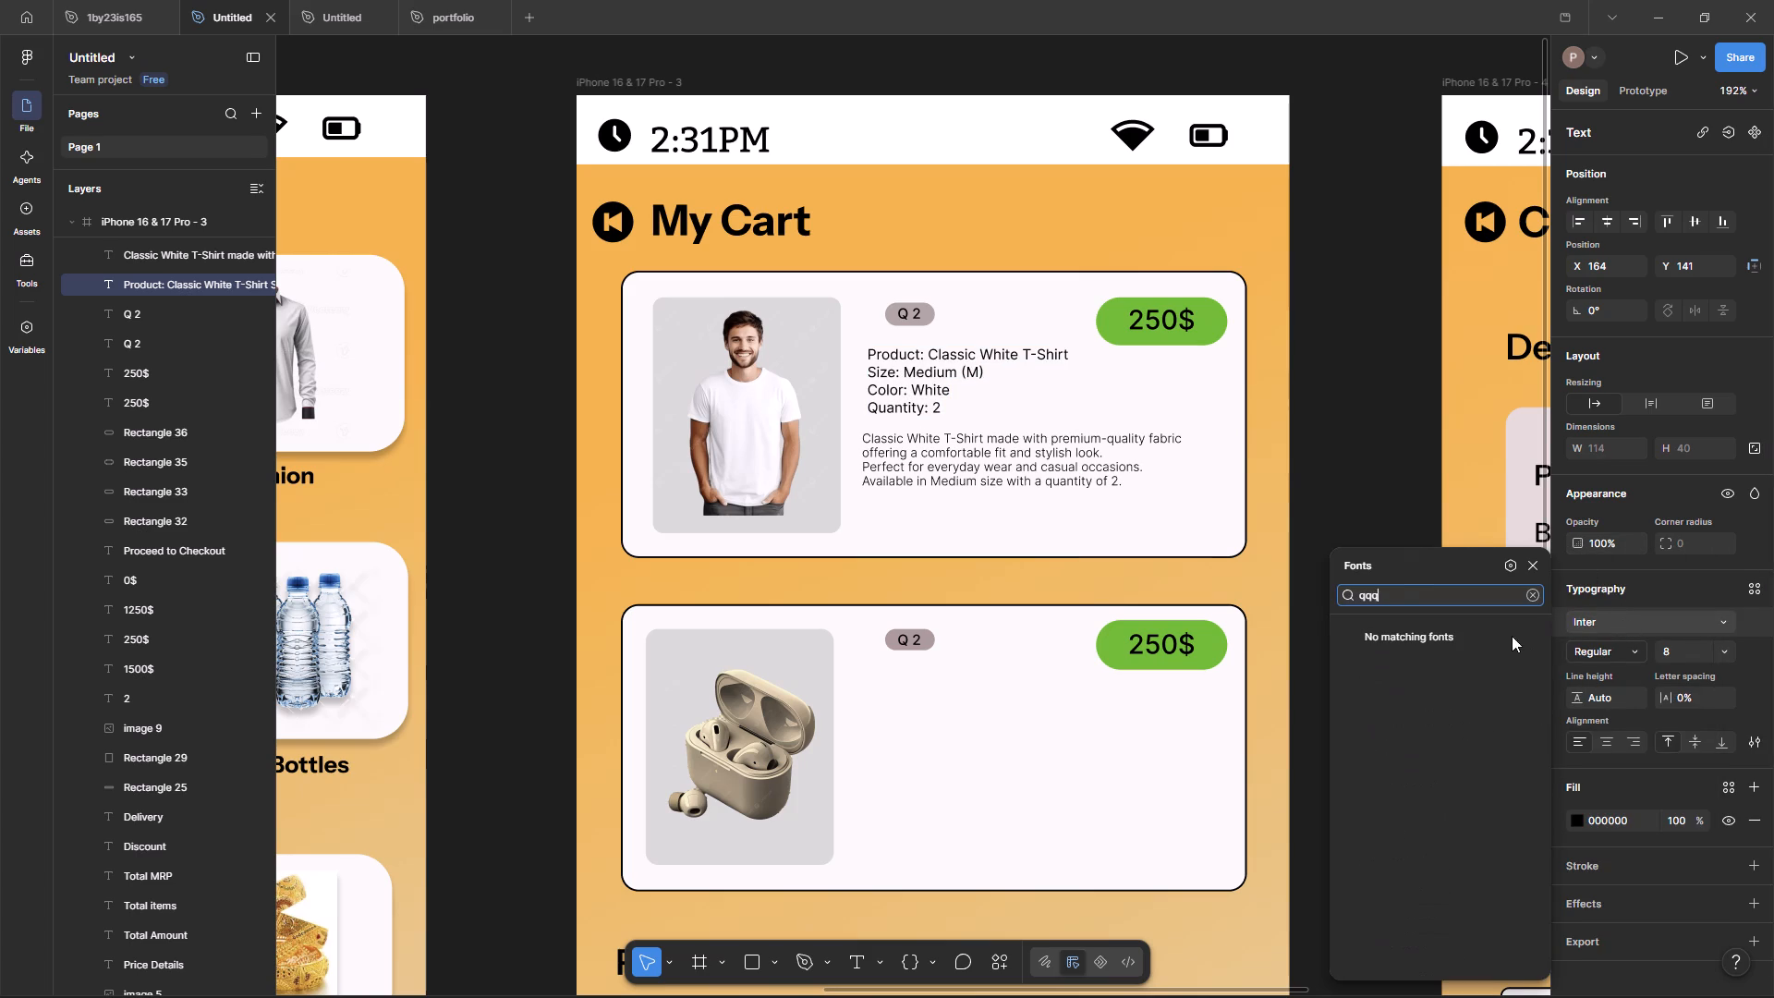
pyautogui.click(1533, 592)
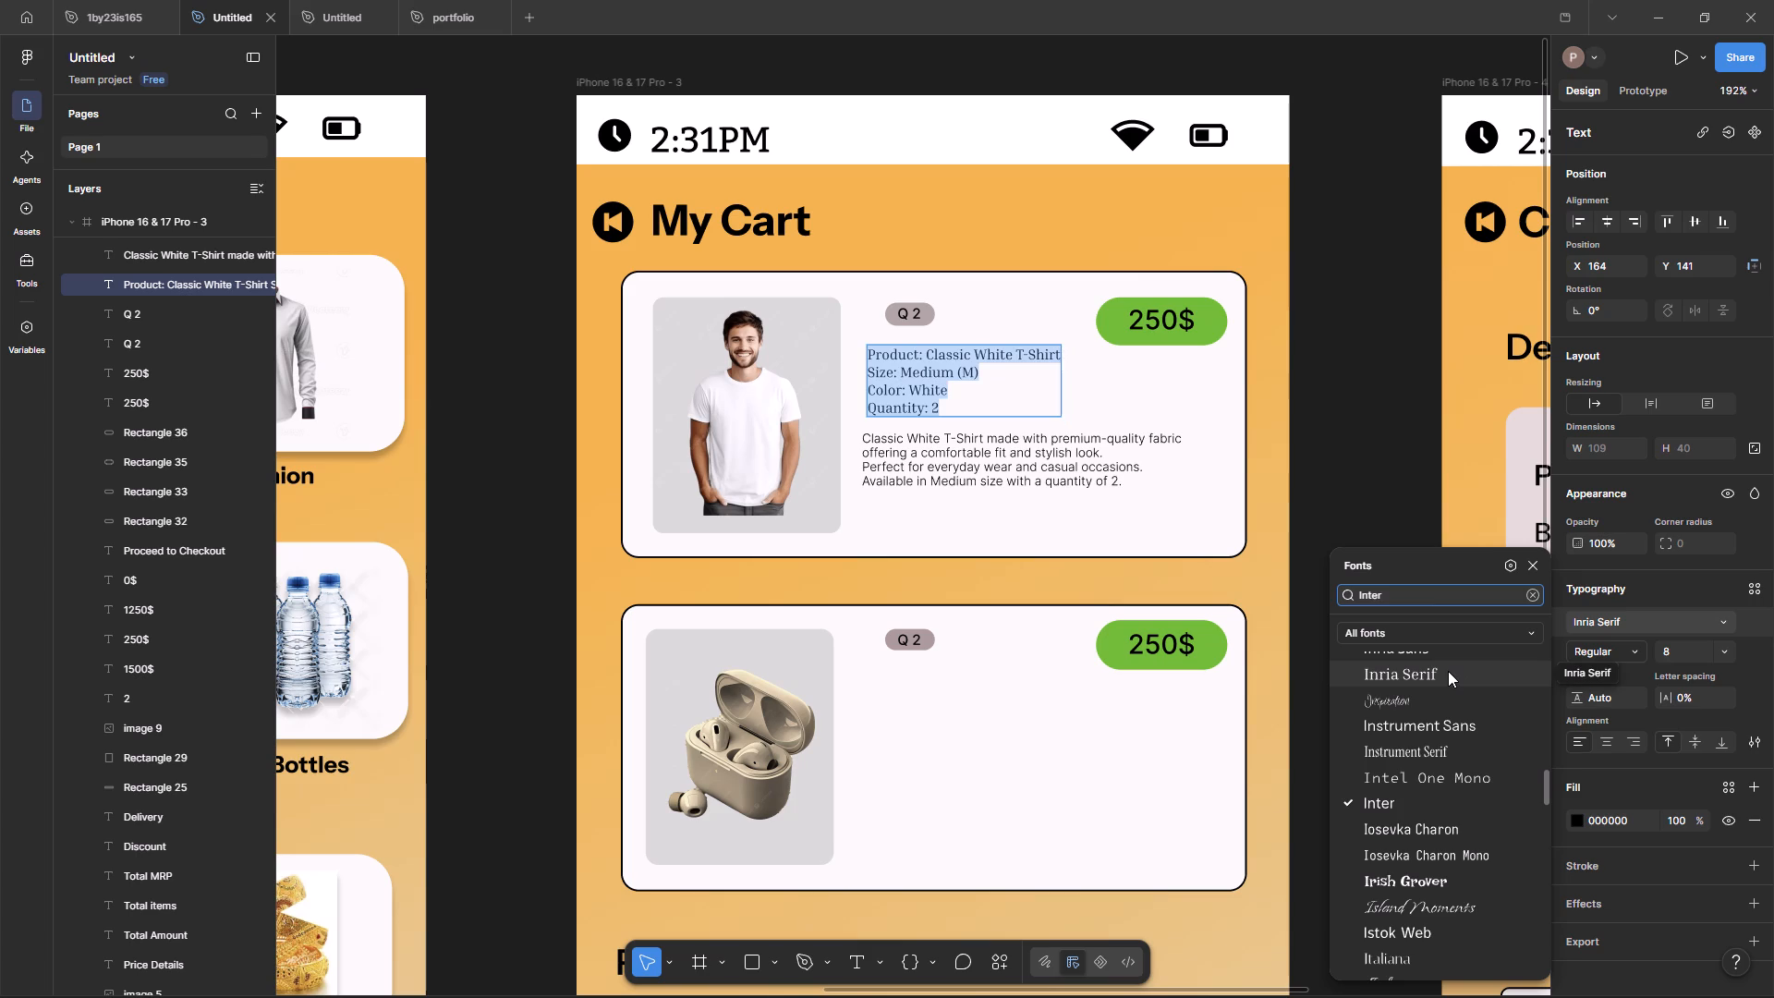
pyautogui.click(1448, 671)
# Change the font of the T-shirt description paragraph to Inria Serif.
pyautogui.tripleClick(1065, 485)
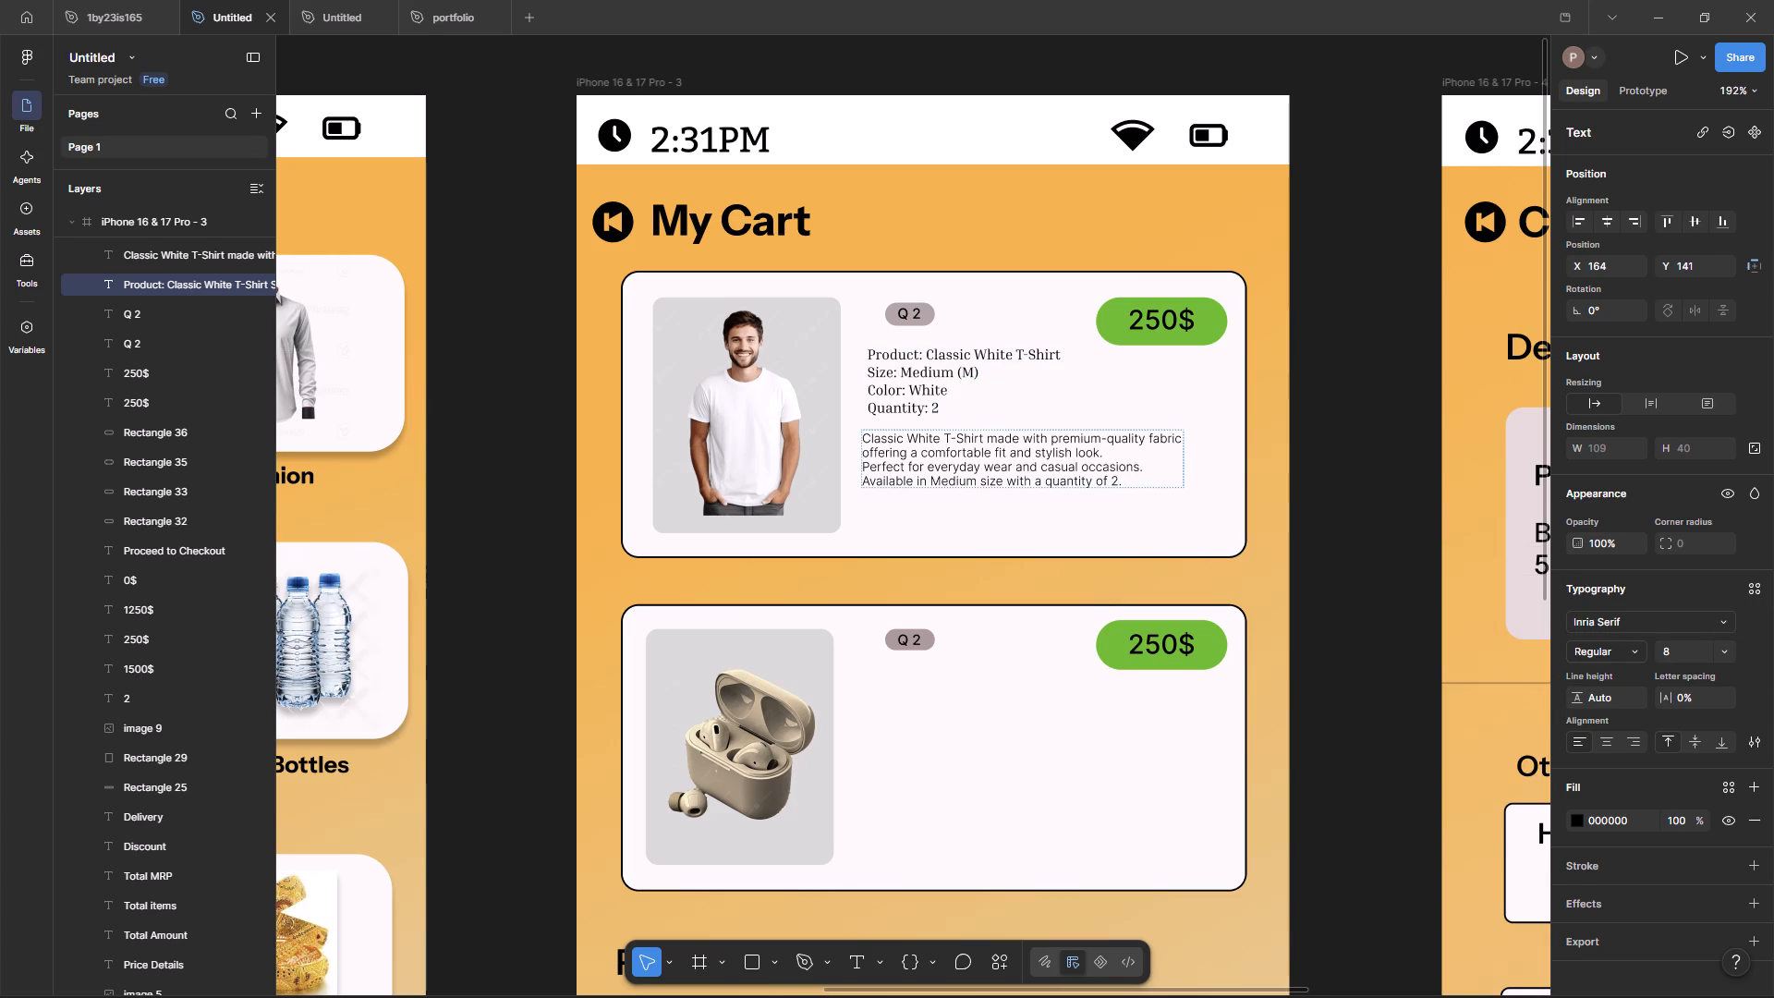
pyautogui.tripleClick(1065, 485)
pyautogui.doubleClick(1065, 485)
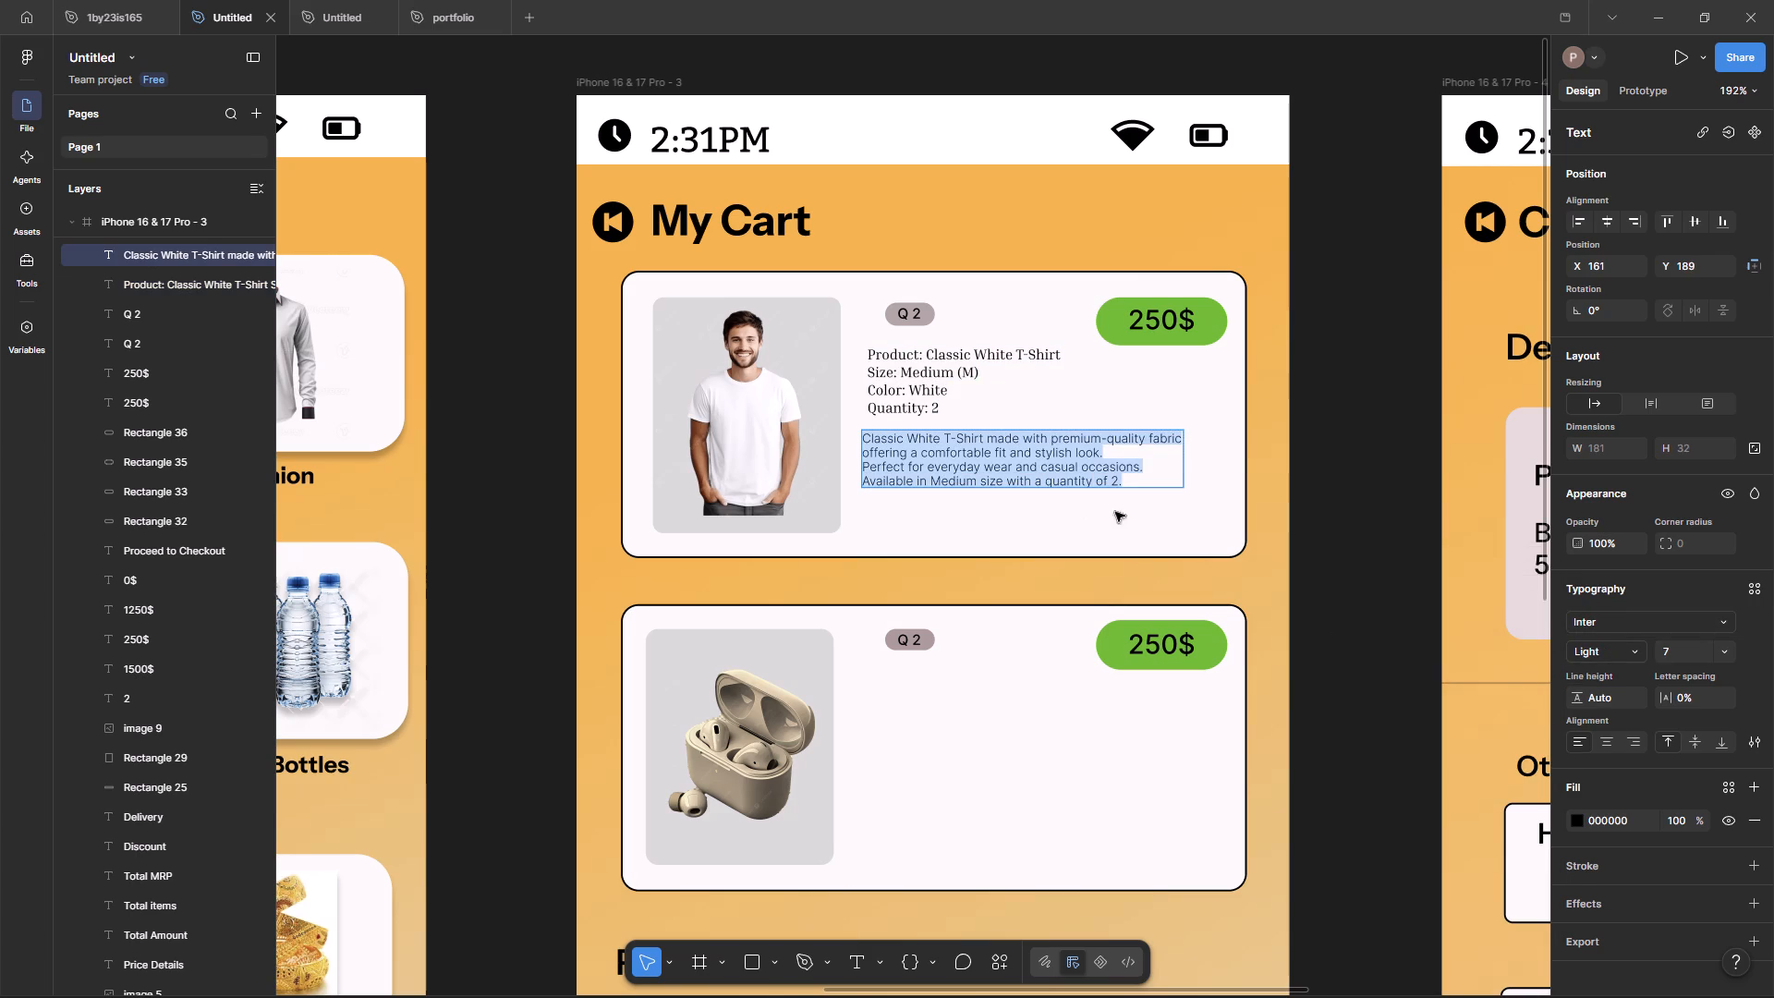
pyautogui.click(1615, 619)
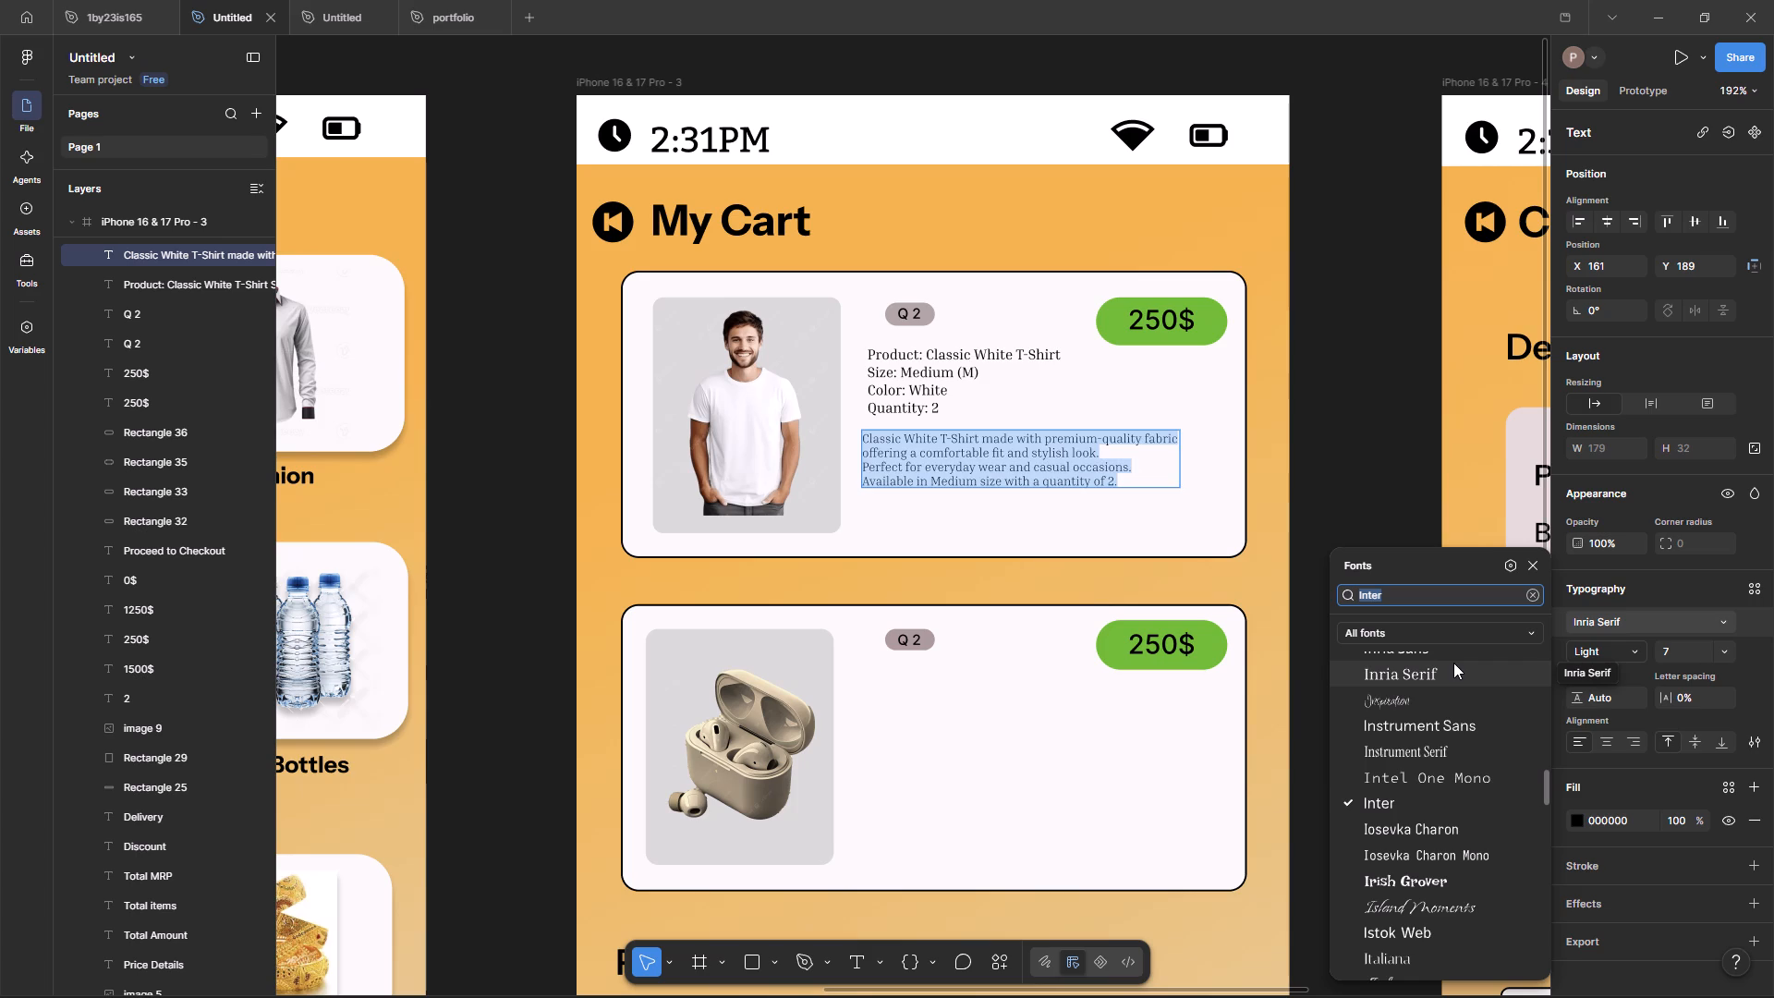
pyautogui.click(1453, 663)
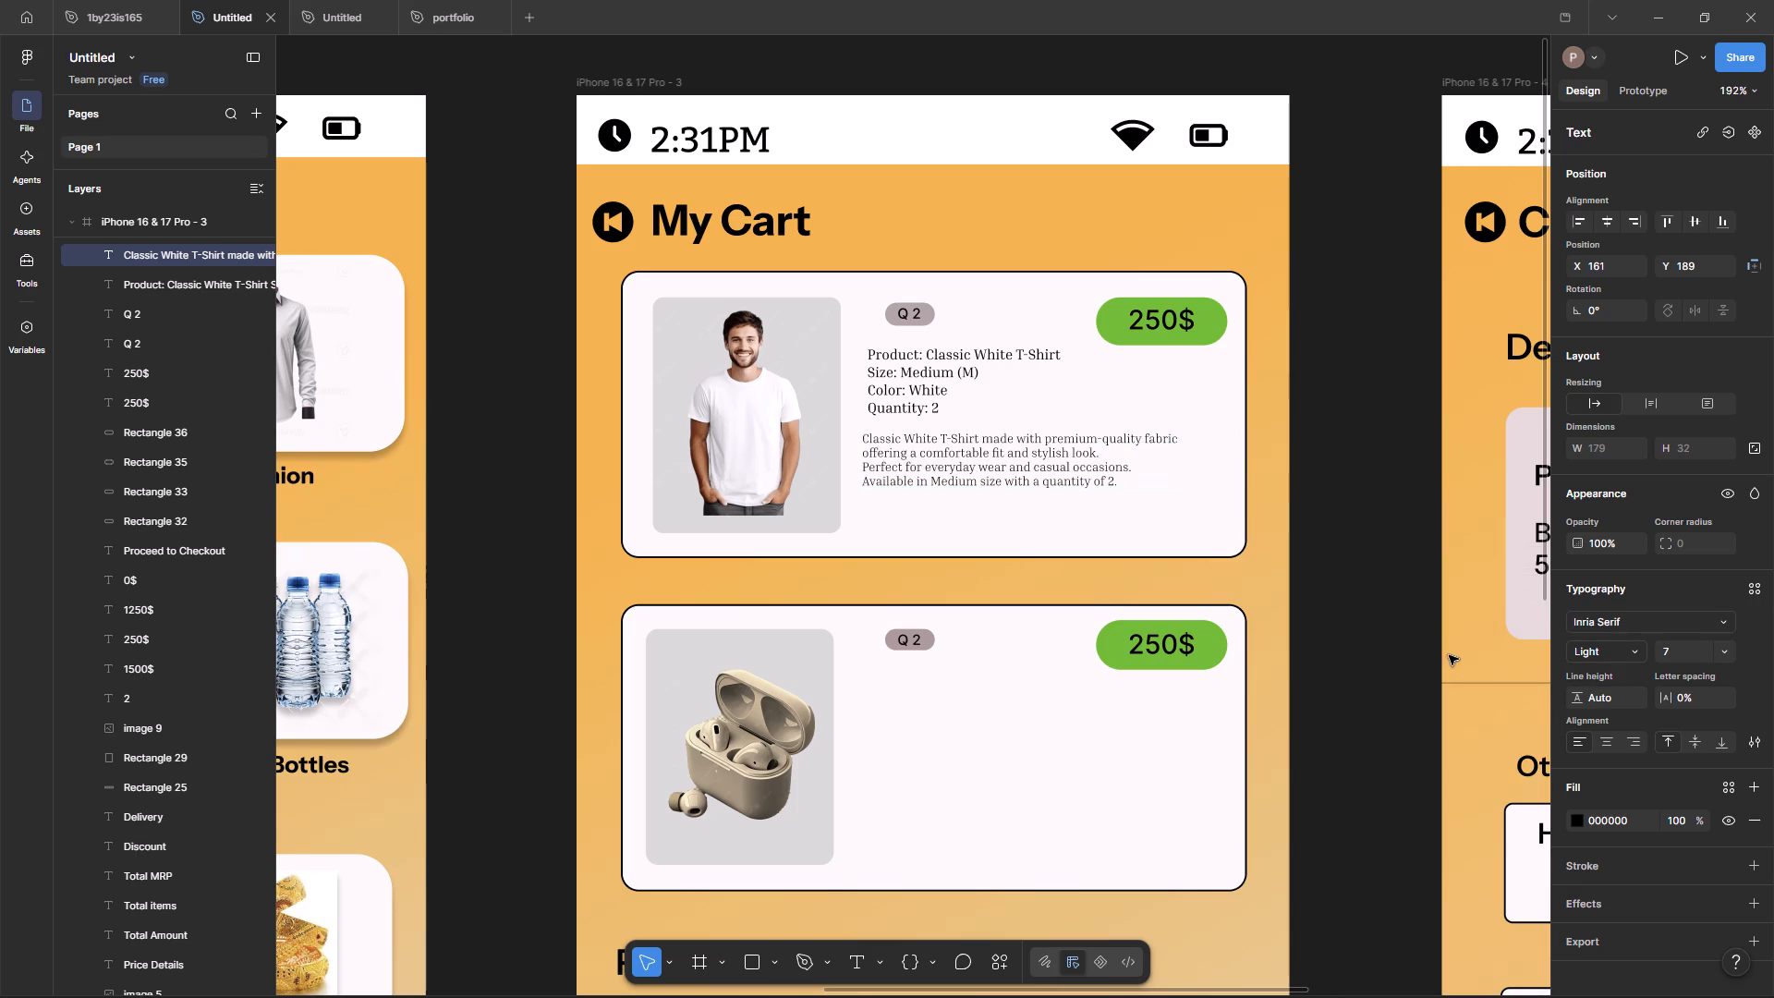
pyautogui.click(1439, 653)
pyautogui.click(1439, 653)
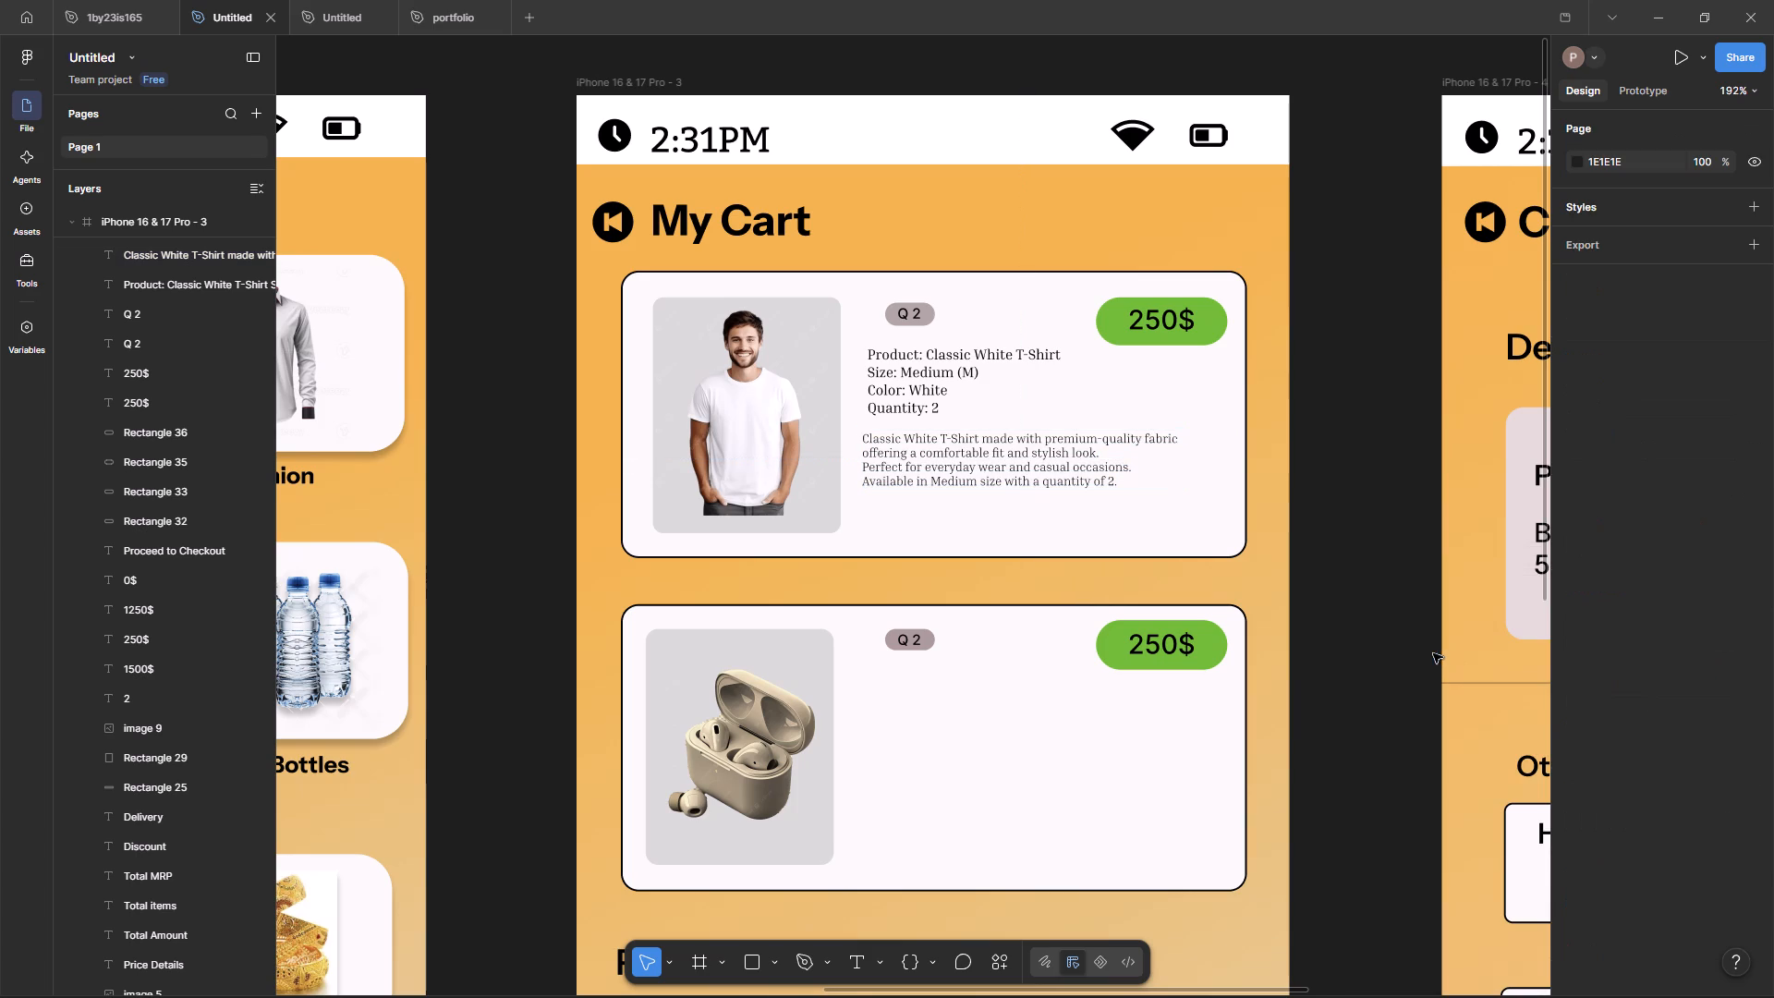
# Move the description paragraph down to about X 164, Y 209, left-aligned with the product details and leaving a gap for a heading.
pyautogui.moveTo(970, 473); pyautogui.dragTo(976, 481)
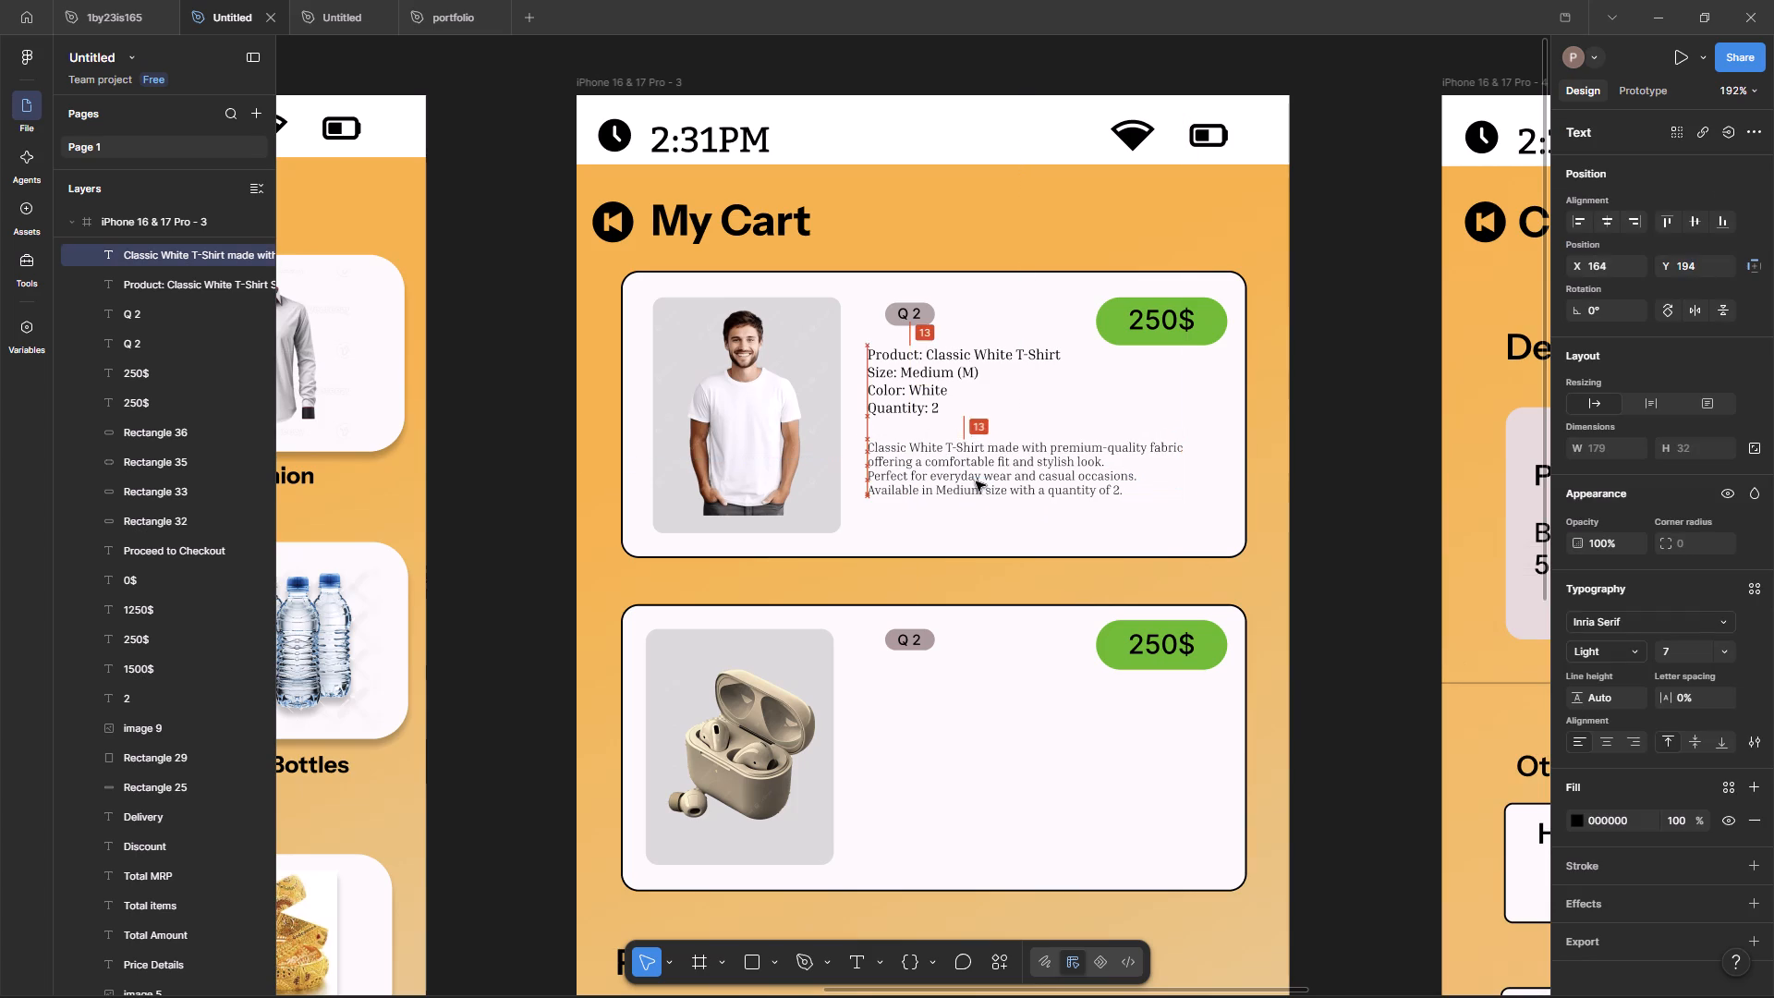
pyautogui.moveTo(976, 481); pyautogui.dragTo(975, 507)
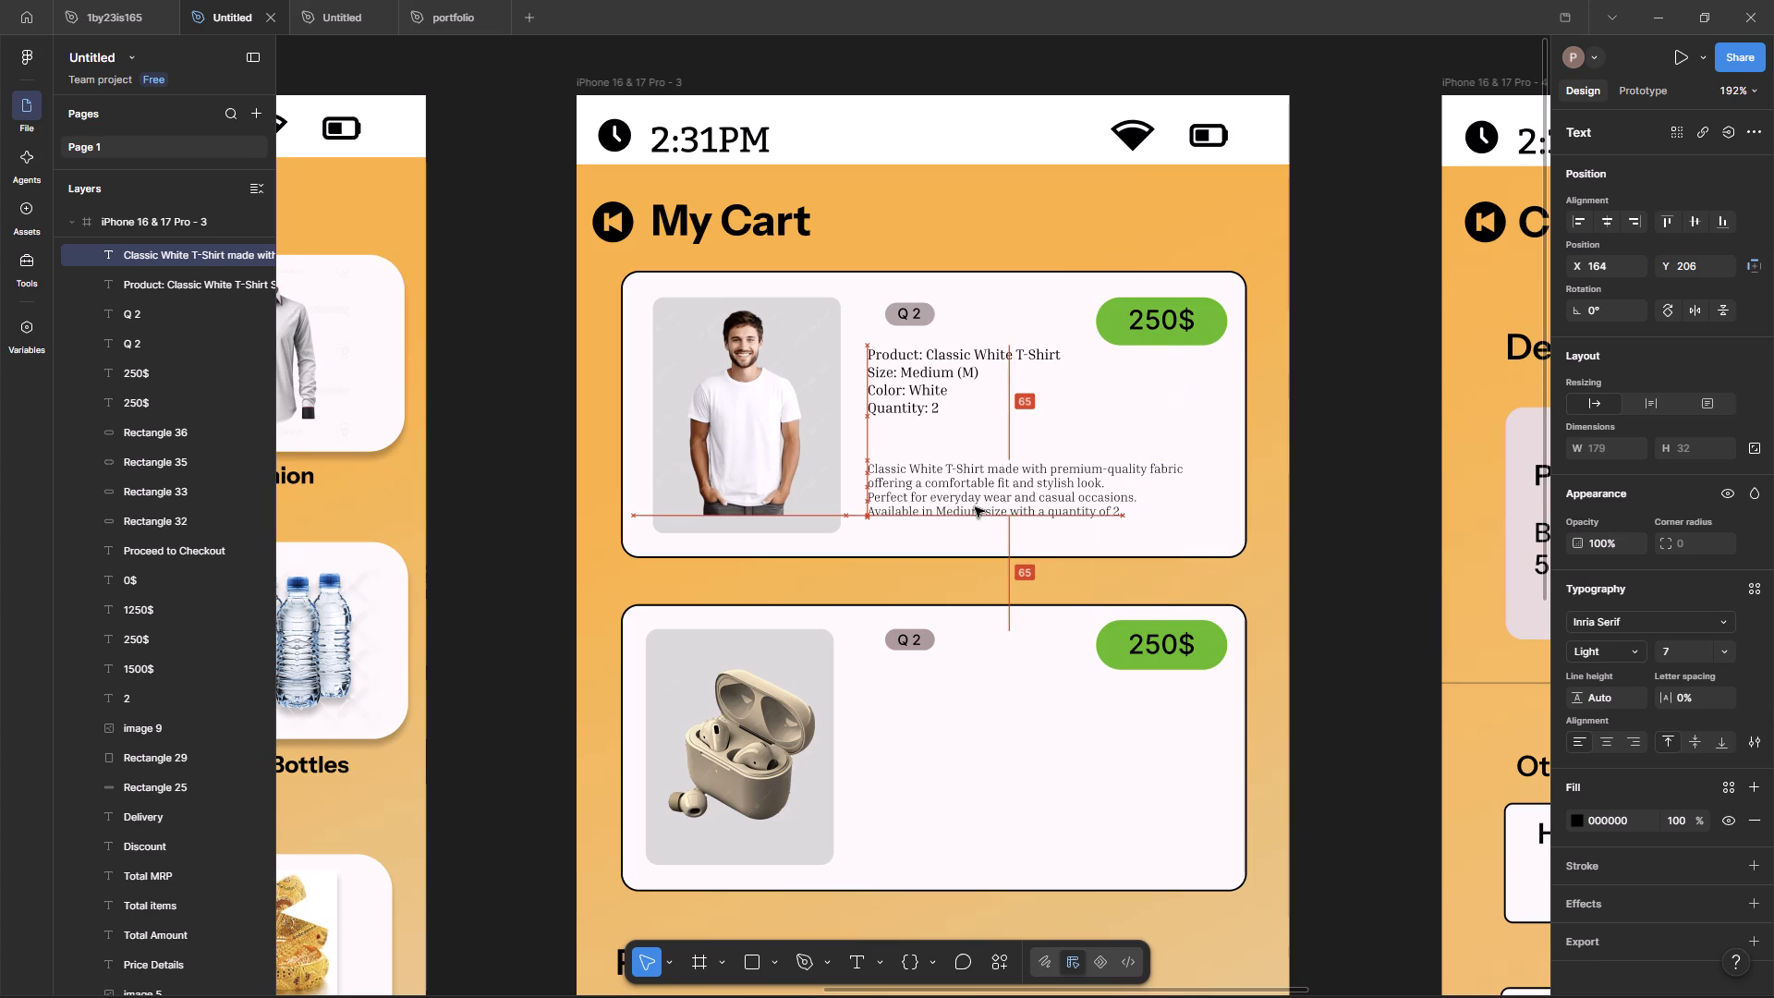
pyautogui.moveTo(975, 507); pyautogui.dragTo(975, 509)
pyautogui.click(1382, 537)
# Add a "Product Description" text in the gap above the T-shirt description paragraph.
pyautogui.press('t')
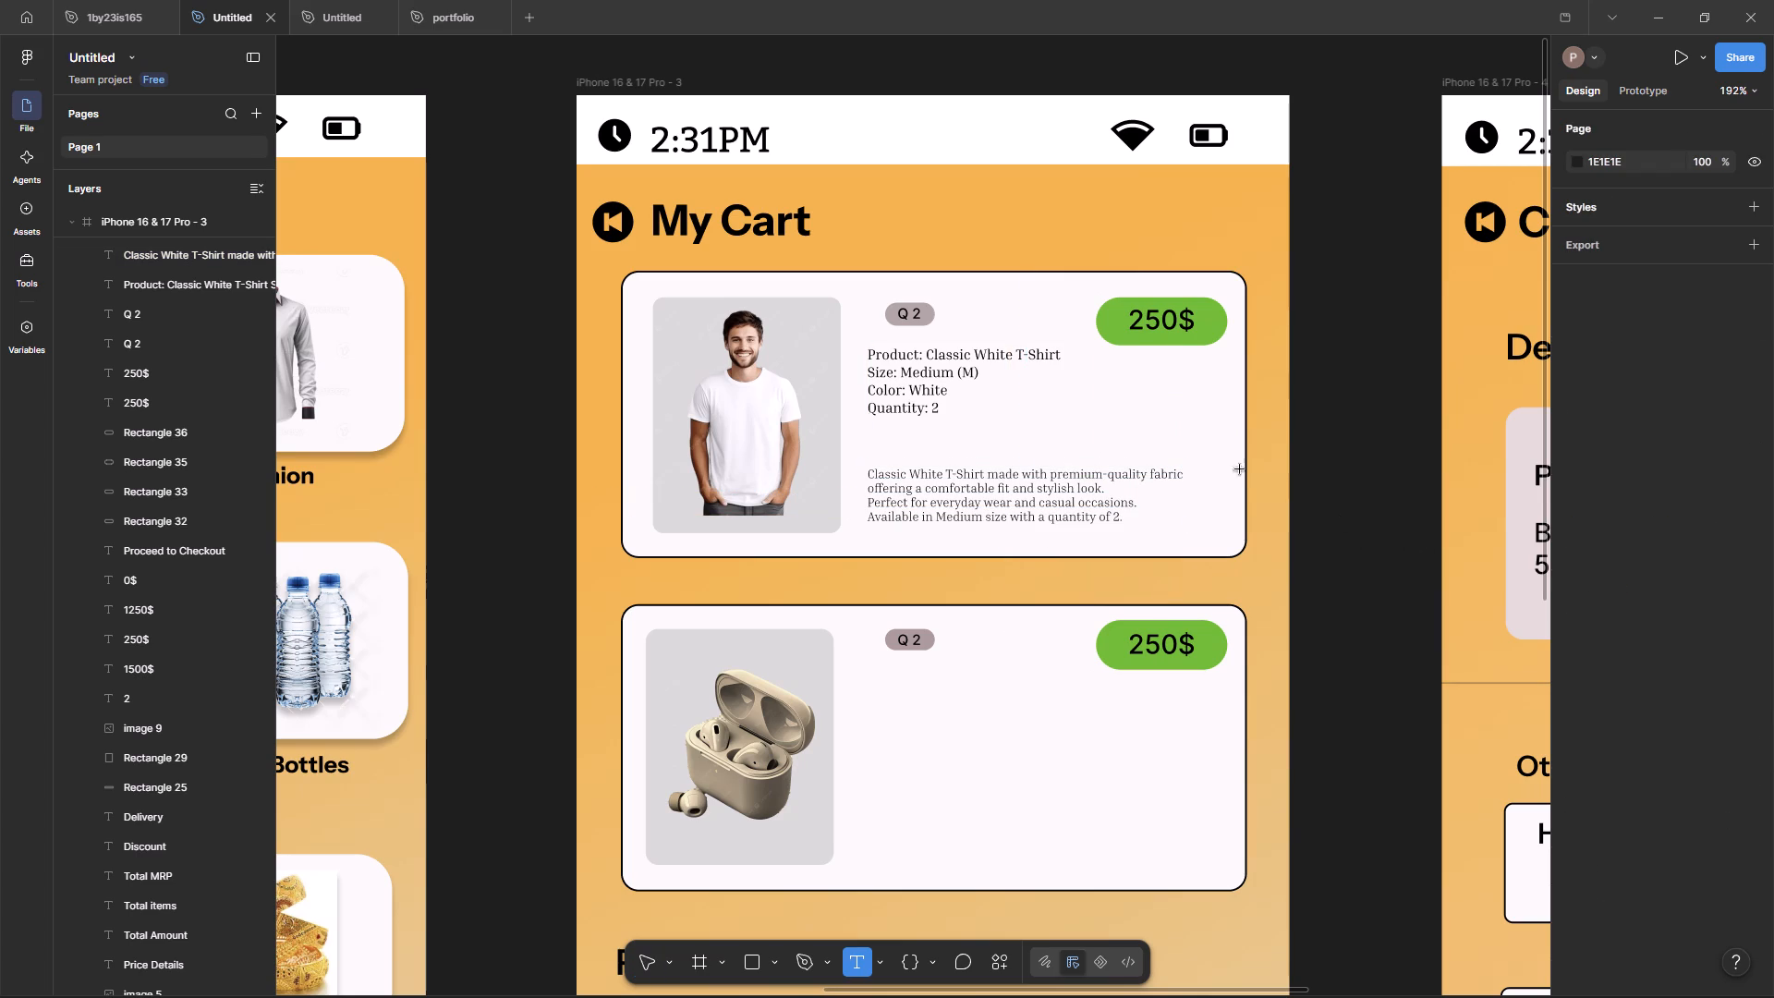
pyautogui.click(879, 445)
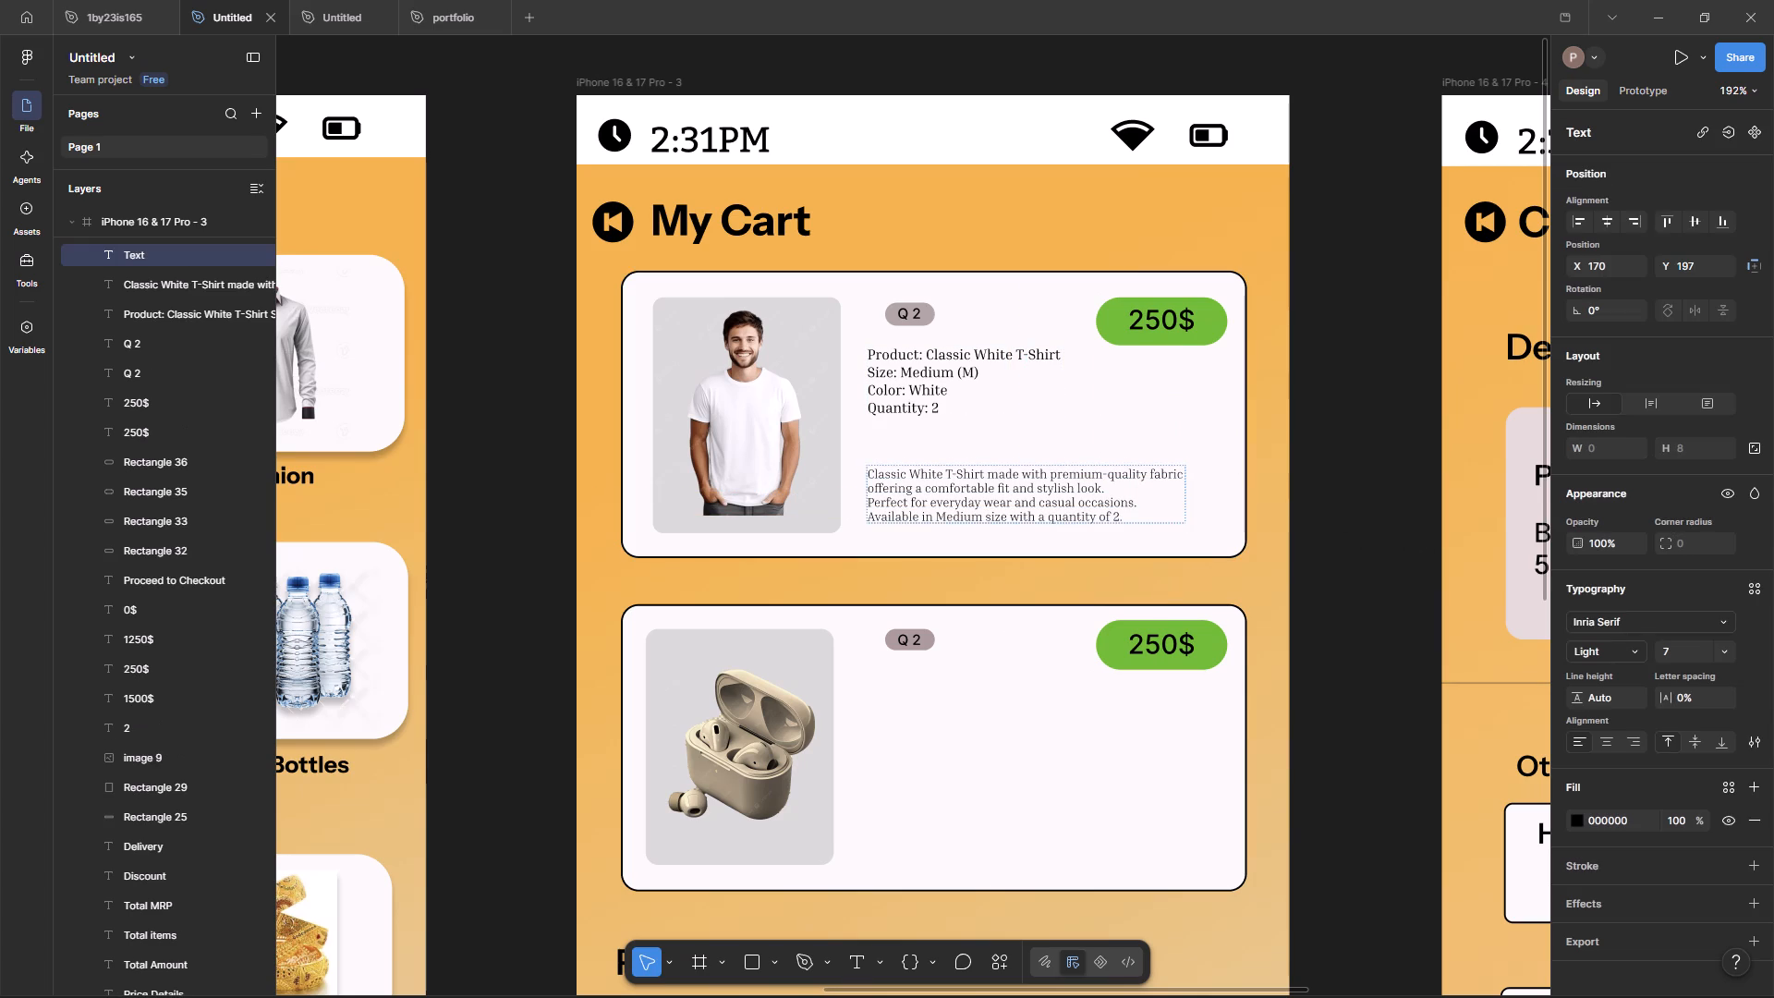
pyautogui.write('Product Des')
pyautogui.write('cription')
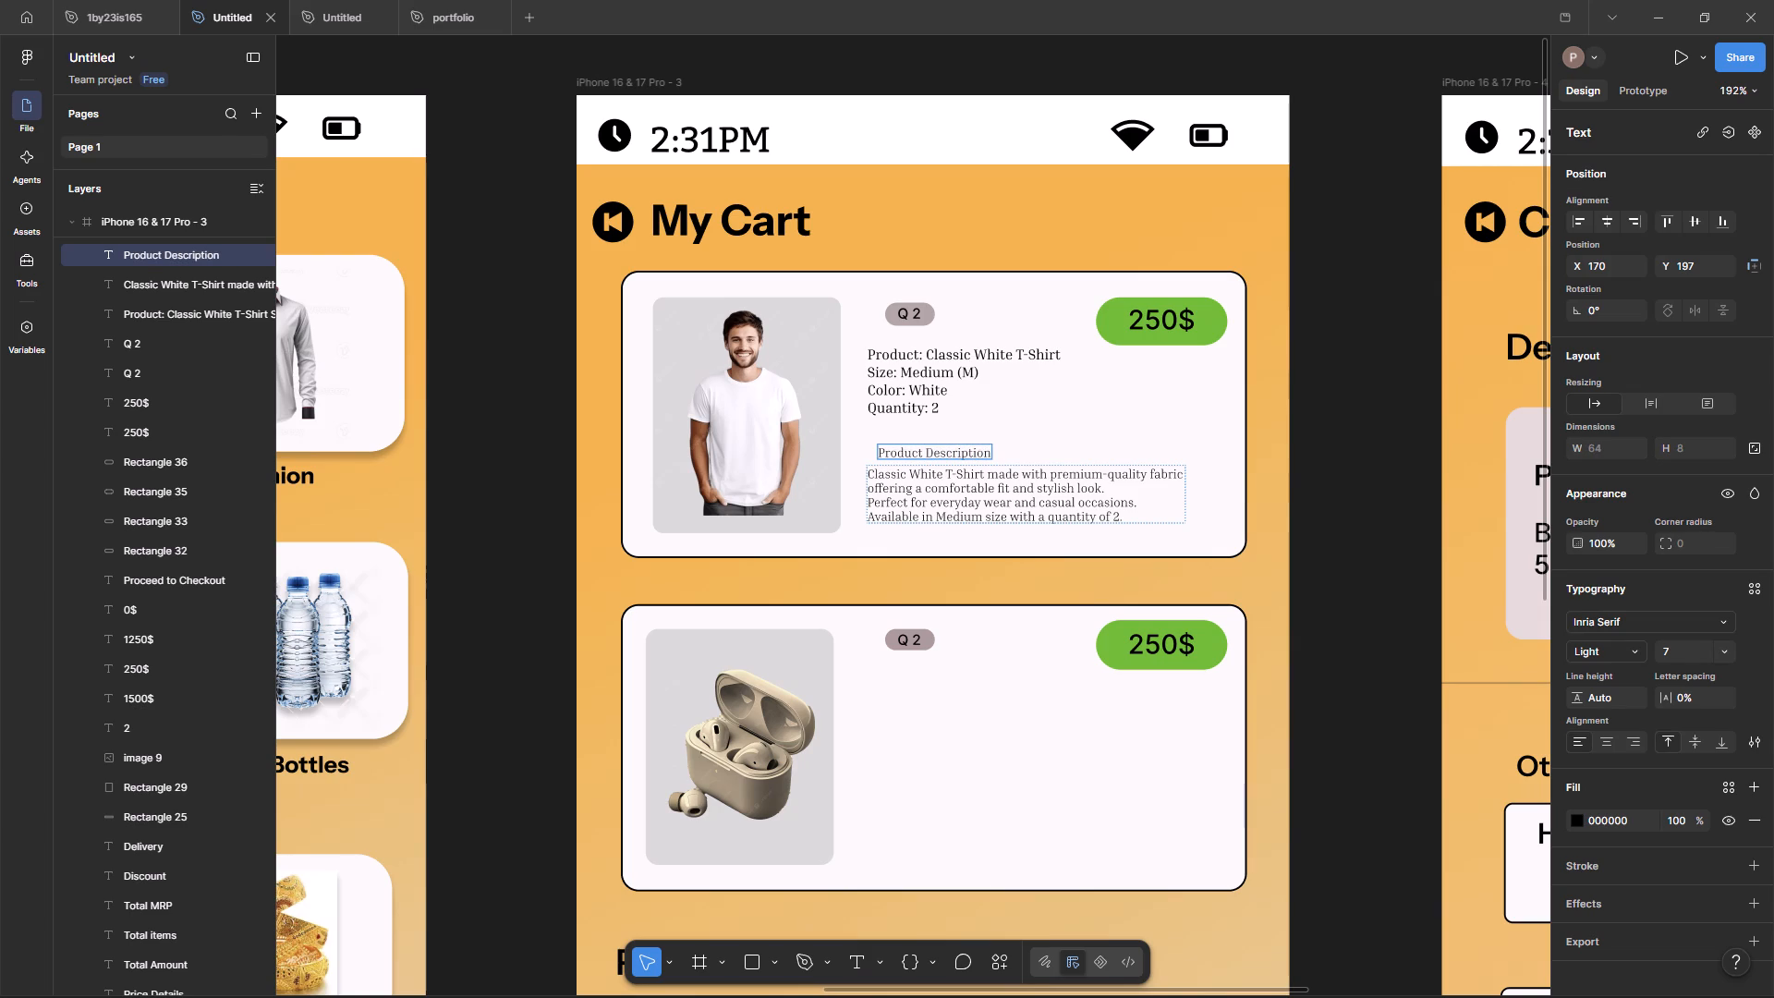
# Set the "Product Description" heading to size 8 in Bold weight and finish editing it.
pyautogui.hotkey('ctrl', 'a')
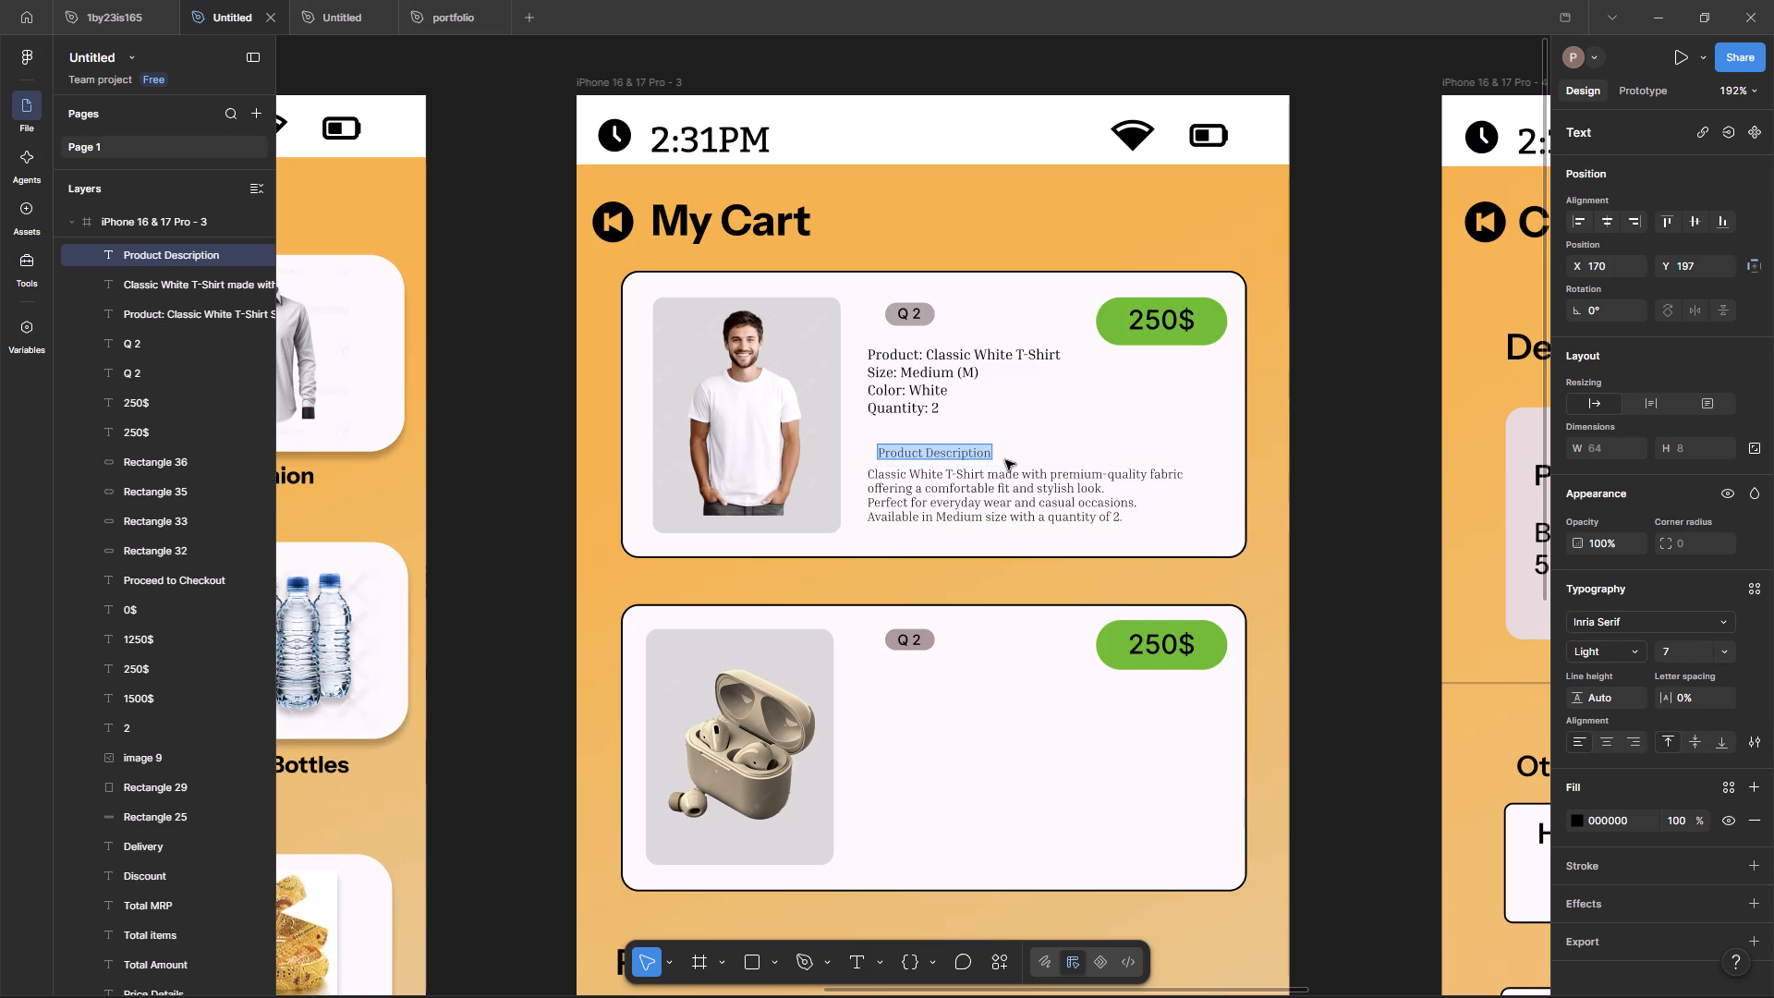
pyautogui.click(1725, 653)
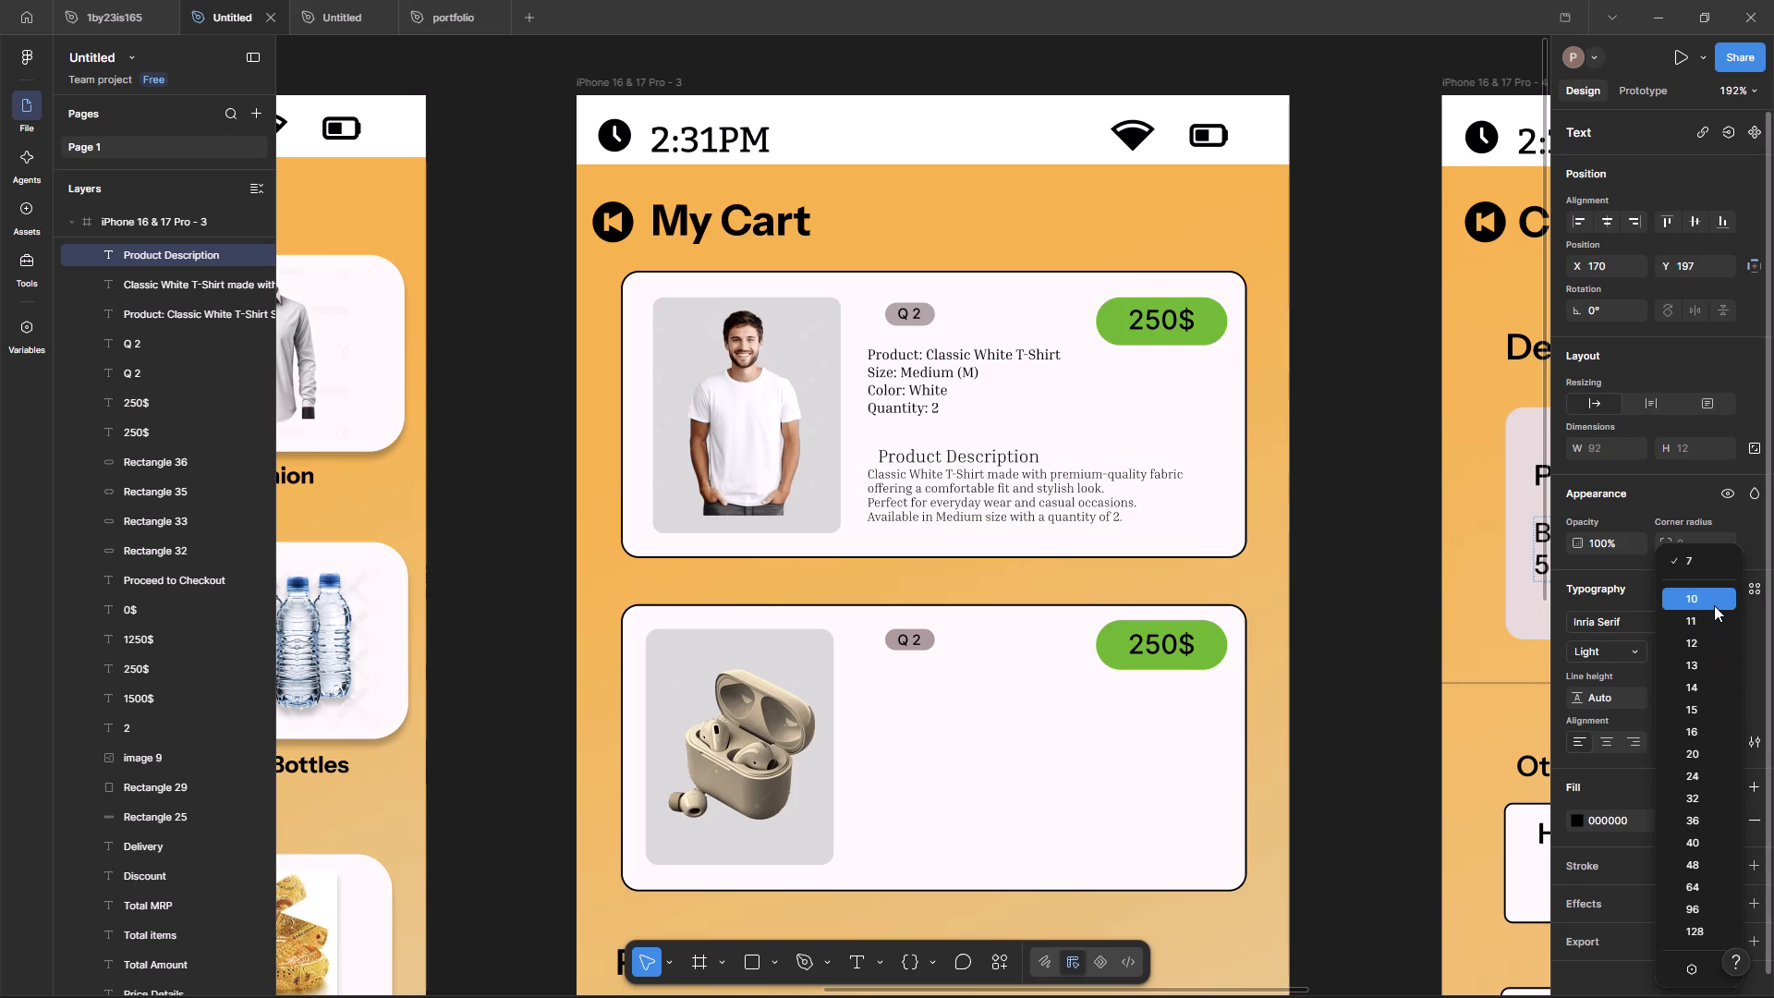
pyautogui.click(1714, 560)
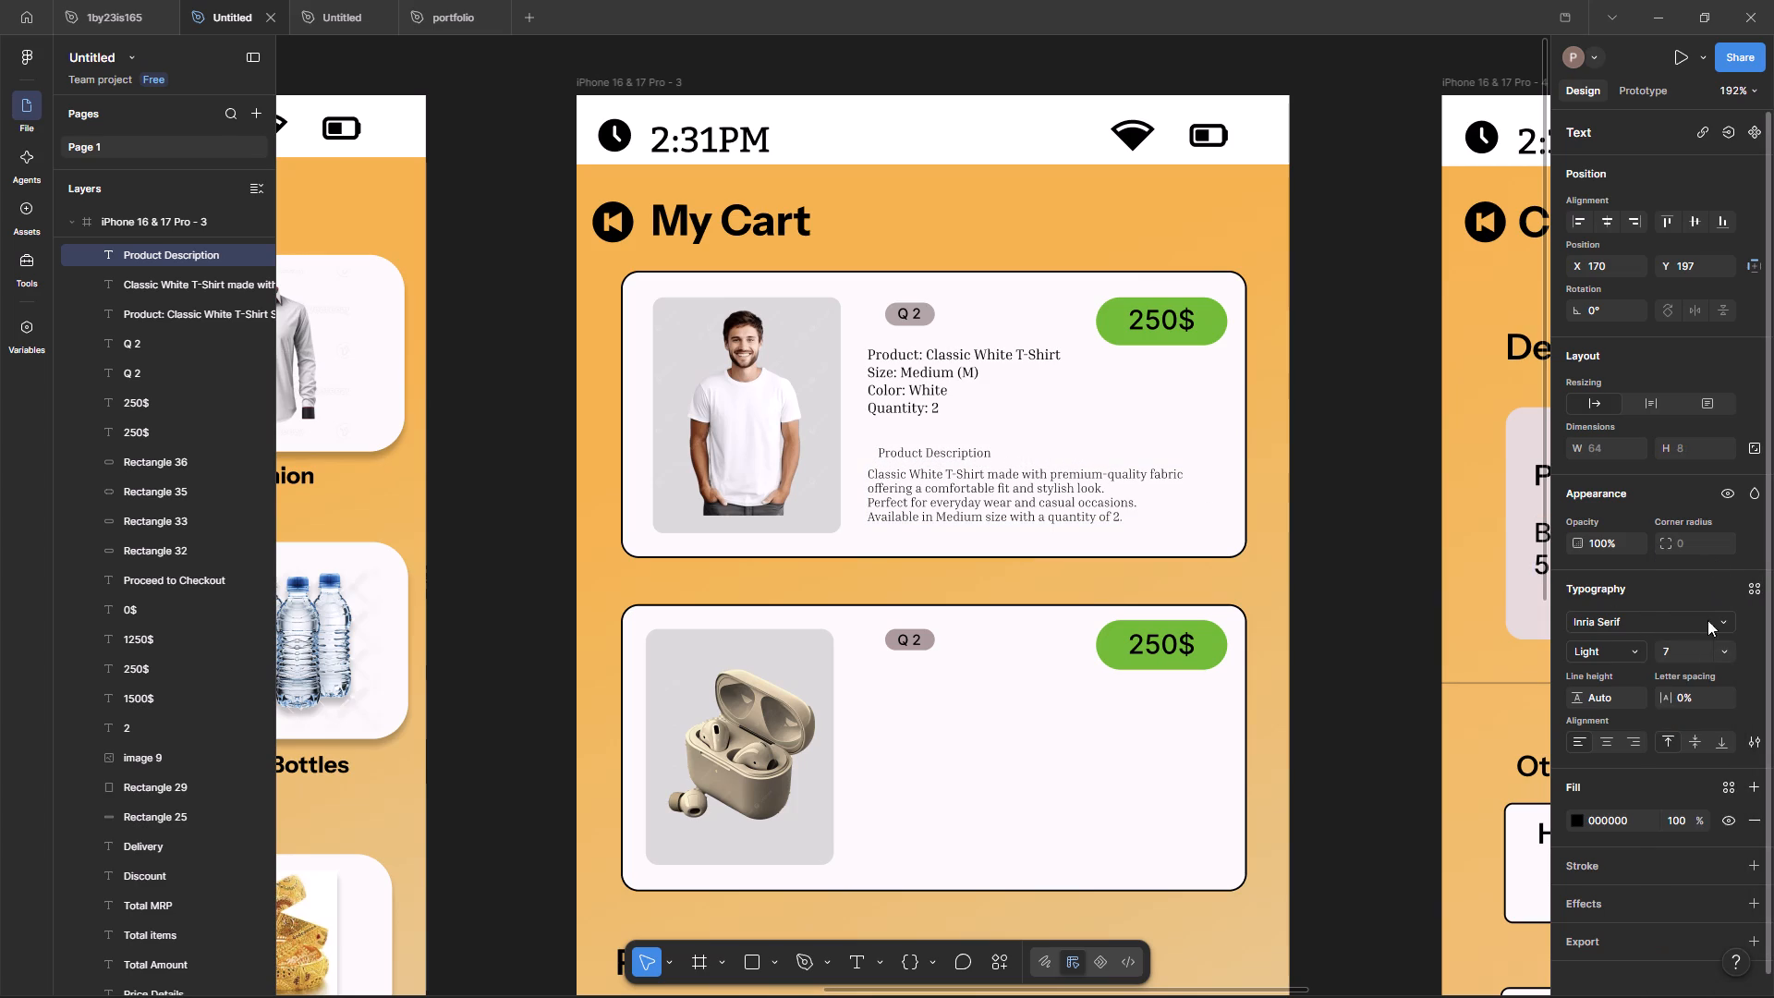
pyautogui.click(1688, 661)
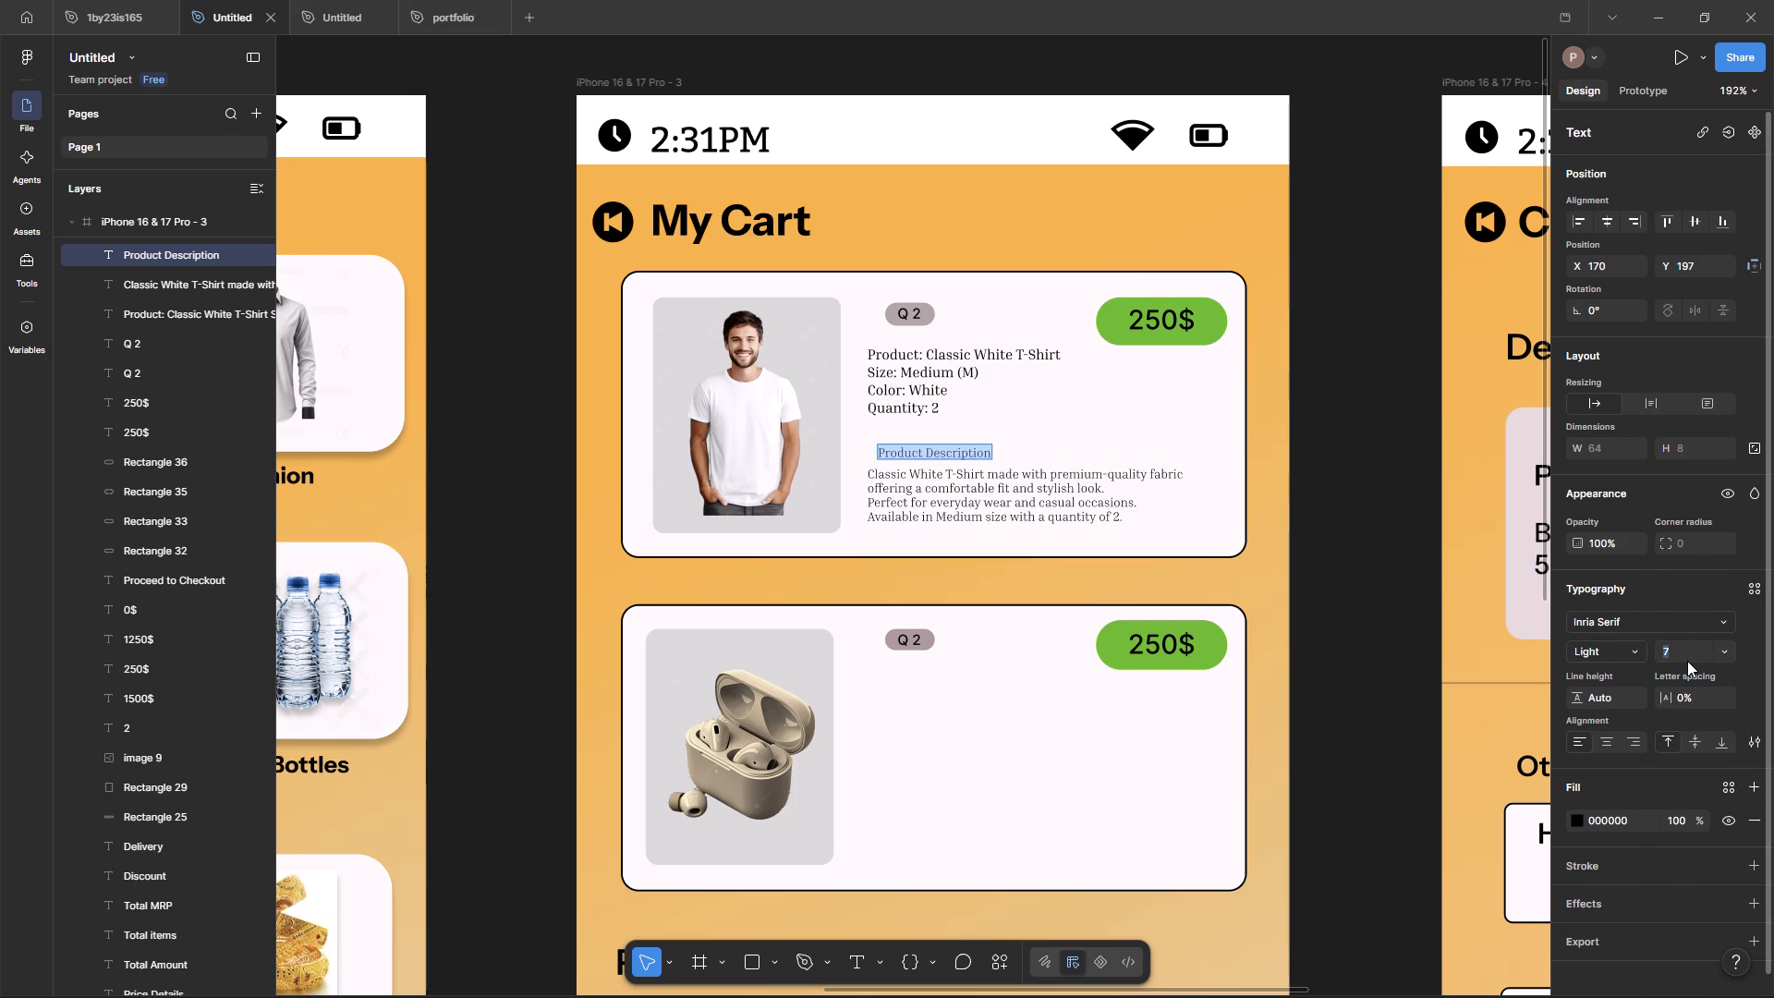
pyautogui.press('8')
pyautogui.press('Return')
pyautogui.click(1620, 647)
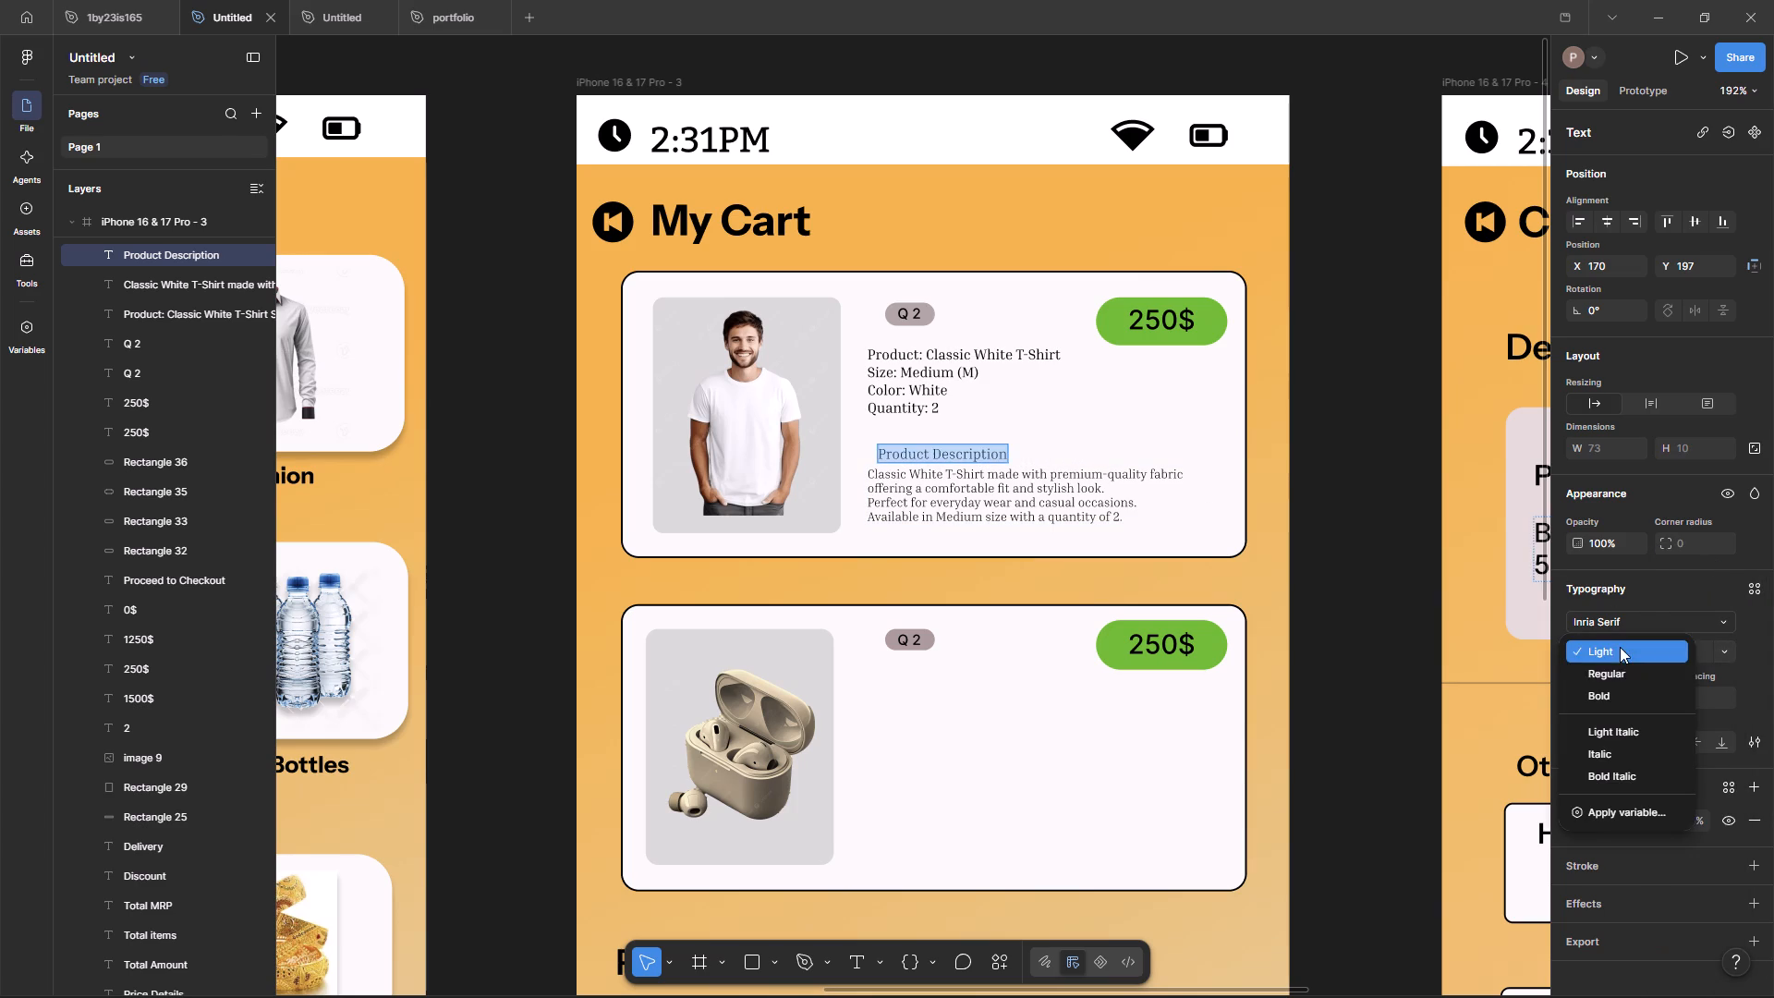
pyautogui.click(1618, 690)
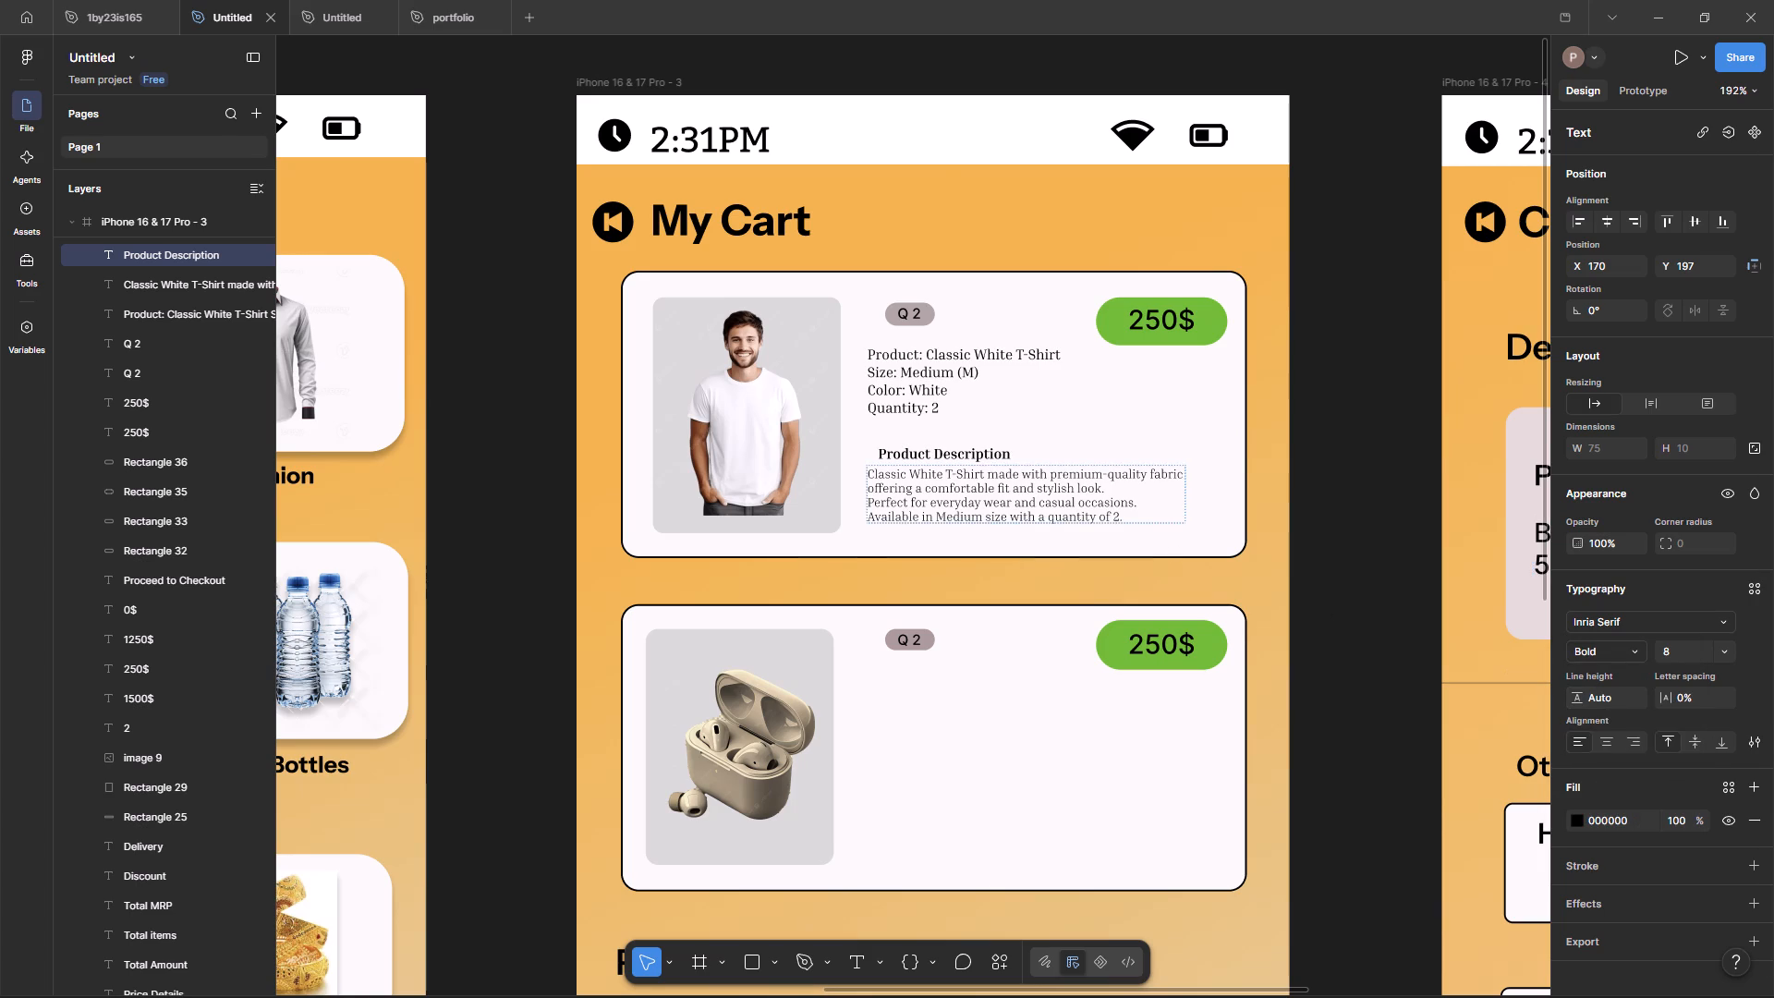
pyautogui.click(1335, 510)
# Nudge the "Product Description" heading to X 164, Y 196 so it lines up with the text below.
pyautogui.press('Left')
pyautogui.press('Right')
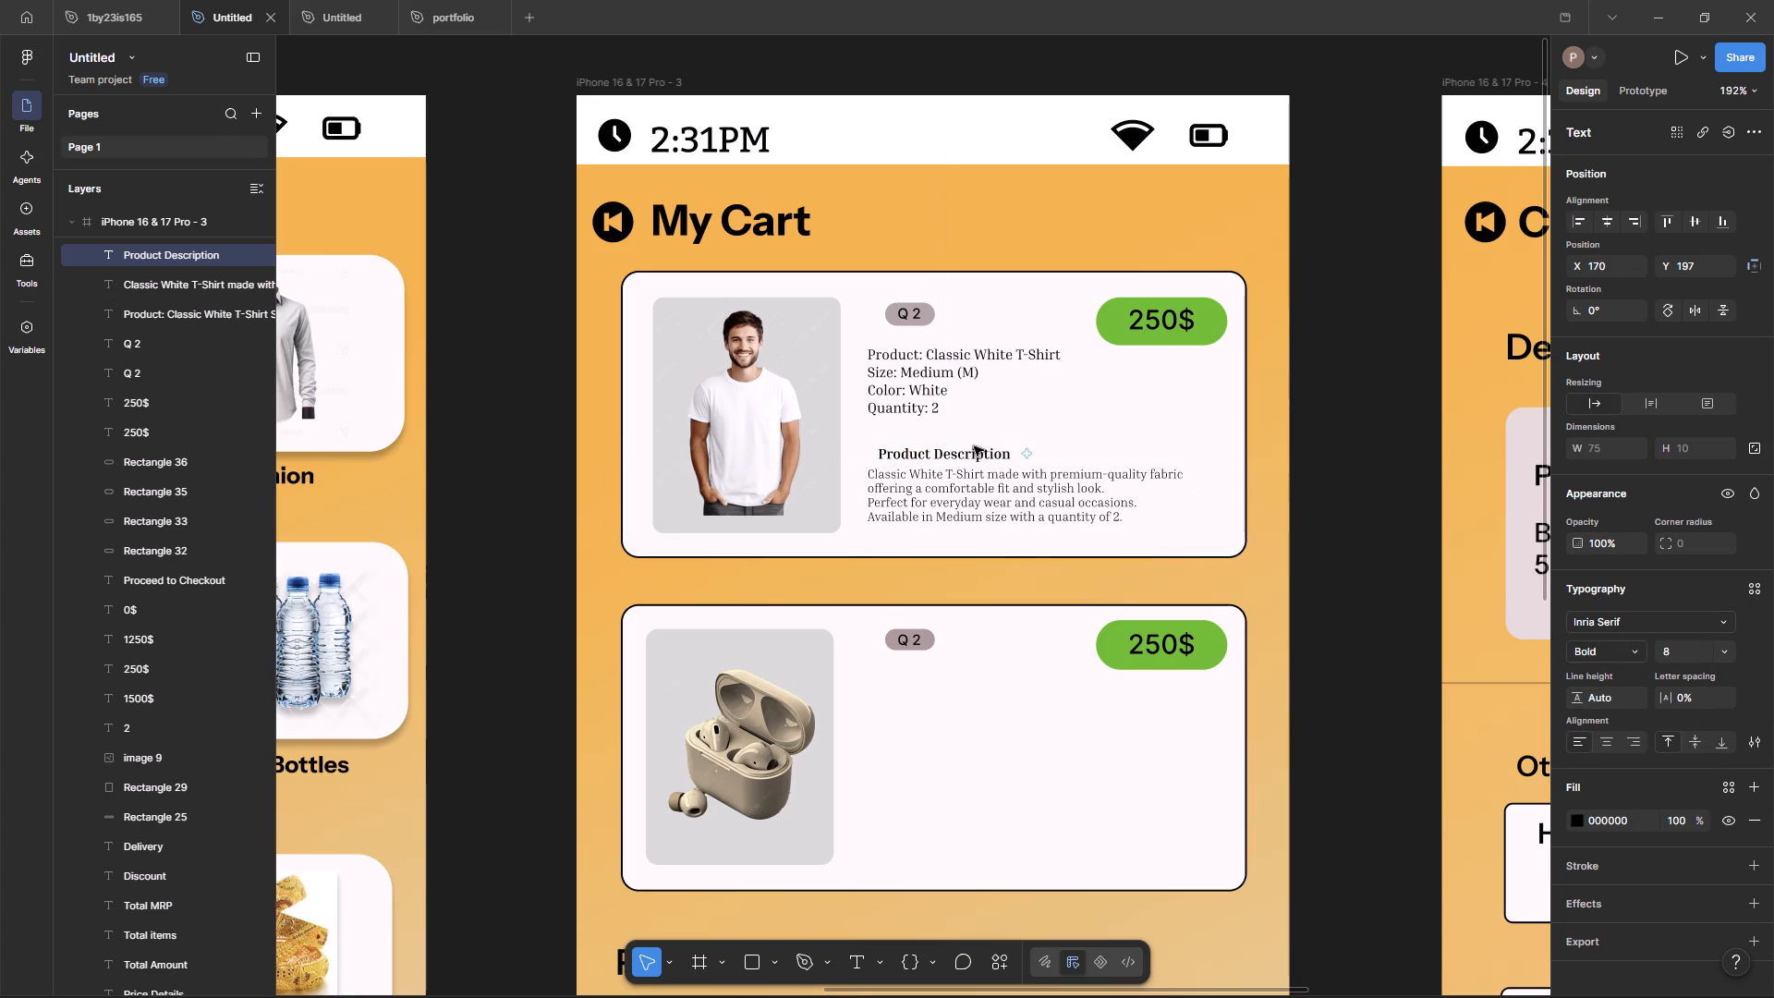
pyautogui.press('Left')
pyautogui.press('Left')
pyautogui.press('Left')
pyautogui.press('Left')
pyautogui.press('Left')
pyautogui.press('Left')
pyautogui.press('Up')
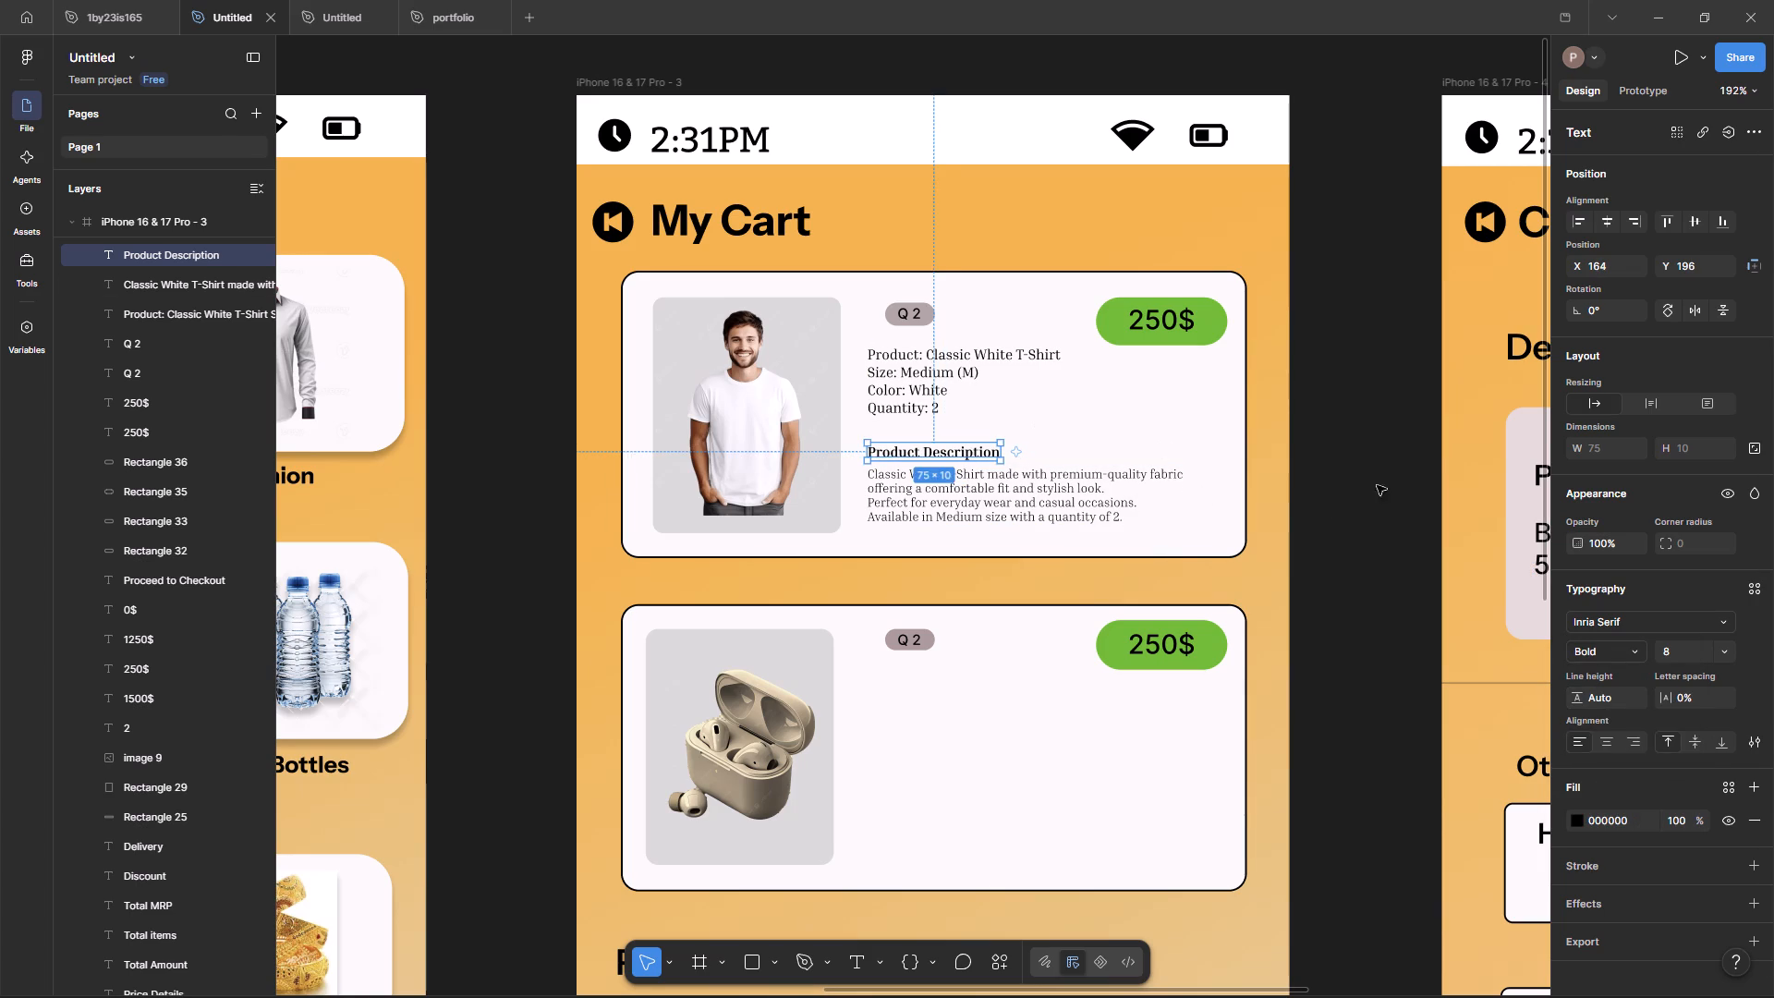
pyautogui.click(1366, 481)
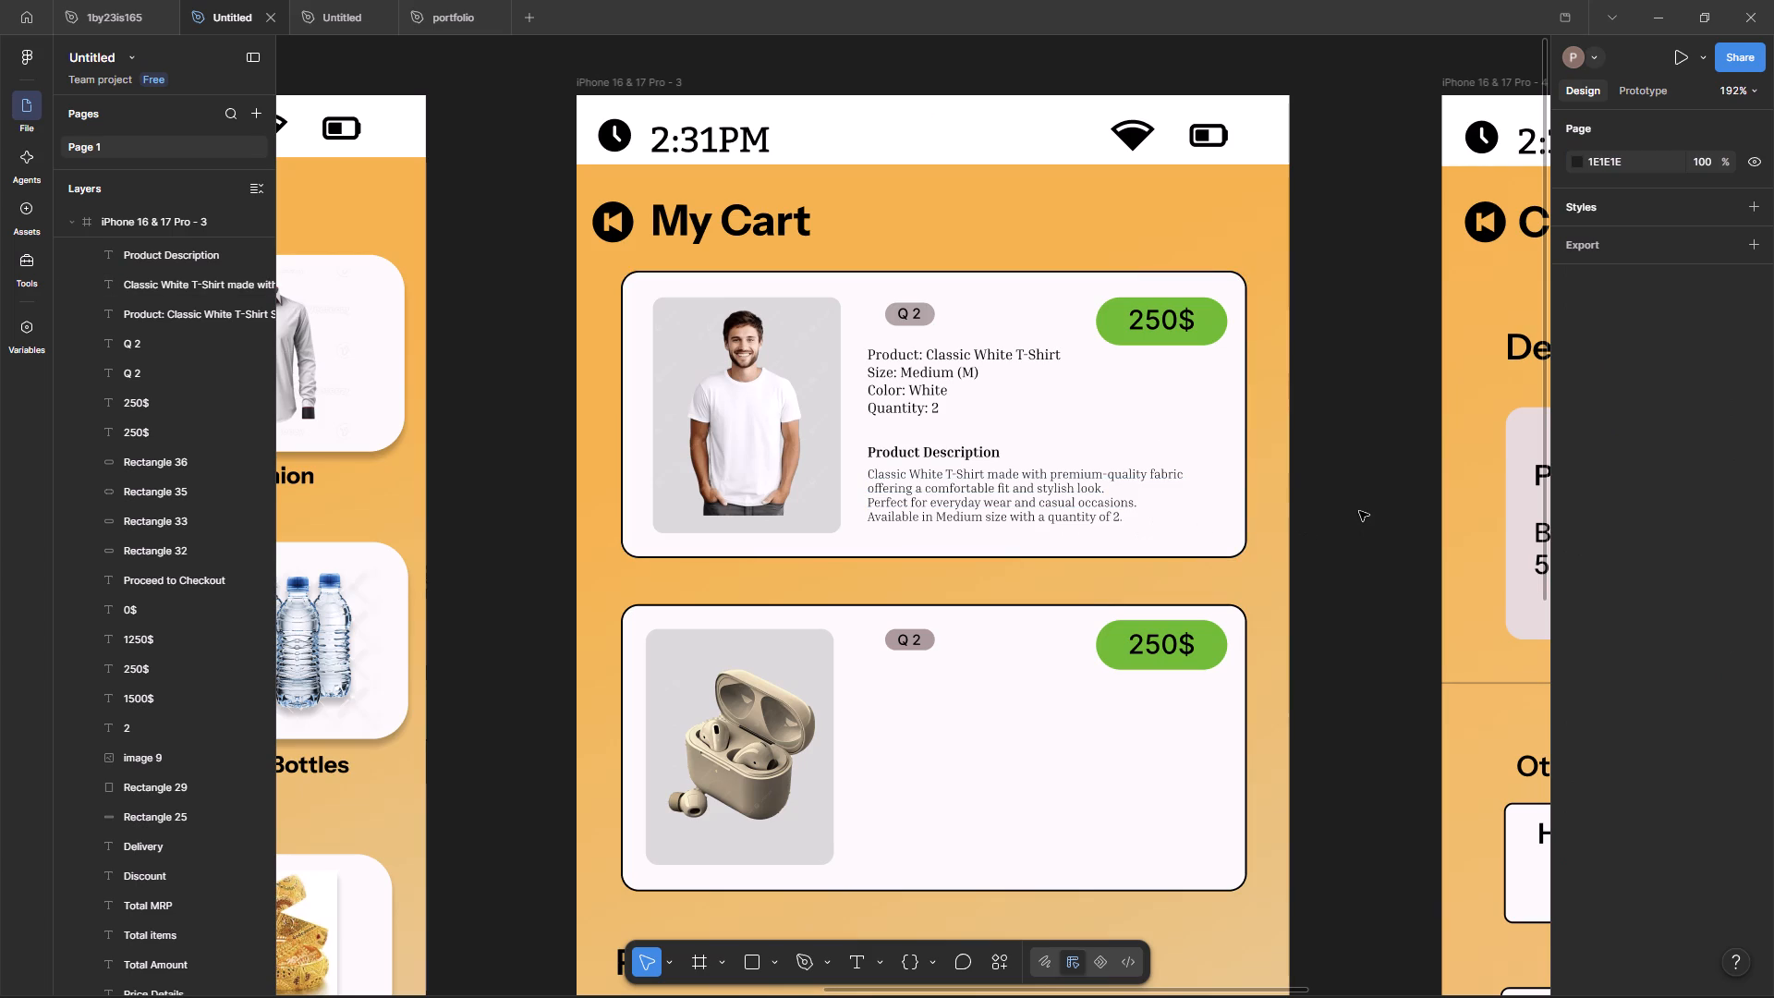
# Set the T-shirt description paragraph's font weight to Regular.
pyautogui.click(891, 359)
pyautogui.click(938, 481)
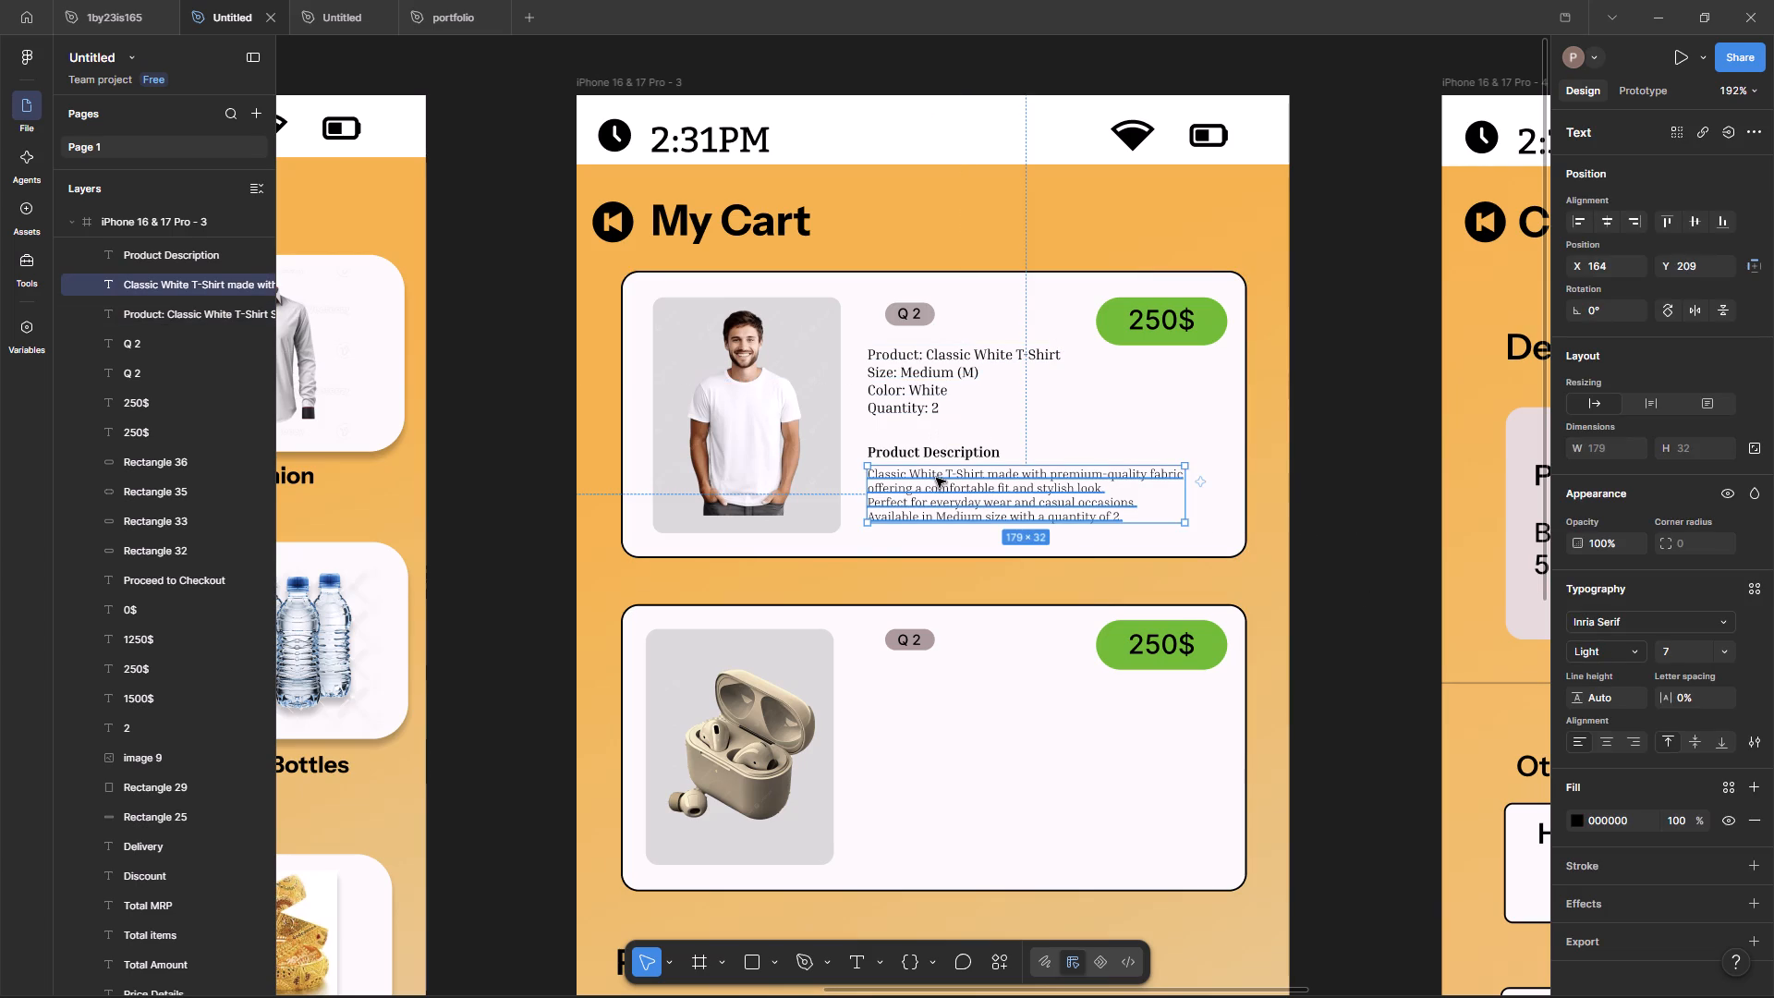
pyautogui.click(1626, 653)
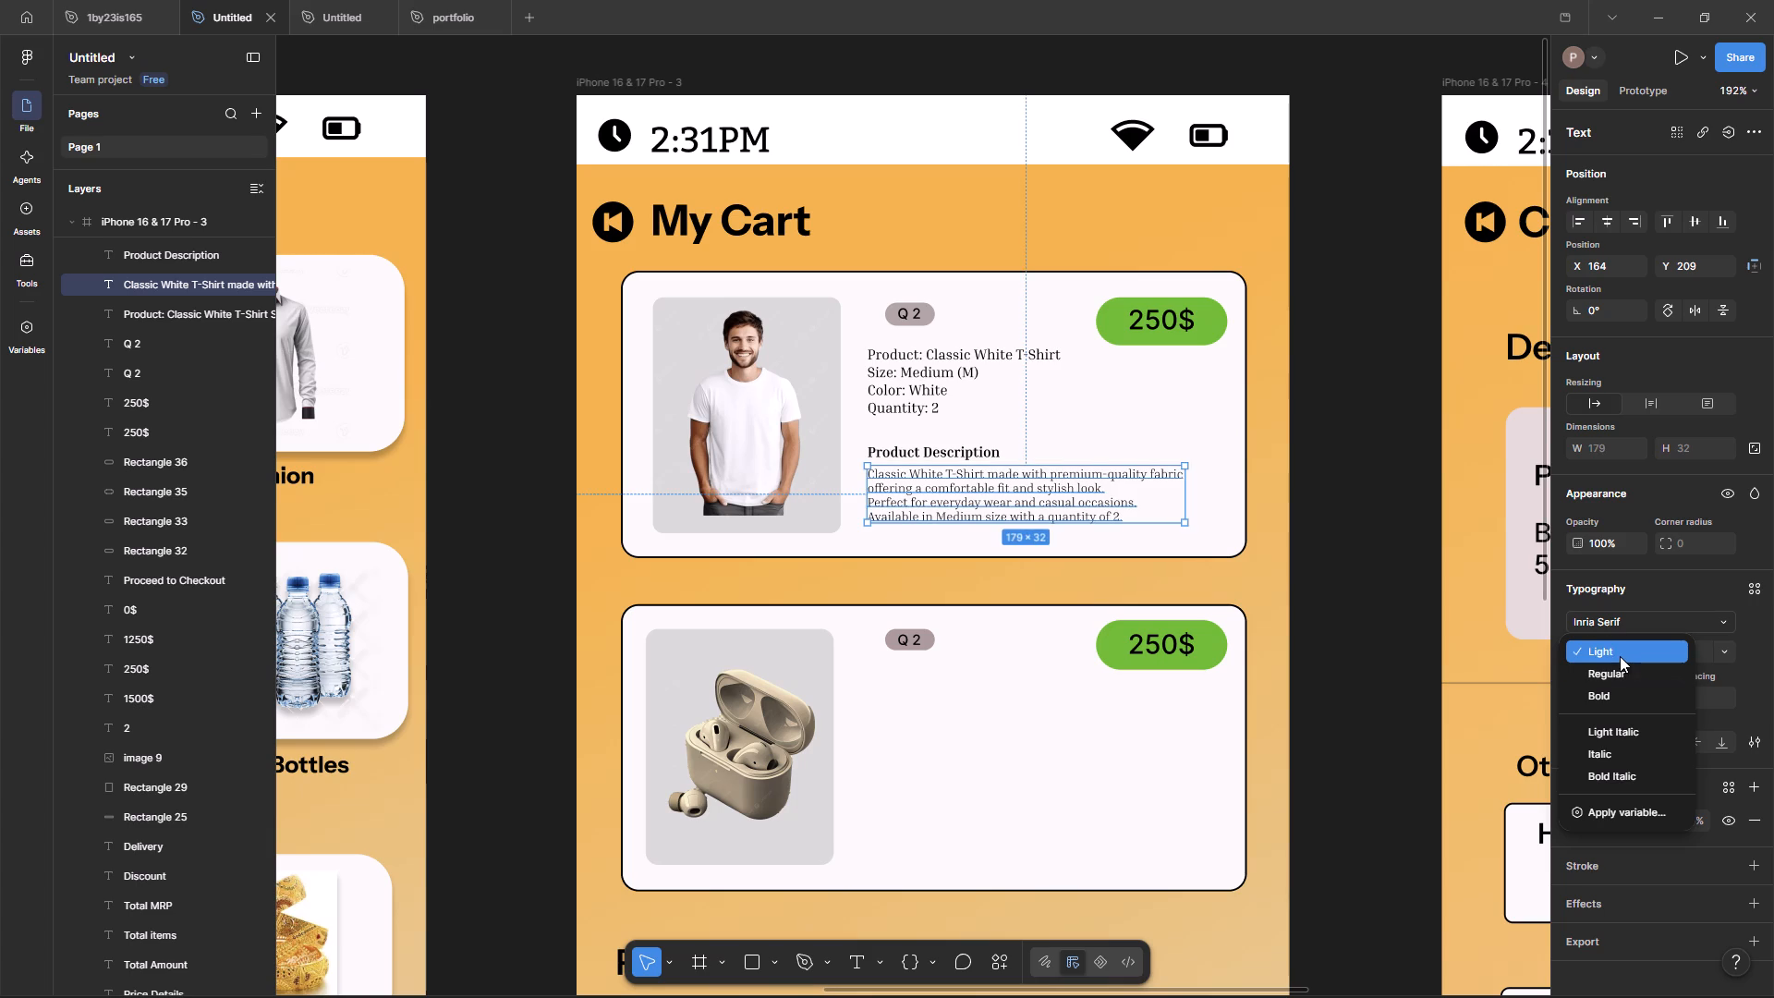
pyautogui.click(1614, 670)
pyautogui.click(1356, 563)
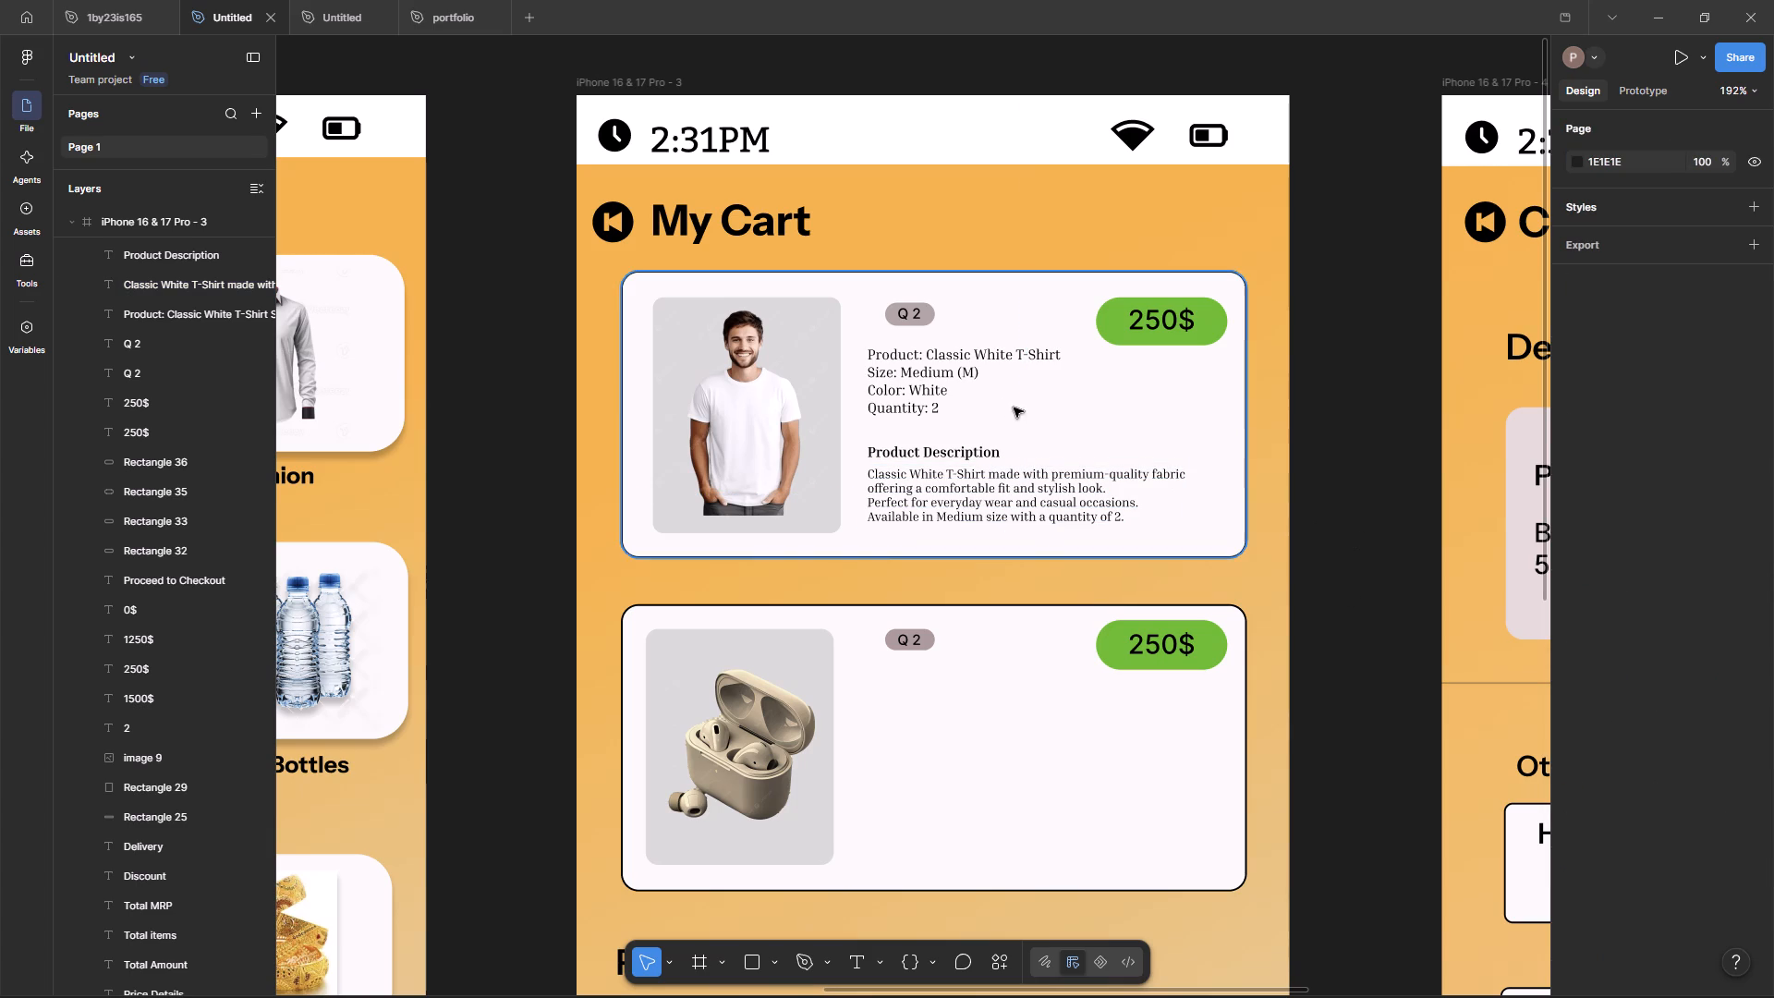
# Shift the T-shirt card's quantity badge and its "Q 2" label left to align with the product details, with the label at X 171.
pyautogui.moveTo(928, 317); pyautogui.dragTo(909, 317)
pyautogui.click(906, 317)
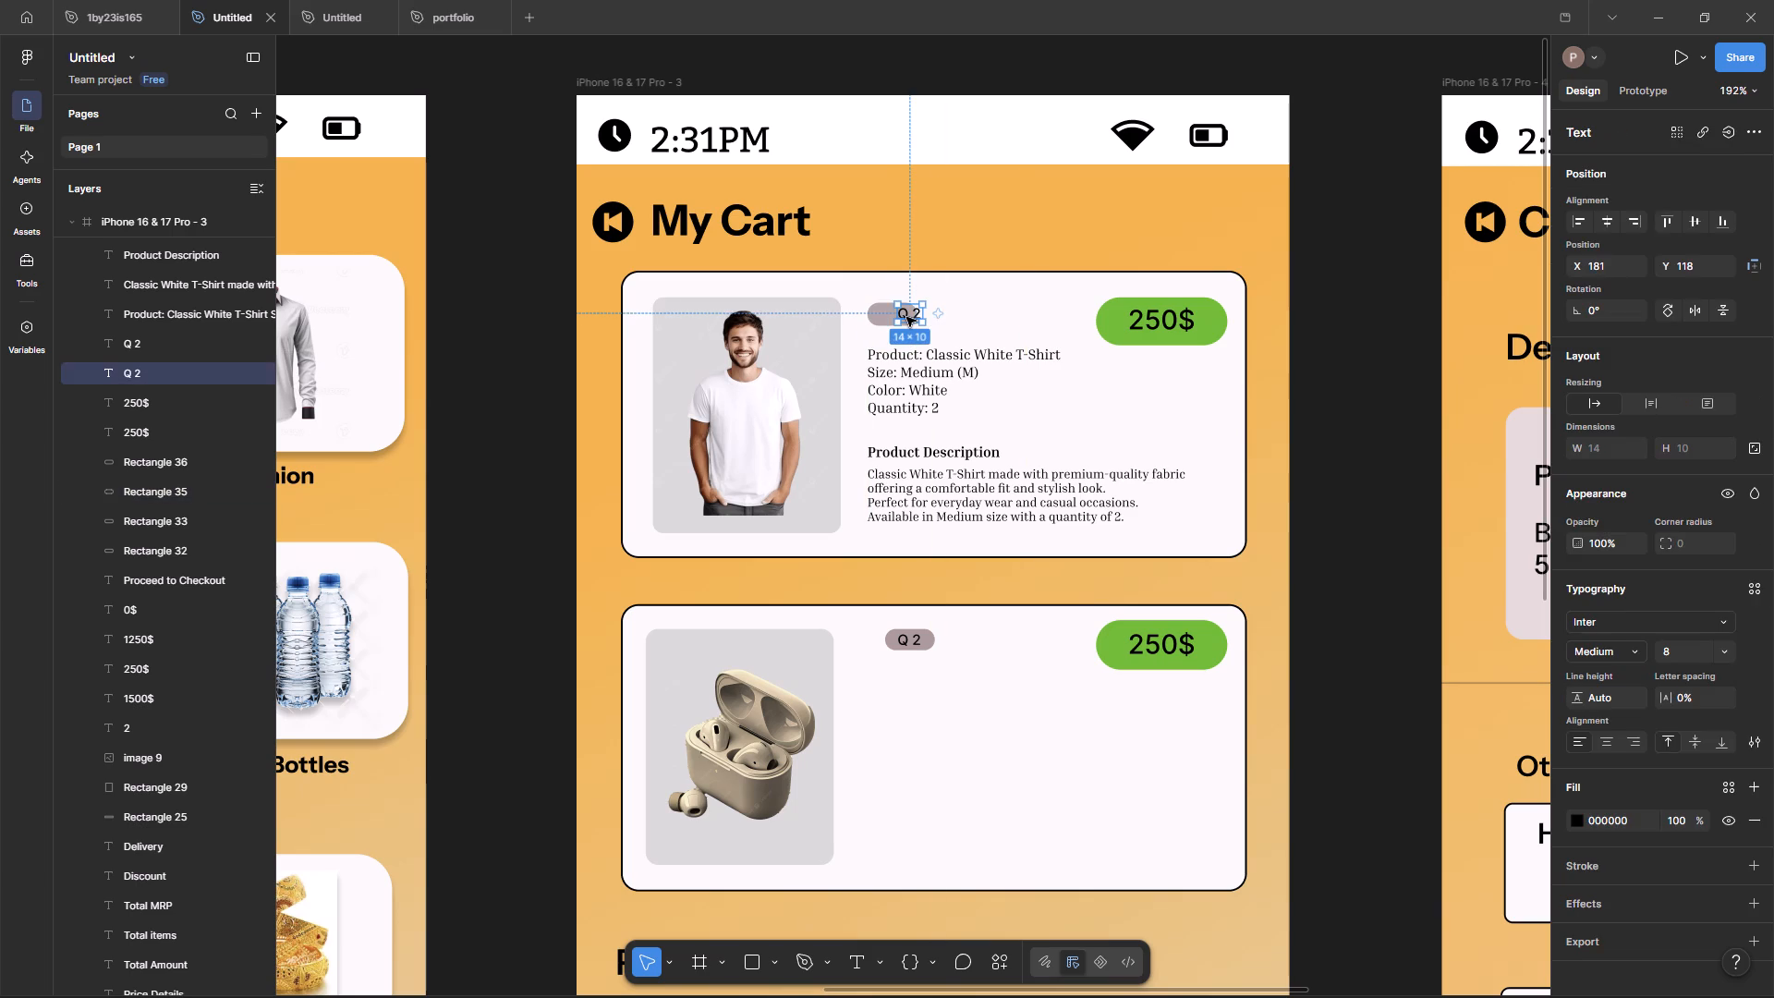
pyautogui.moveTo(906, 317); pyautogui.dragTo(890, 317)
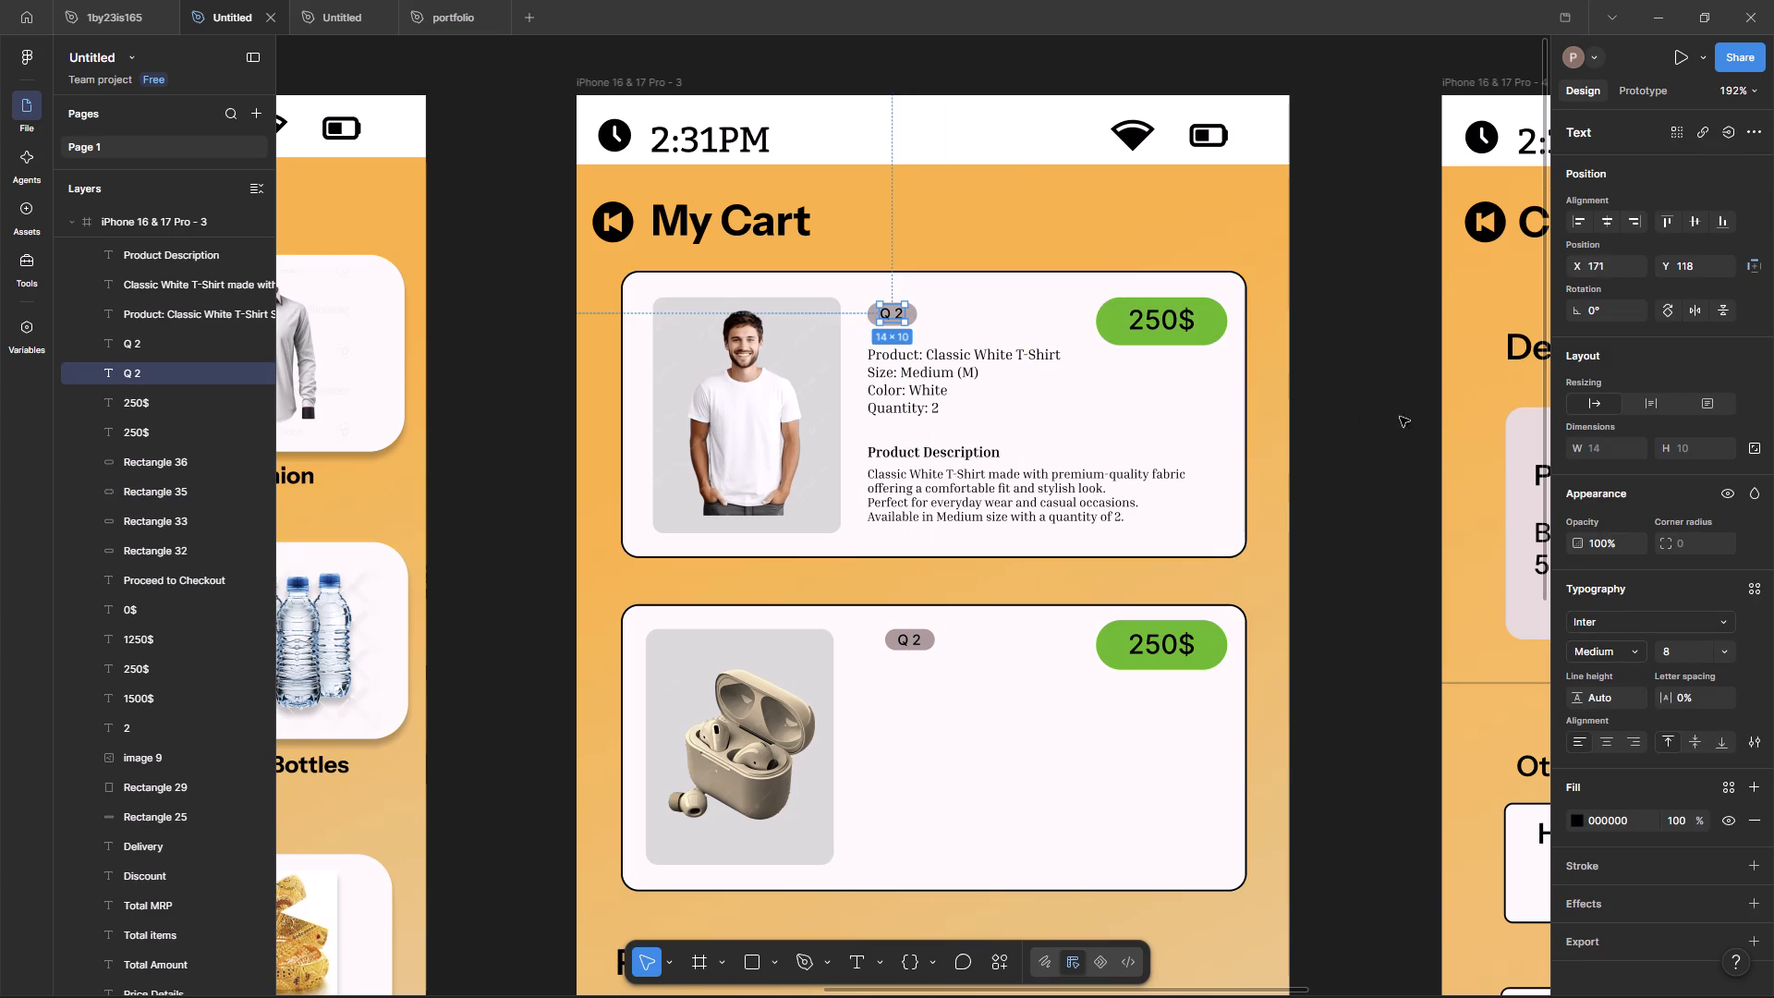
pyautogui.click(1344, 416)
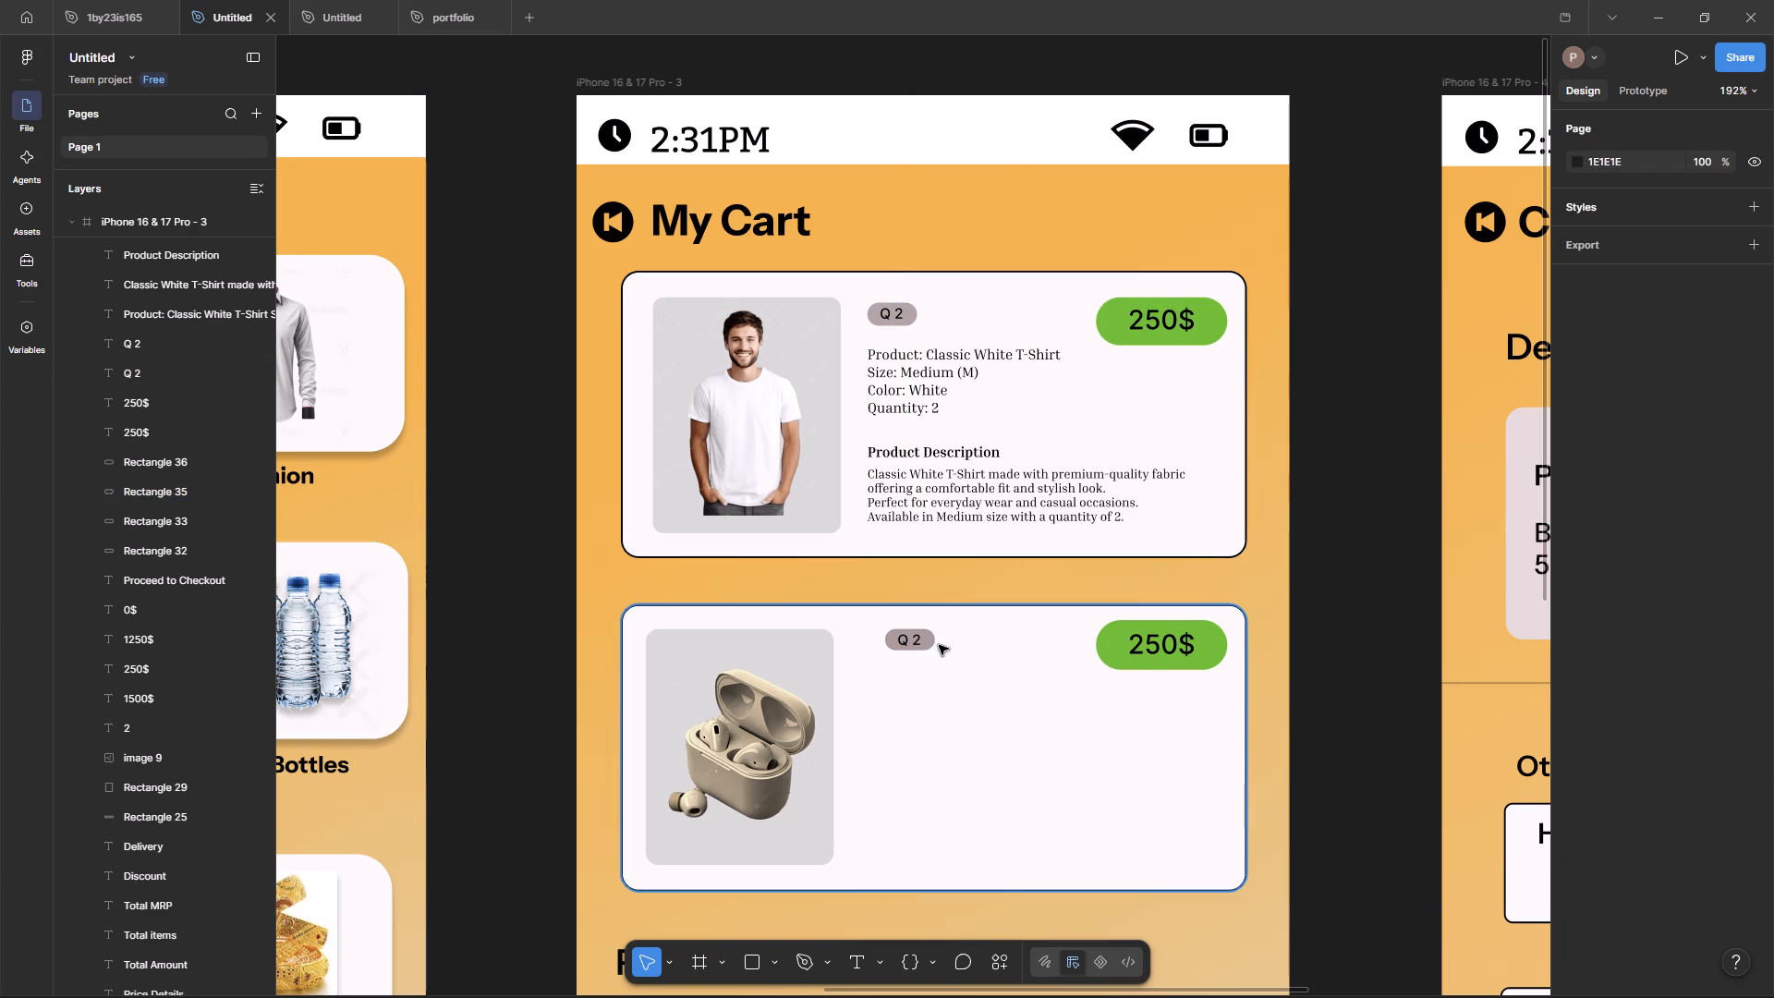
# Shift the earbuds card's quantity badge to X 164 and its "Q 2" label to X 171, Y 302, matching the T-shirt card.
pyautogui.moveTo(930, 641); pyautogui.dragTo(920, 641)
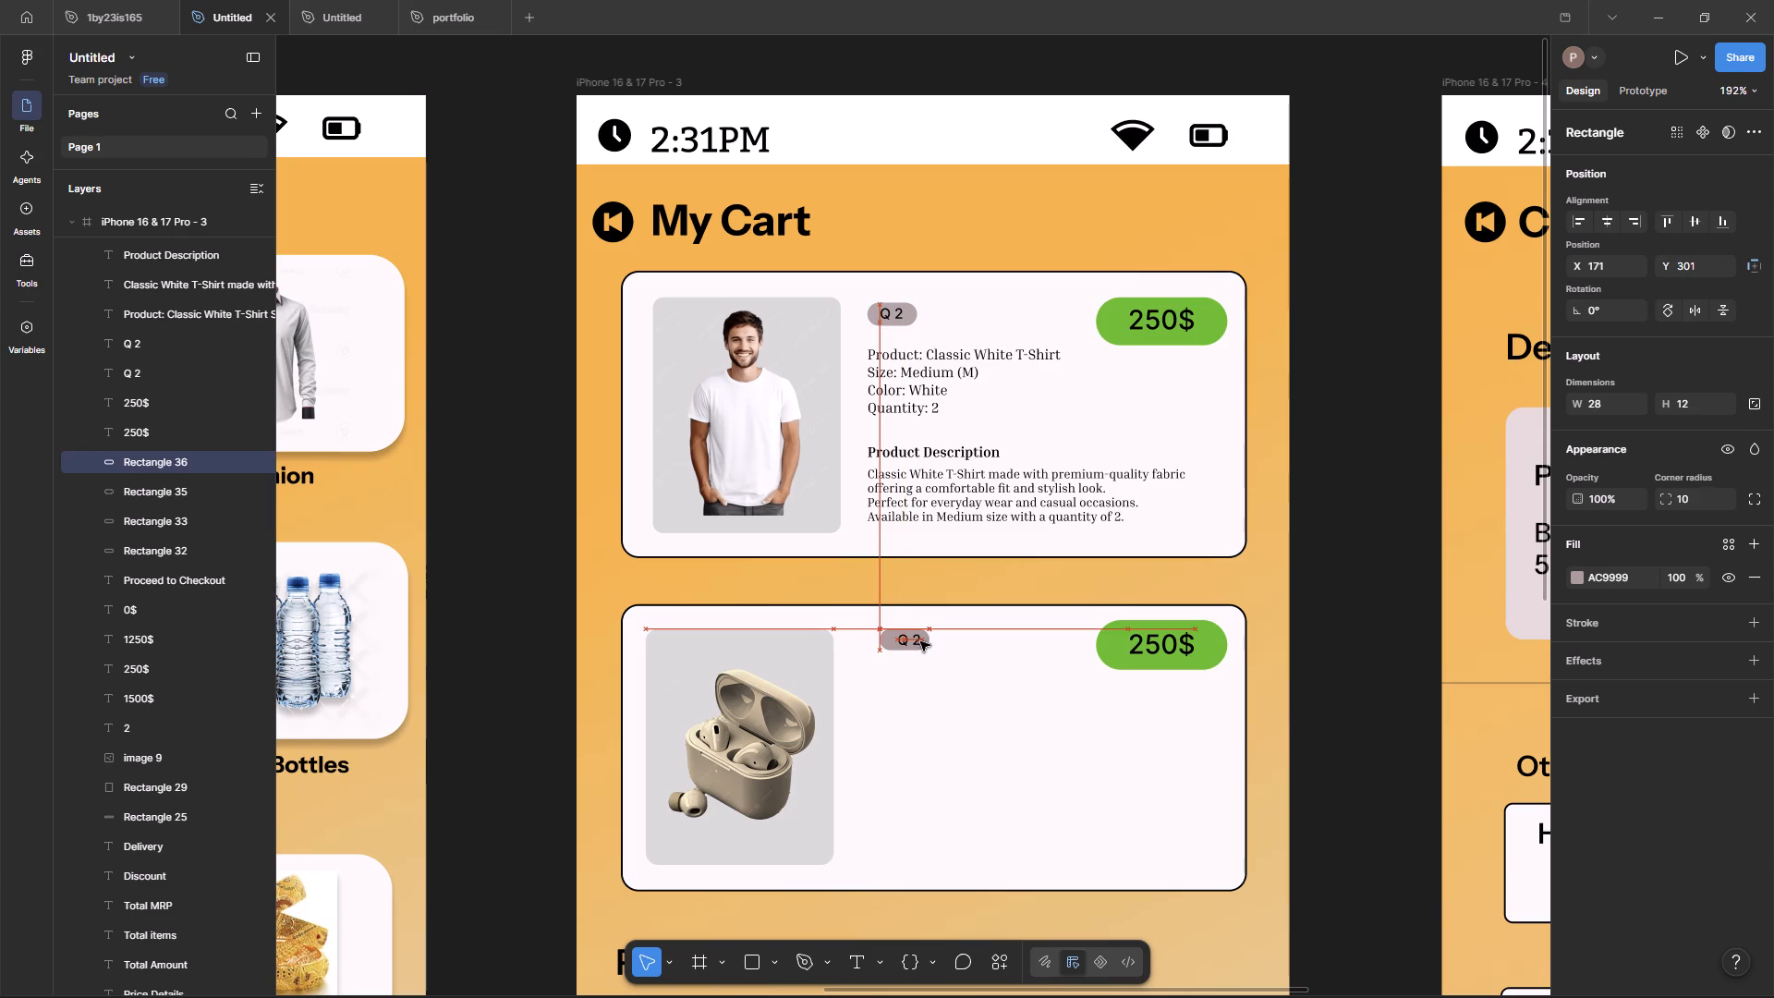
pyautogui.moveTo(920, 641); pyautogui.dragTo(910, 641)
pyautogui.click(902, 641)
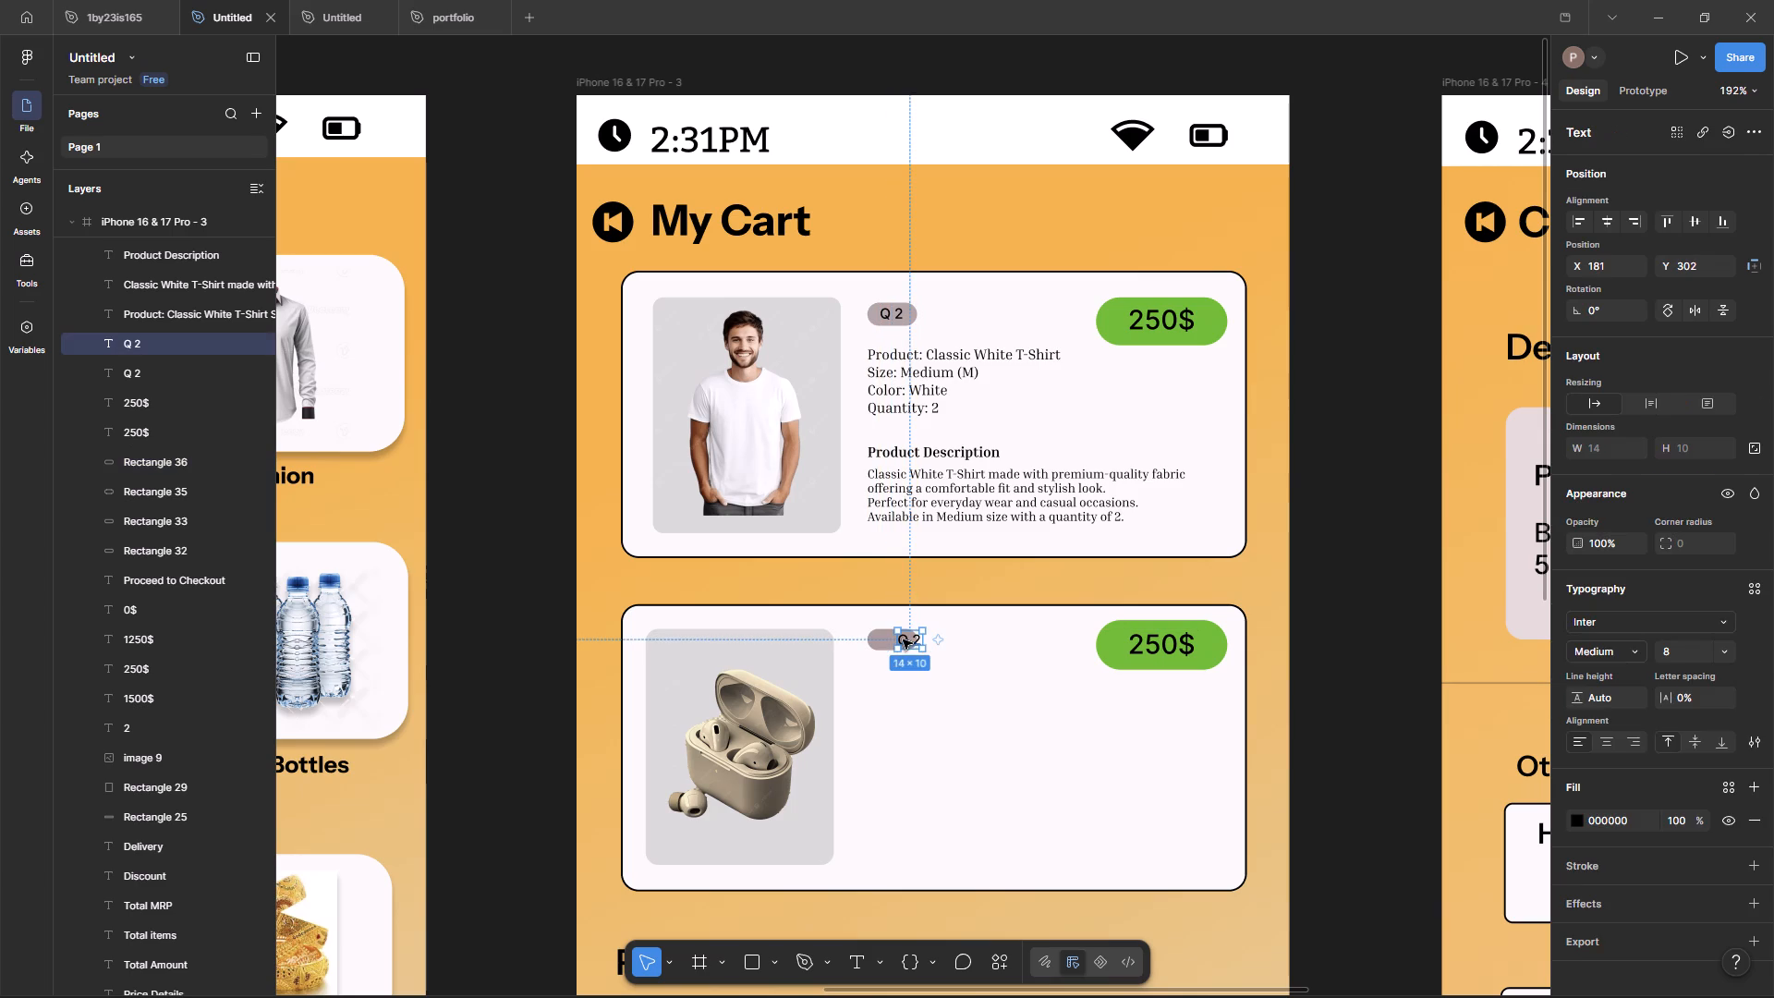
pyautogui.moveTo(904, 639); pyautogui.dragTo(883, 638)
pyautogui.click(1352, 557)
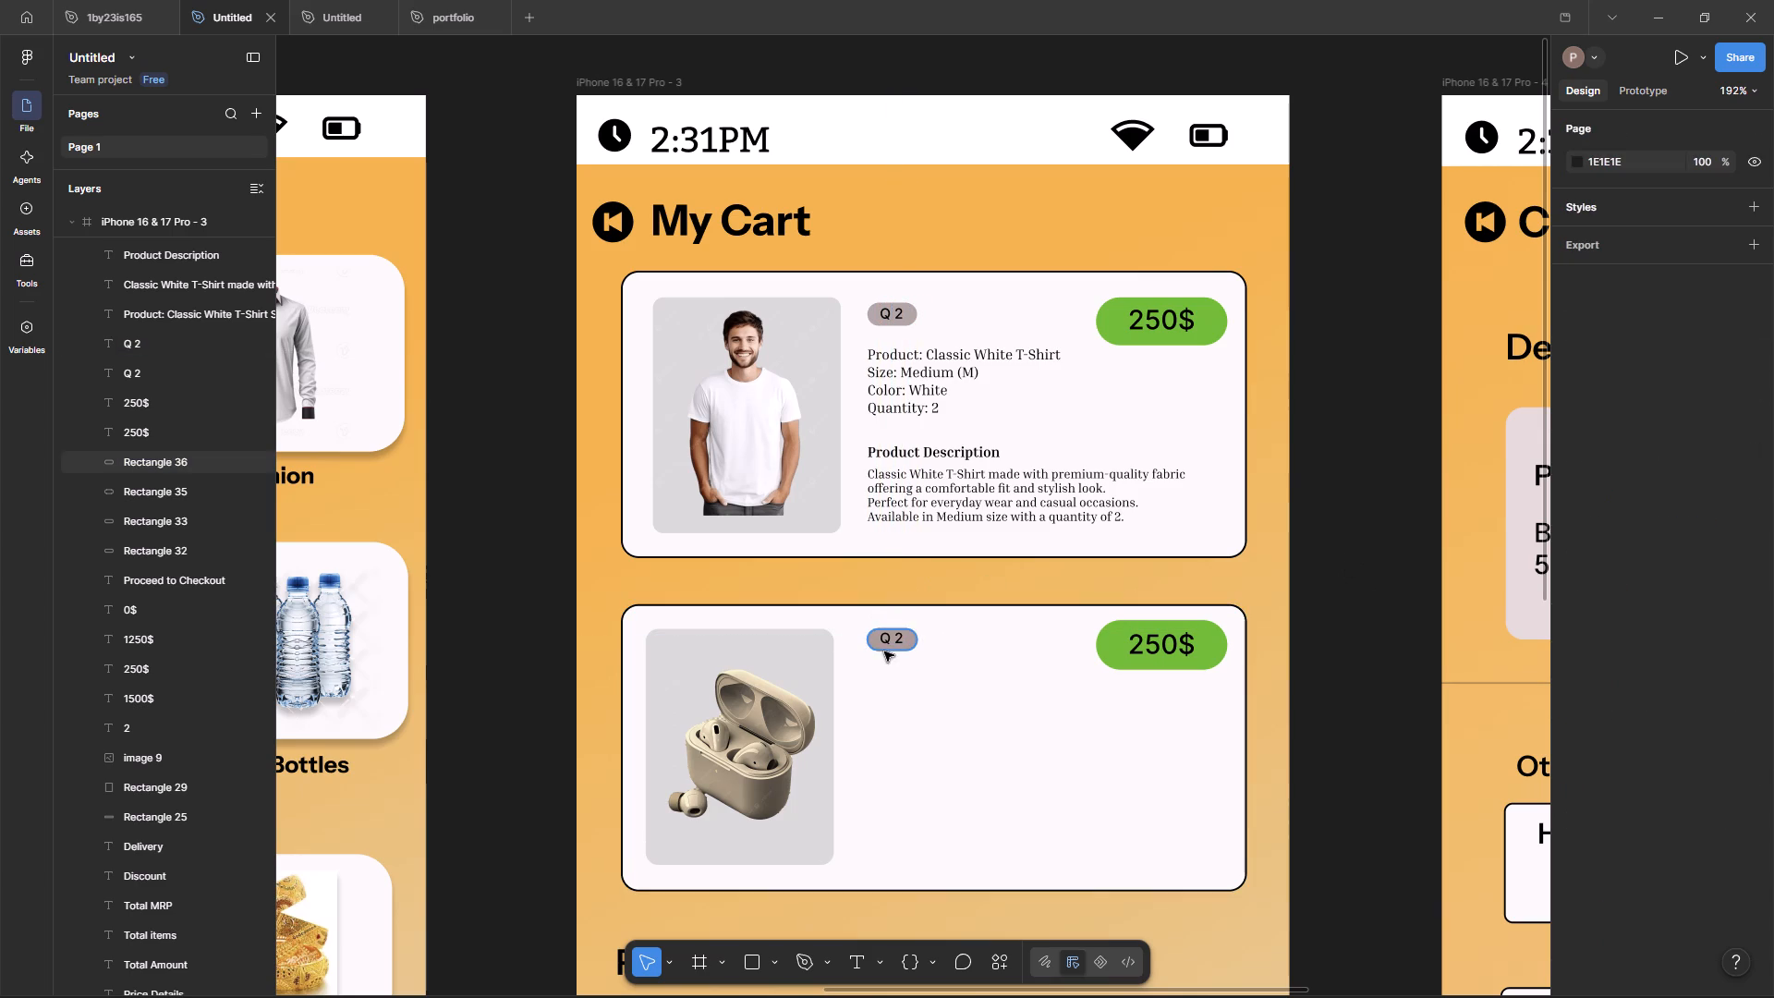
pyautogui.click(884, 640)
pyautogui.press('Down')
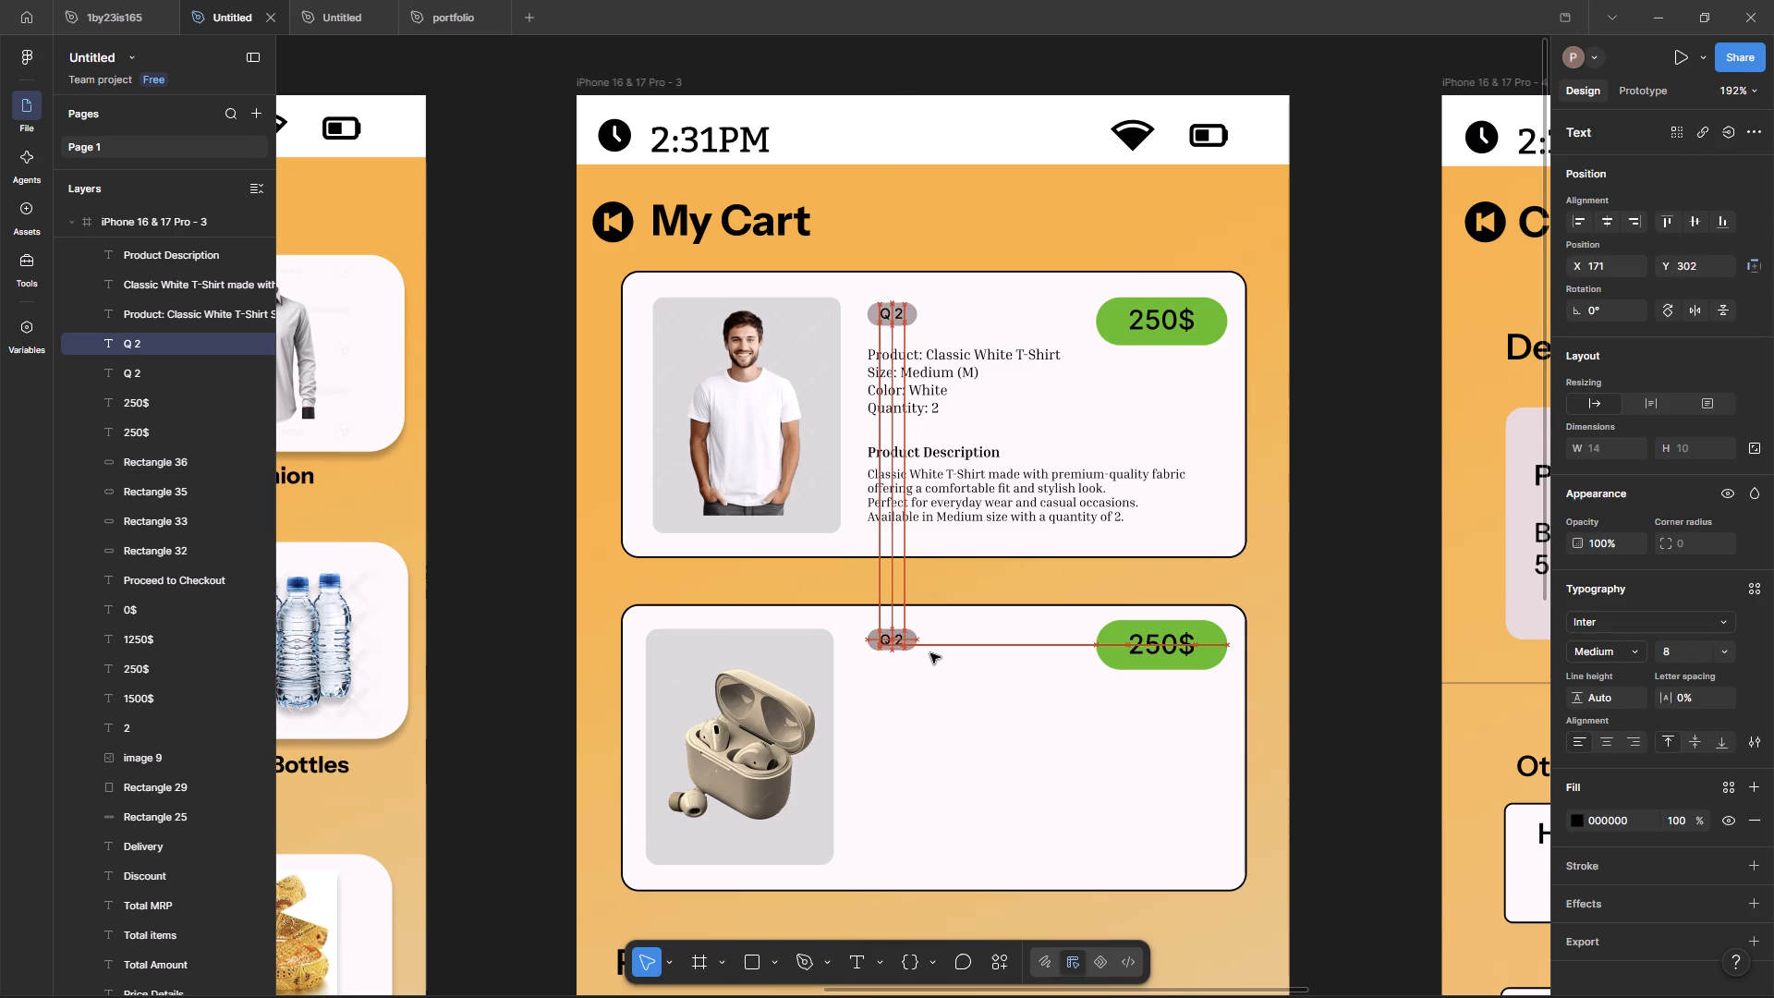
pyautogui.click(1379, 536)
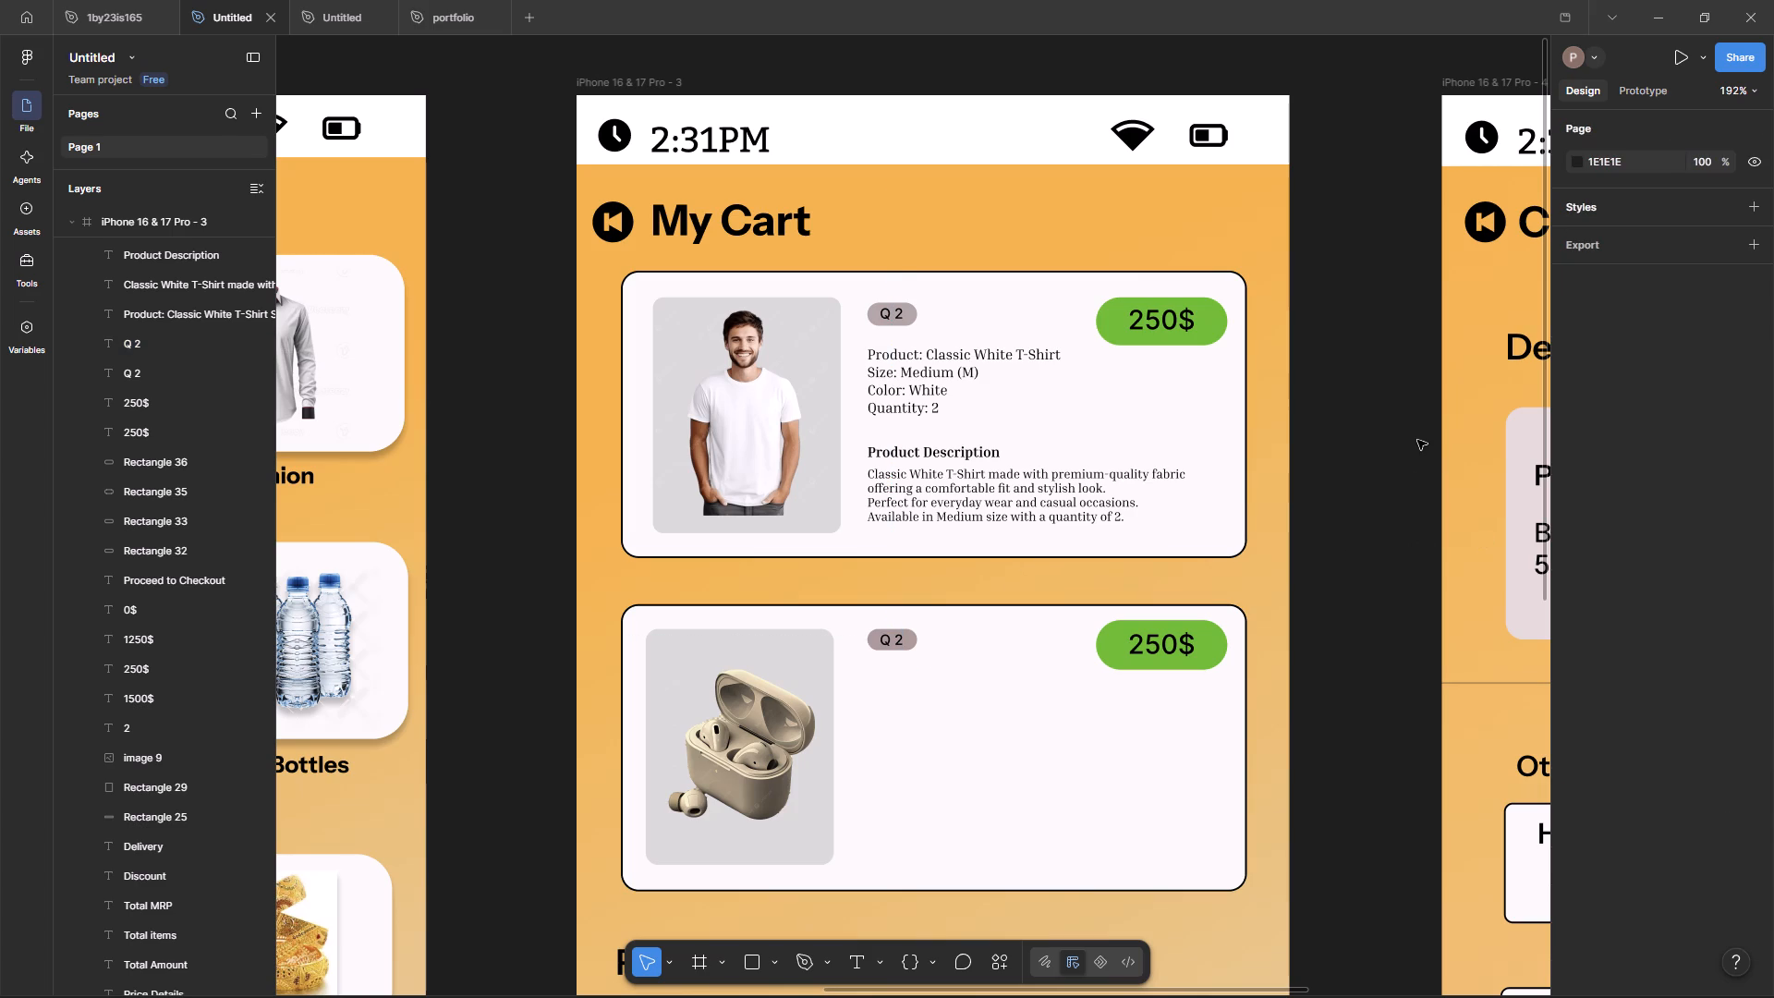
# Reduce the height of the earbuds card's quantity badge to 11.
pyautogui.click(913, 647)
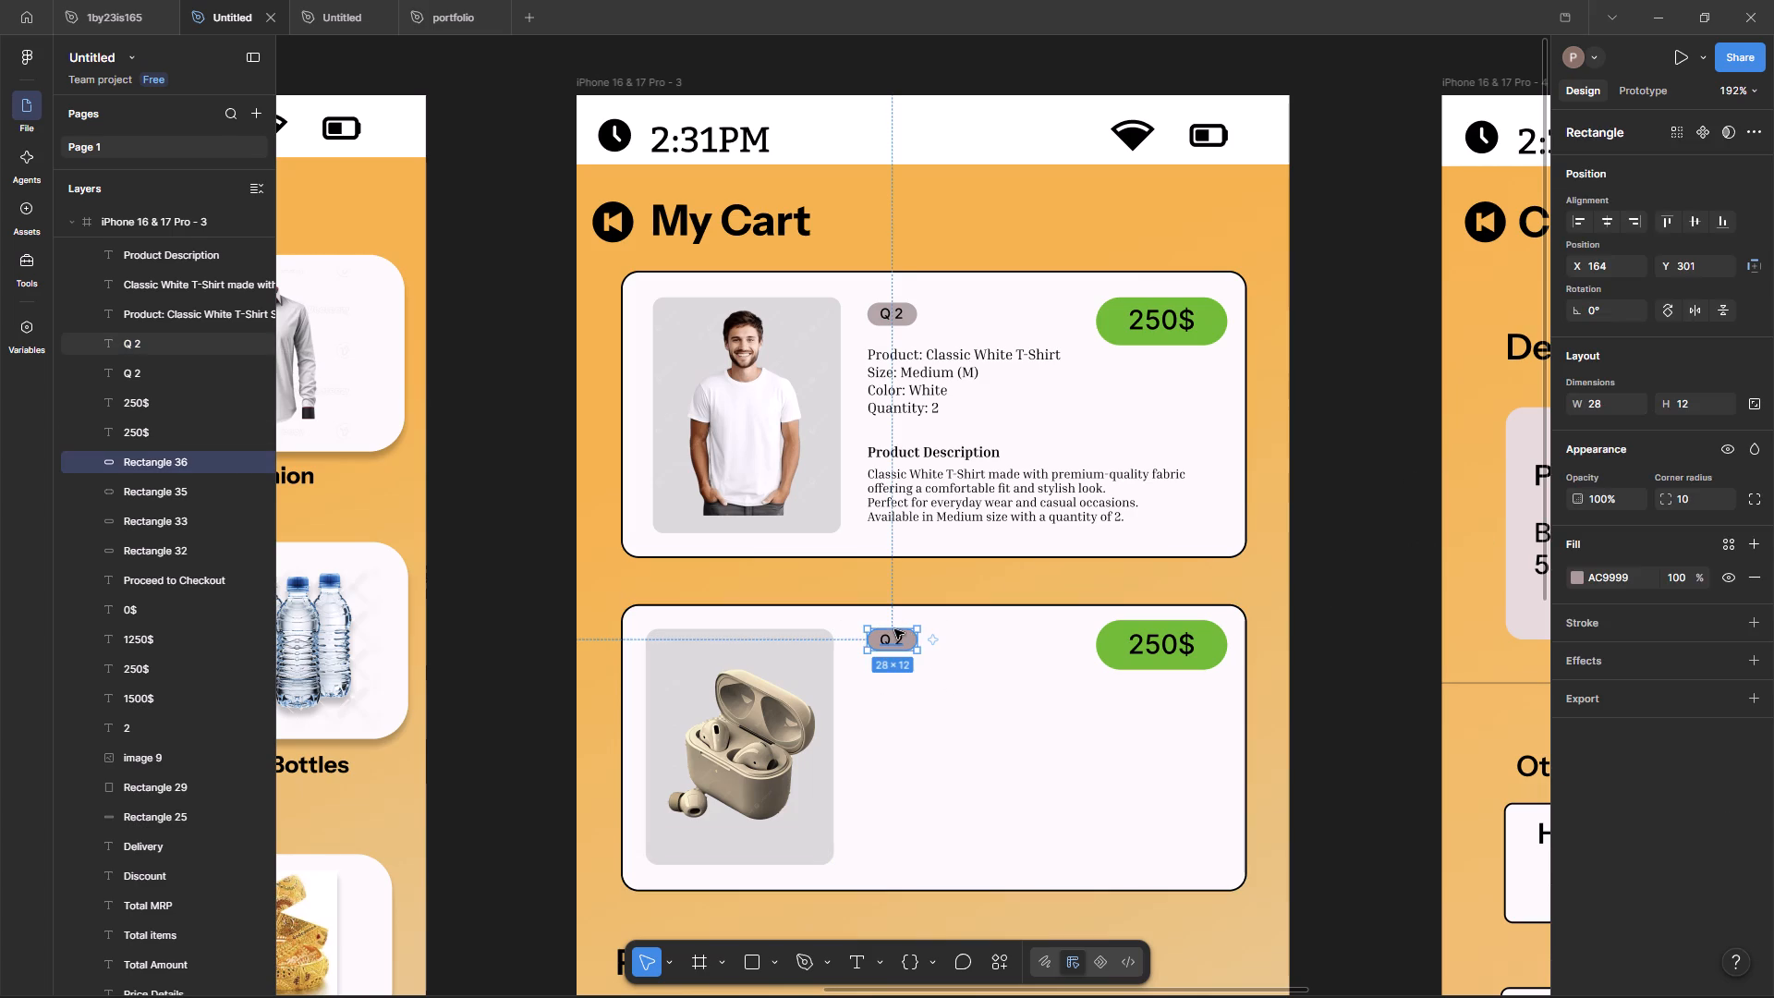
pyautogui.click(894, 626)
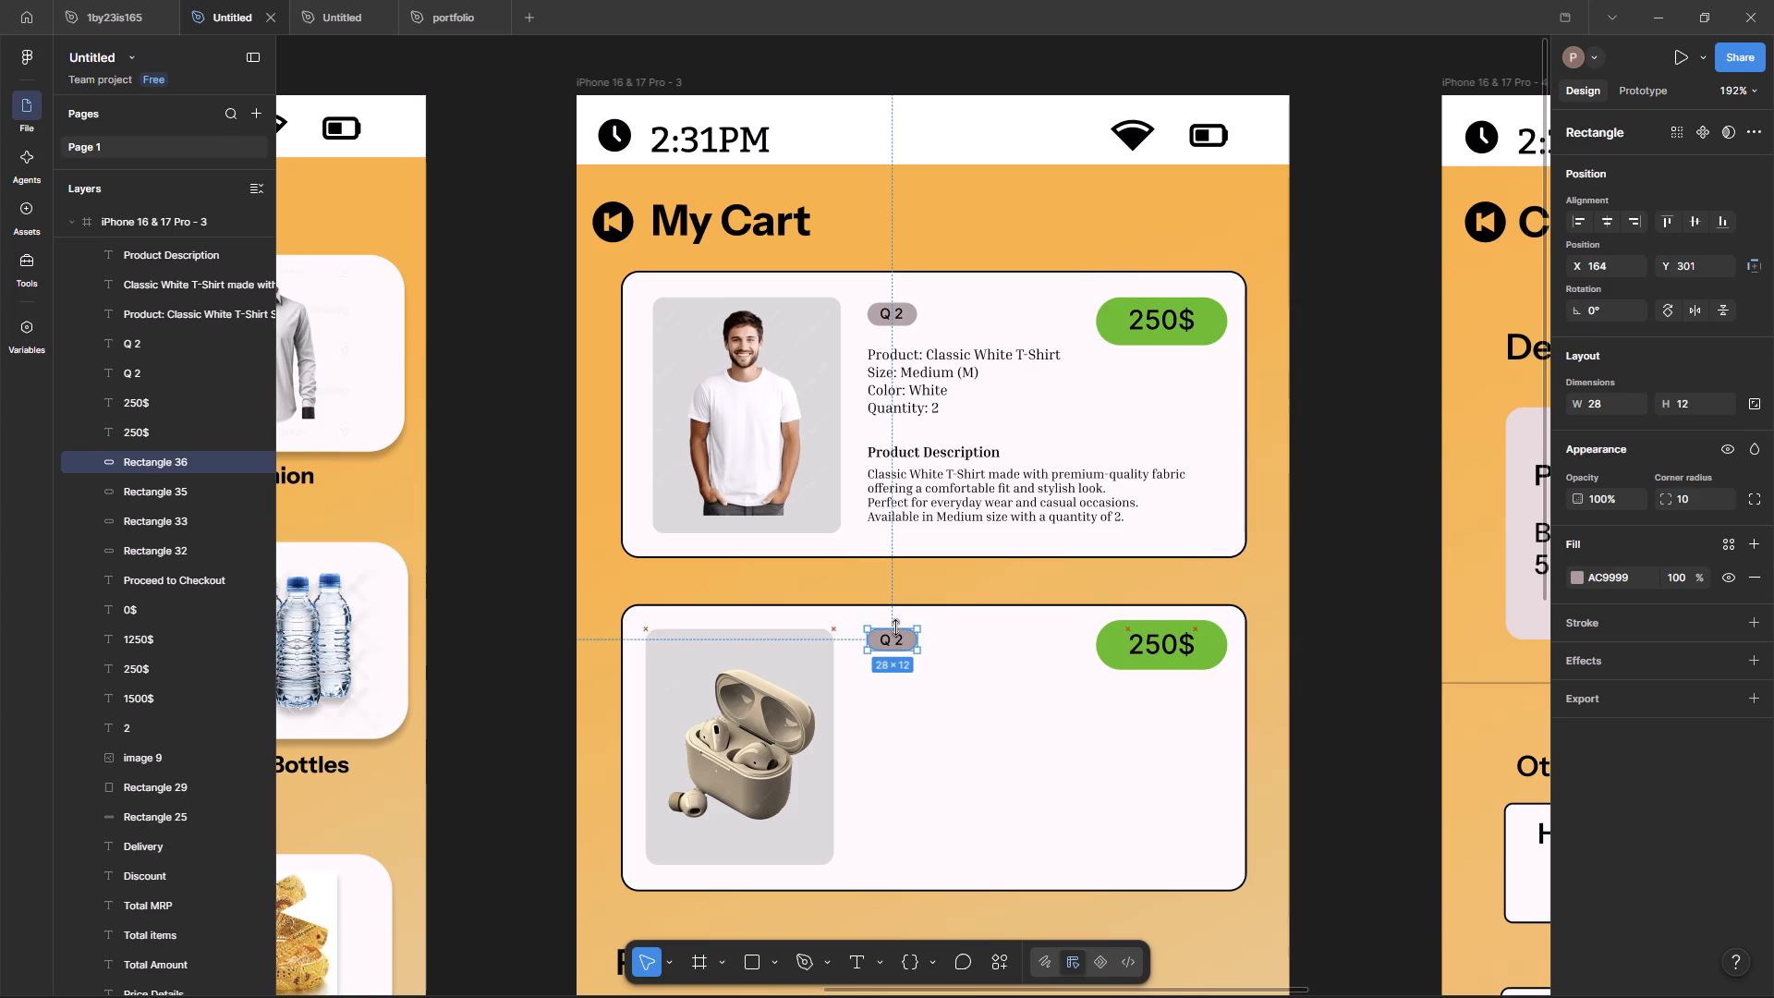
pyautogui.click(1374, 663)
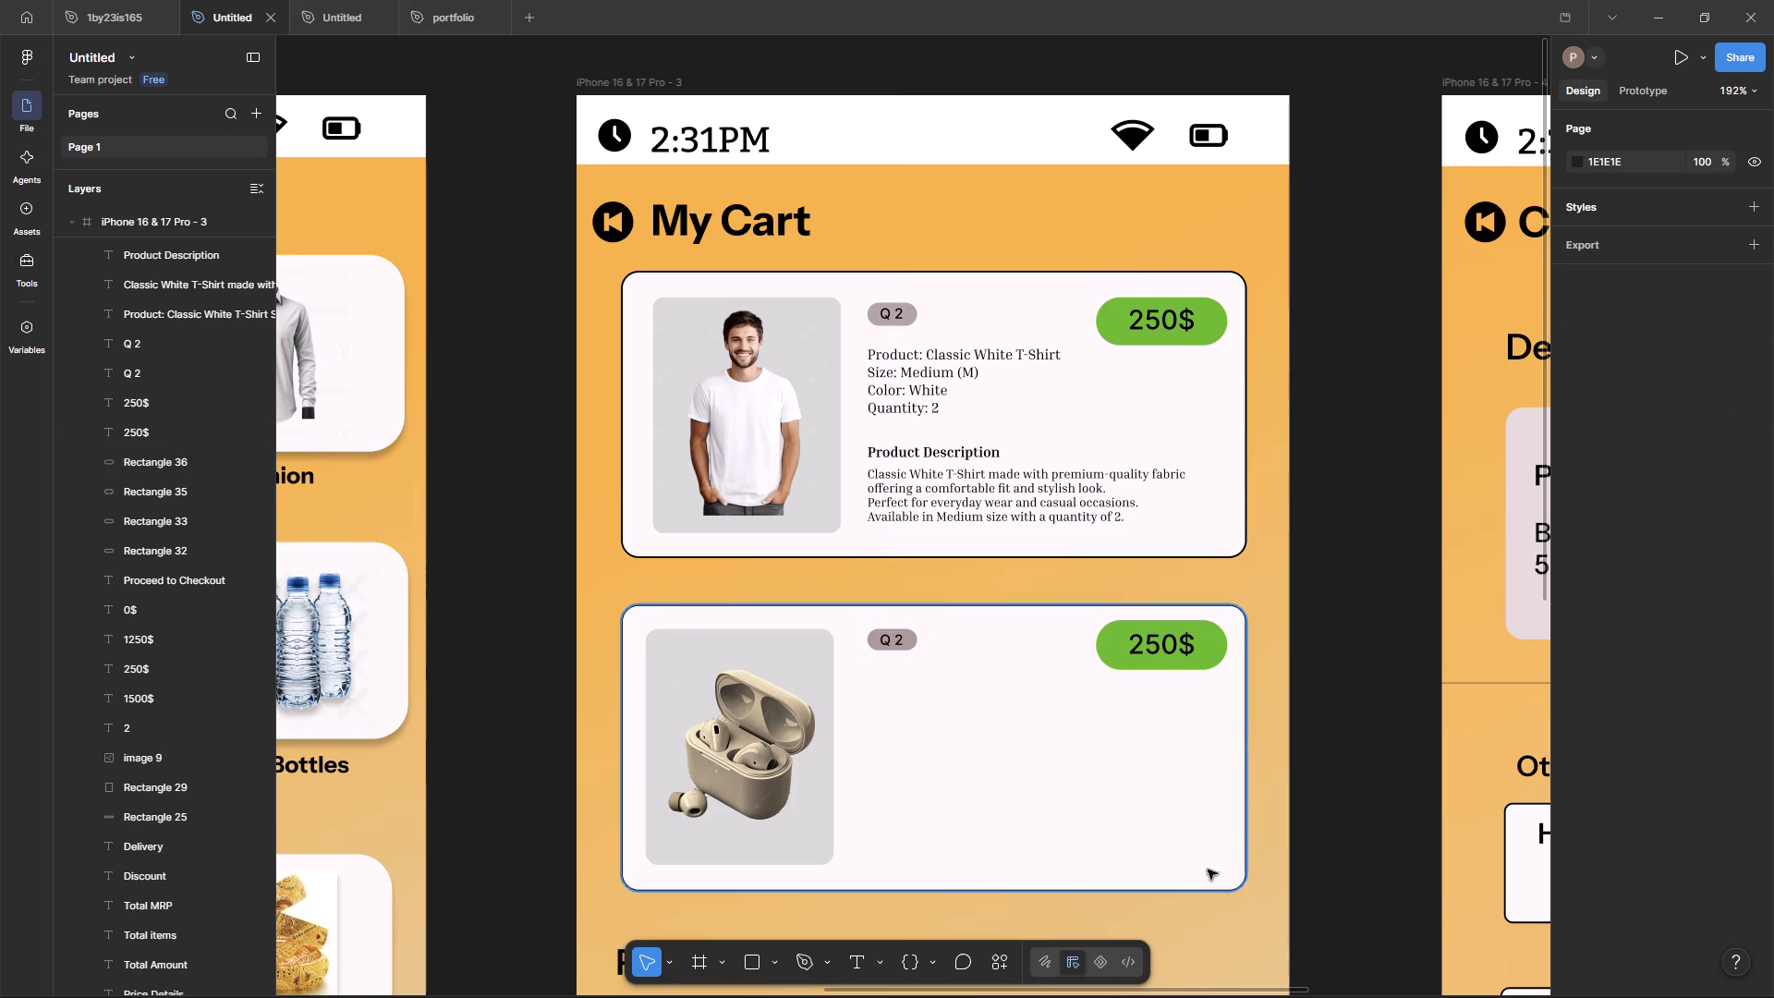
pyautogui.click(909, 645)
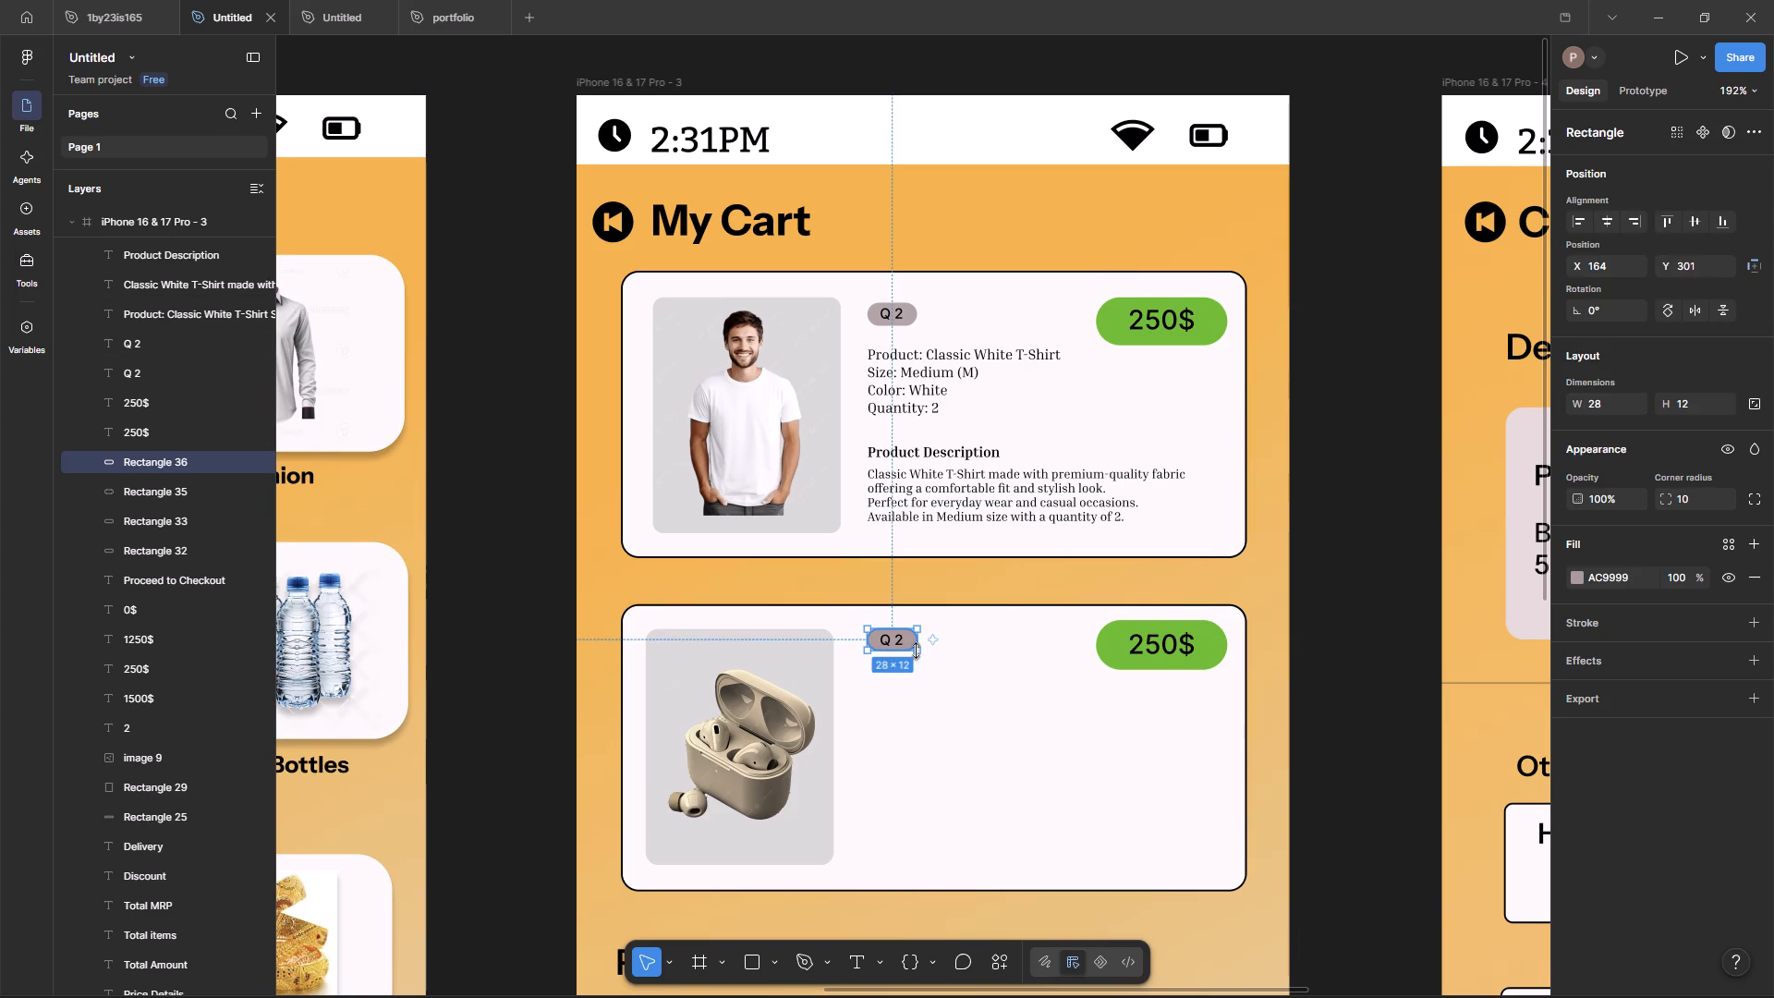
pyautogui.click(917, 651)
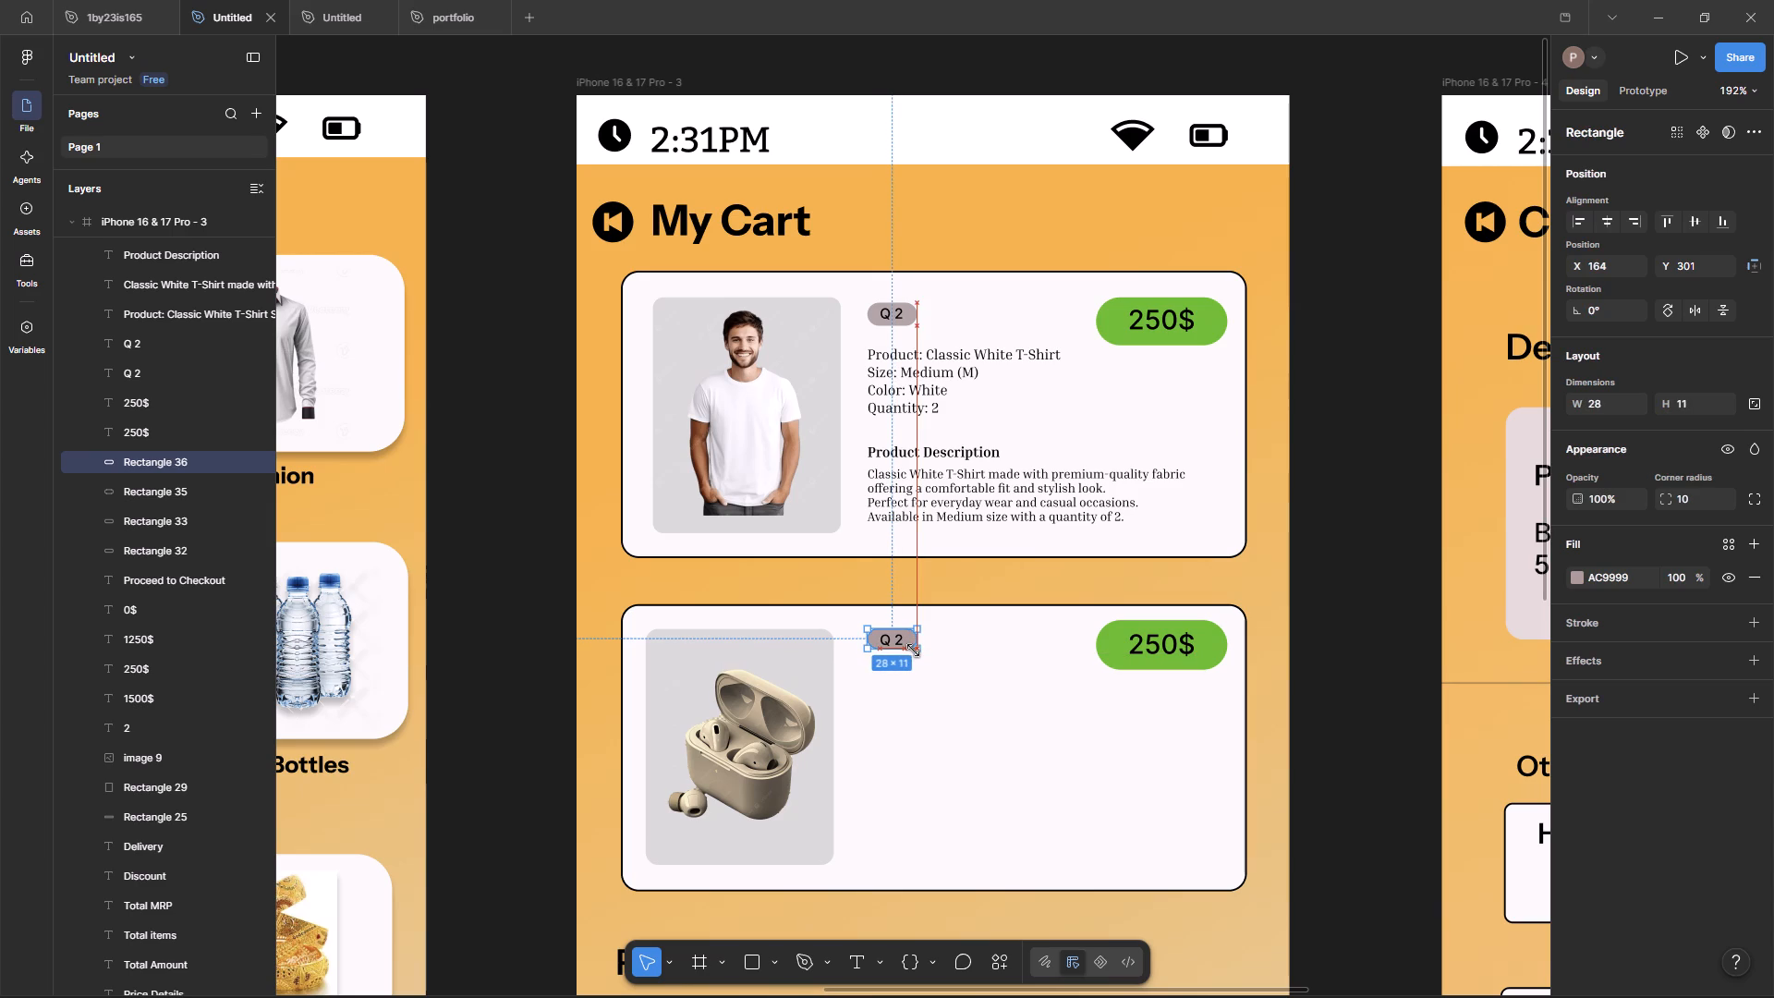
pyautogui.click(1354, 651)
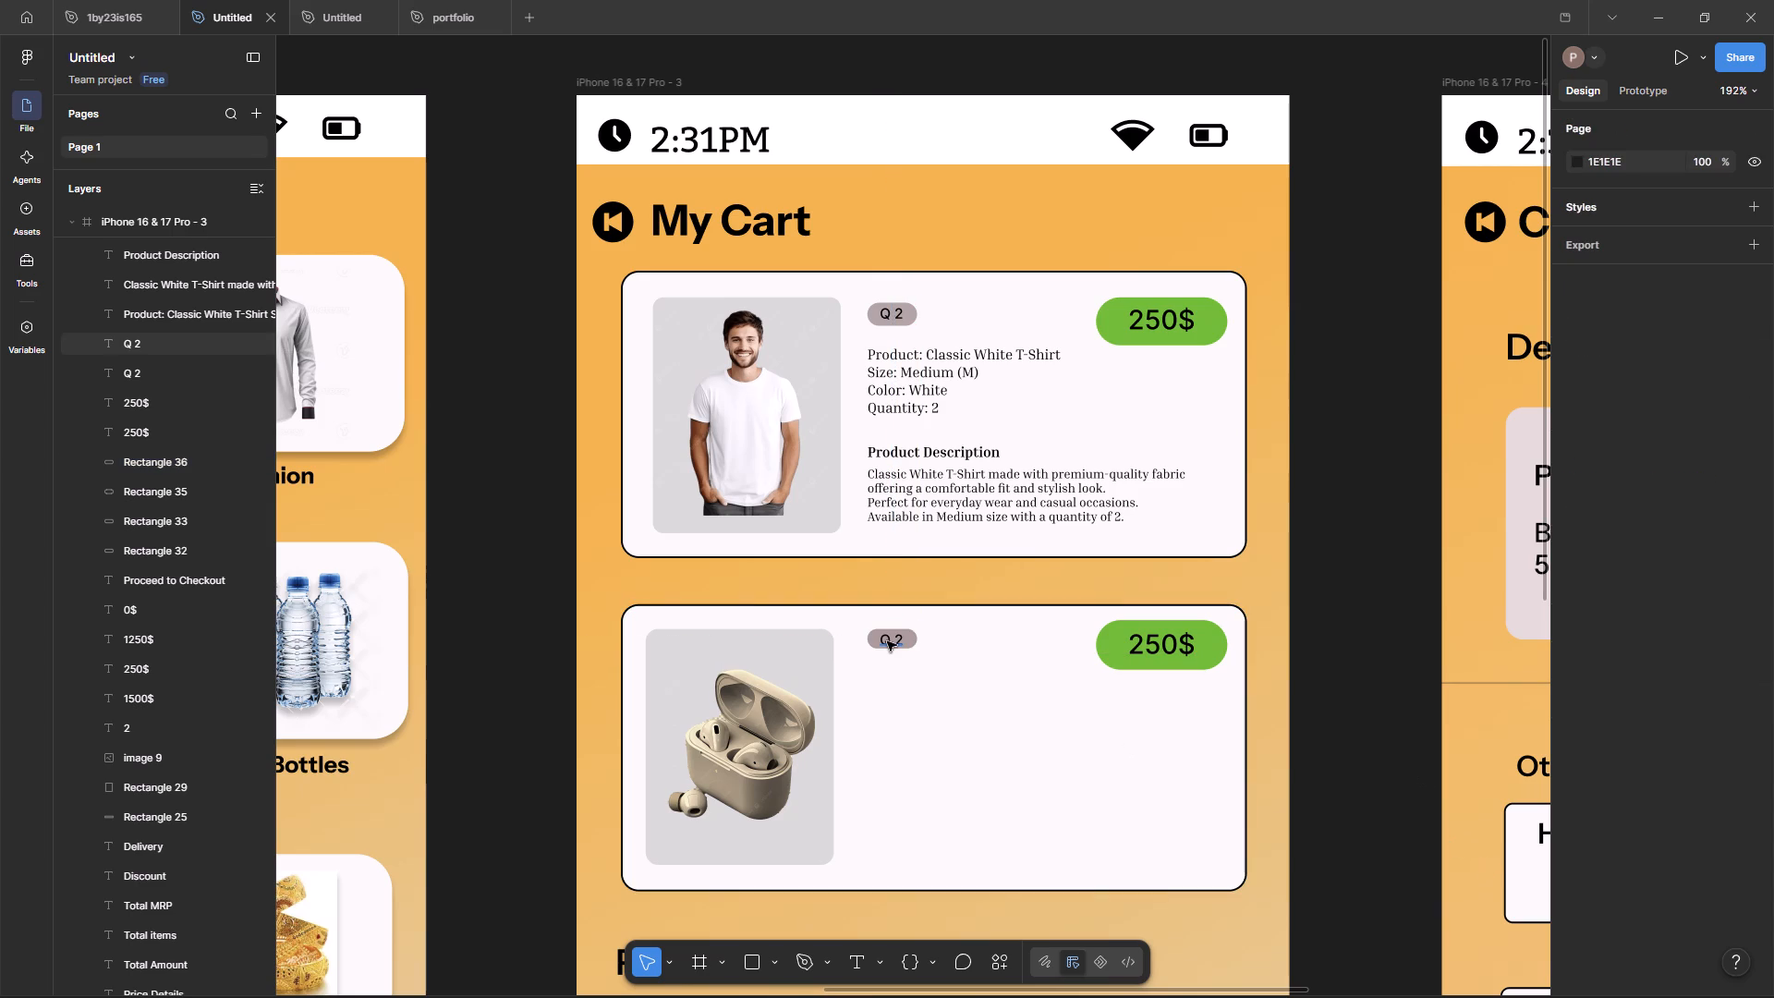
pyautogui.click(911, 638)
pyautogui.click(904, 627)
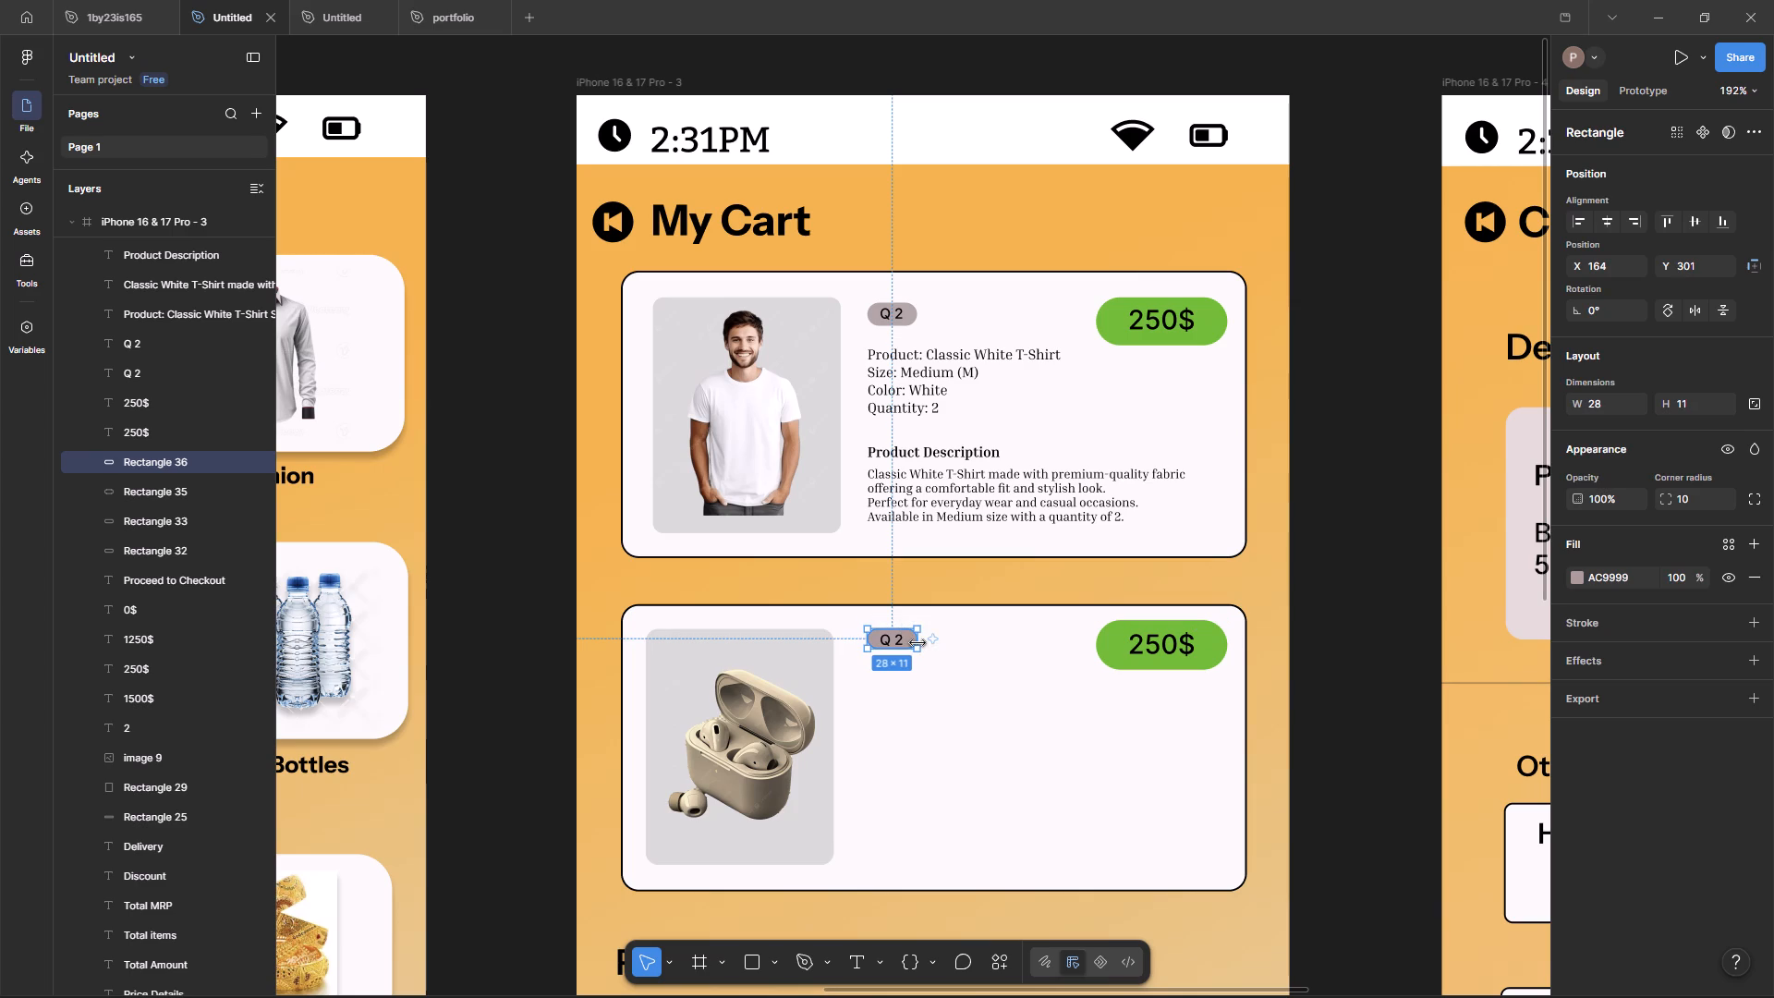
pyautogui.click(917, 643)
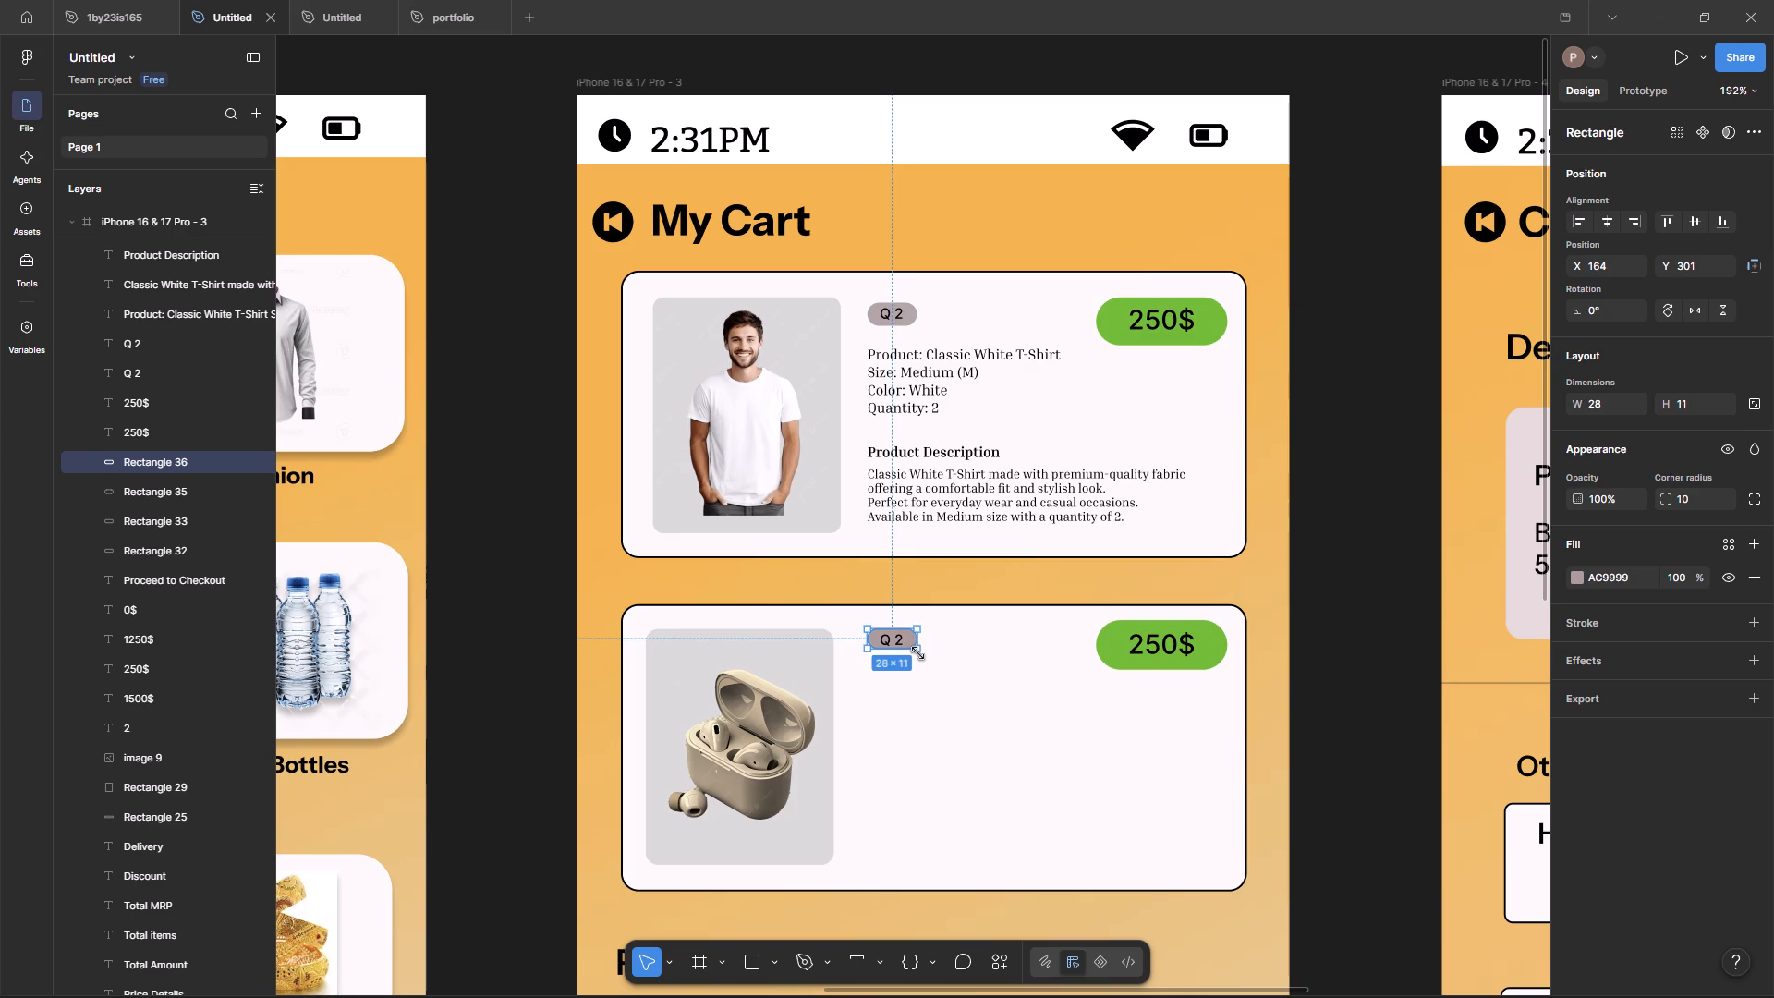
# Set the earbuds card's quantity badge height to 14 and nudge the badge up slightly to centre it behind its "Q 2" label.
pyautogui.click(917, 653)
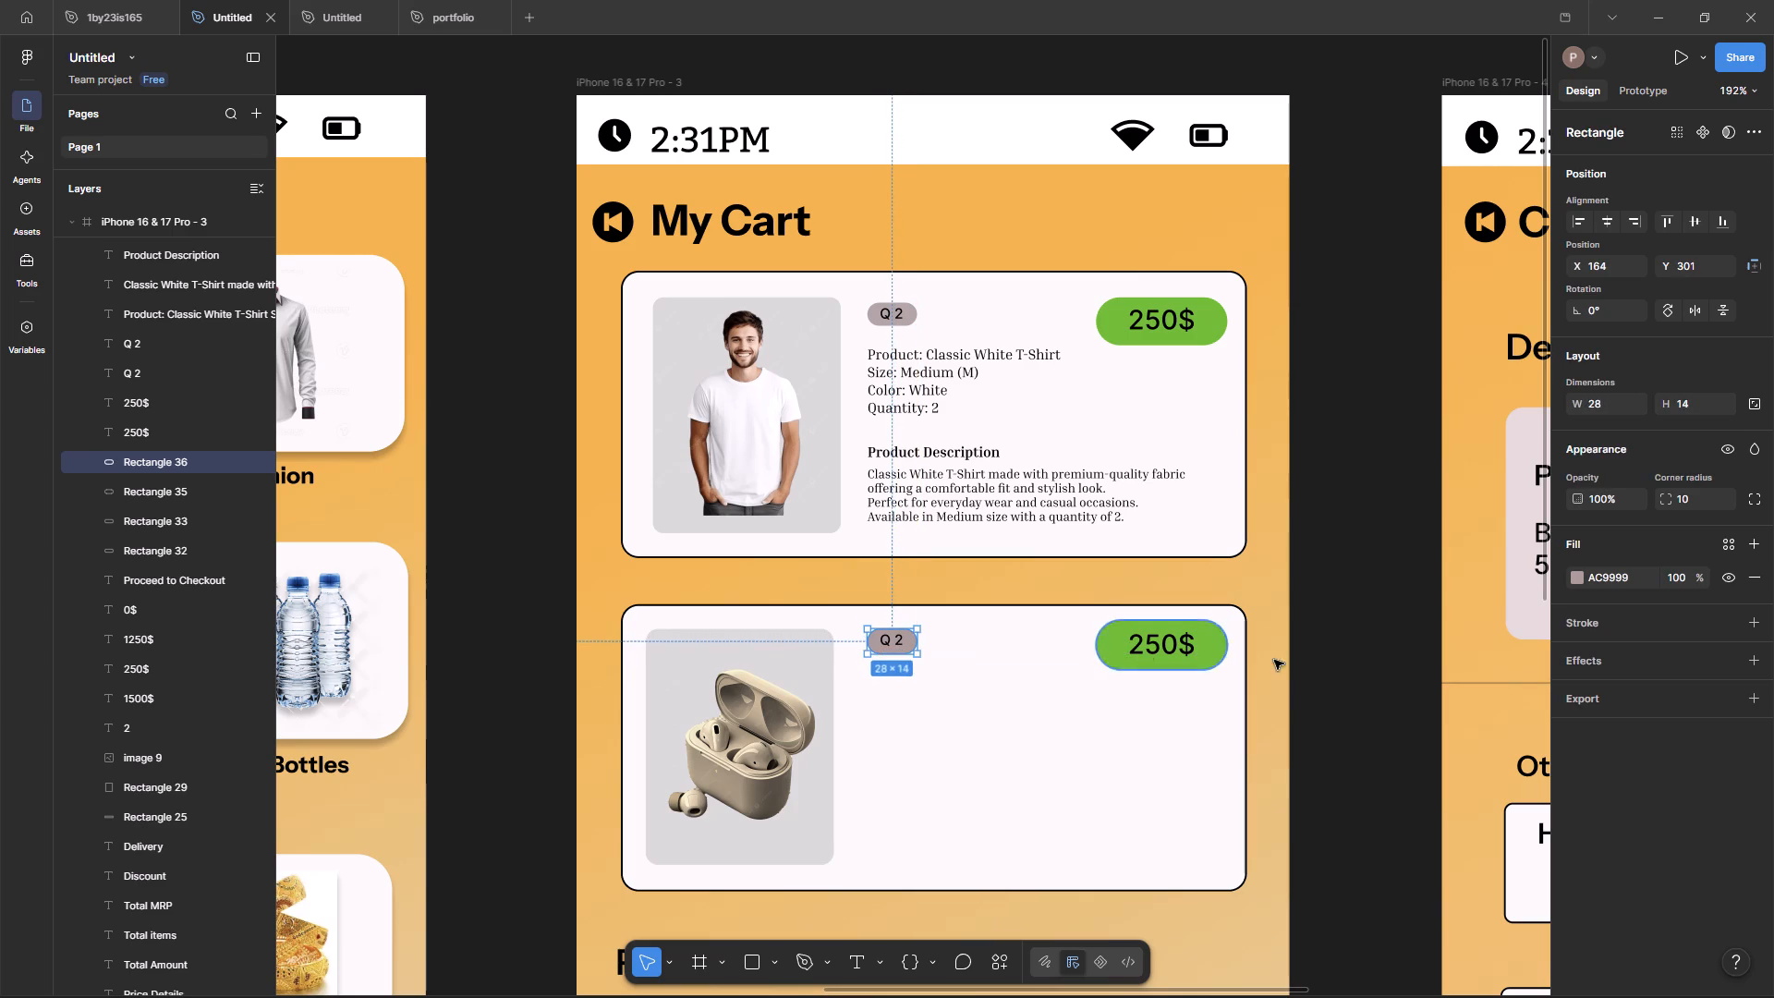
pyautogui.click(1344, 634)
pyautogui.click(910, 644)
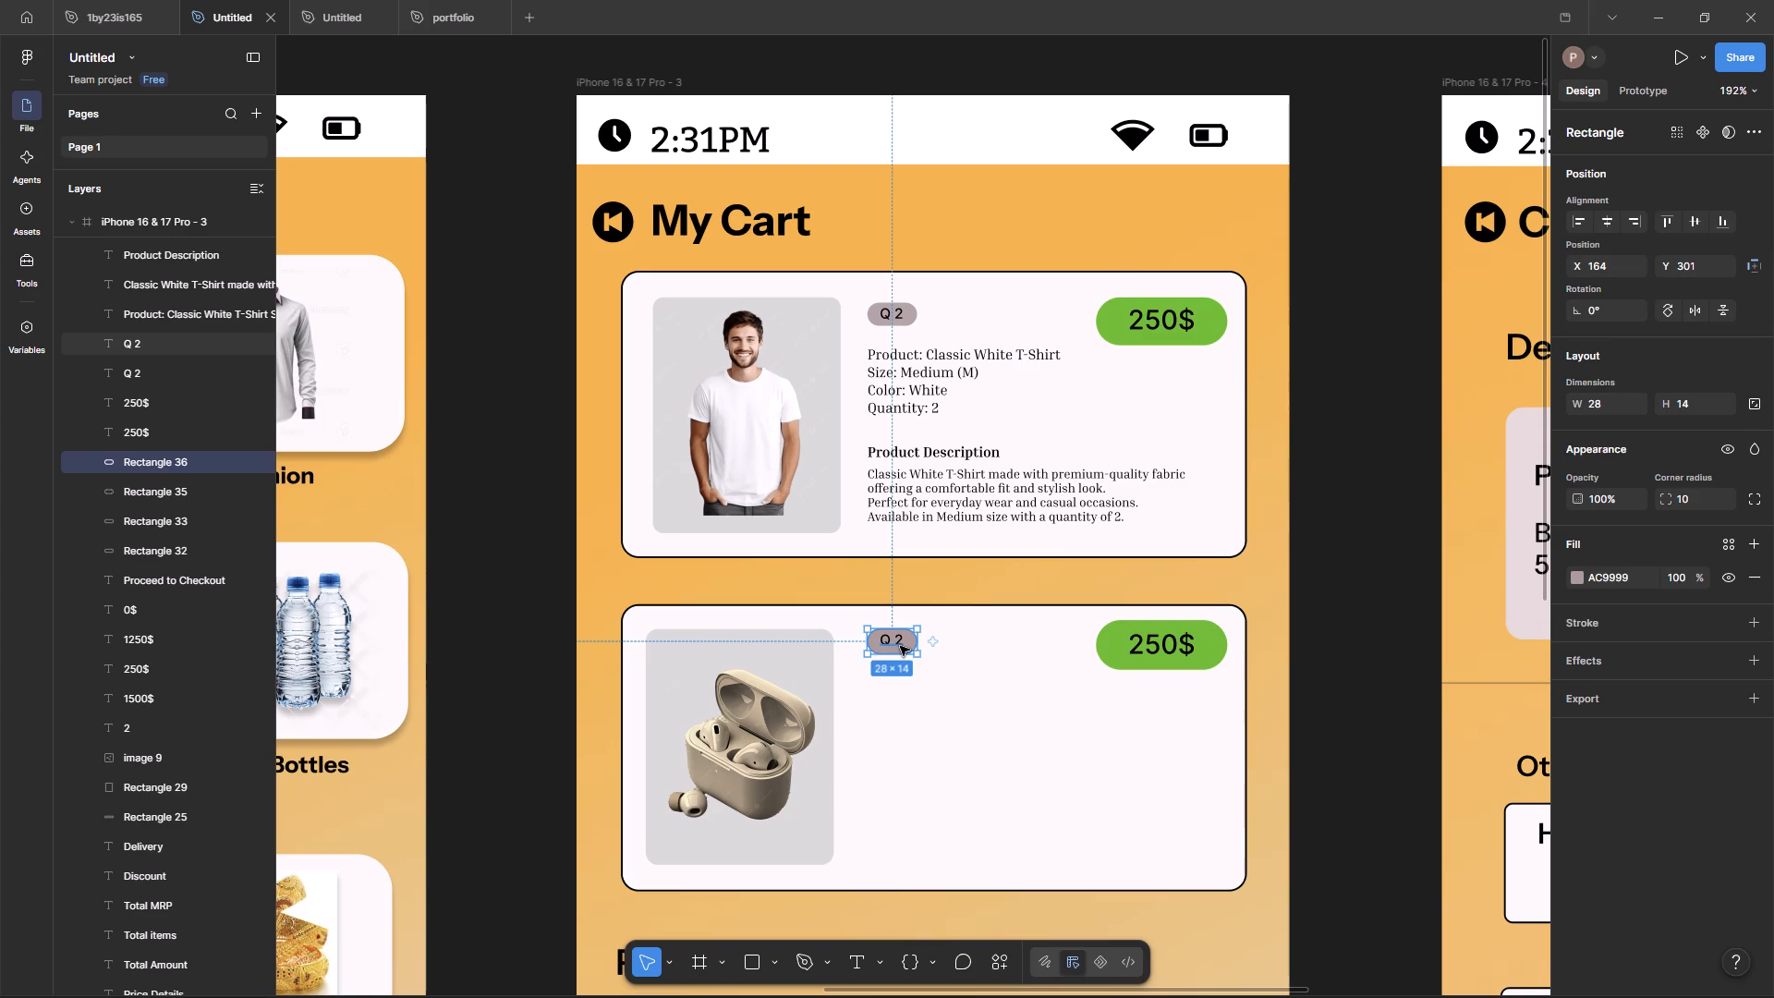
pyautogui.press('Up')
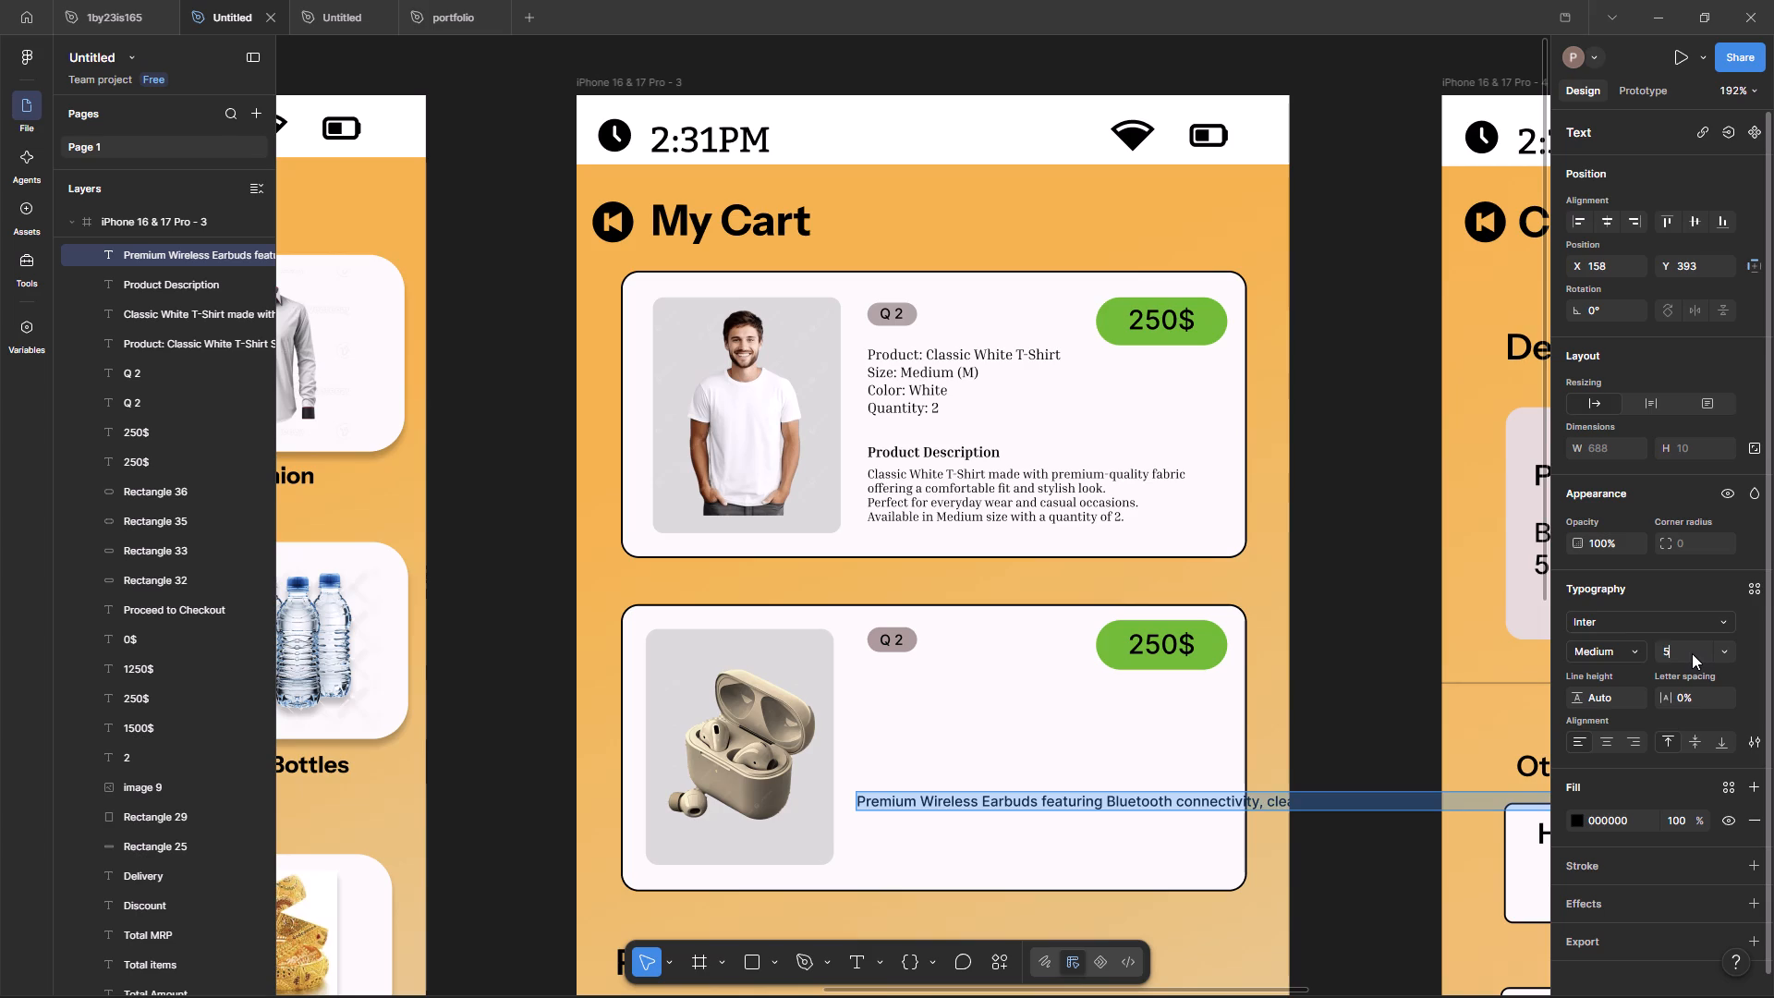
# Set the font size of the earbuds card's "Premium Wireless Earbuds" description text to 7.
pyautogui.press('Return')
pyautogui.click(1692, 653)
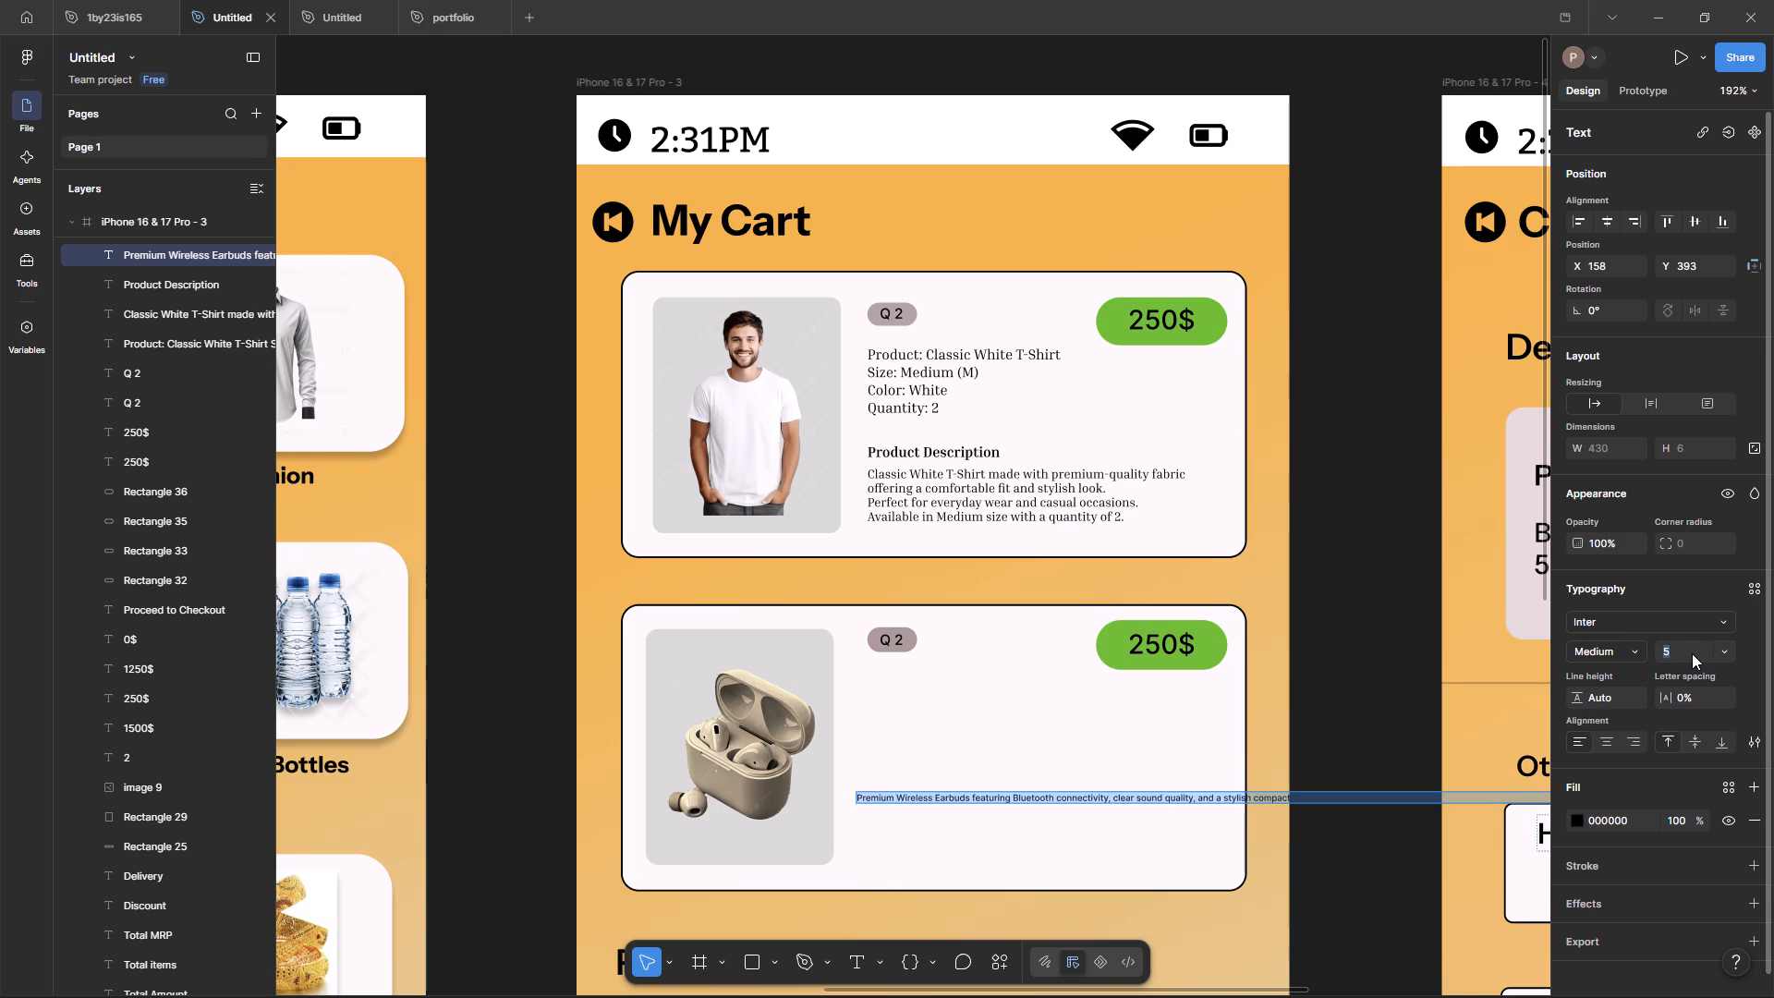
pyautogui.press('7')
pyautogui.press('Return')
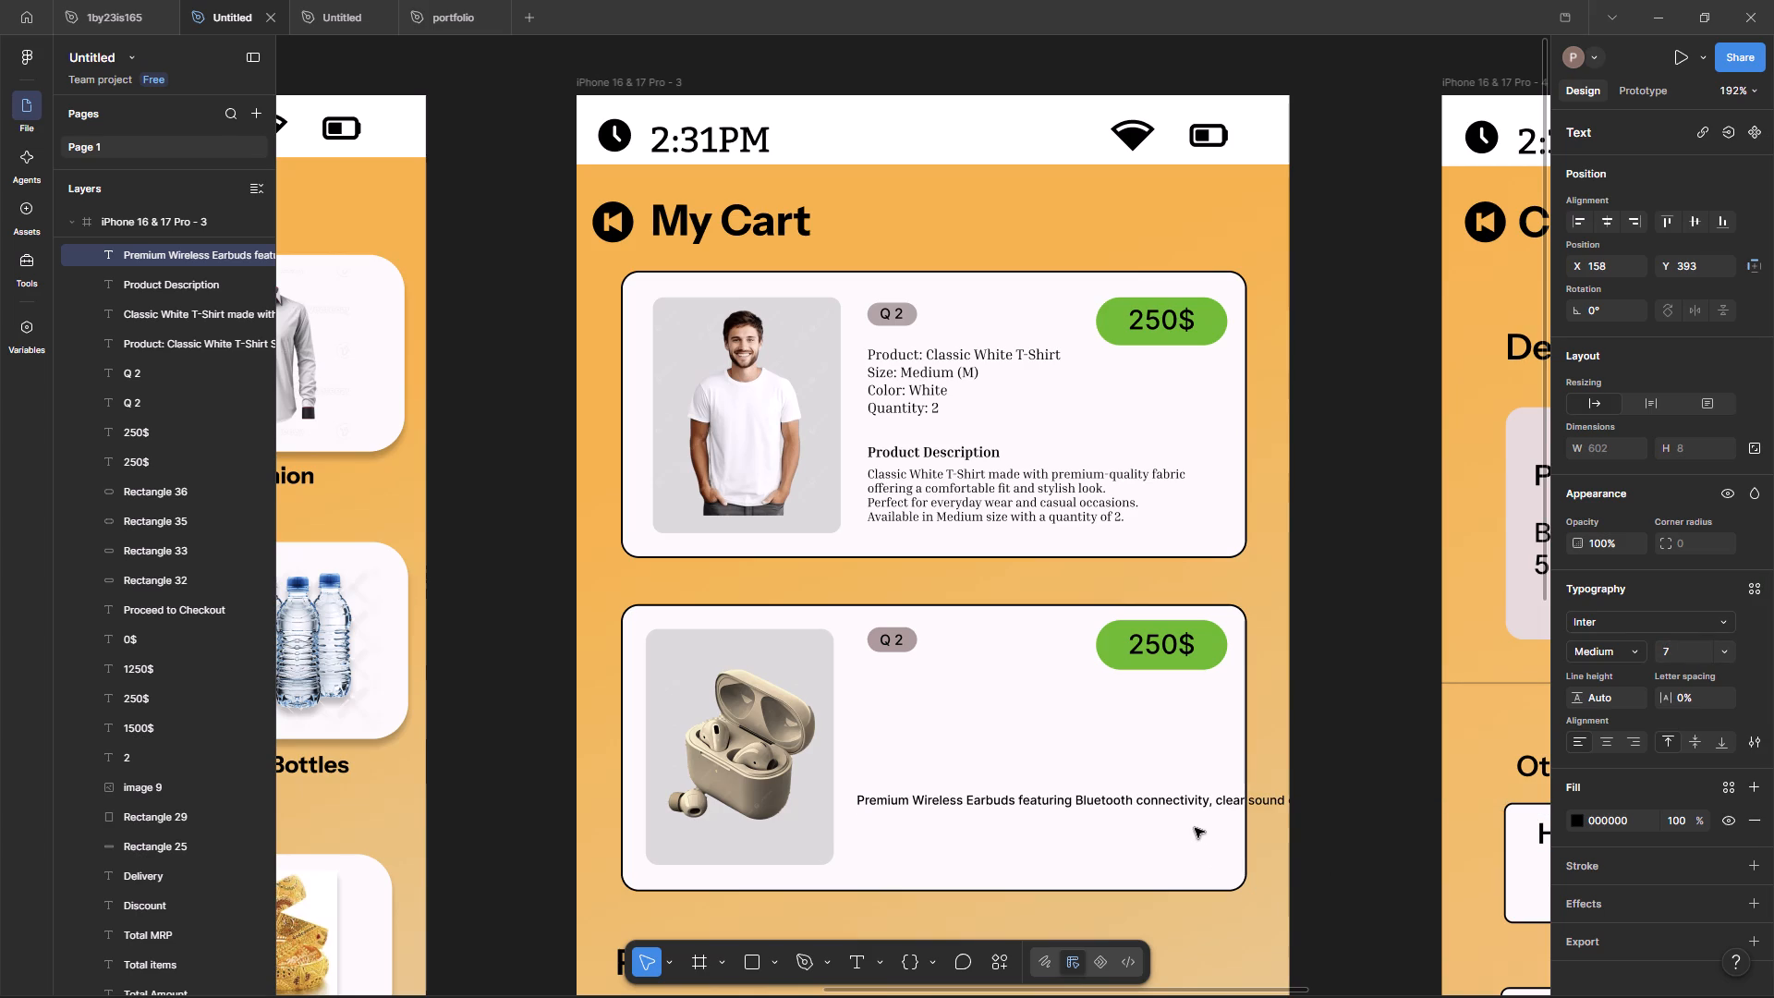
# Open the font weight choices for the earbuds card's description text.
pyautogui.click(1641, 642)
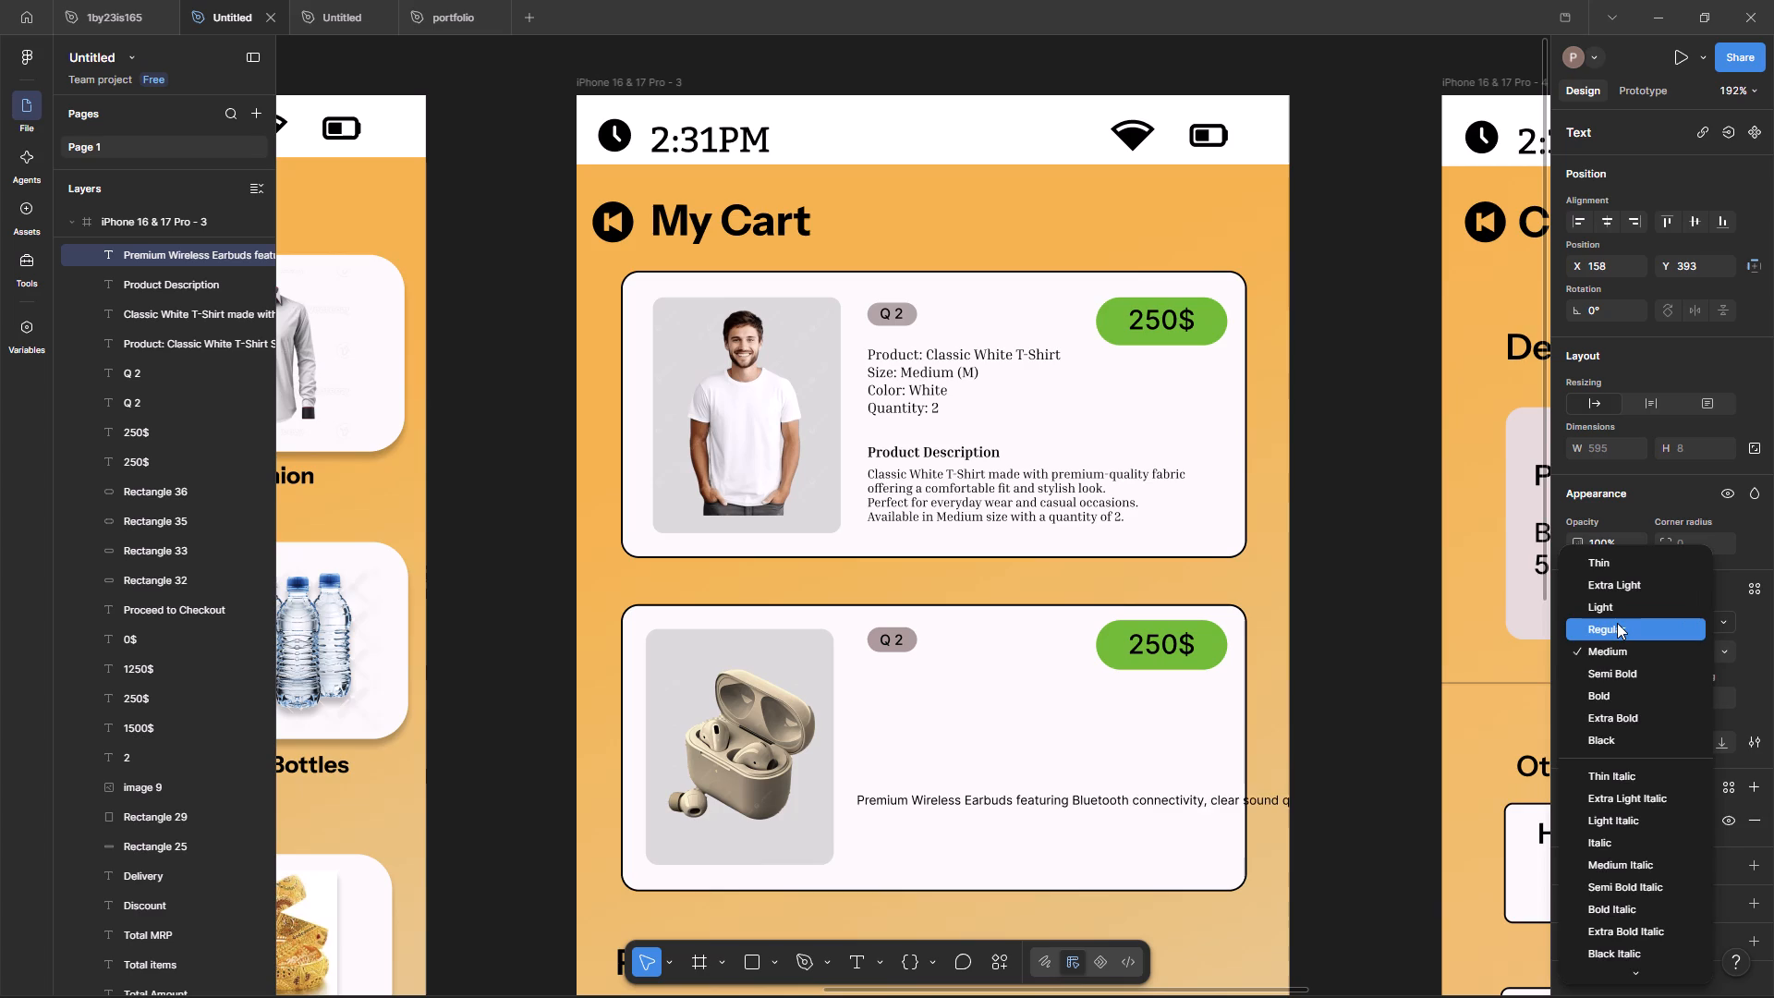
# Set the earbuds description text to the Inria Serif font in Regular weight.
pyautogui.click(1617, 623)
pyautogui.click(1614, 616)
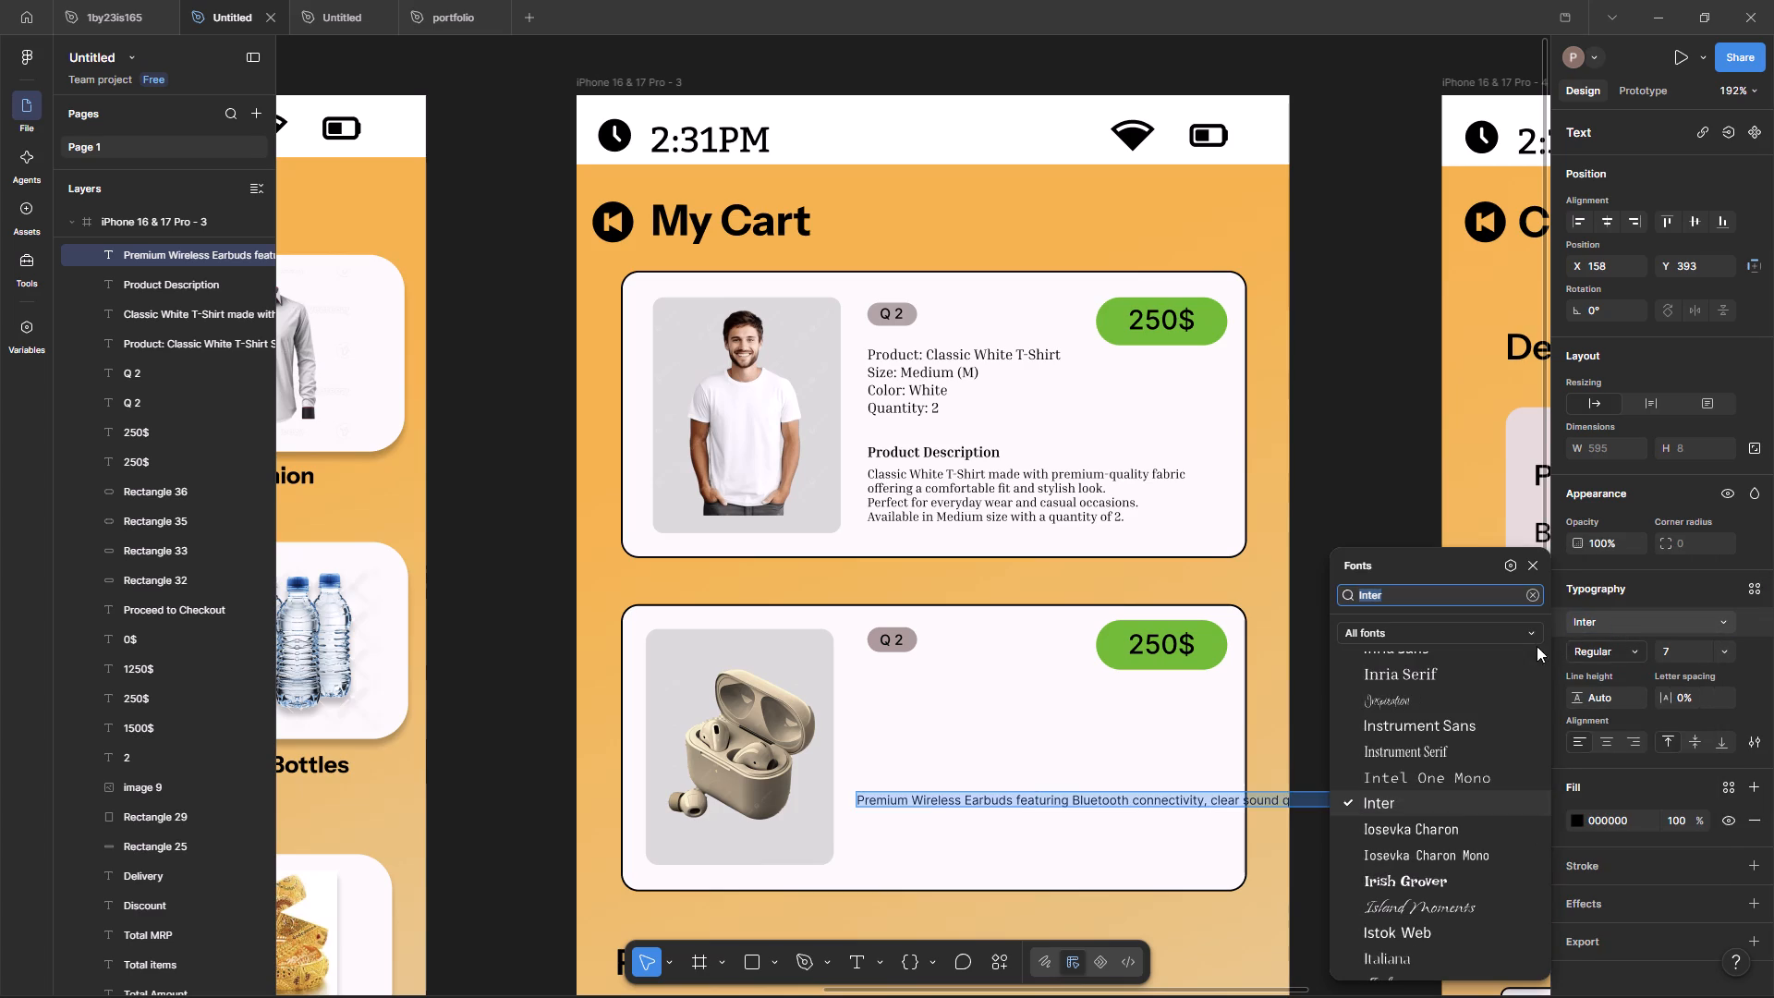
pyautogui.click(1470, 670)
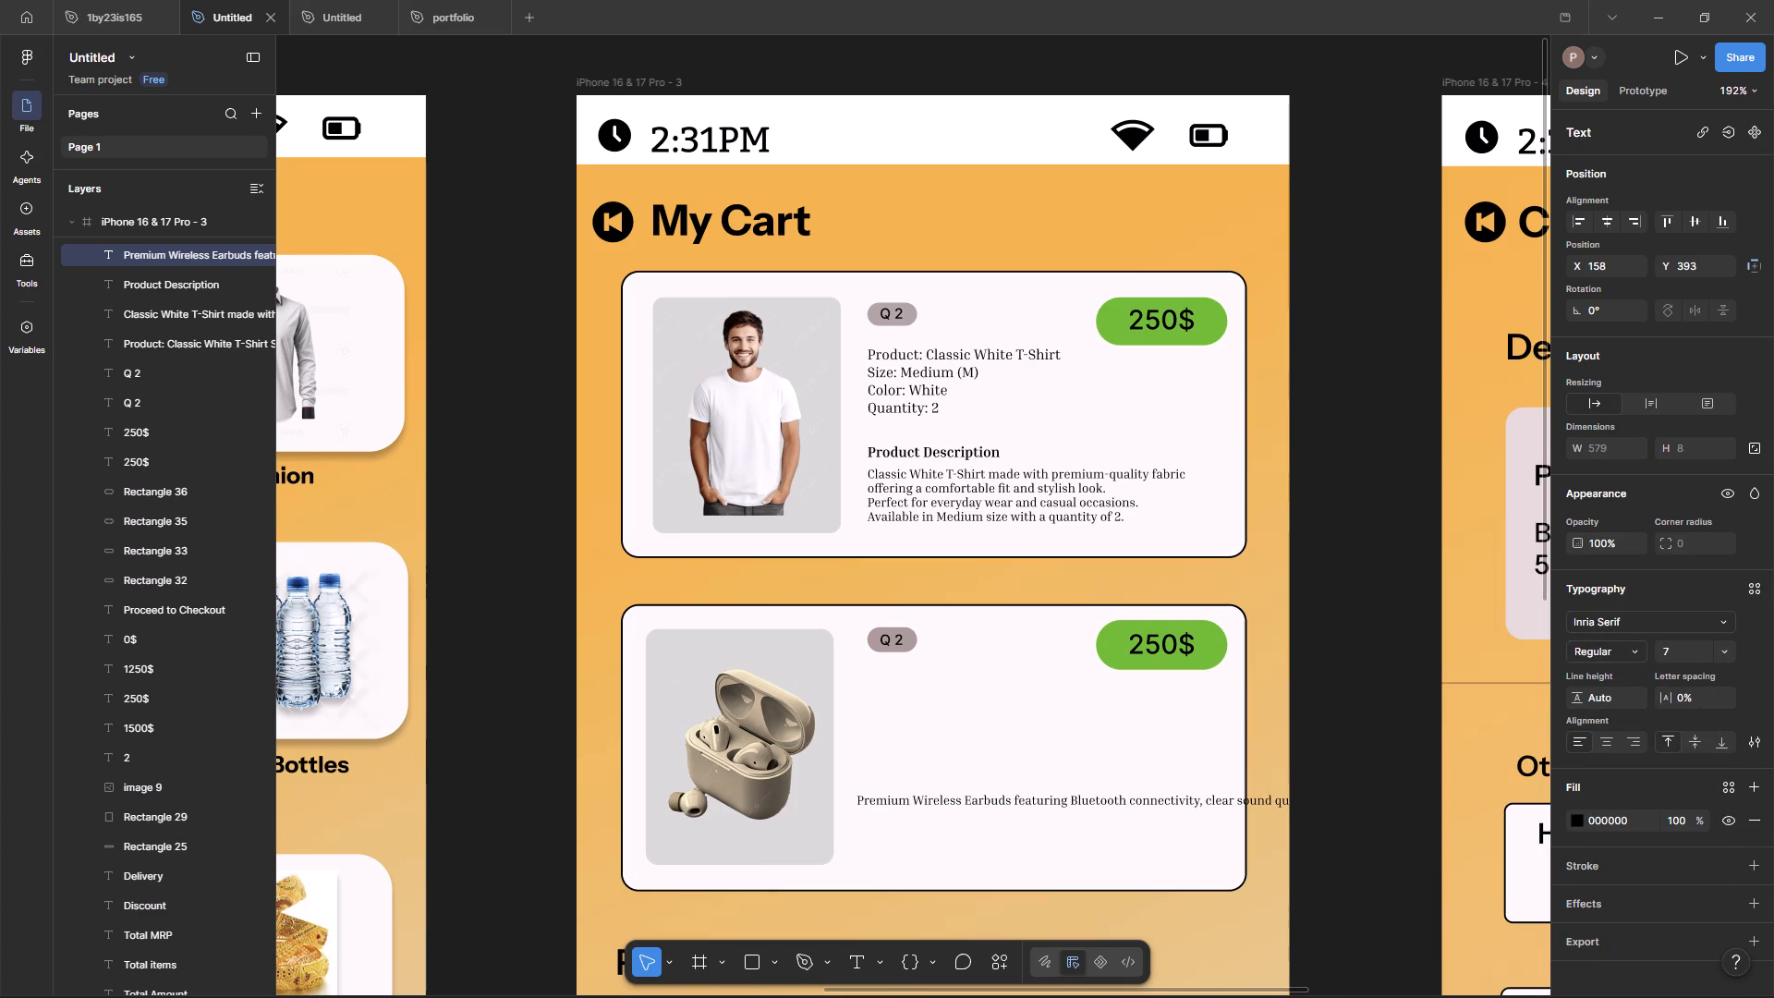
# Insert a line break after "clear" in the earbuds description.
pyautogui.click(1203, 802)
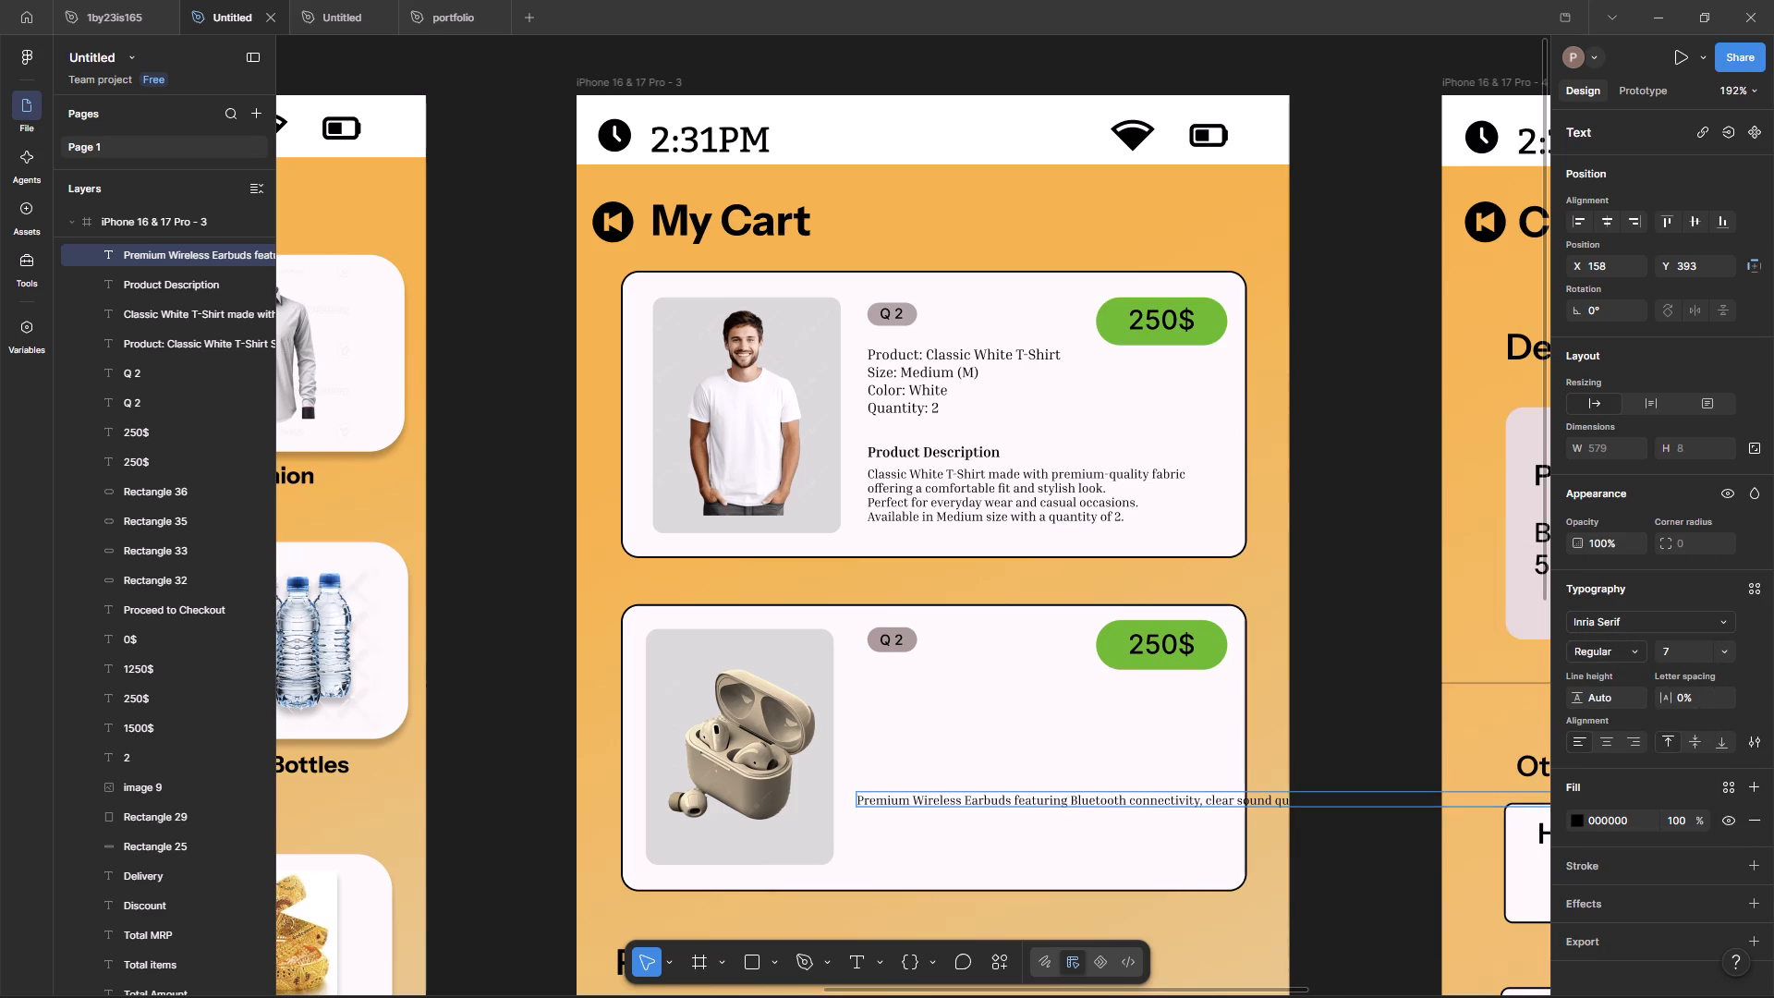
pyautogui.press('Right')
pyautogui.press('Right')
pyautogui.press('Right')
pyautogui.press('Right')
pyautogui.press('Right')
pyautogui.press('Right')
pyautogui.press('Return')
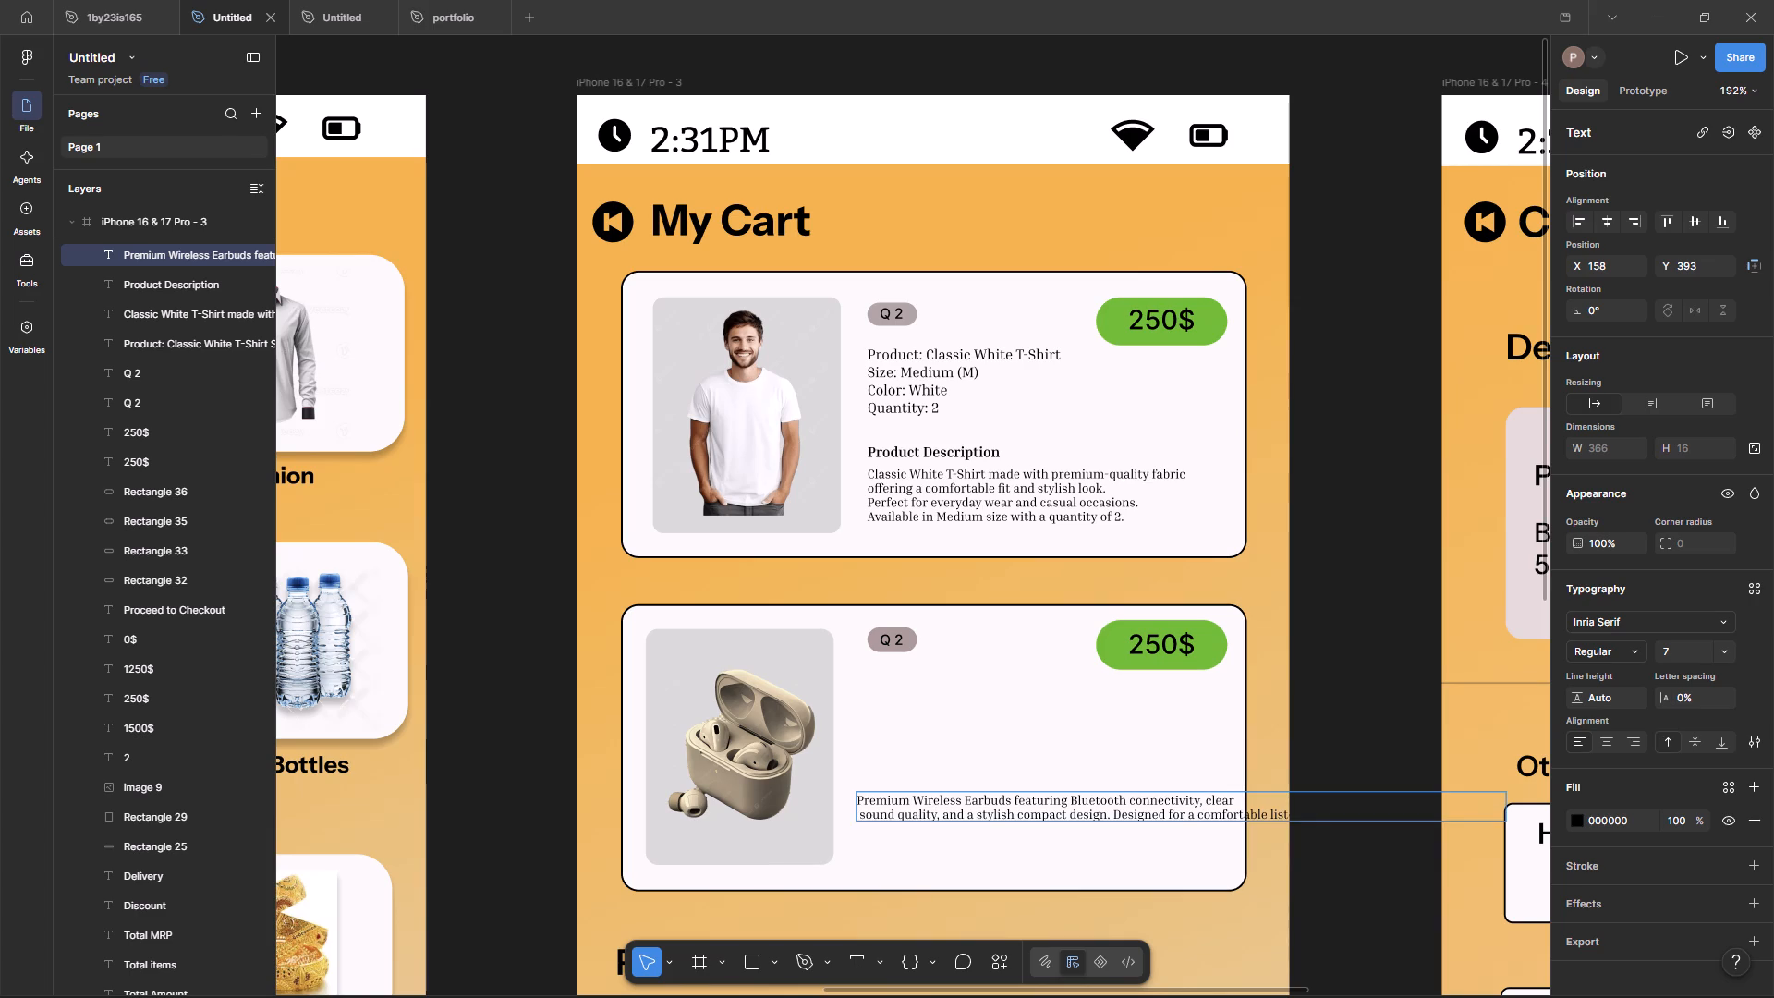
# Insert a second line break in the earbuds description after "Designed for a", so "comfortable" starts the third line.
pyautogui.press('Right')
pyautogui.press('Right')
pyautogui.press('Right')
pyautogui.press('Right')
pyautogui.press('Right')
pyautogui.press('Right')
pyautogui.press('Right')
pyautogui.press('Right')
pyautogui.press('Right')
pyautogui.press('Right')
pyautogui.press('Right')
pyautogui.press('Right')
pyautogui.press('Right')
pyautogui.press('Right')
pyautogui.press('Right')
pyautogui.press('Right')
pyautogui.press('Right')
pyautogui.press('Right')
pyautogui.press('Right')
pyautogui.press('Right')
pyautogui.press('Right')
pyautogui.press('Right')
pyautogui.press('Right')
pyautogui.press('Right')
pyautogui.press('Right')
pyautogui.press('Right')
pyautogui.press('Right')
pyautogui.press('Right')
pyautogui.press('Right')
pyautogui.press('Left')
pyautogui.press('Return')
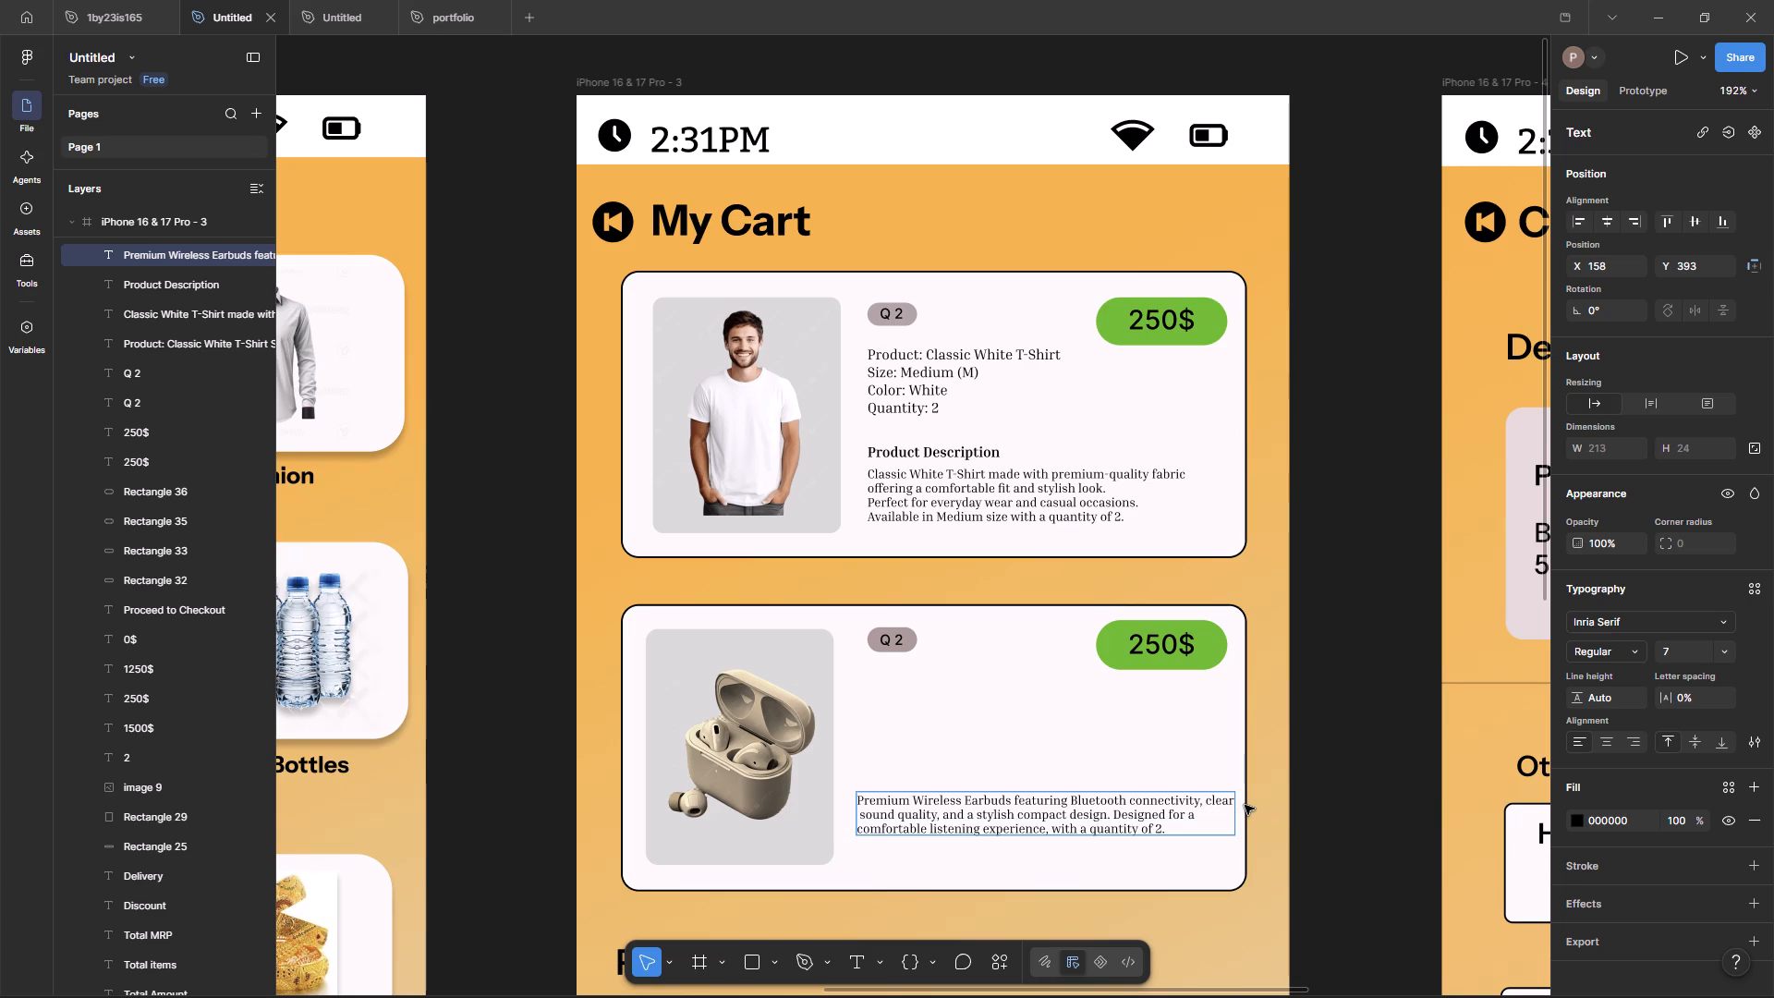
# Remove the extra space at the start of the earbuds description's second line and finish editing the text.
pyautogui.press('Up')
pyautogui.press('Right')
pyautogui.press('BackSpace')
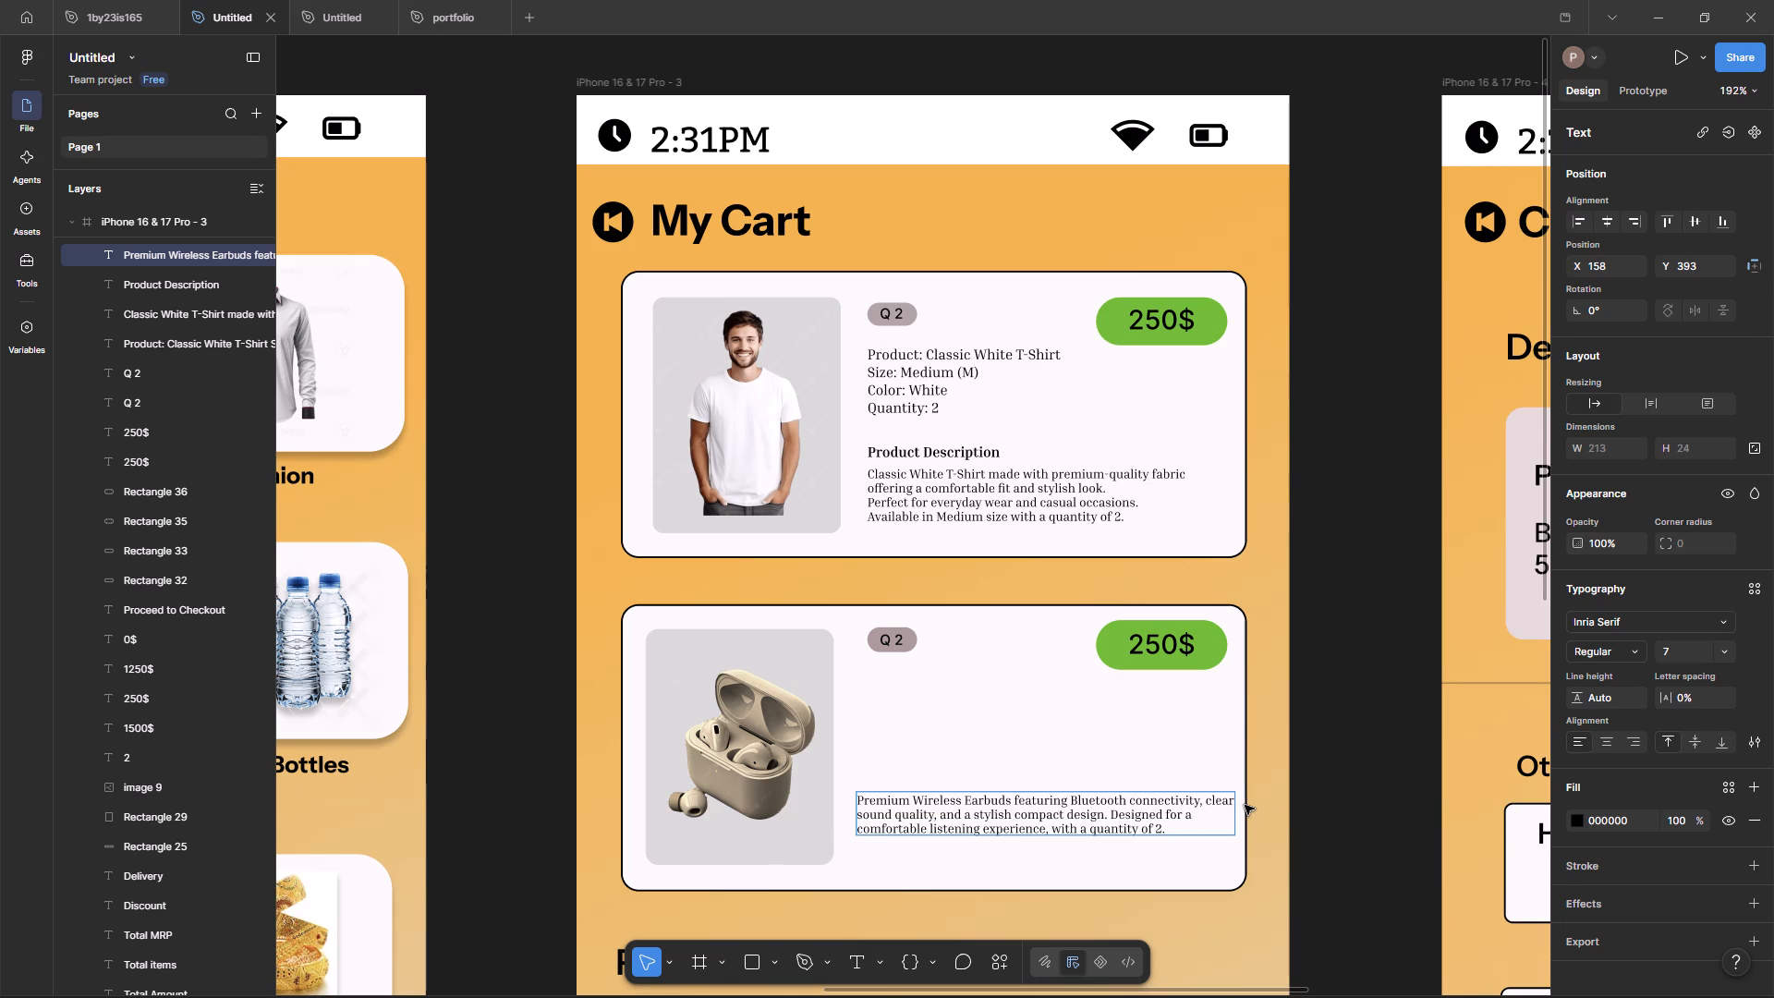
pyautogui.press('Escape')
pyautogui.click(1318, 764)
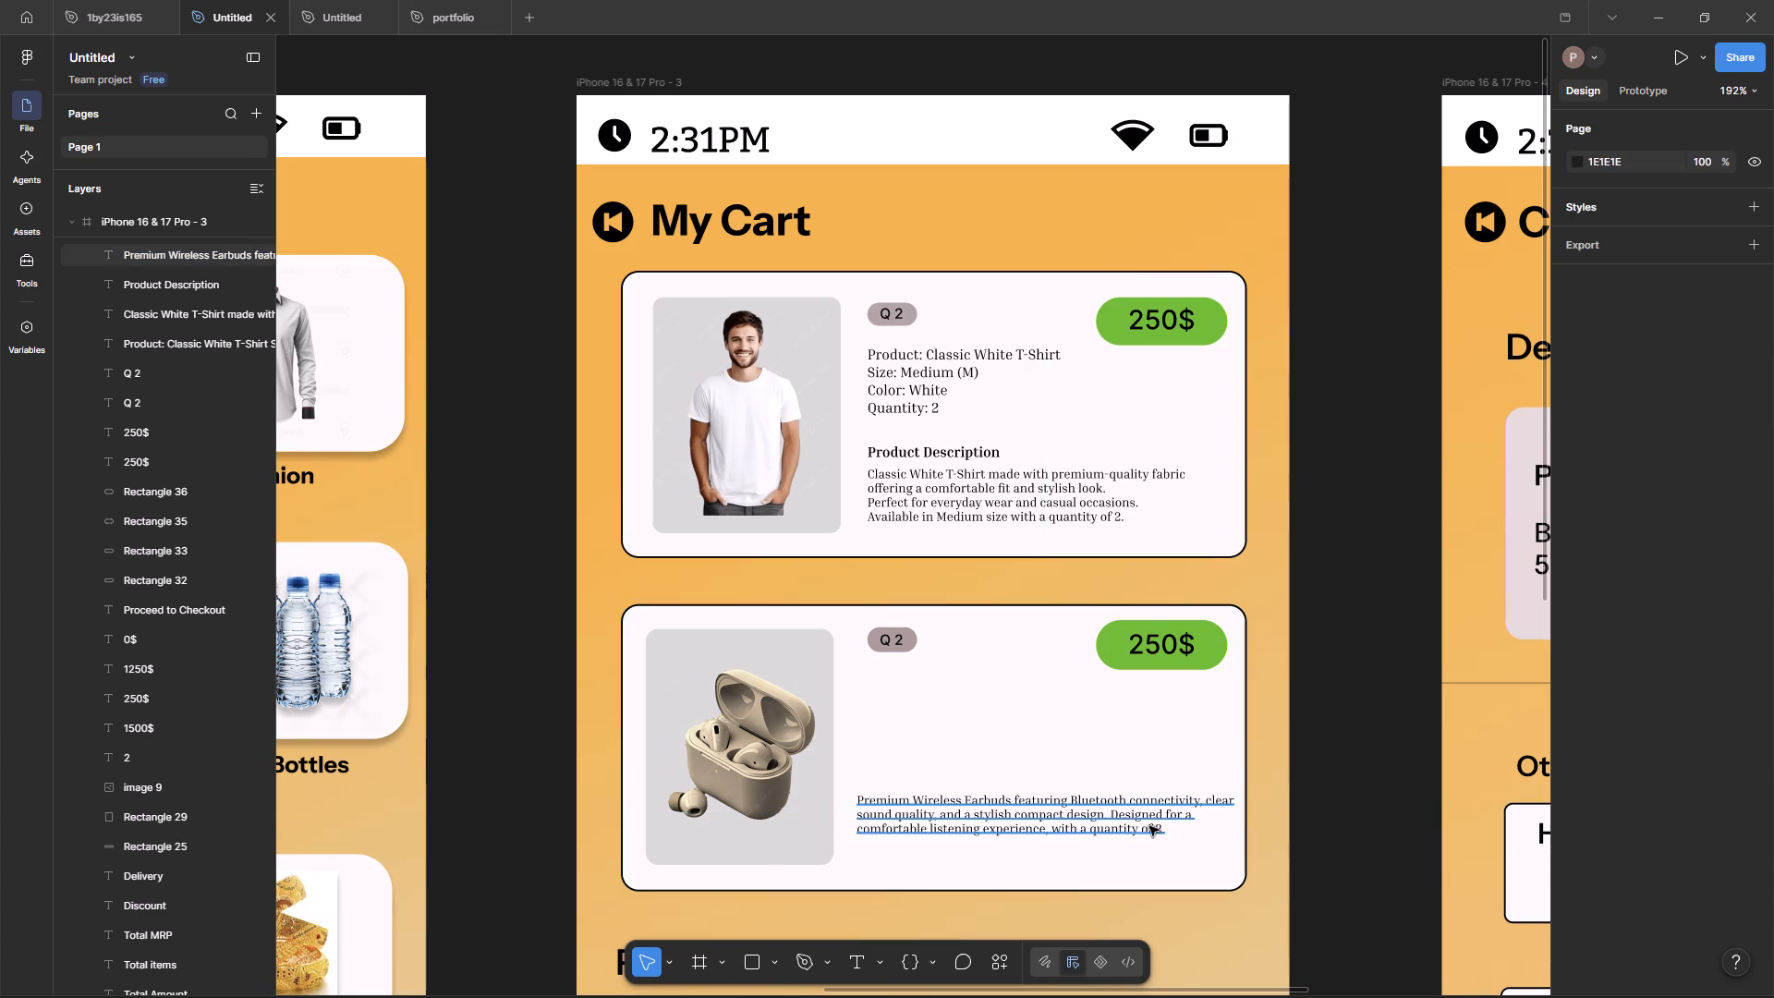
# Position the earbuds description at X 155 so it fits inside its card beside the product image.
pyautogui.moveTo(1124, 822); pyautogui.dragTo(1116, 822)
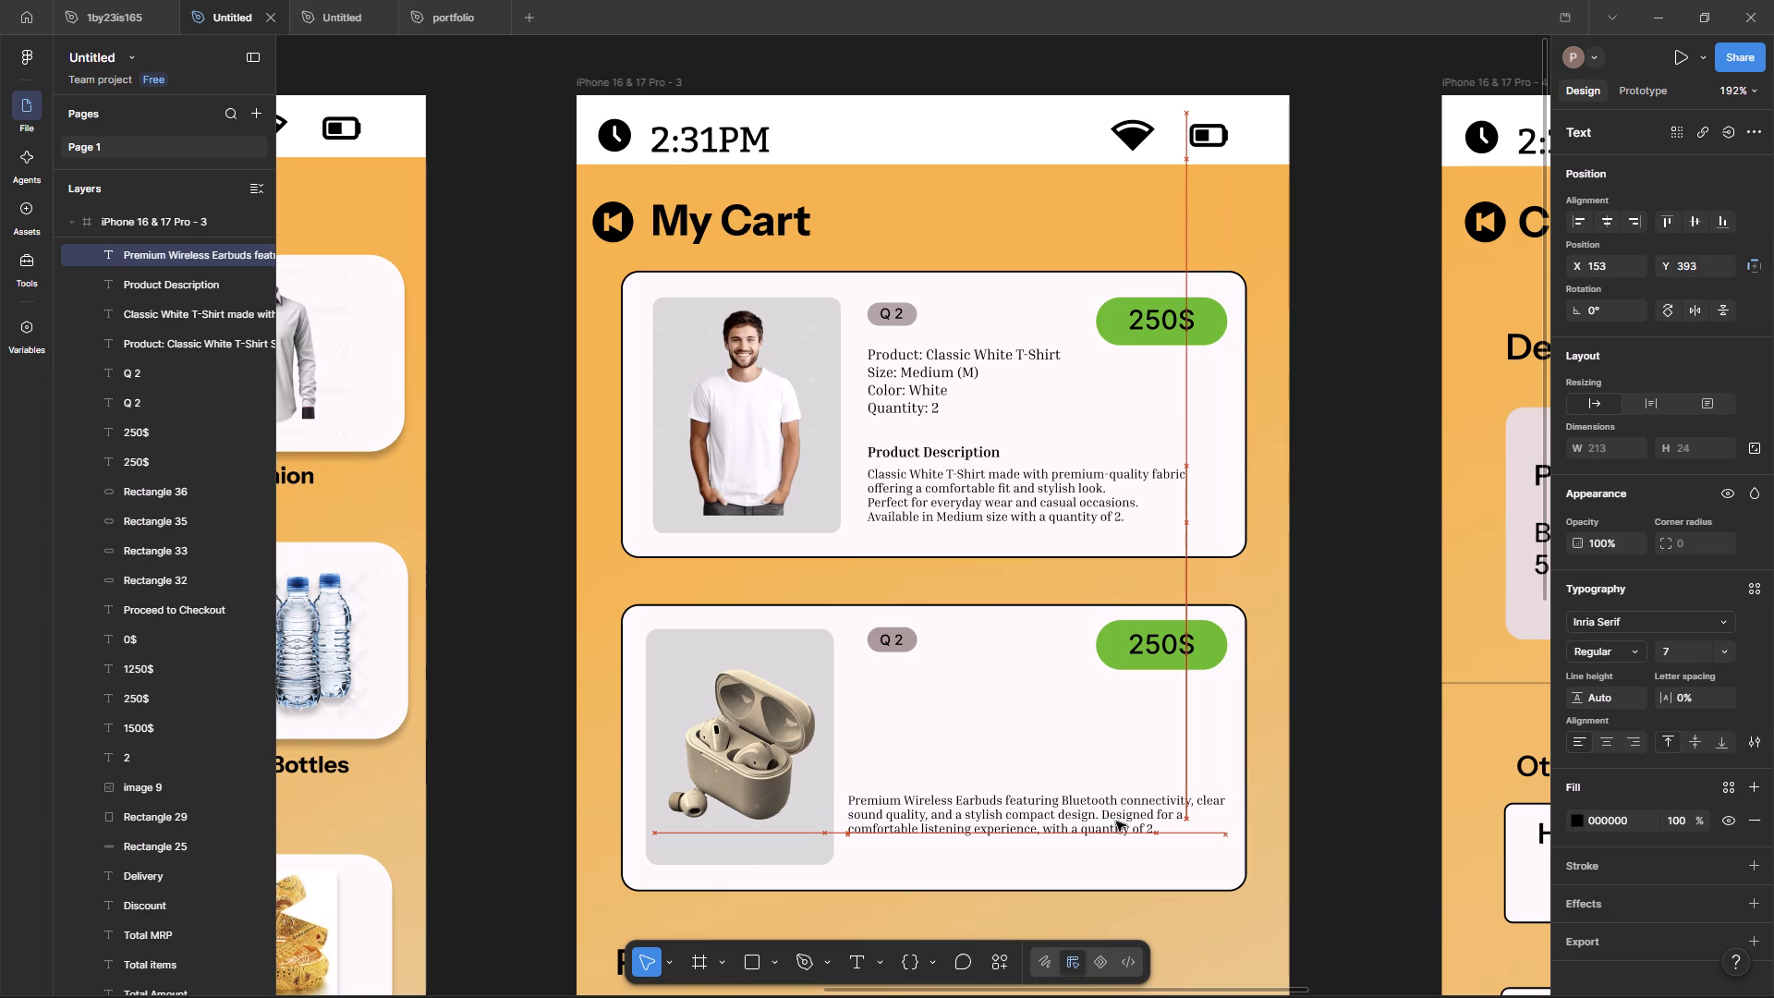
pyautogui.moveTo(1116, 822); pyautogui.dragTo(1133, 822)
pyautogui.click(1176, 812)
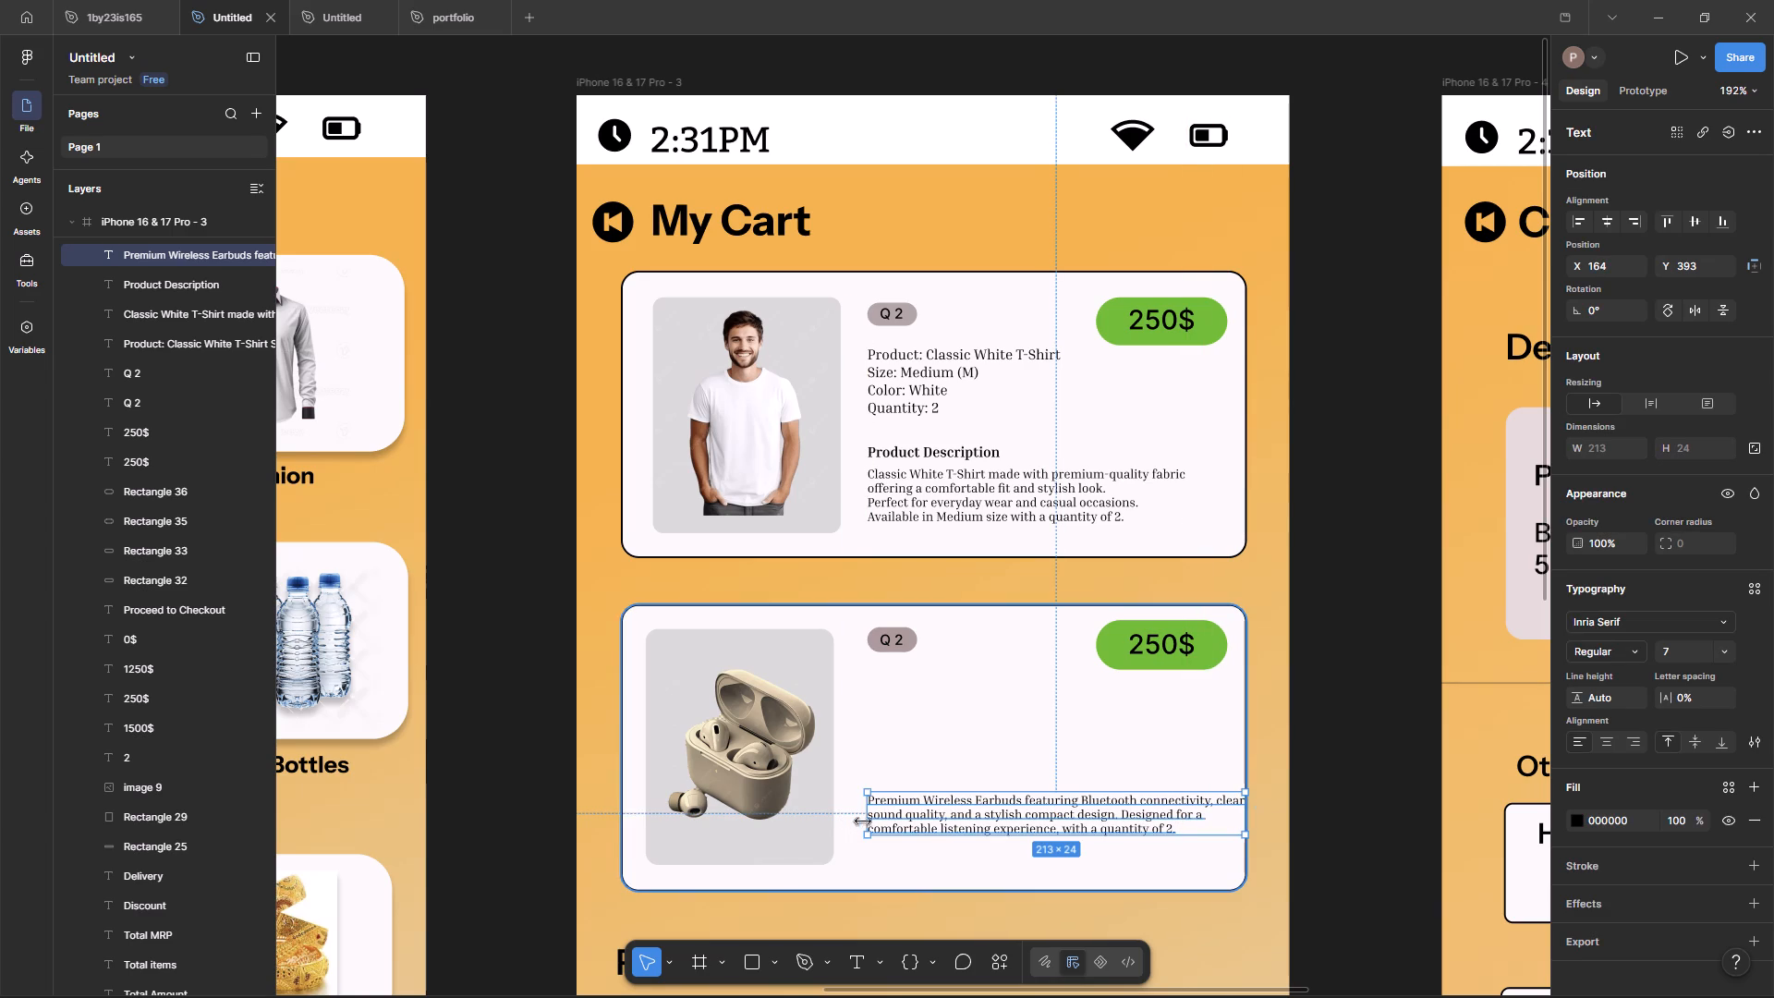
pyautogui.moveTo(965, 815); pyautogui.dragTo(949, 815)
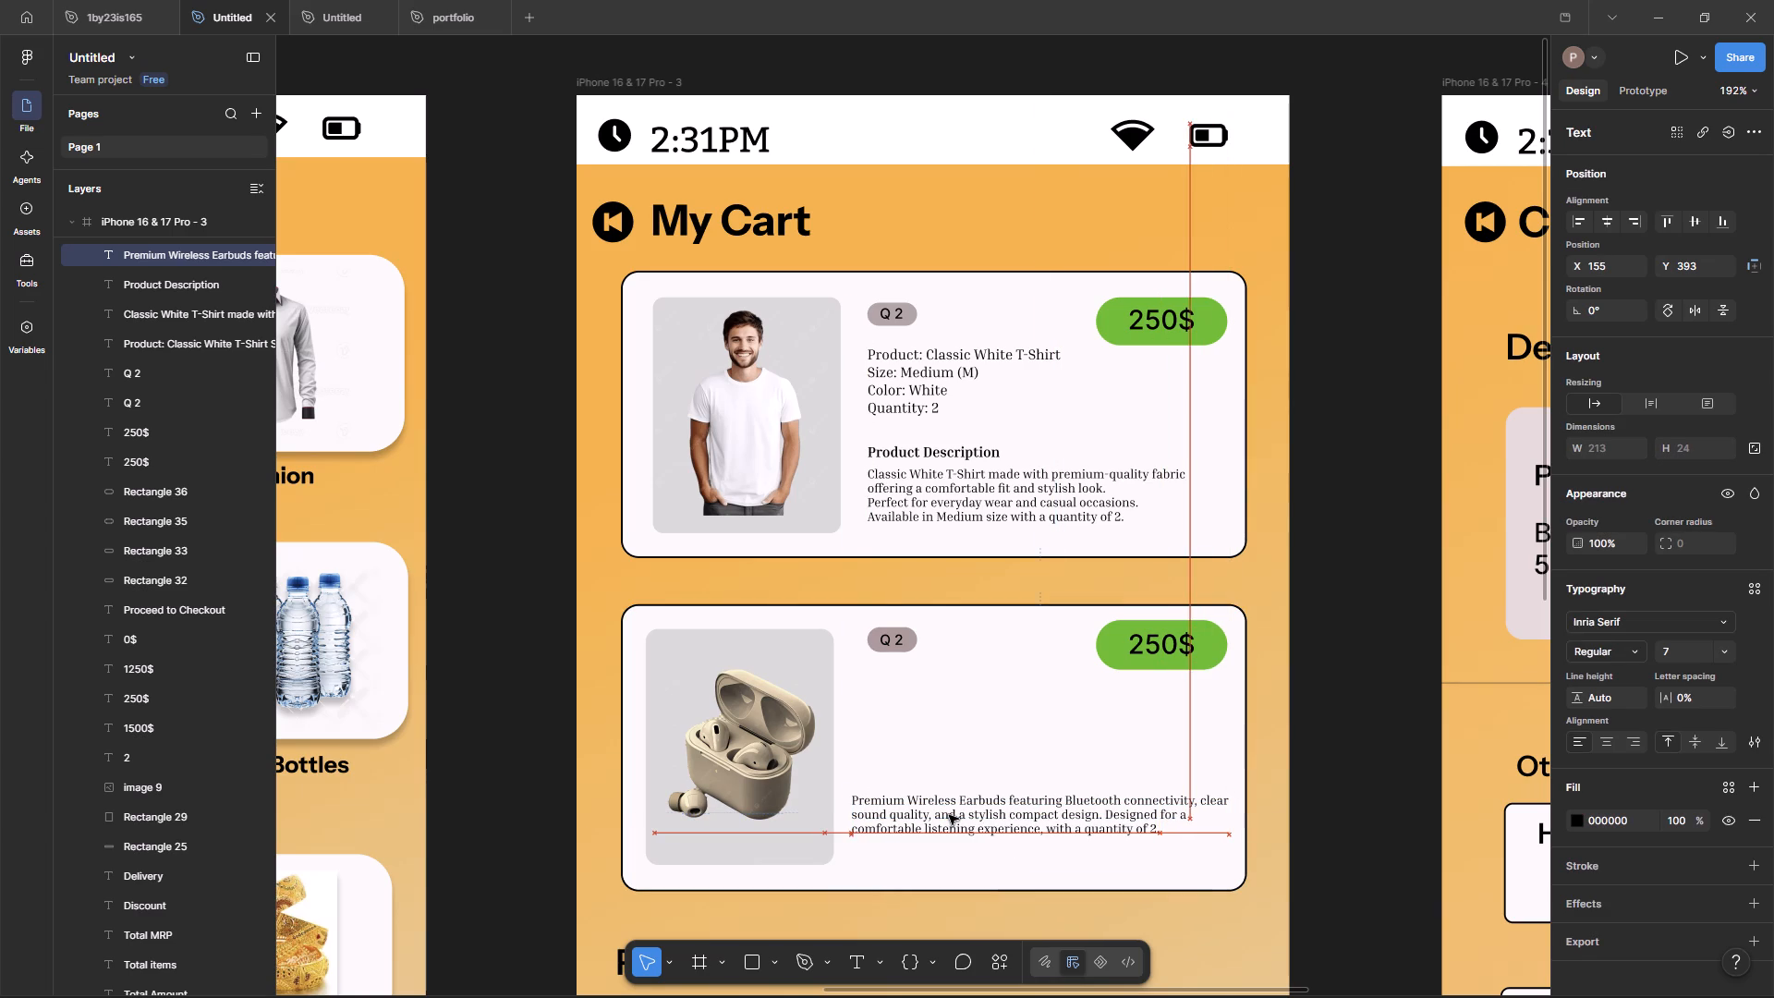
# Nudge the T-shirt card's description paragraph left to X 160.
pyautogui.click(958, 508)
pyautogui.press('Left')
pyautogui.press('Left')
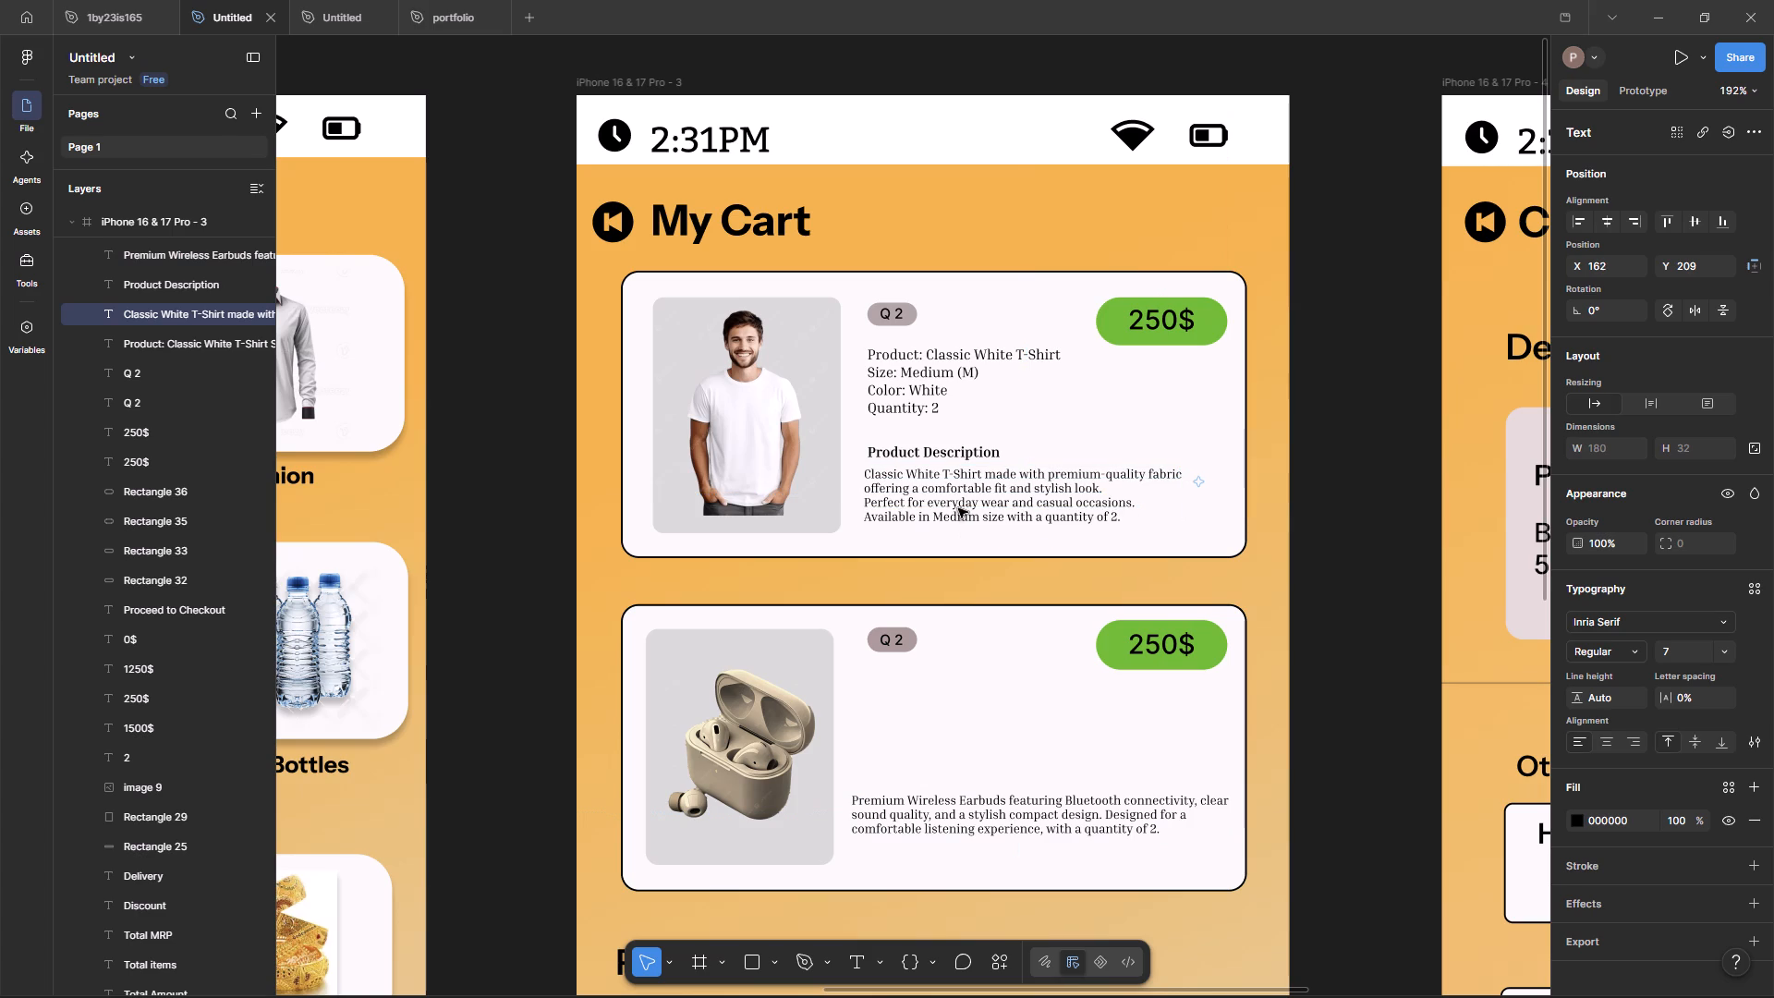
pyautogui.press('Left')
pyautogui.press('Left')
pyautogui.press('Left')
pyautogui.press('Right')
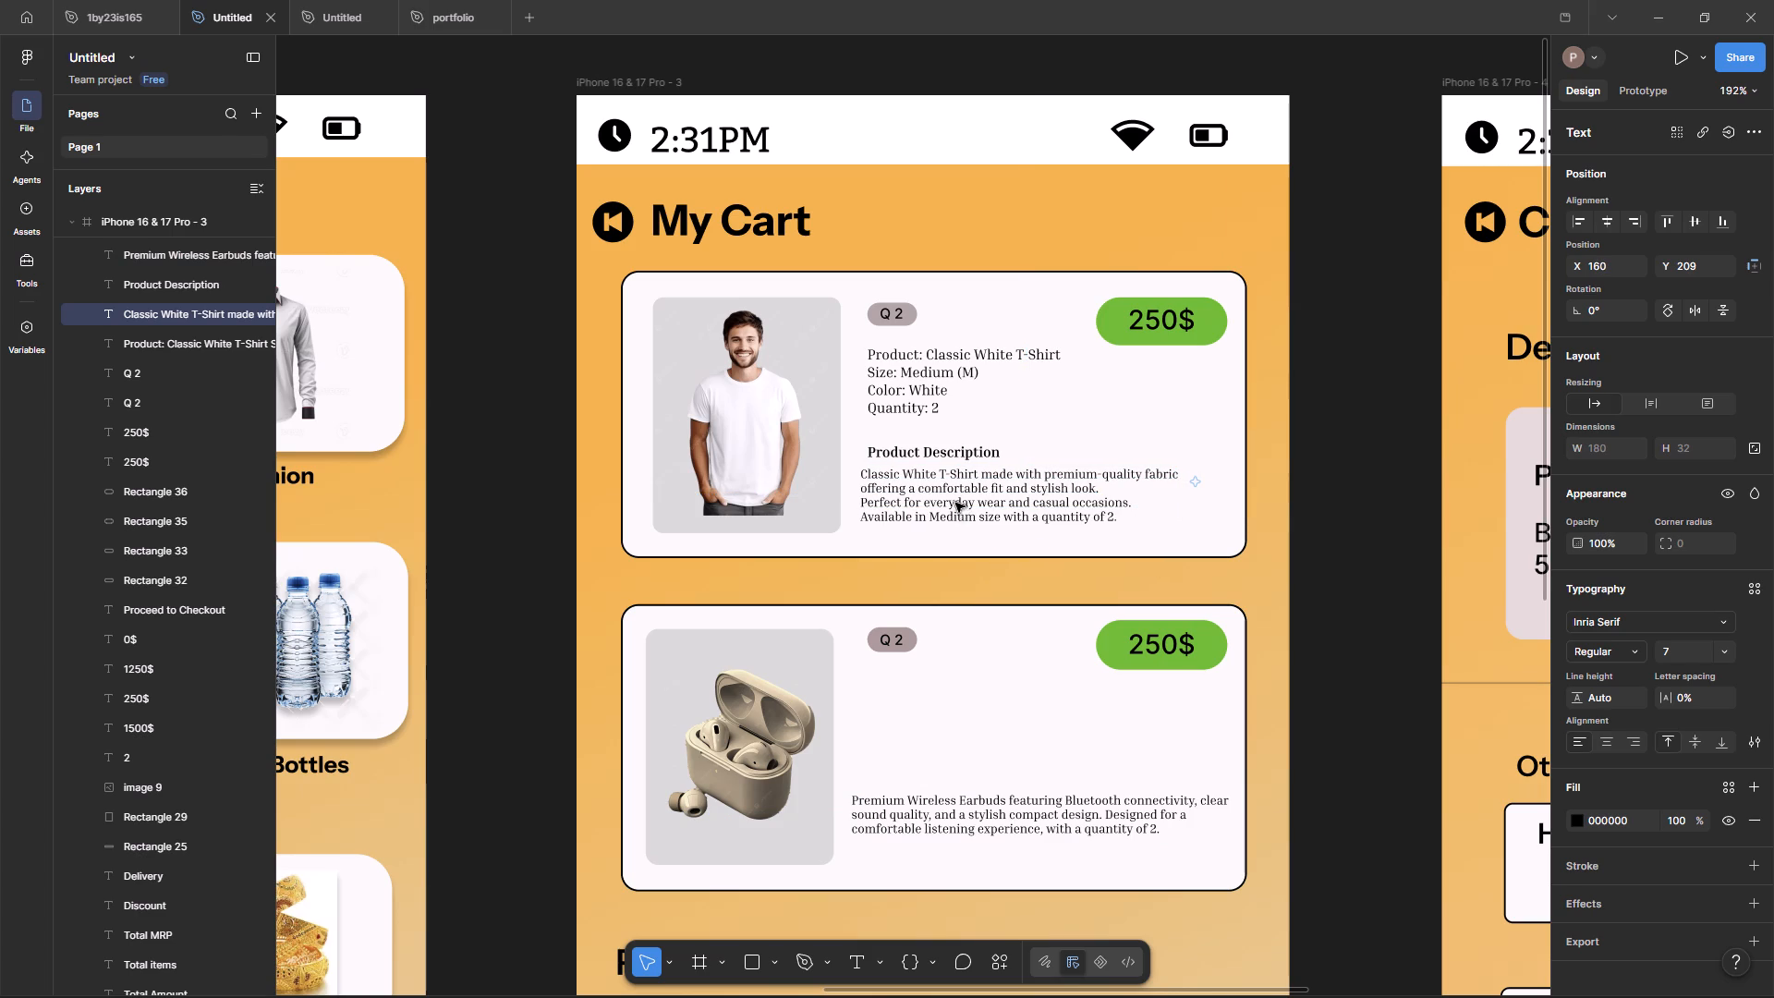
# Nudge the T-shirt card's "Product Description" heading left to X 159, above its paragraph.
pyautogui.click(936, 448)
pyautogui.press('Left')
pyautogui.press('Left')
pyautogui.press('Left')
pyautogui.press('Left')
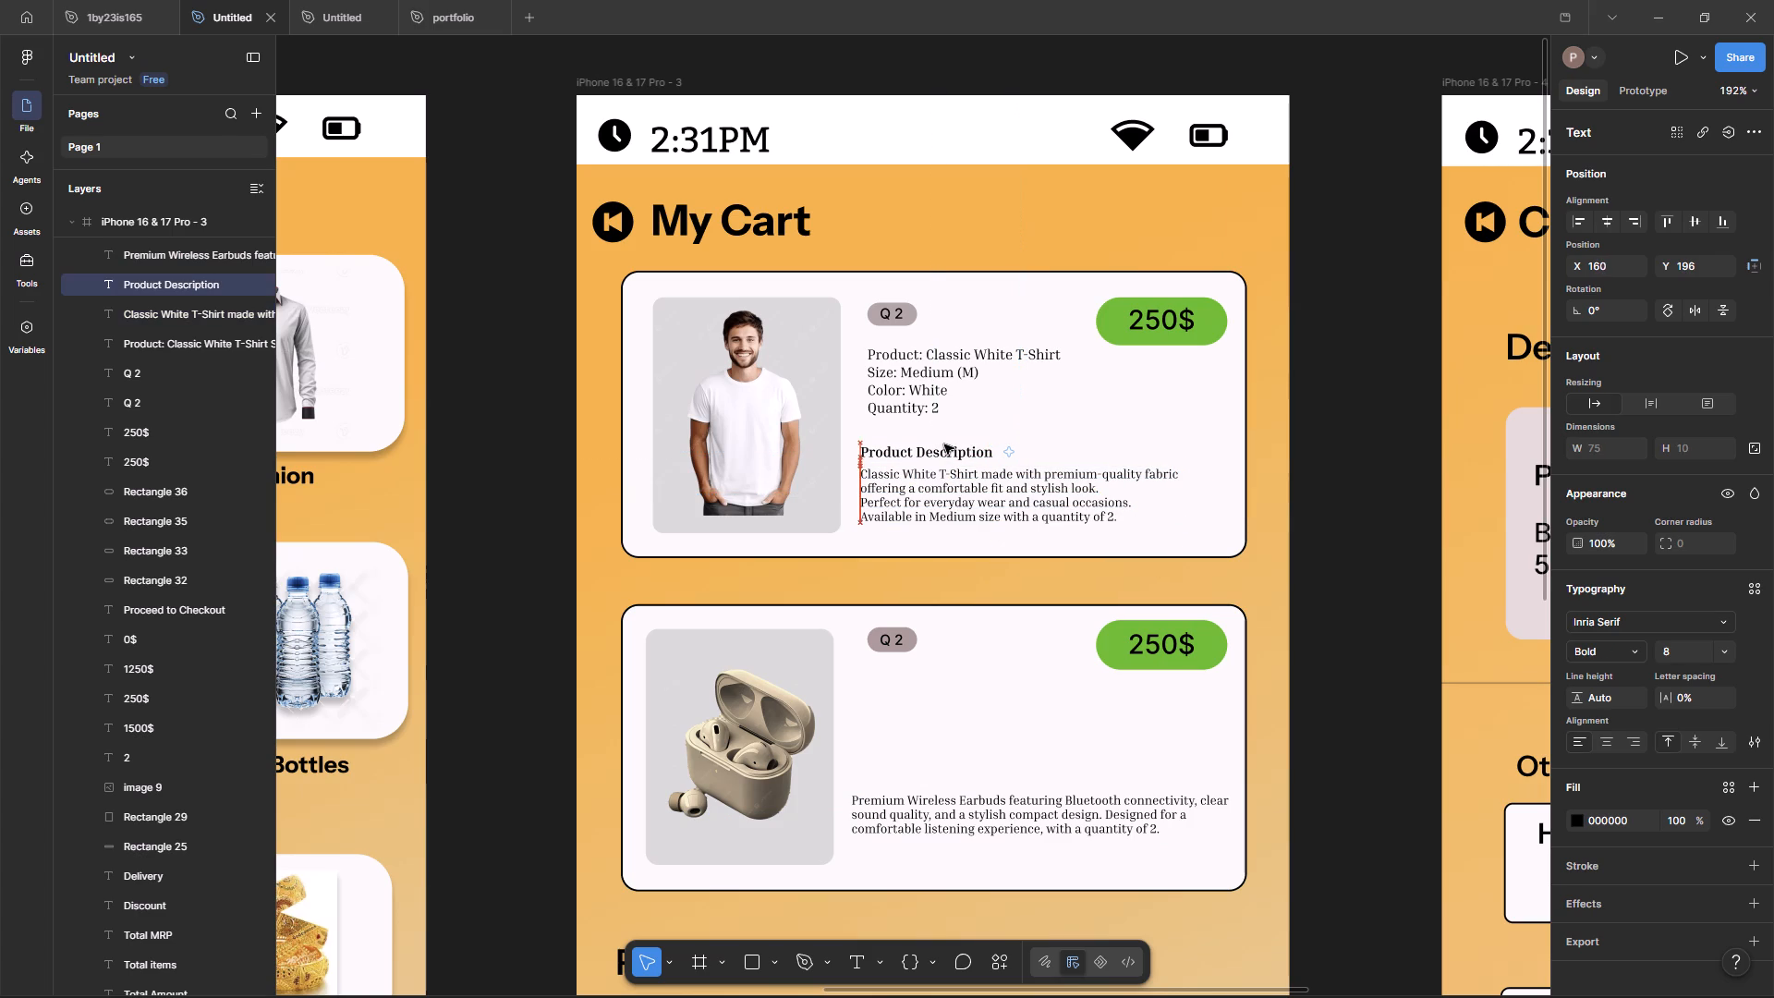
pyautogui.press('Left')
pyautogui.press('Left')
pyautogui.press('Right')
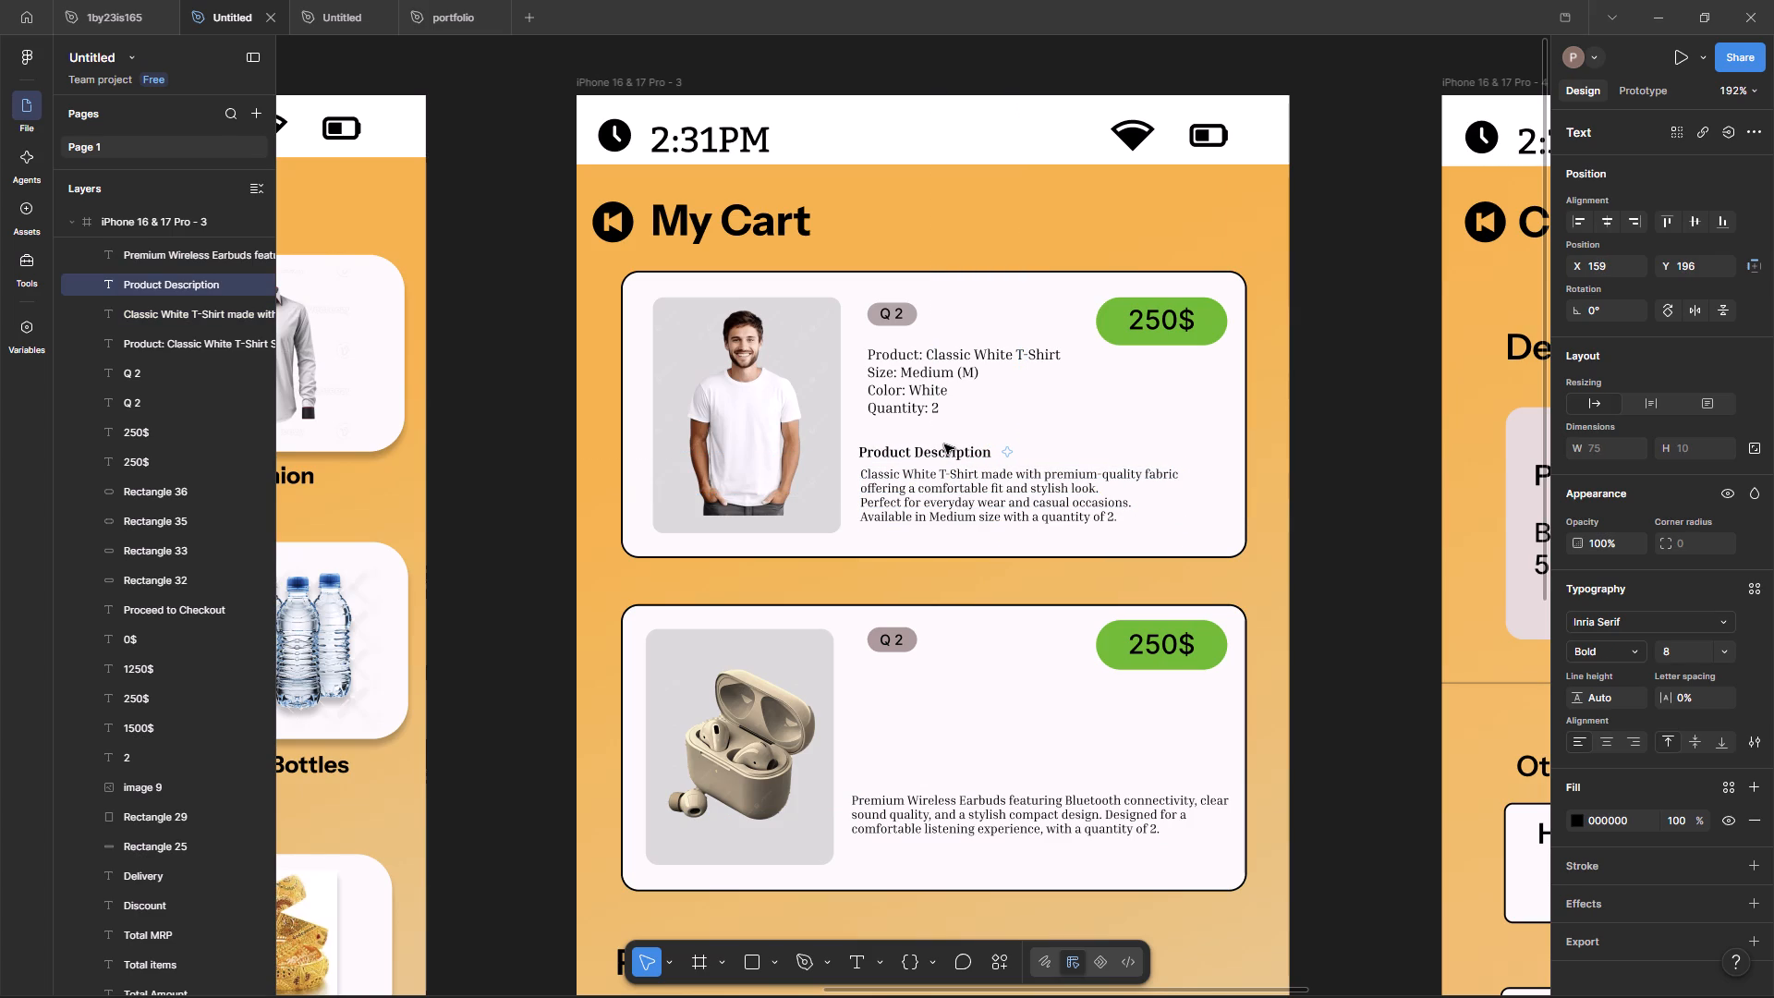
pyautogui.press('Right')
pyautogui.press('Left')
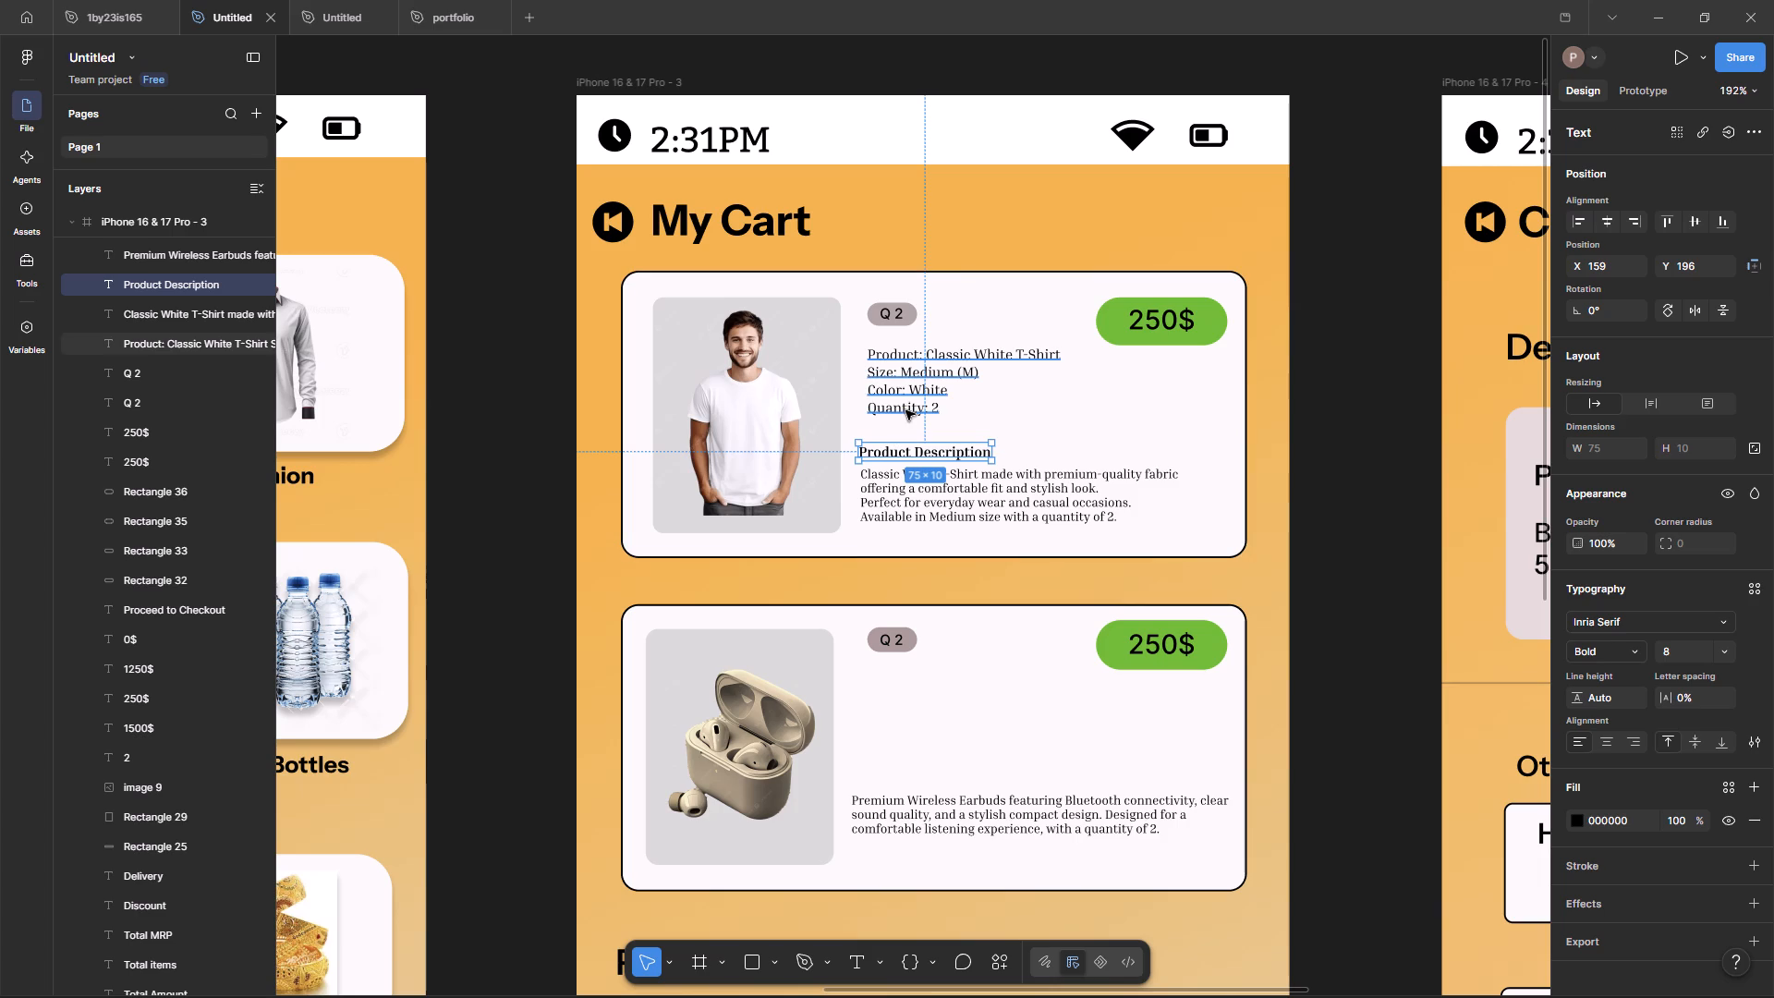
# Nudge the T-shirt card's product details block to X 160, Y 142, in line with the description text.
pyautogui.click(905, 410)
pyautogui.press('Down')
pyautogui.press('Left')
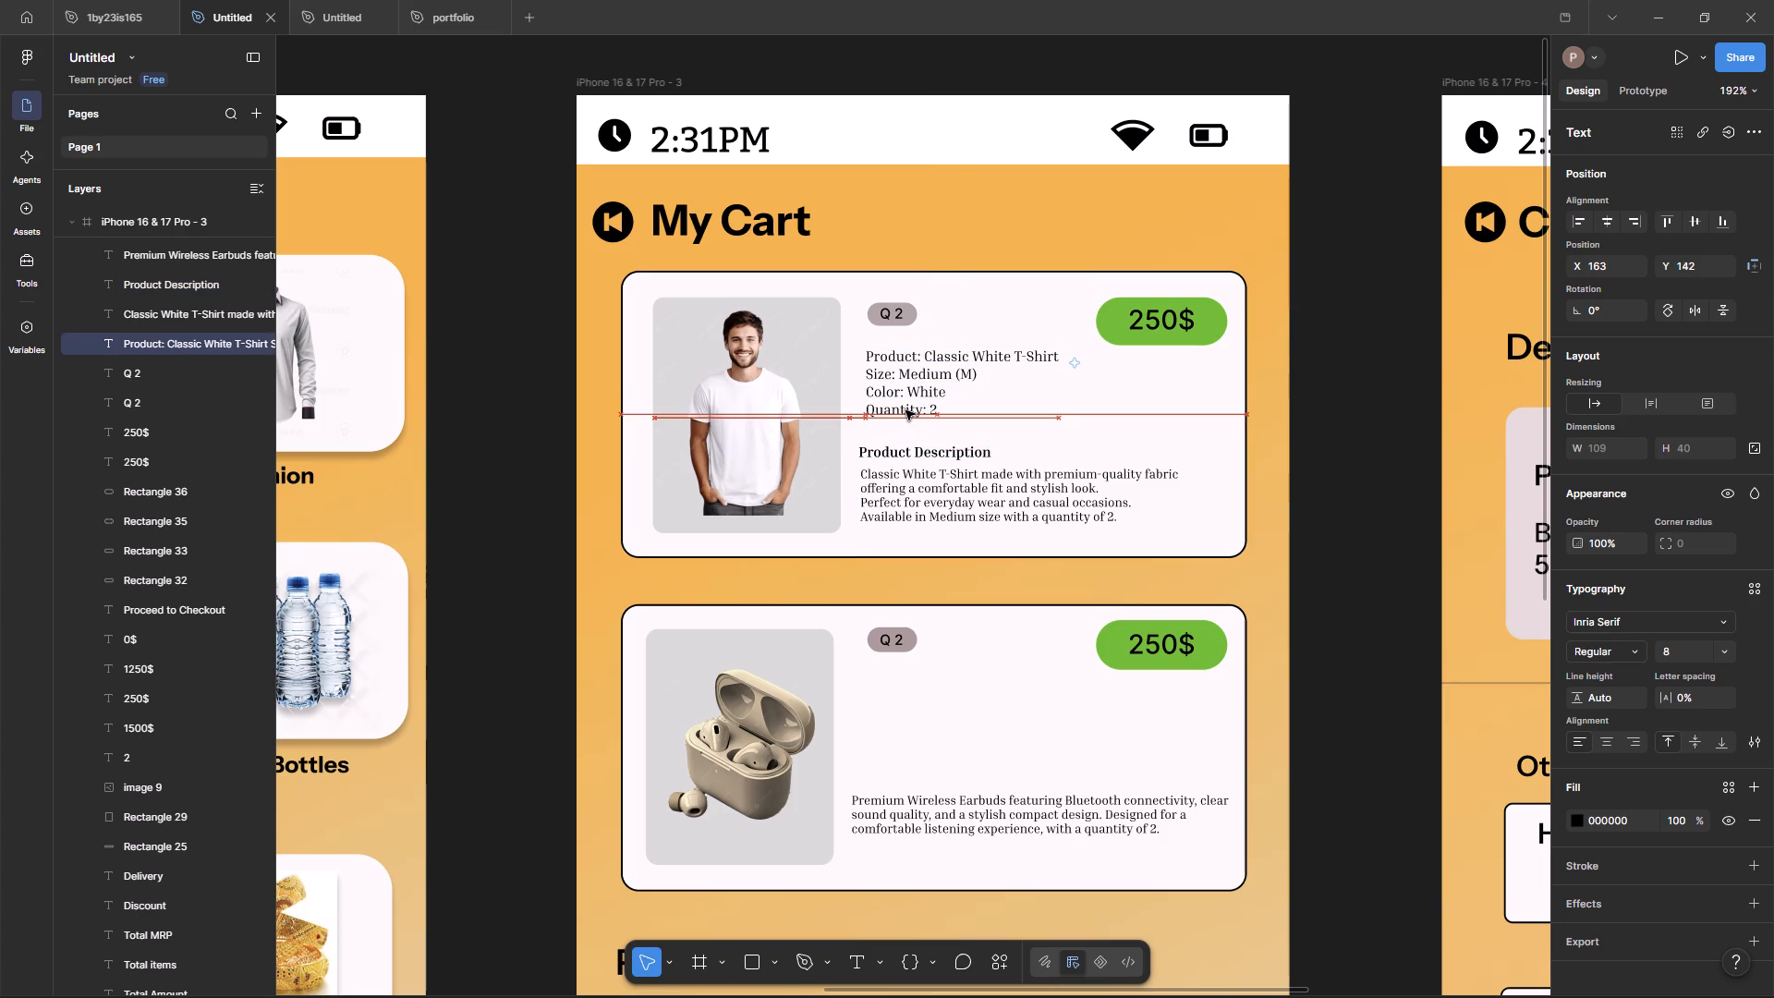
pyautogui.press('Left')
pyautogui.press('Left')
pyautogui.press('Left')
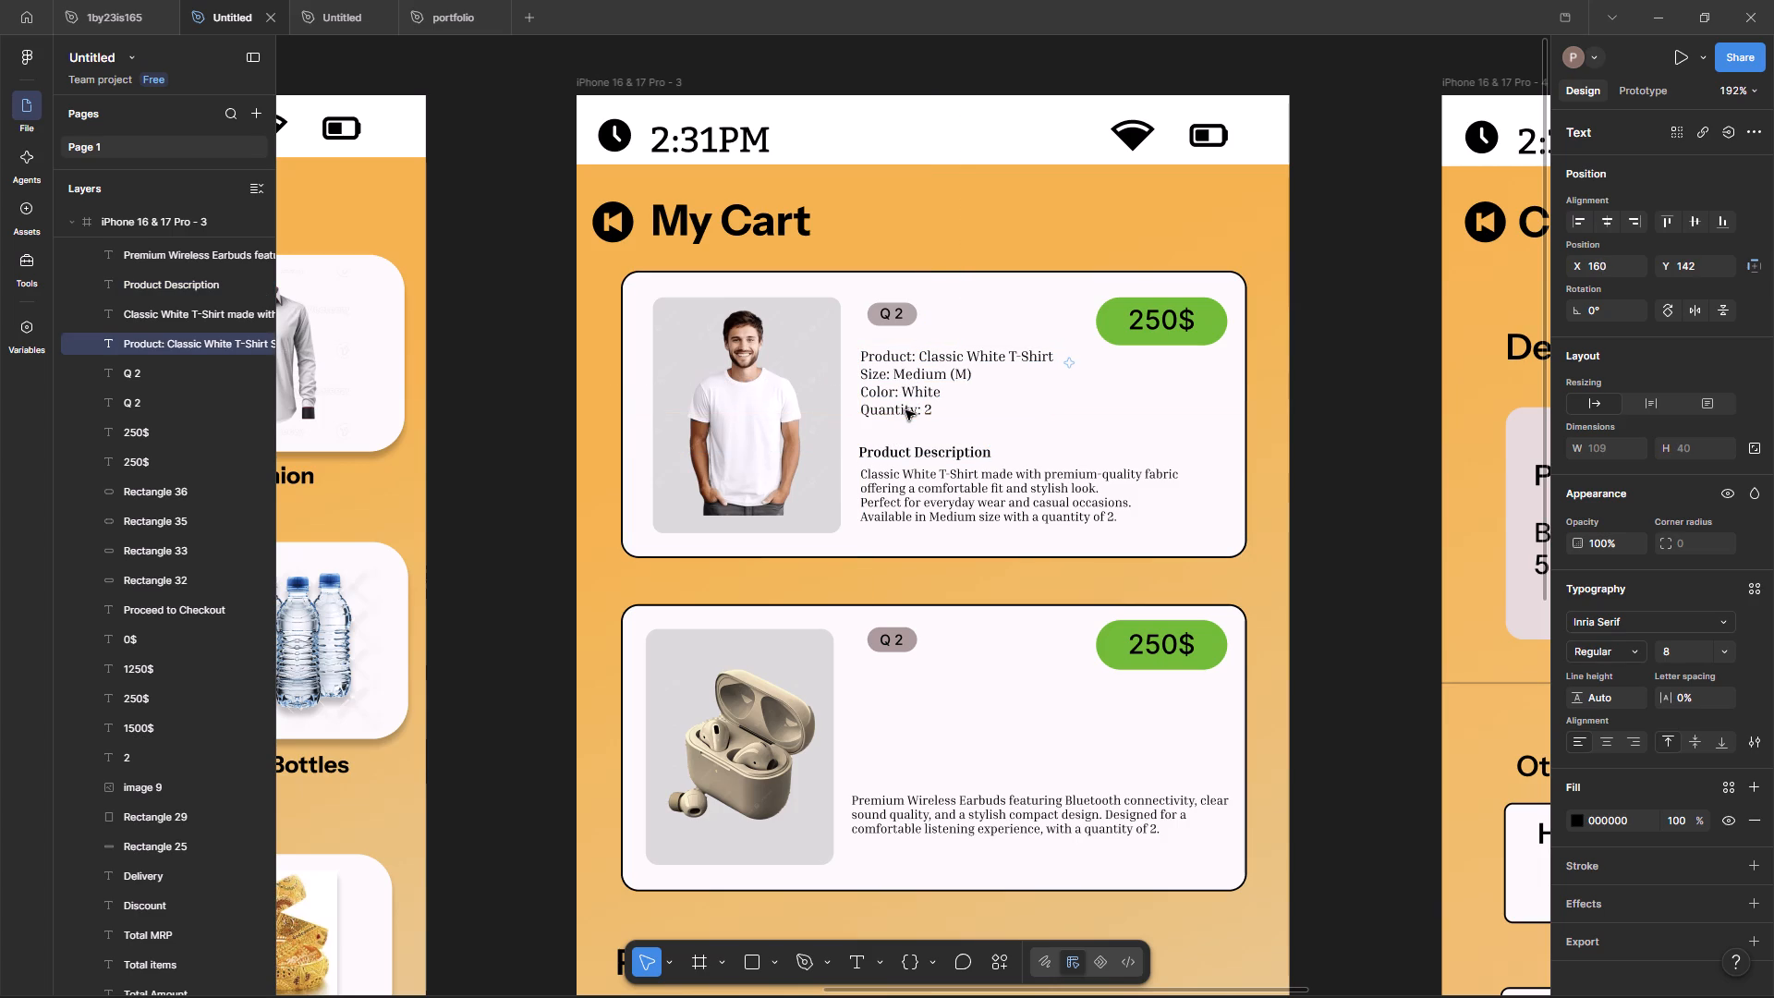
pyautogui.click(1440, 518)
pyautogui.scroll(-2, 1233, 695)
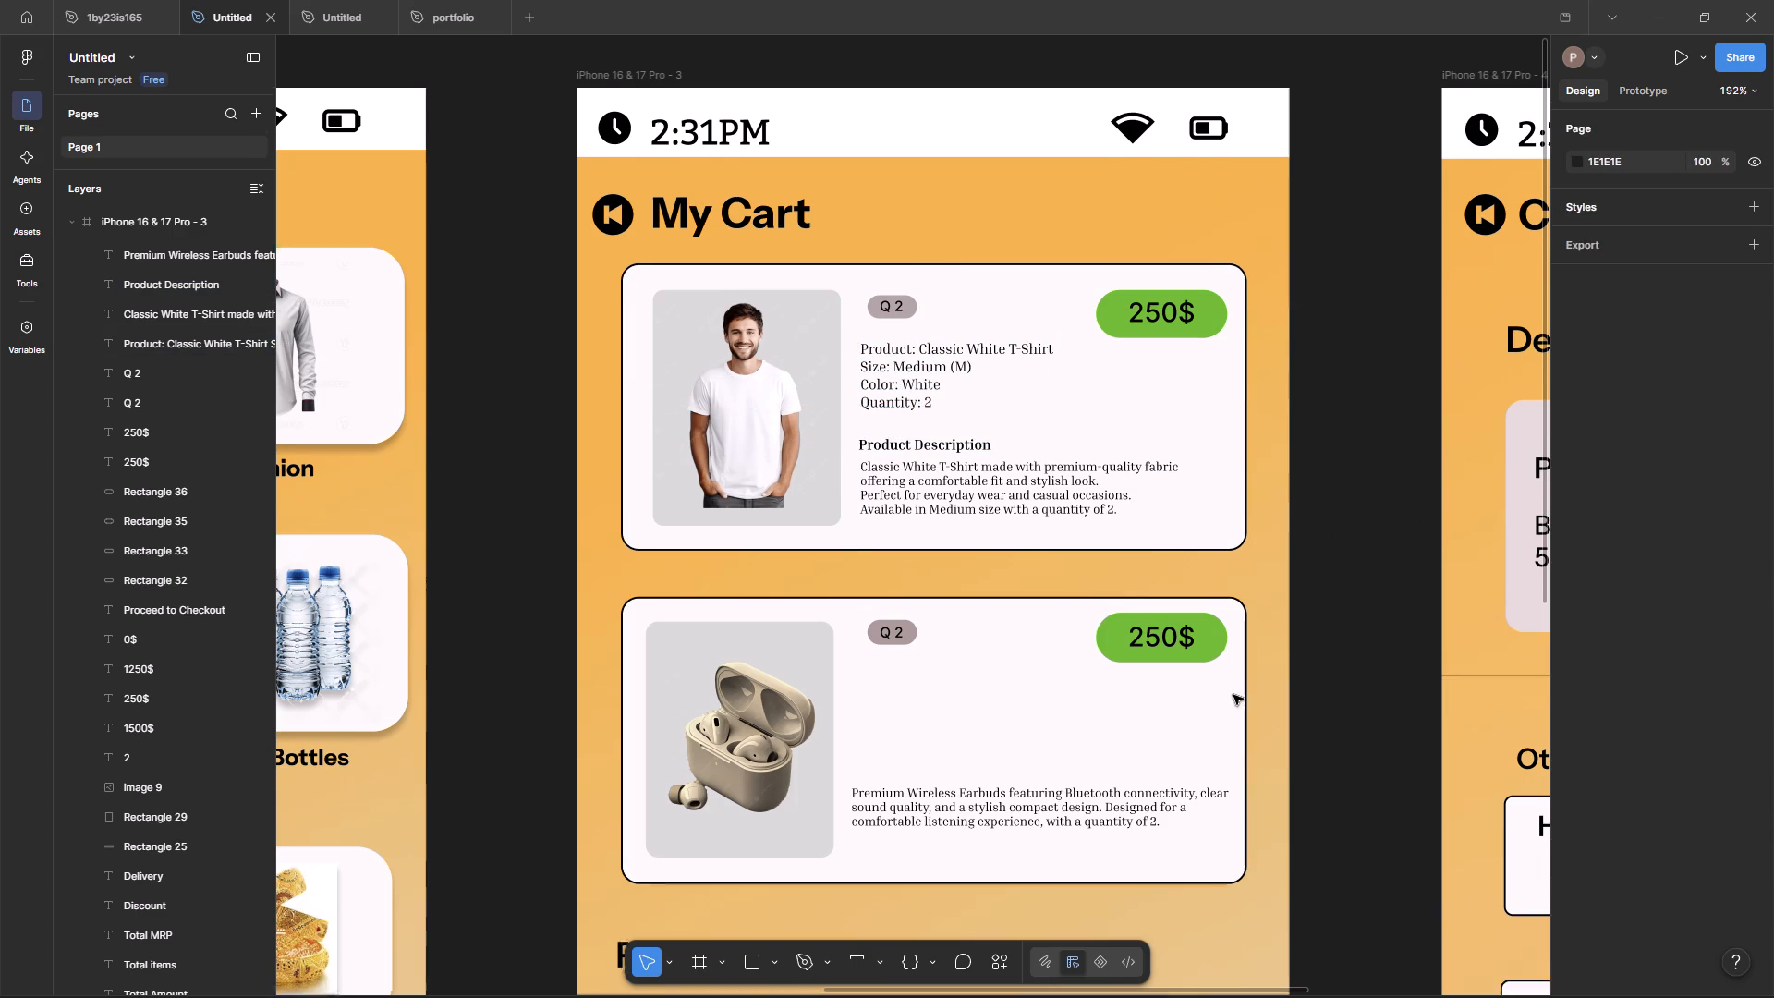
# Nudge the earbuds card's description paragraph down to Y 398.
pyautogui.scroll(-1, 1233, 695)
pyautogui.click(1104, 751)
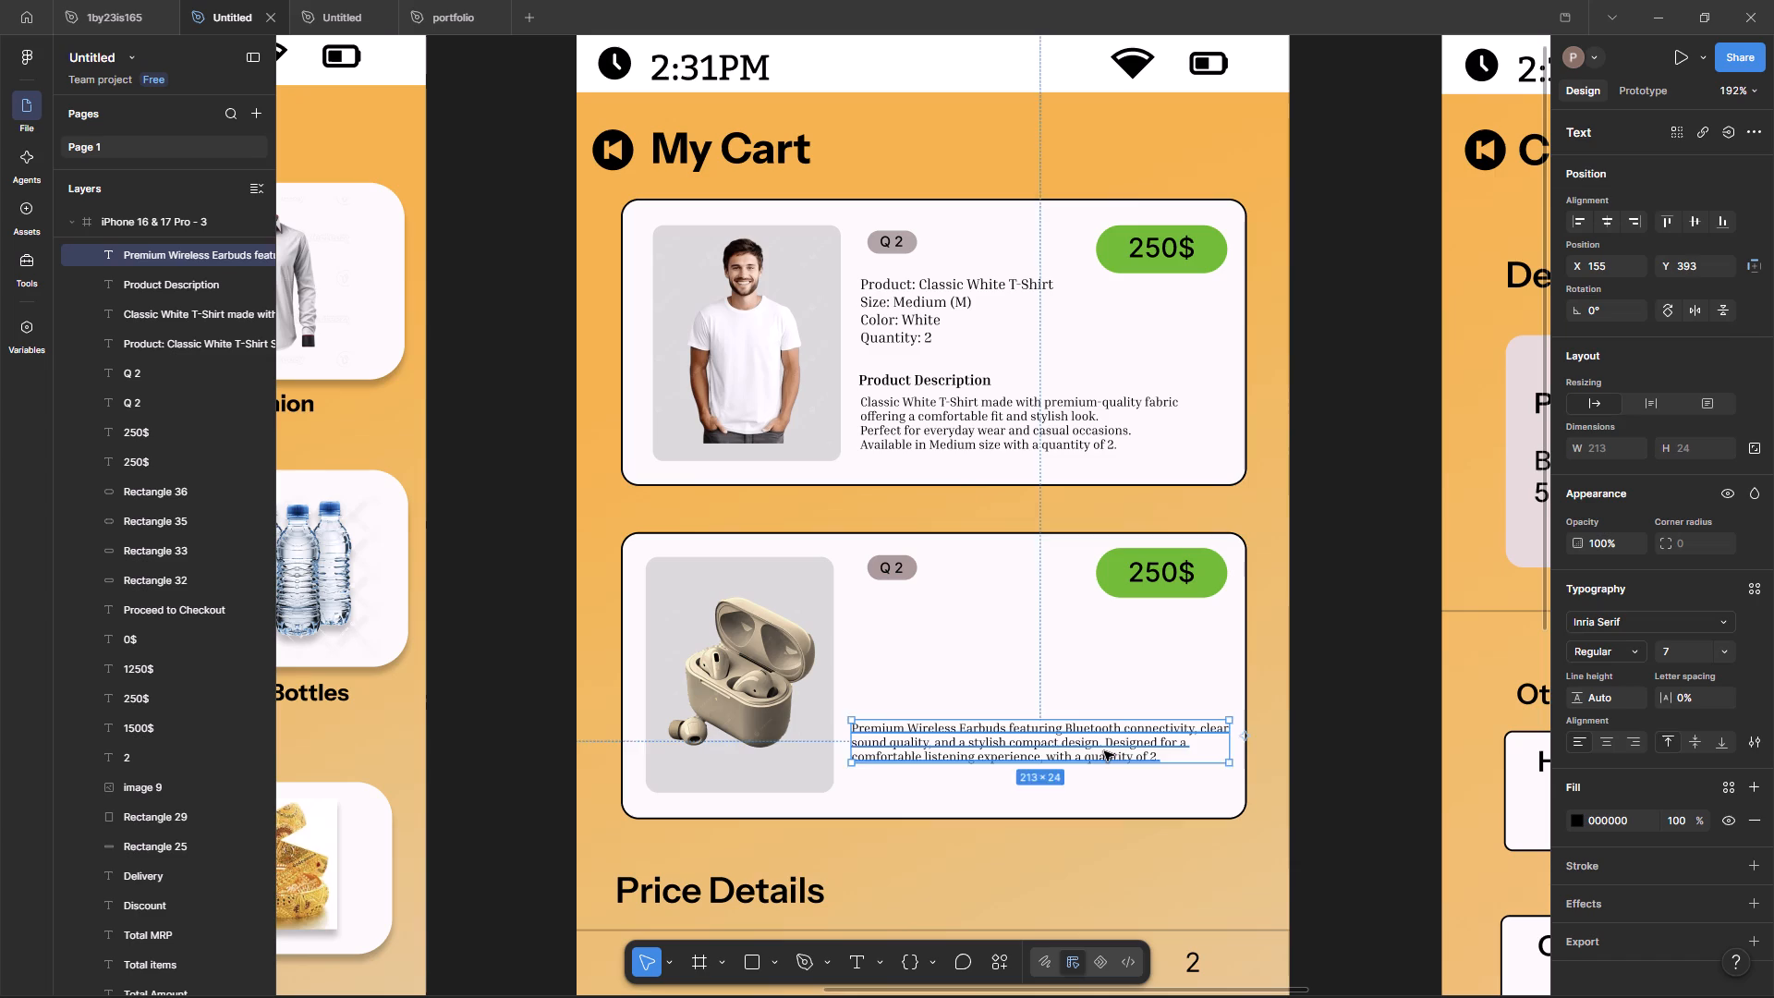
pyautogui.press('Down')
pyautogui.press('Down')
pyautogui.press('Down')
pyautogui.press('Down')
pyautogui.press('Down')
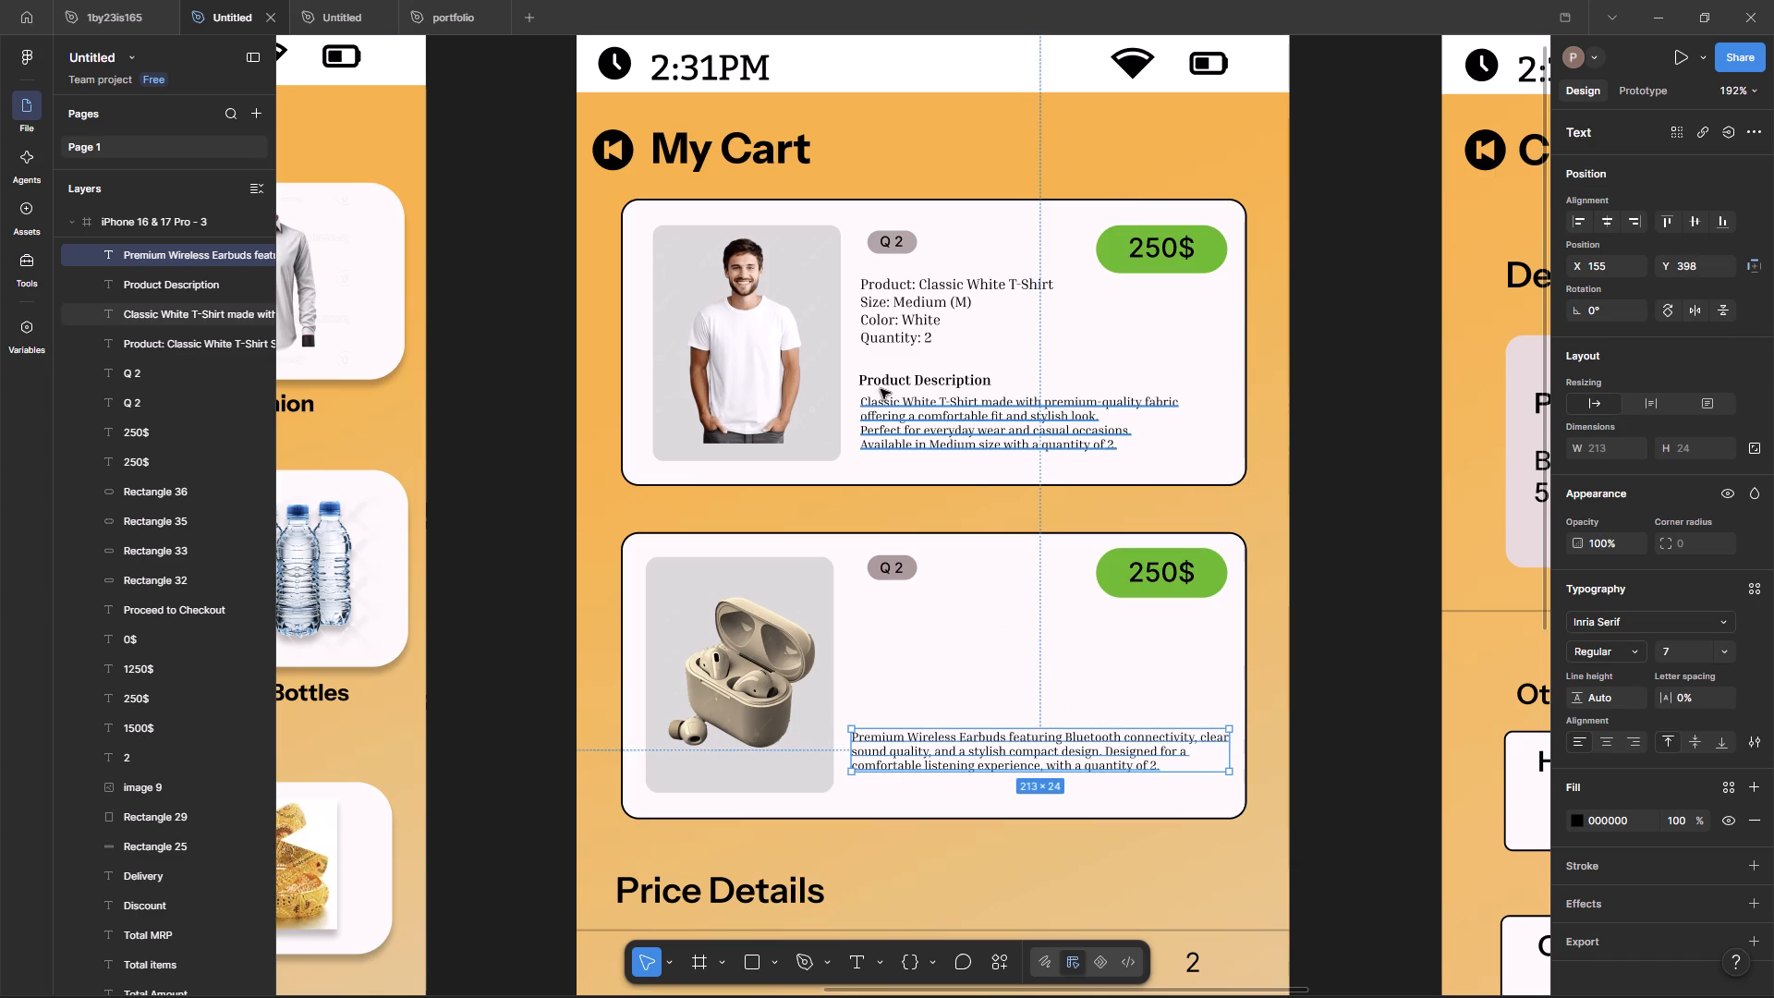
# Compare the position and text settings of the T-shirt and earbuds description paragraphs.
pyautogui.click(948, 442)
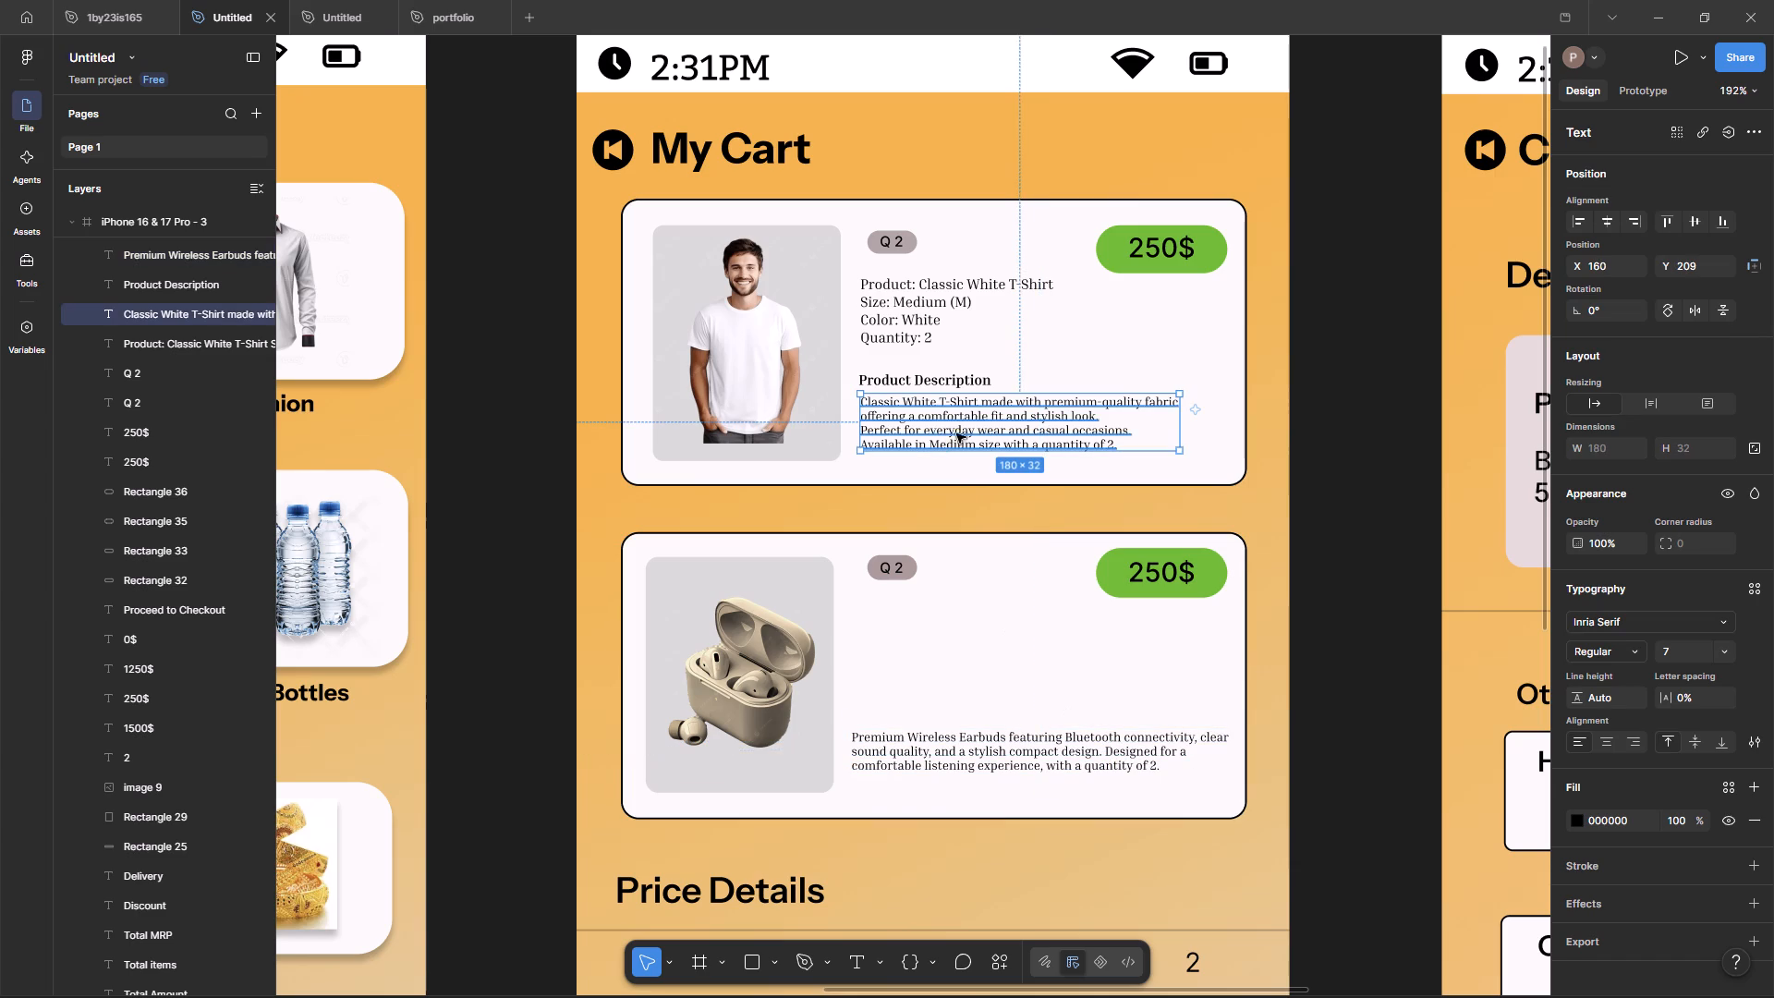
pyautogui.click(1011, 751)
pyautogui.click(997, 422)
pyautogui.click(1020, 758)
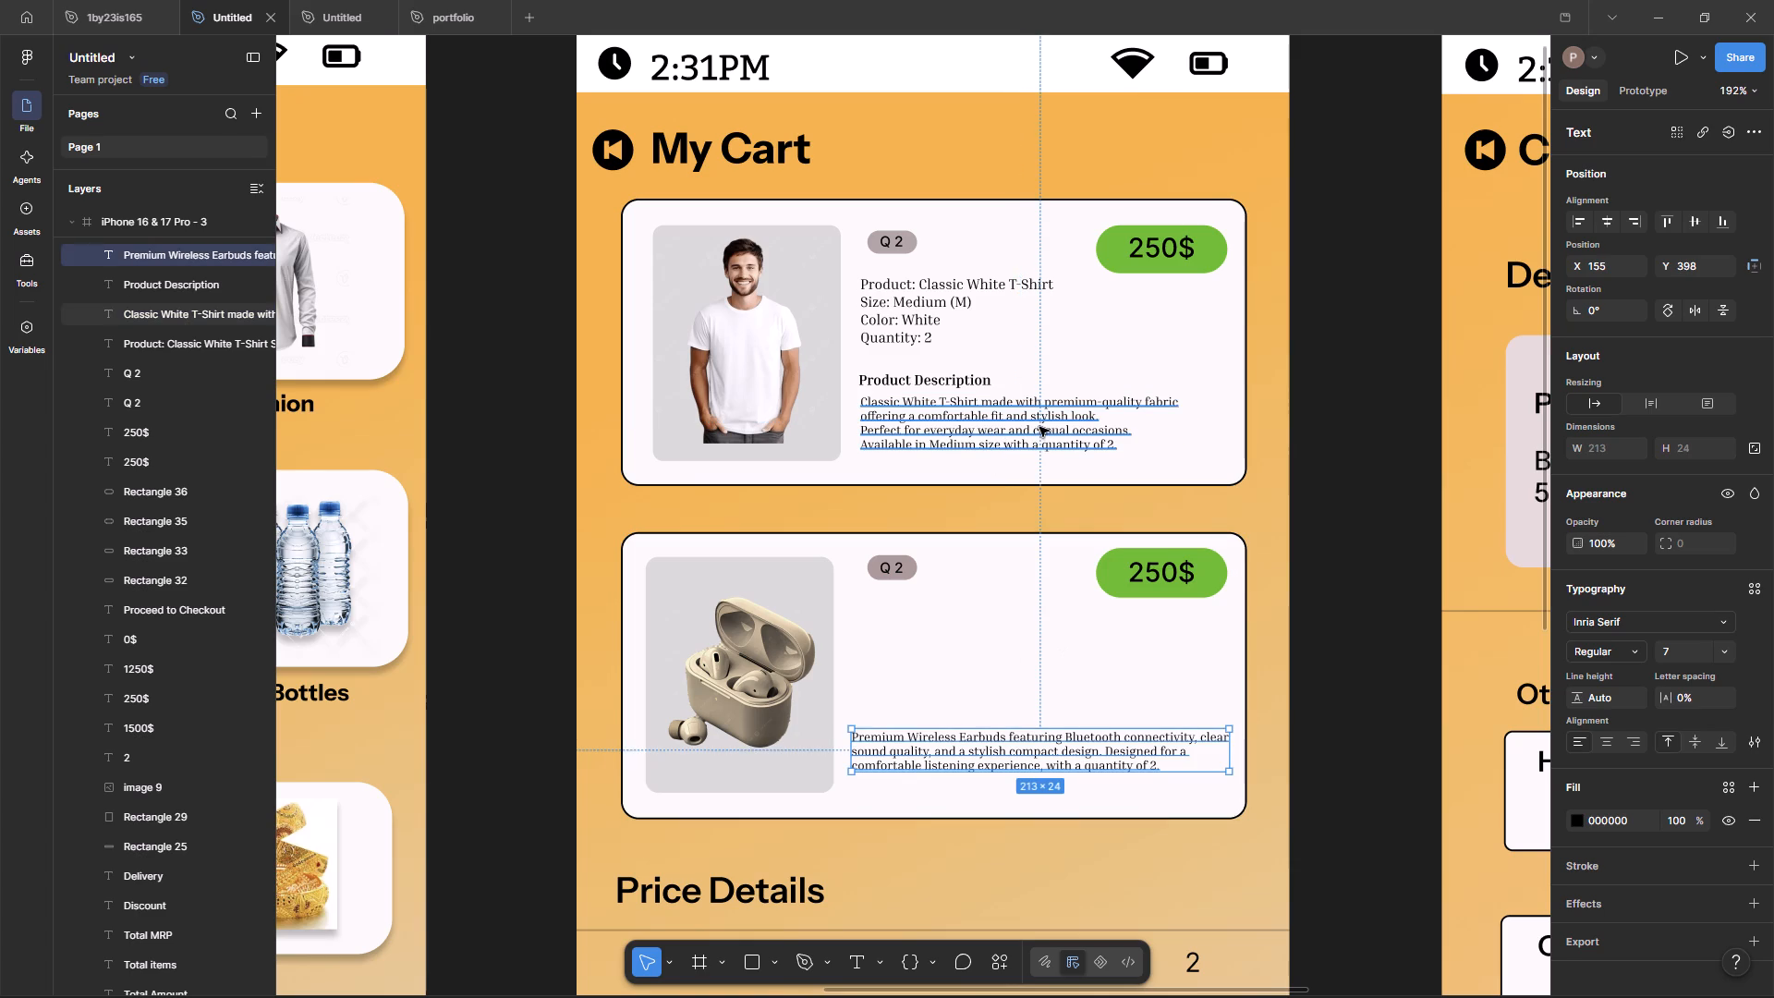
pyautogui.click(1039, 427)
pyautogui.click(1046, 738)
pyautogui.click(1391, 505)
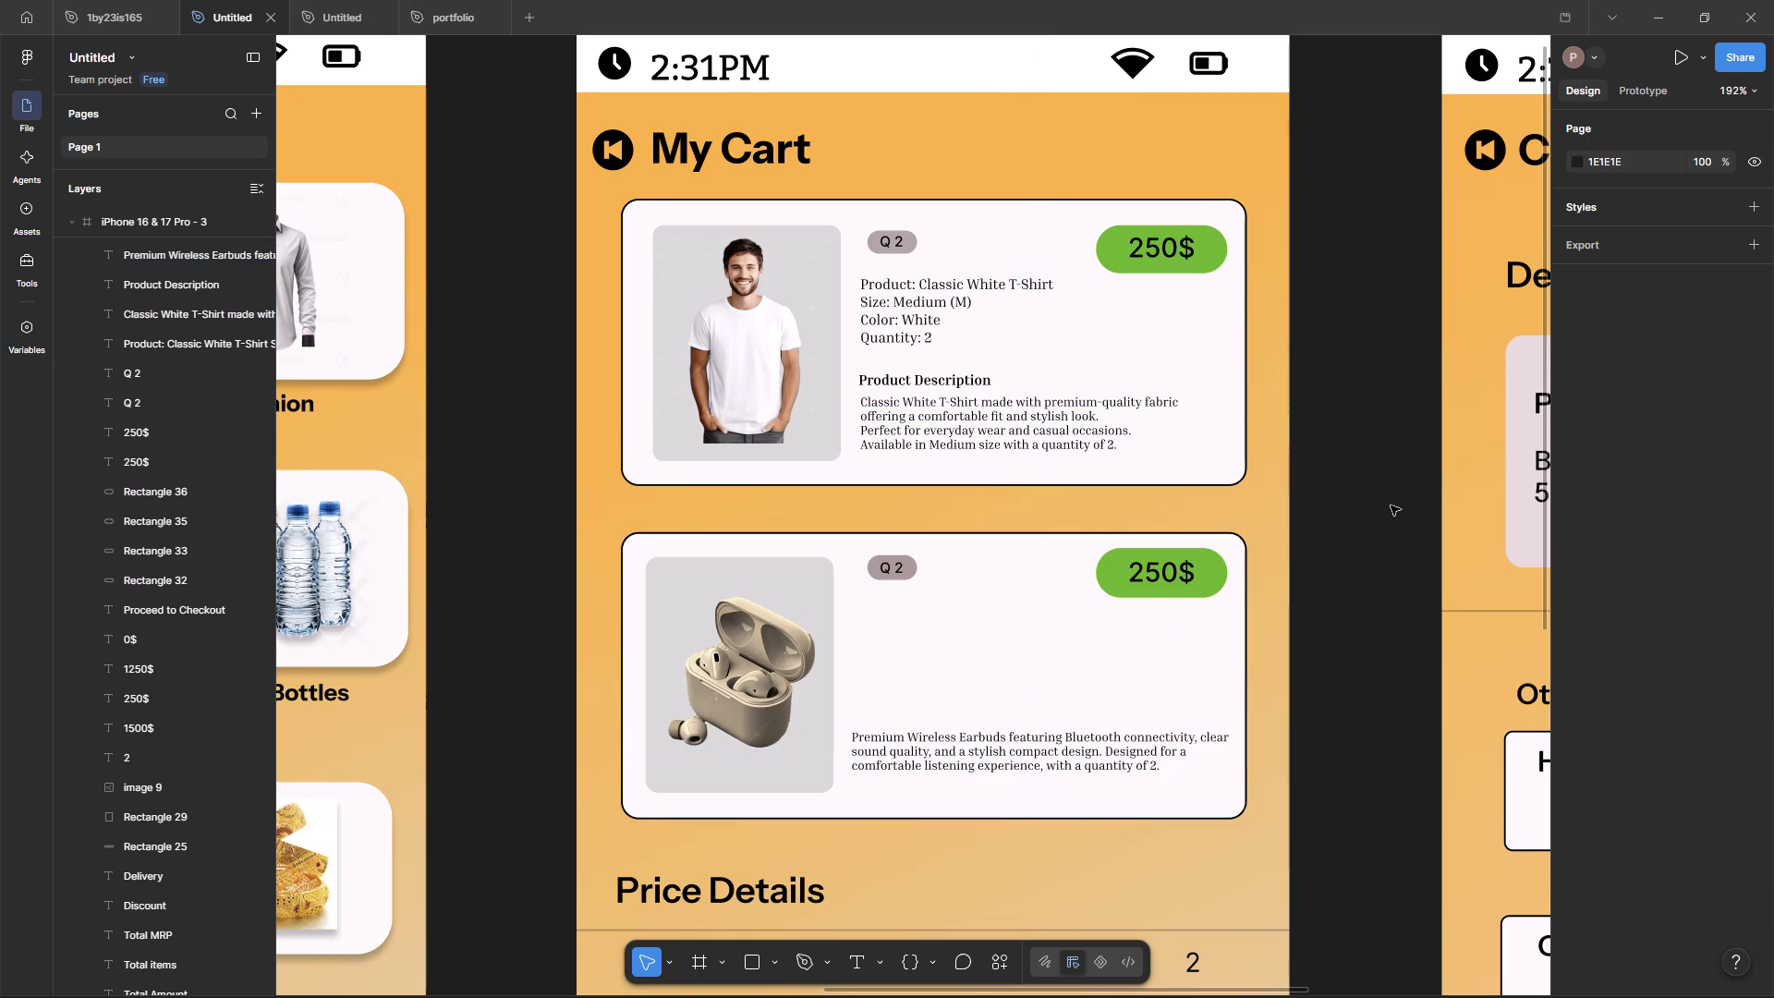
# Copy the T-shirt card's "Product Description" heading and place the copy above the earbuds description at X 159, Y 388.
pyautogui.click(973, 376)
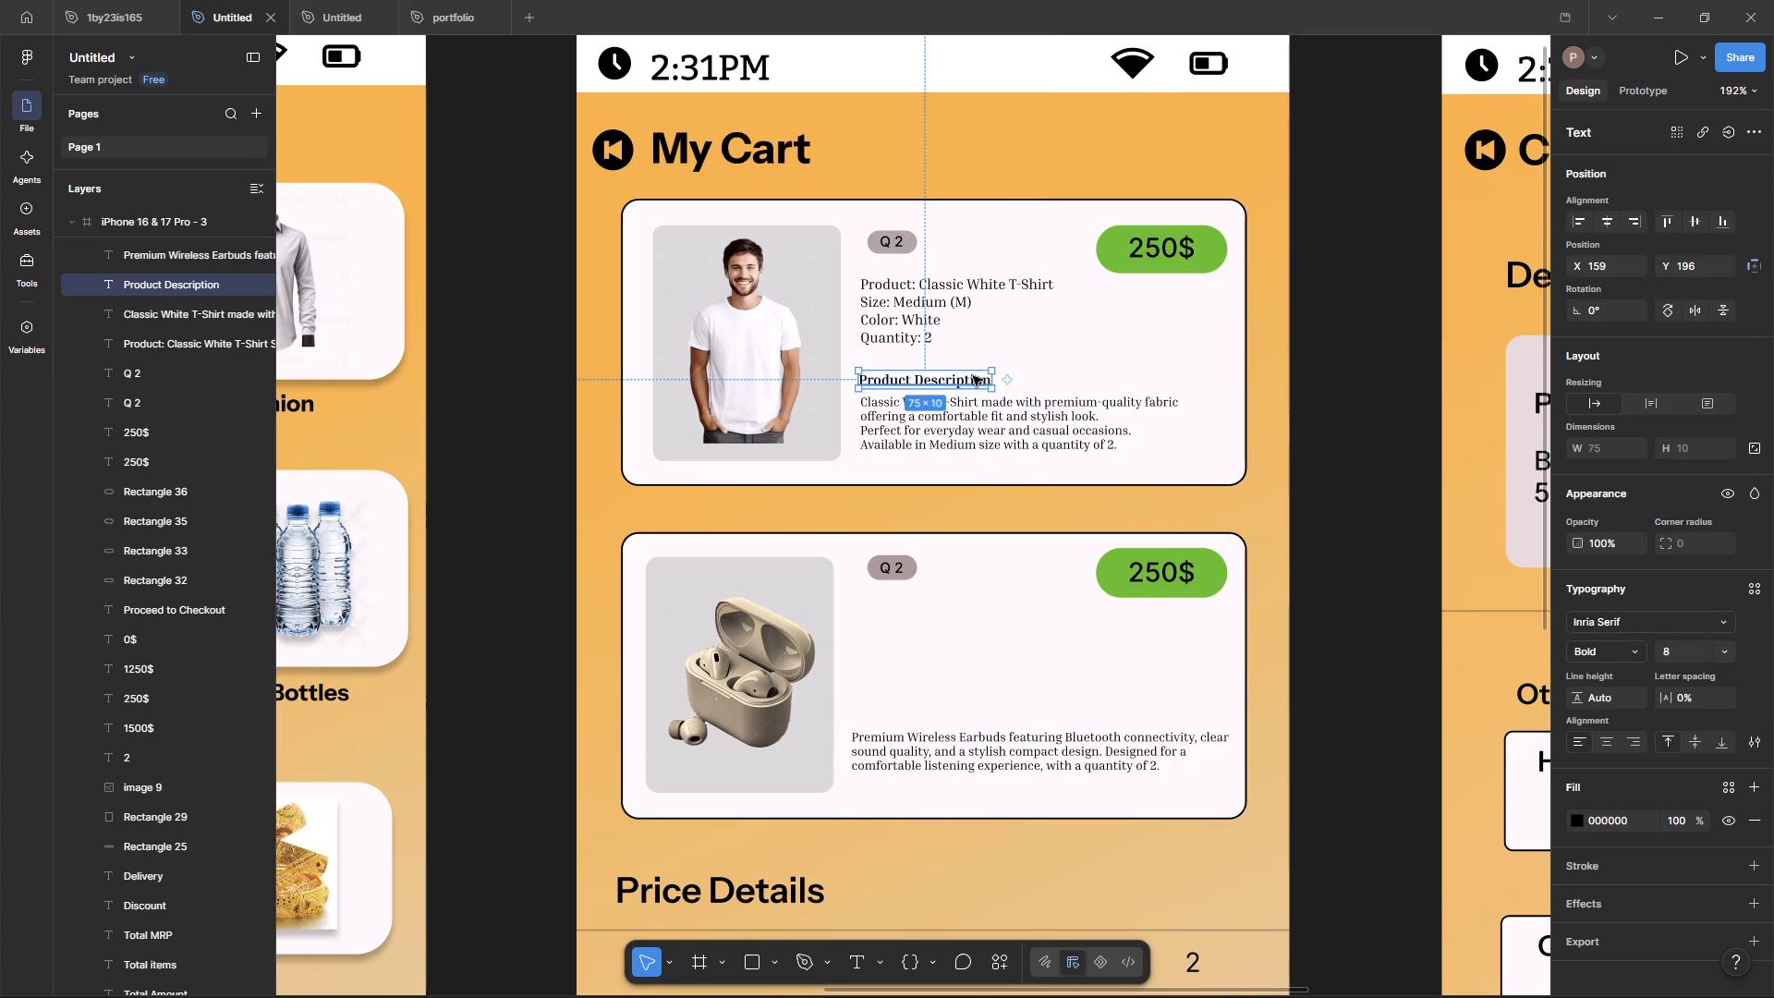
pyautogui.hotkey('ctrl', 'c')
pyautogui.hotkey('ctrl', 'v')
pyautogui.moveTo(936, 375); pyautogui.dragTo(933, 706)
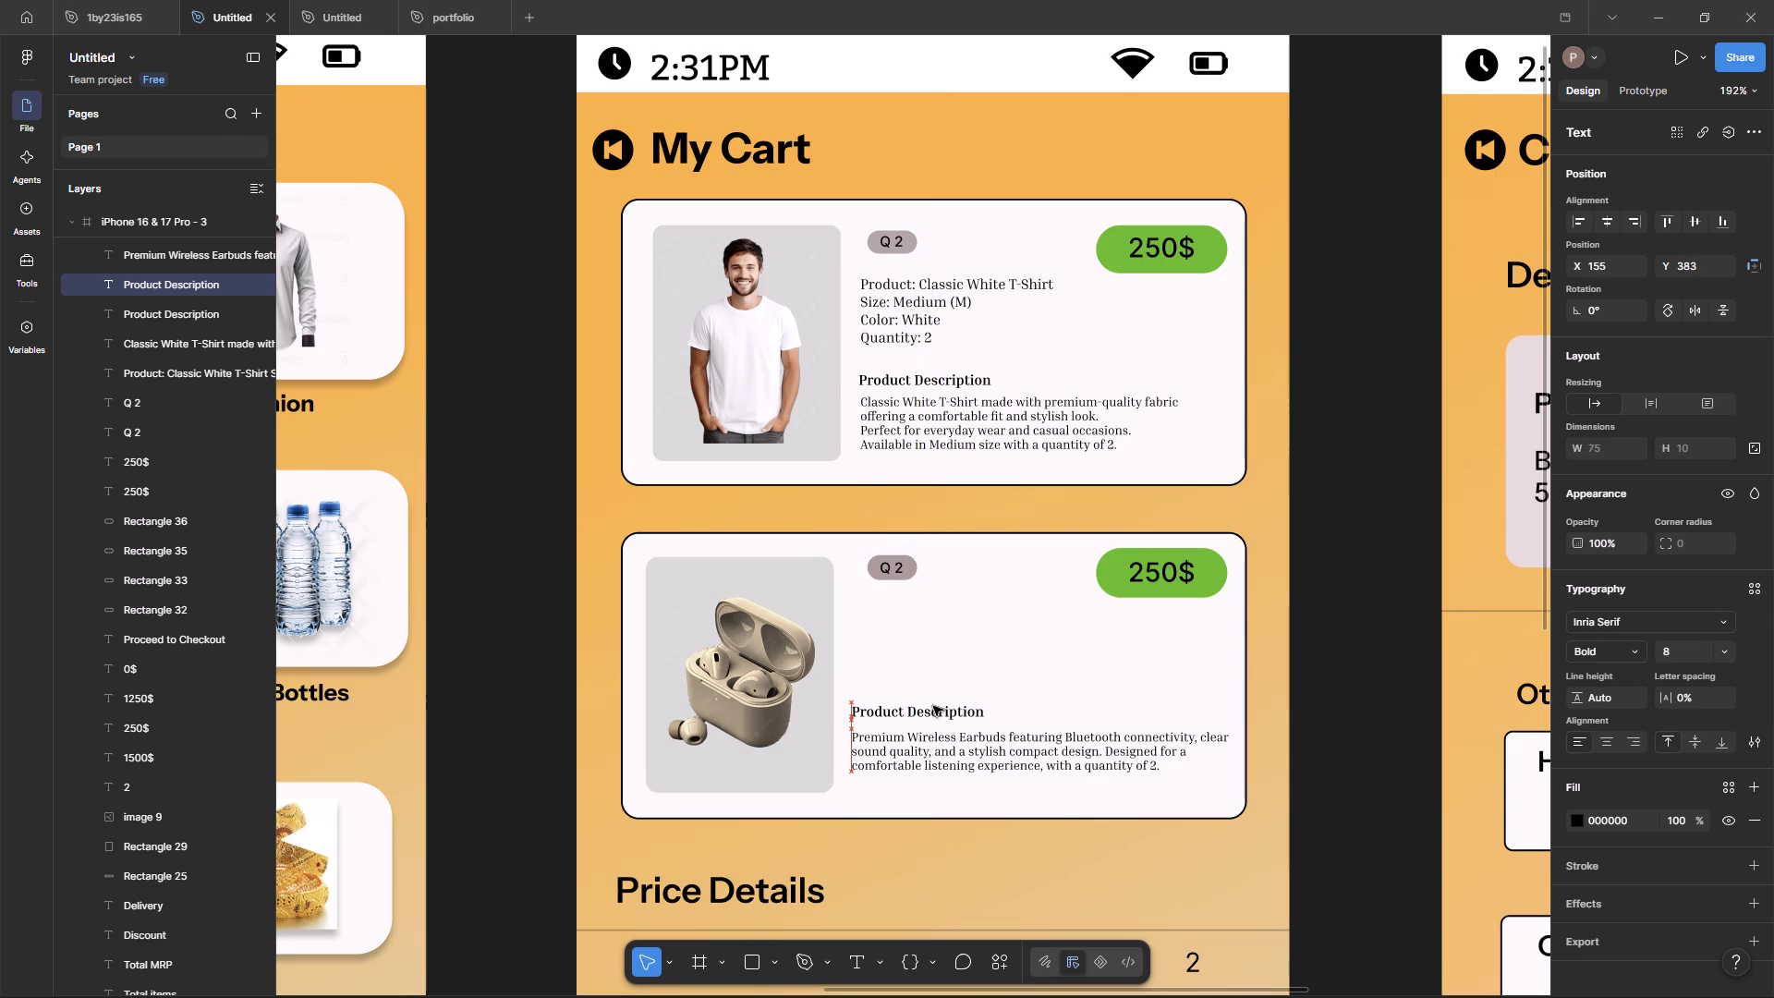
pyautogui.moveTo(933, 706); pyautogui.dragTo(936, 712)
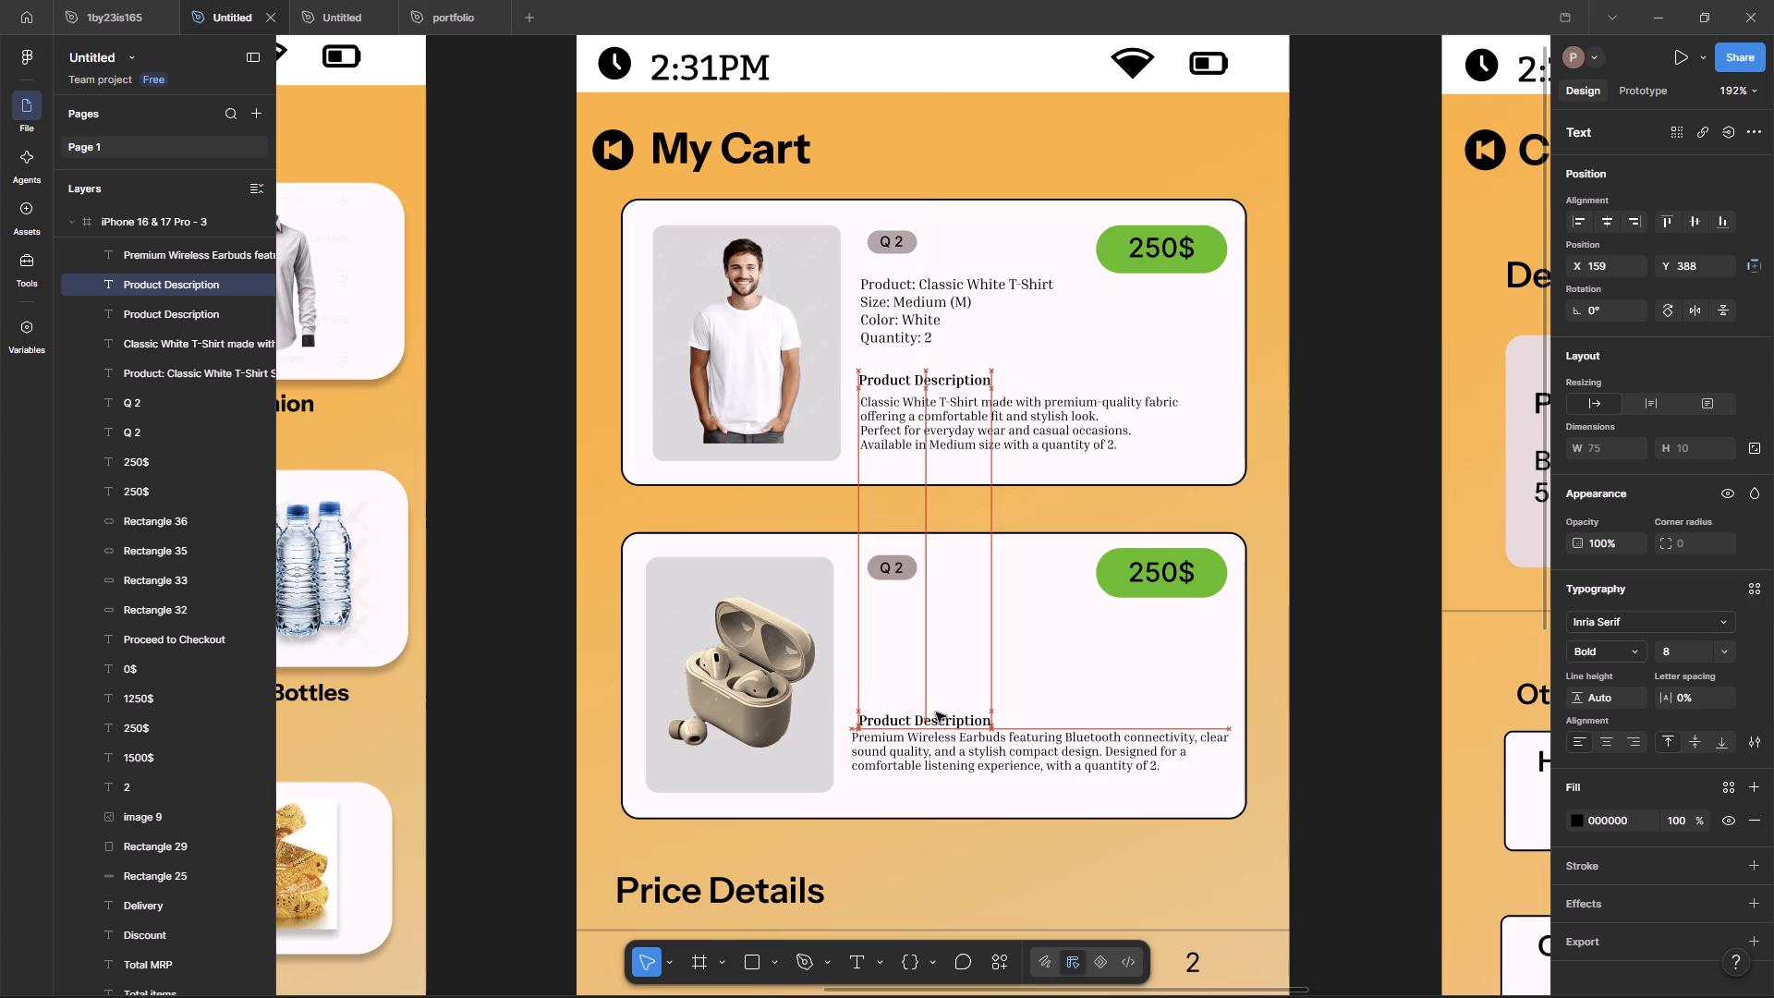
pyautogui.moveTo(936, 712); pyautogui.dragTo(936, 712)
pyautogui.click(985, 778)
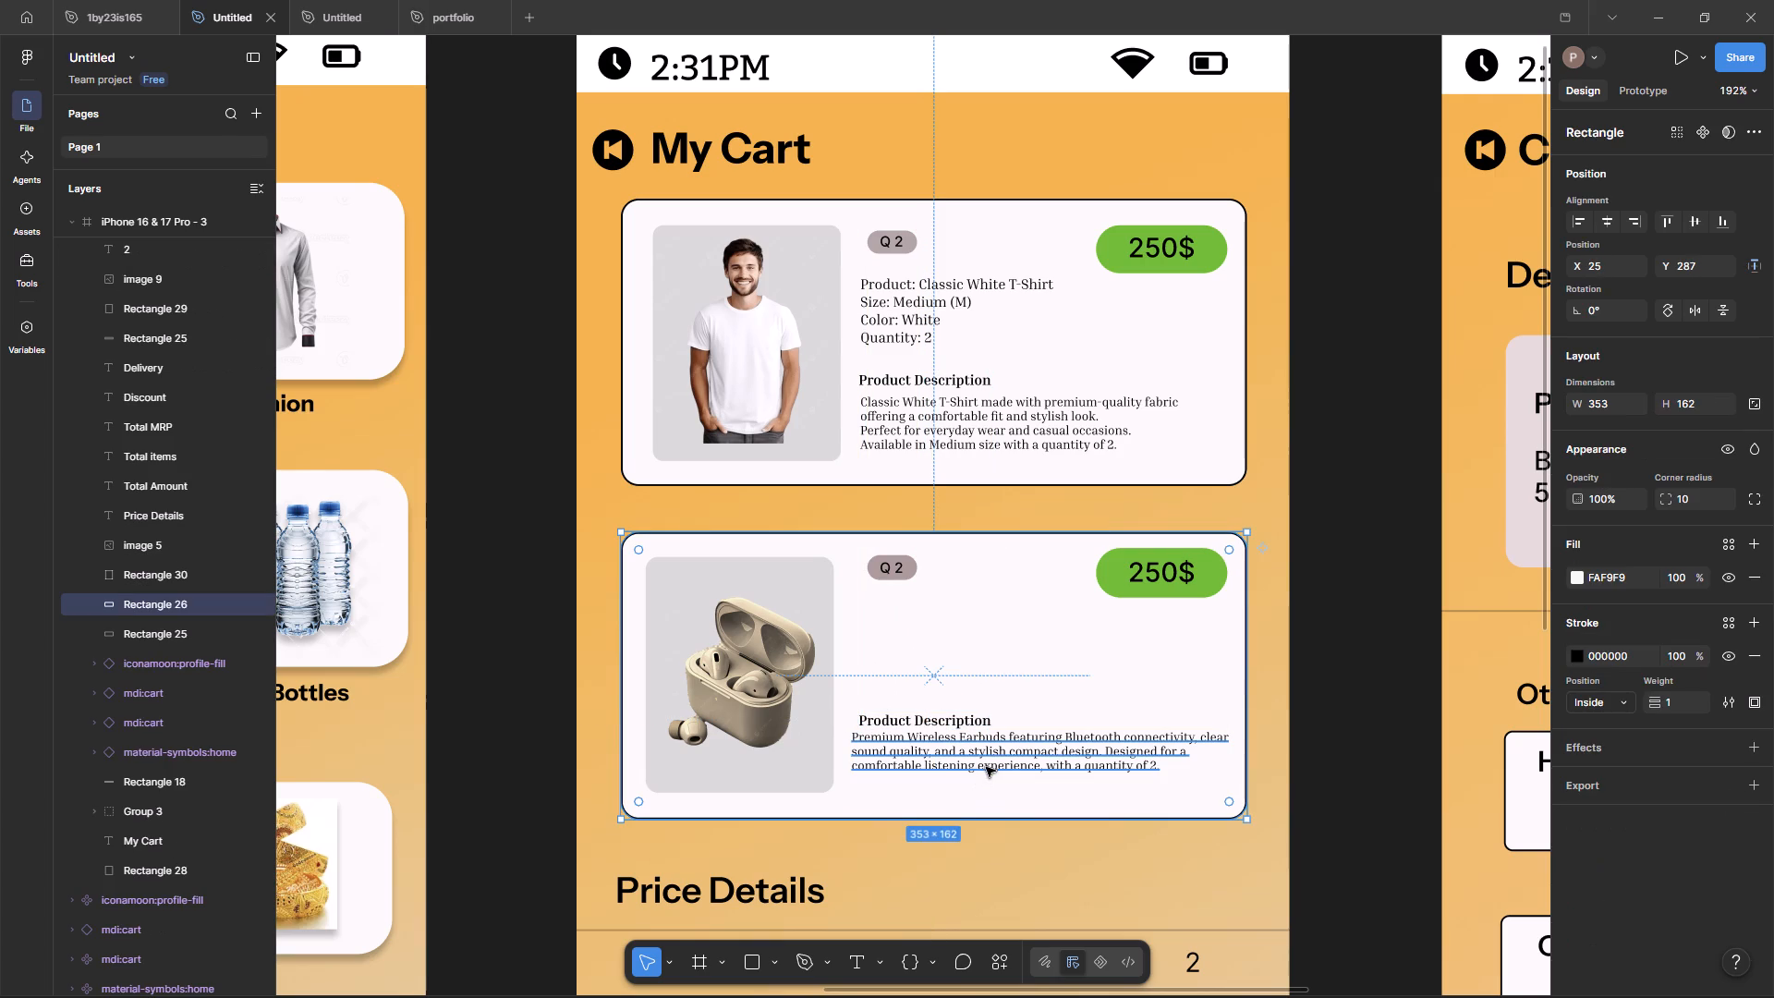
pyautogui.click(1386, 653)
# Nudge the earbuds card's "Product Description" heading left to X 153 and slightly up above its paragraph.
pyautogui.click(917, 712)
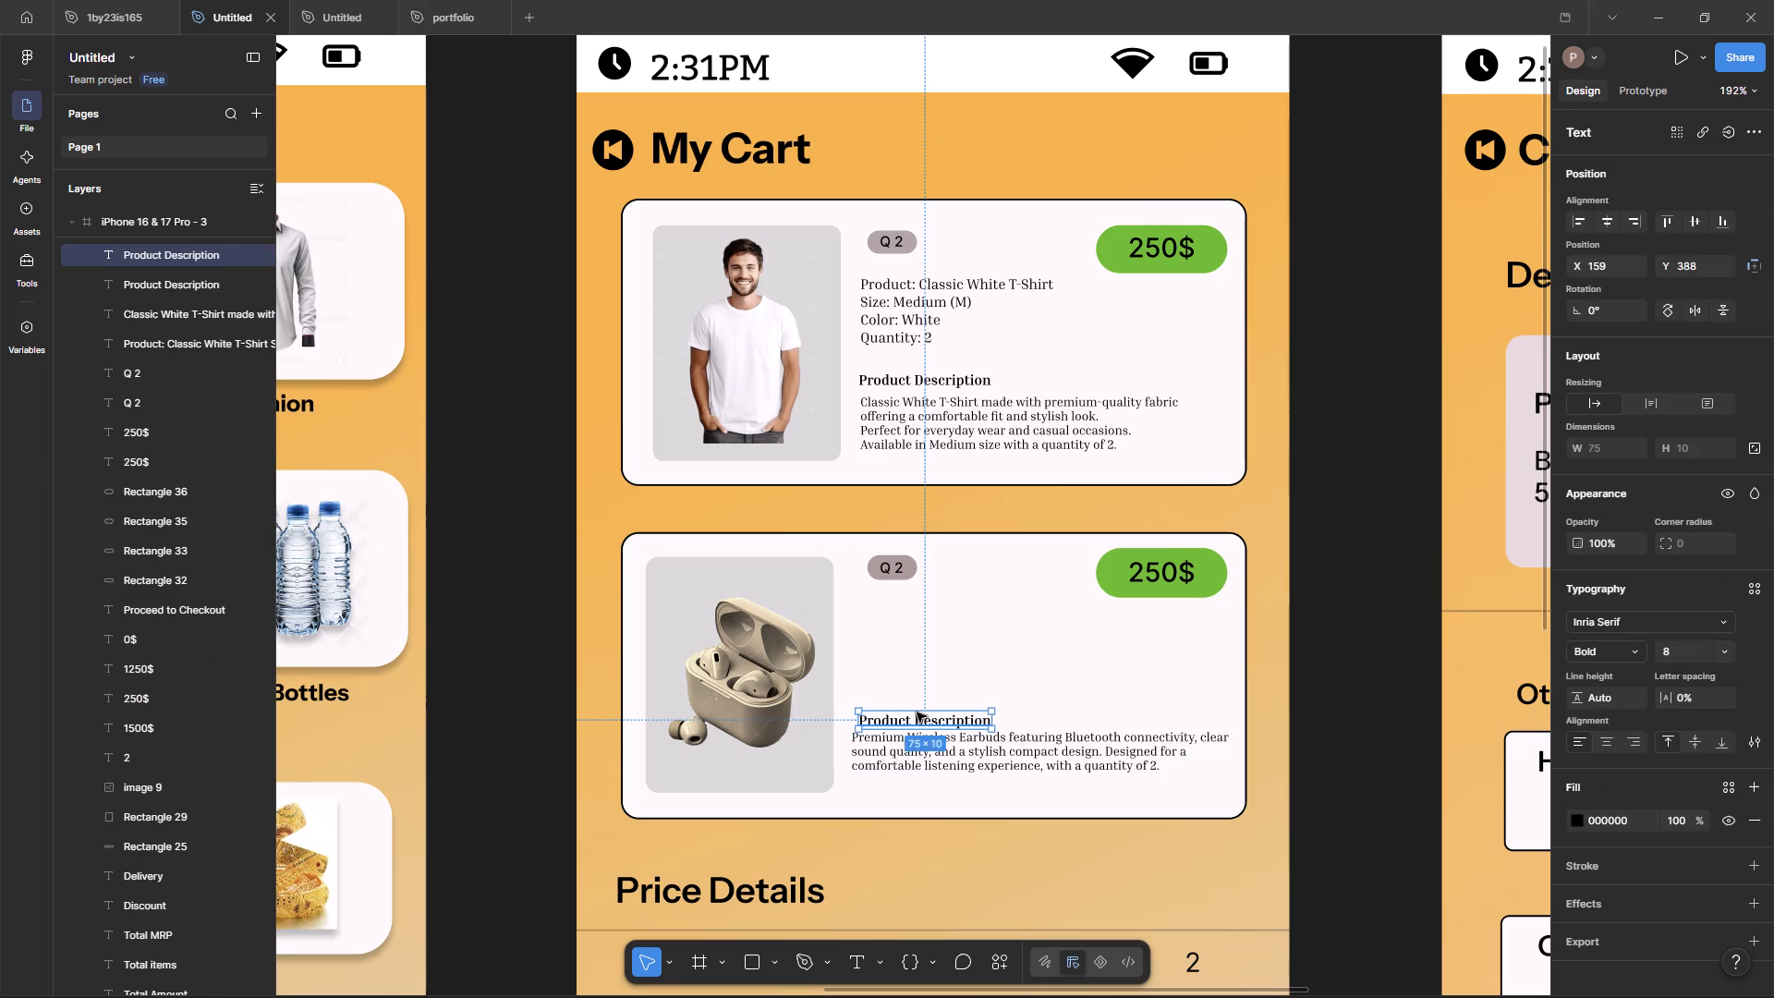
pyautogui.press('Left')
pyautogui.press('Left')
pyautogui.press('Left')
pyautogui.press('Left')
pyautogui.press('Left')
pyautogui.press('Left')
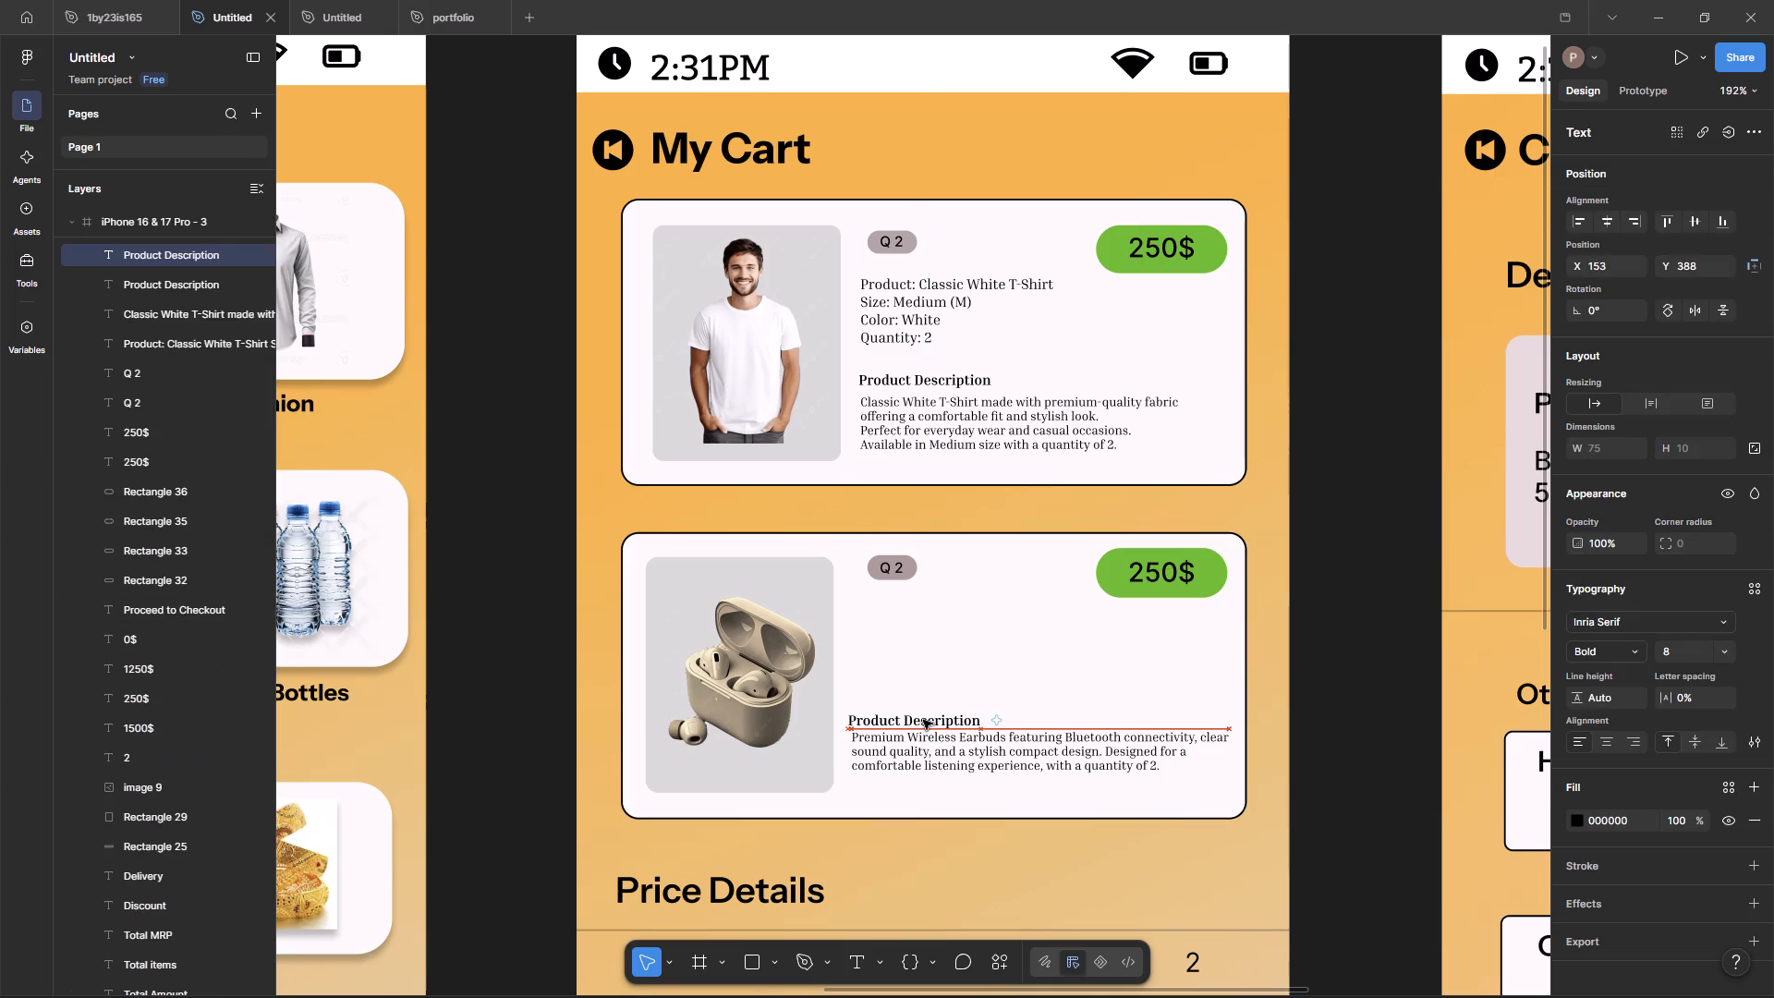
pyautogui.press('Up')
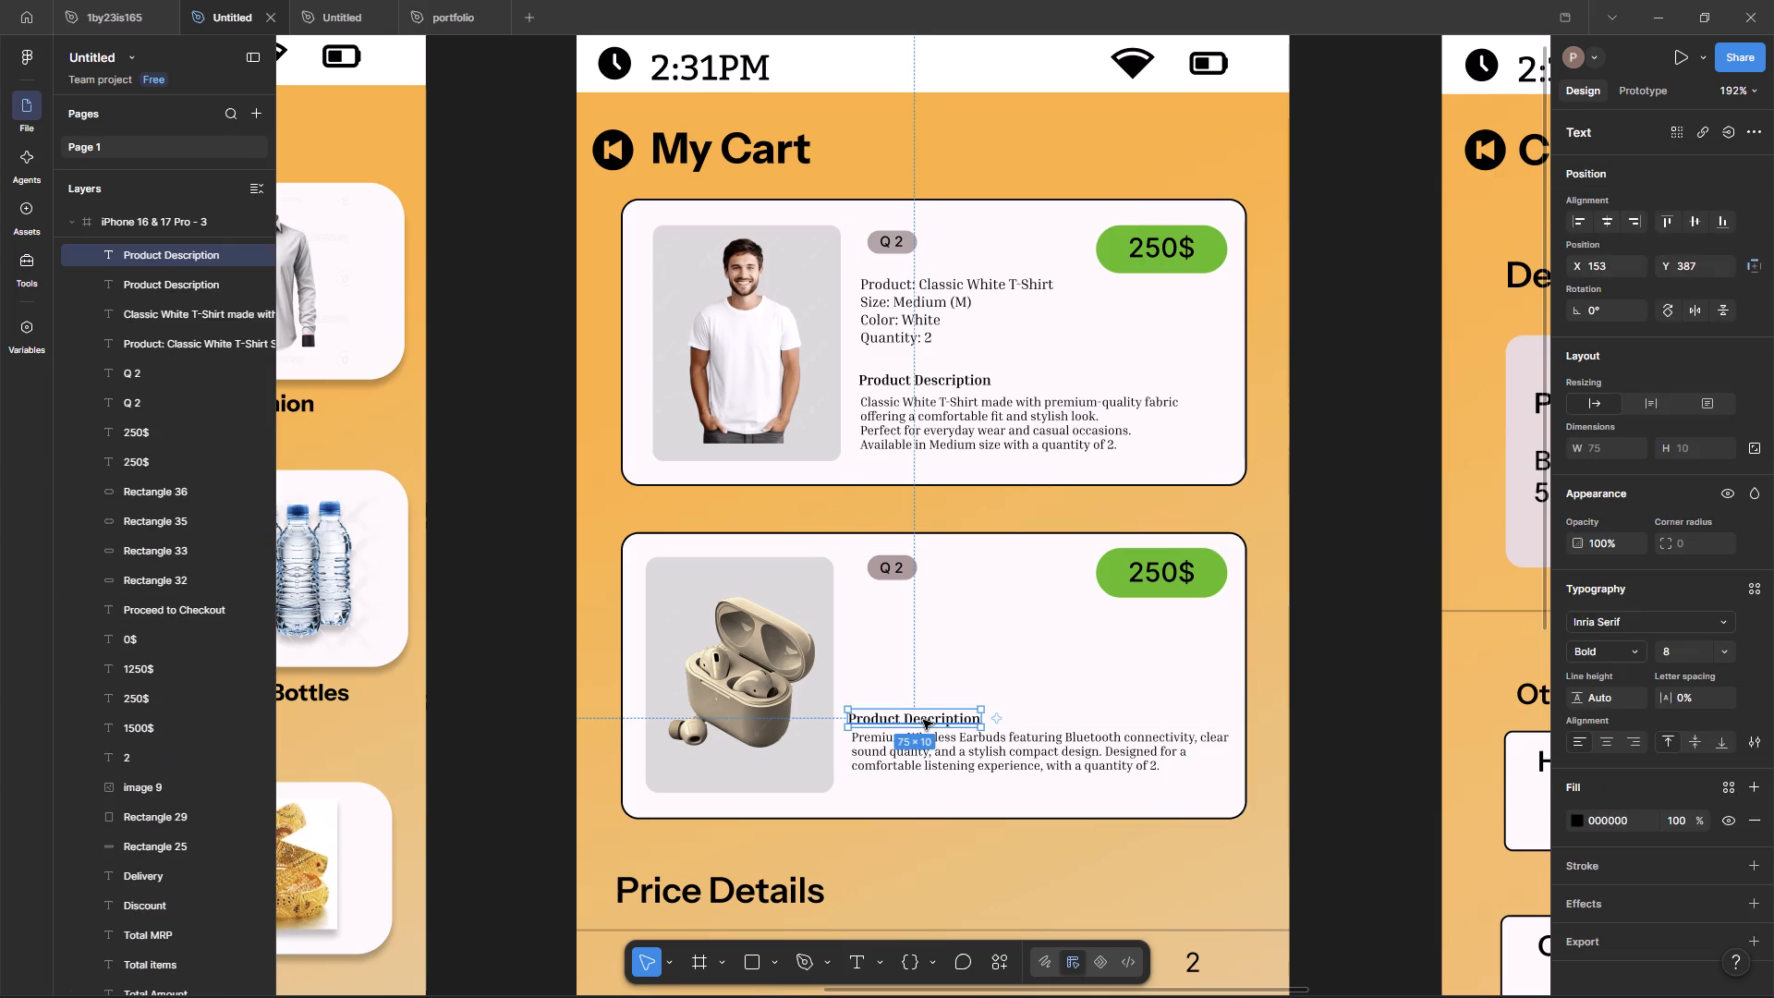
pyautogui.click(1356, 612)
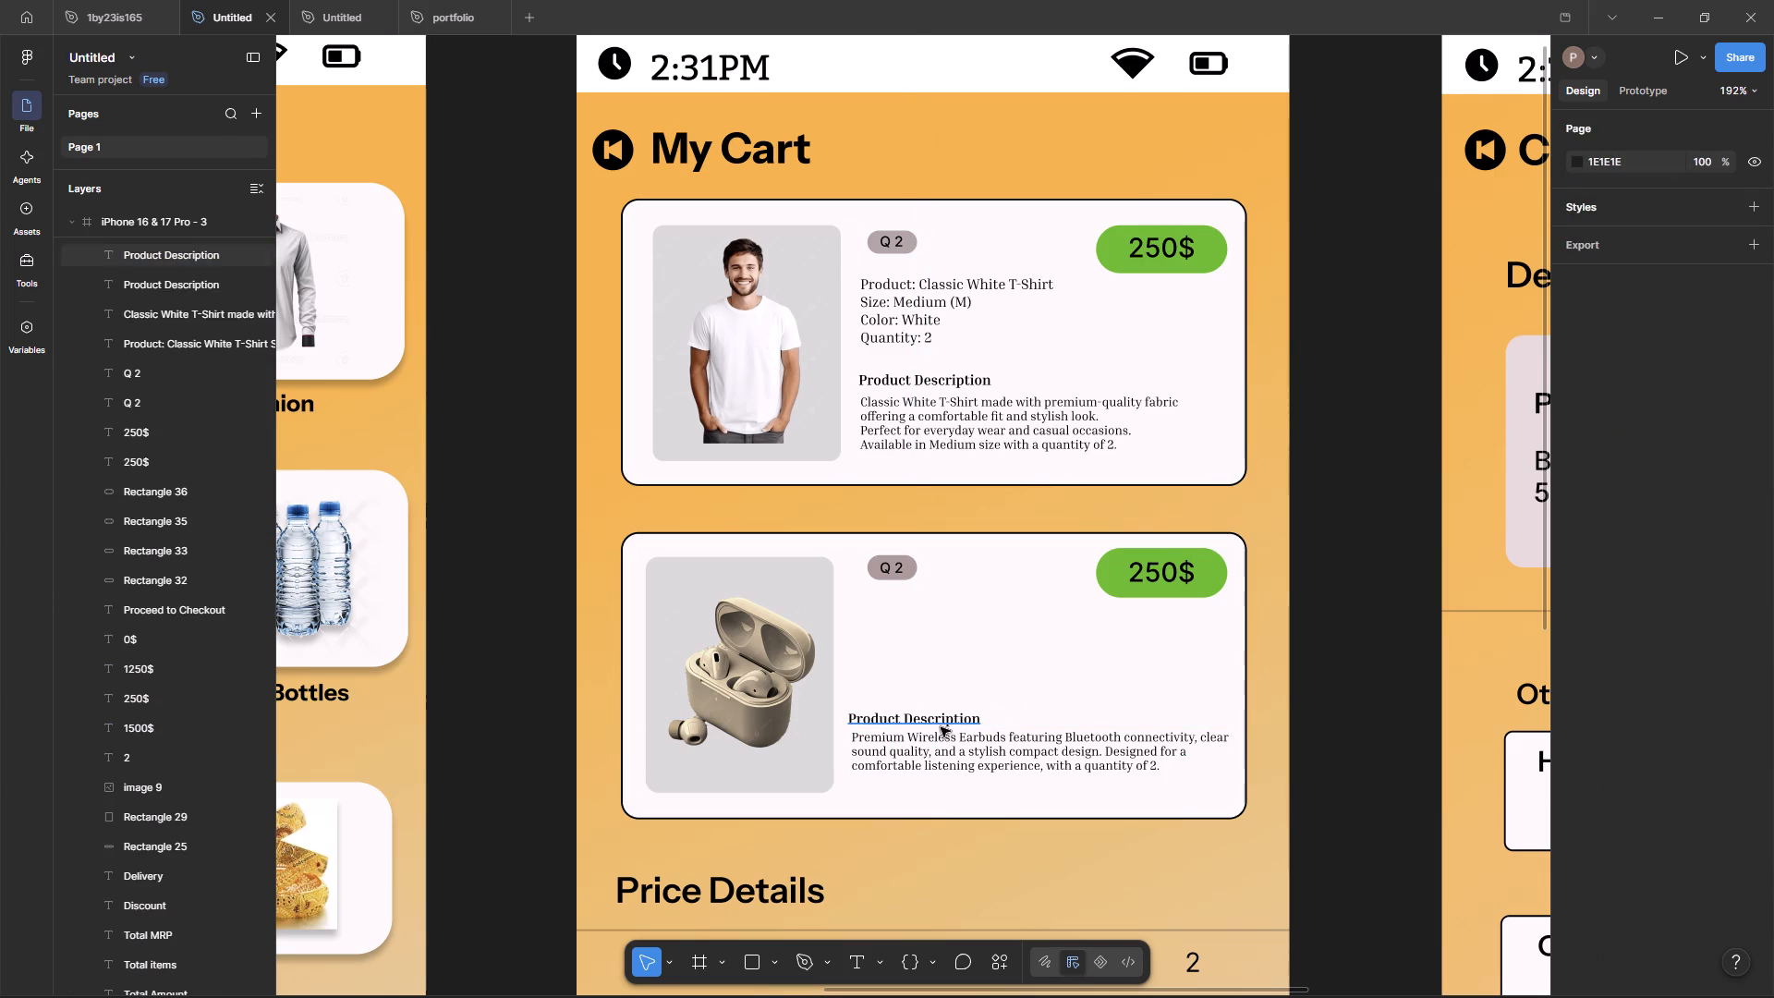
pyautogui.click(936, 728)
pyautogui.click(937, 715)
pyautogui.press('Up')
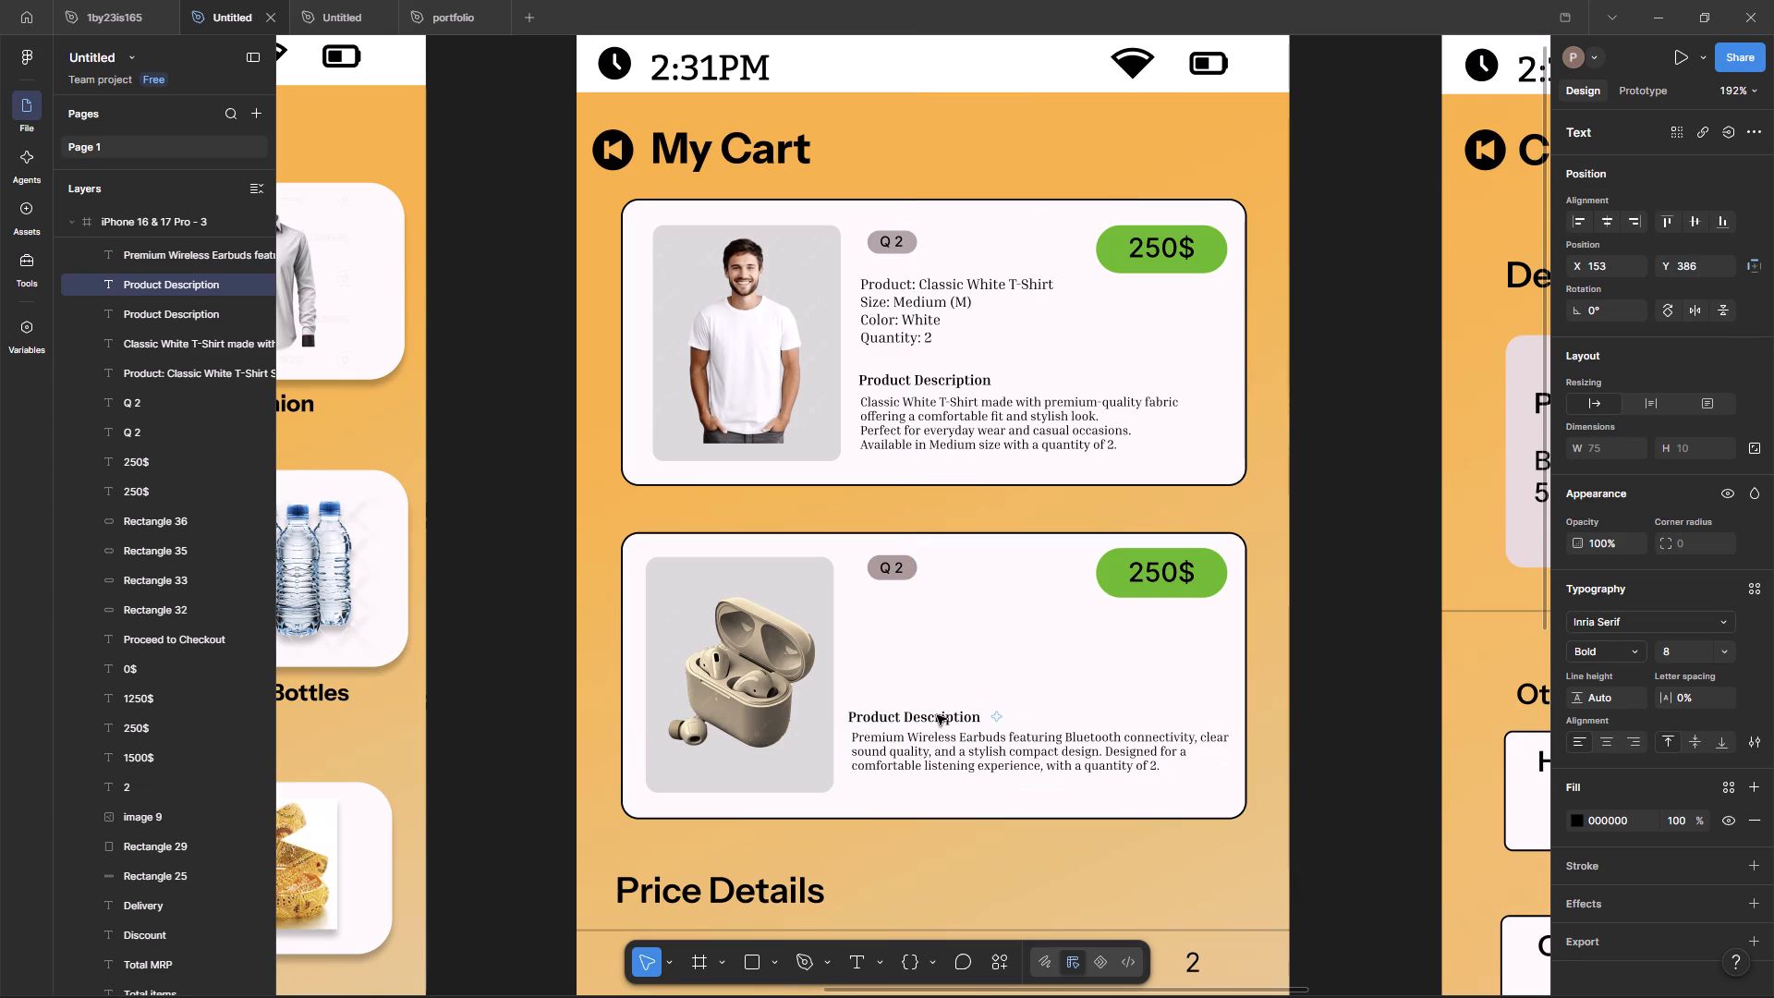
# Nudge the earbuds card's "Product Description" heading up to Y 384 and deselect it.
pyautogui.press('Up')
pyautogui.press('Up')
pyautogui.press('Up')
pyautogui.press('Down')
pyautogui.click(1363, 656)
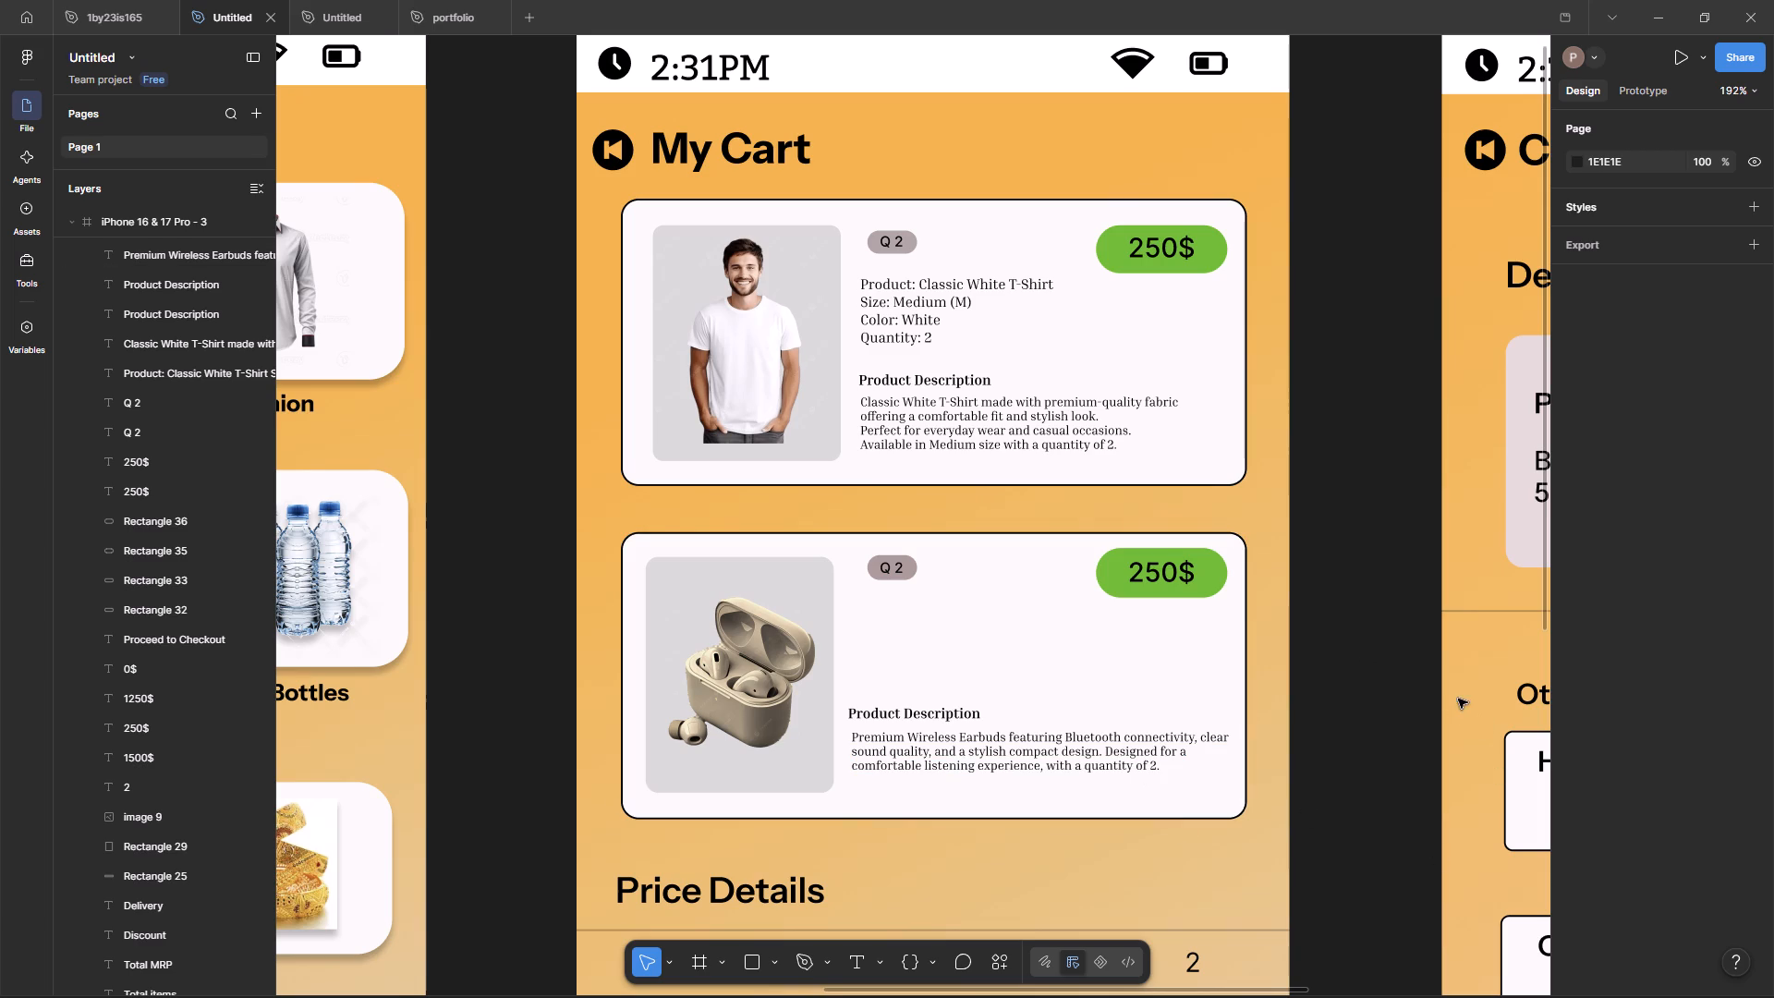
# Copy the T-shirt's product details text into the earbuds card, rewritten as Product Name: Premium Wireless Earbuds, Color: Golden, Connectivity: Bluetooth, Quantity: 2.
pyautogui.click(929, 294)
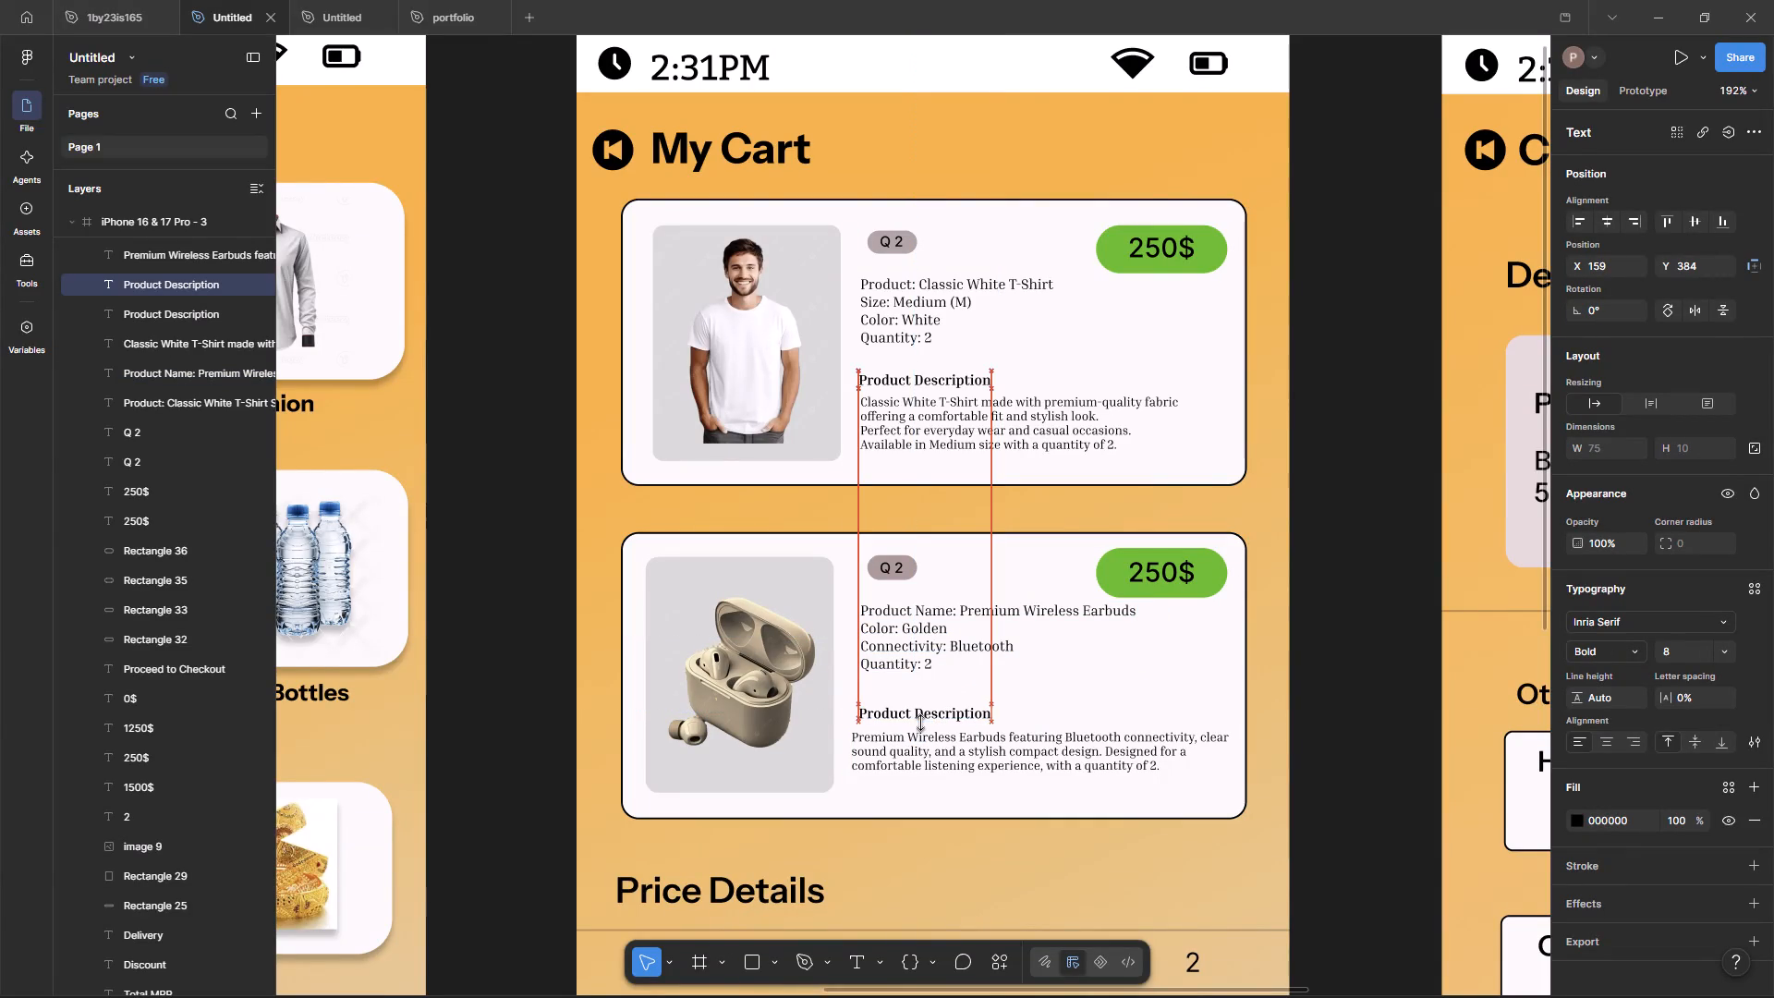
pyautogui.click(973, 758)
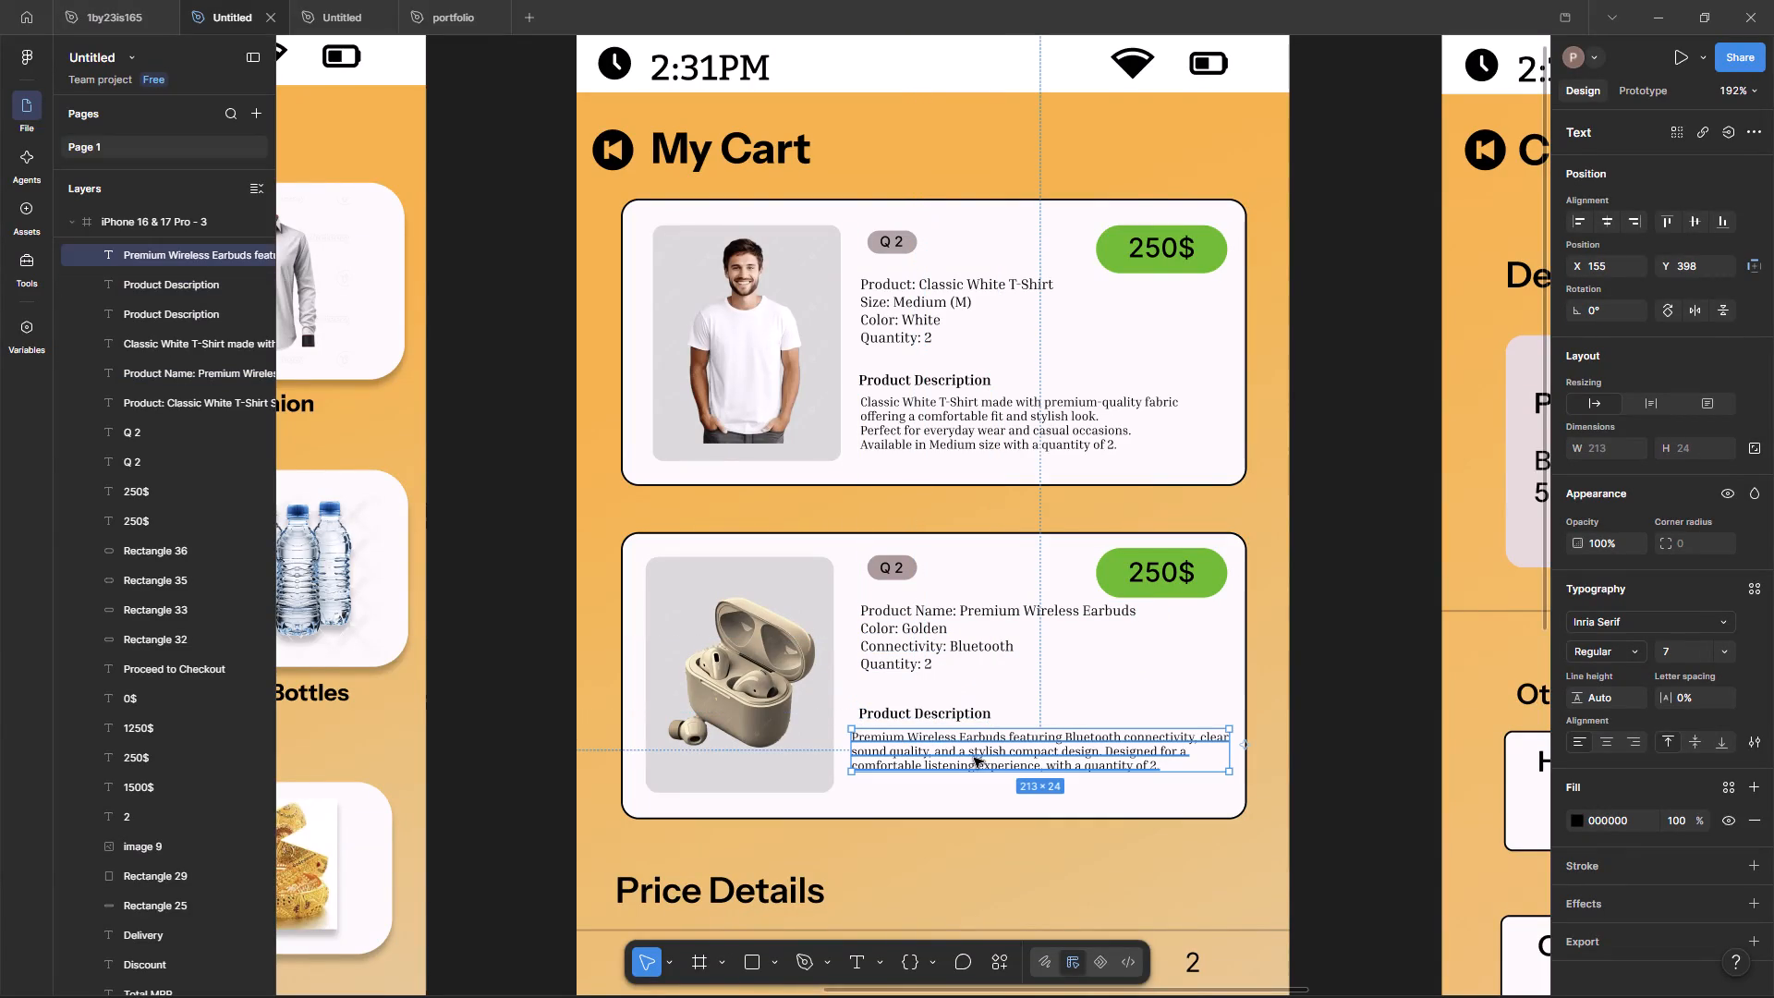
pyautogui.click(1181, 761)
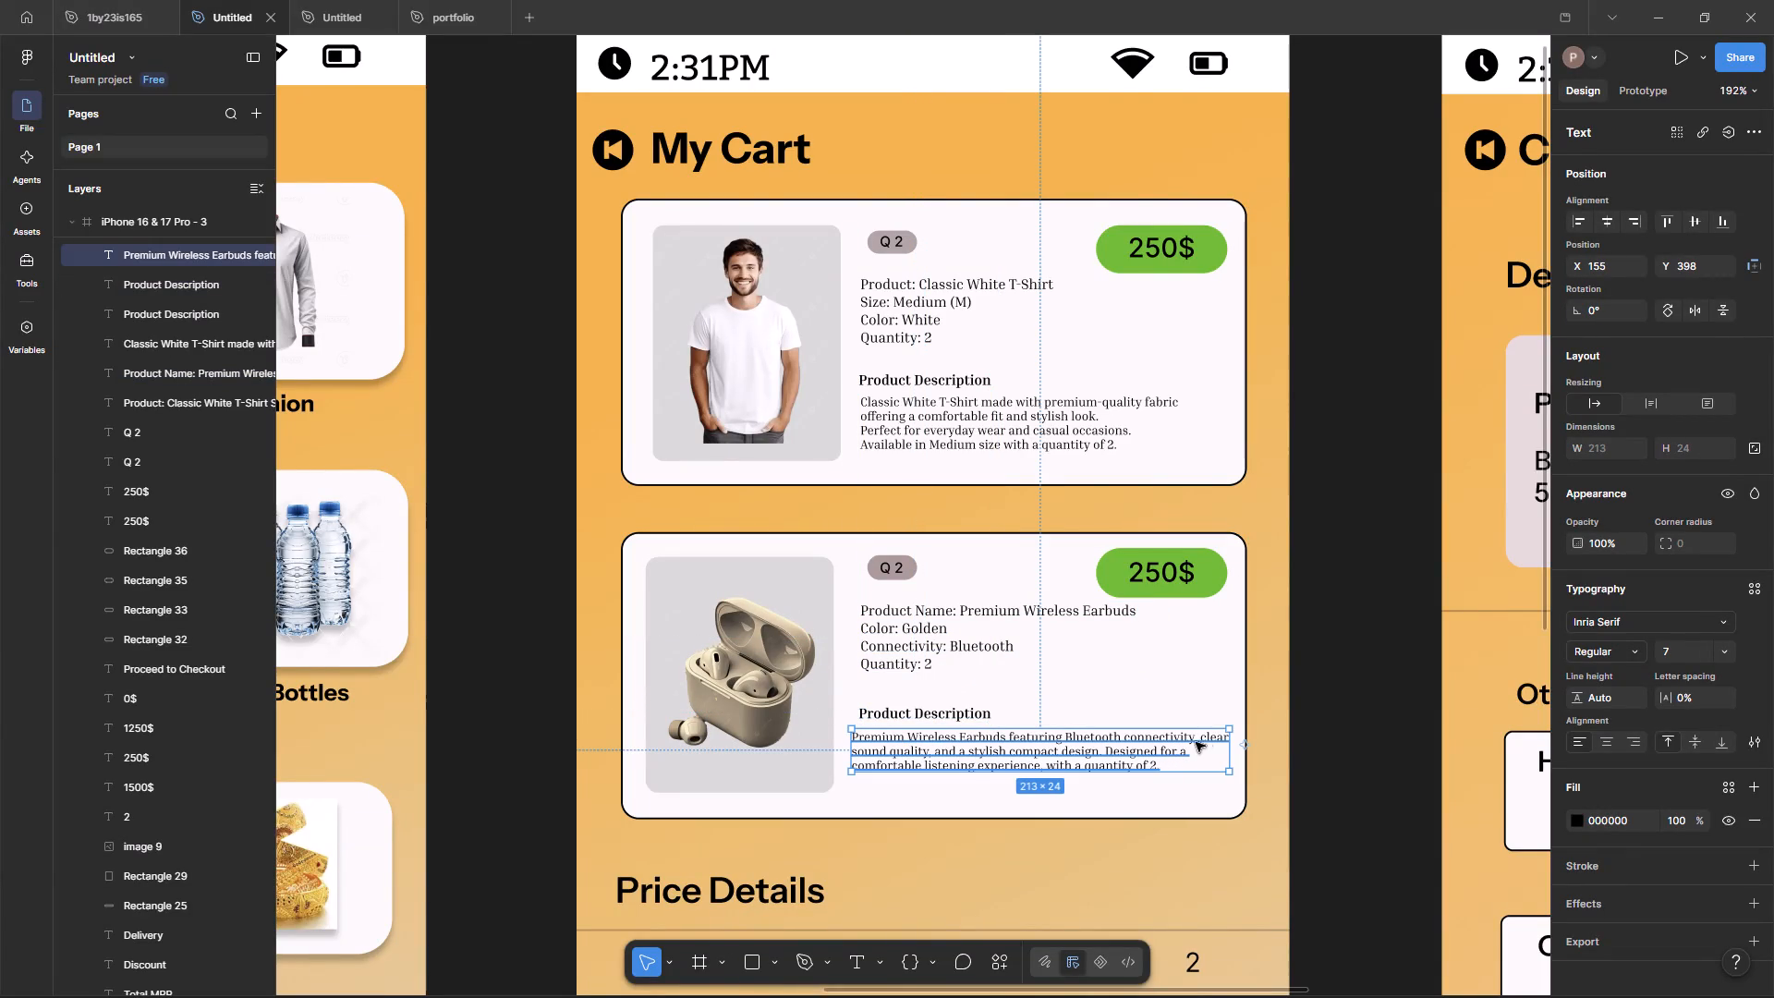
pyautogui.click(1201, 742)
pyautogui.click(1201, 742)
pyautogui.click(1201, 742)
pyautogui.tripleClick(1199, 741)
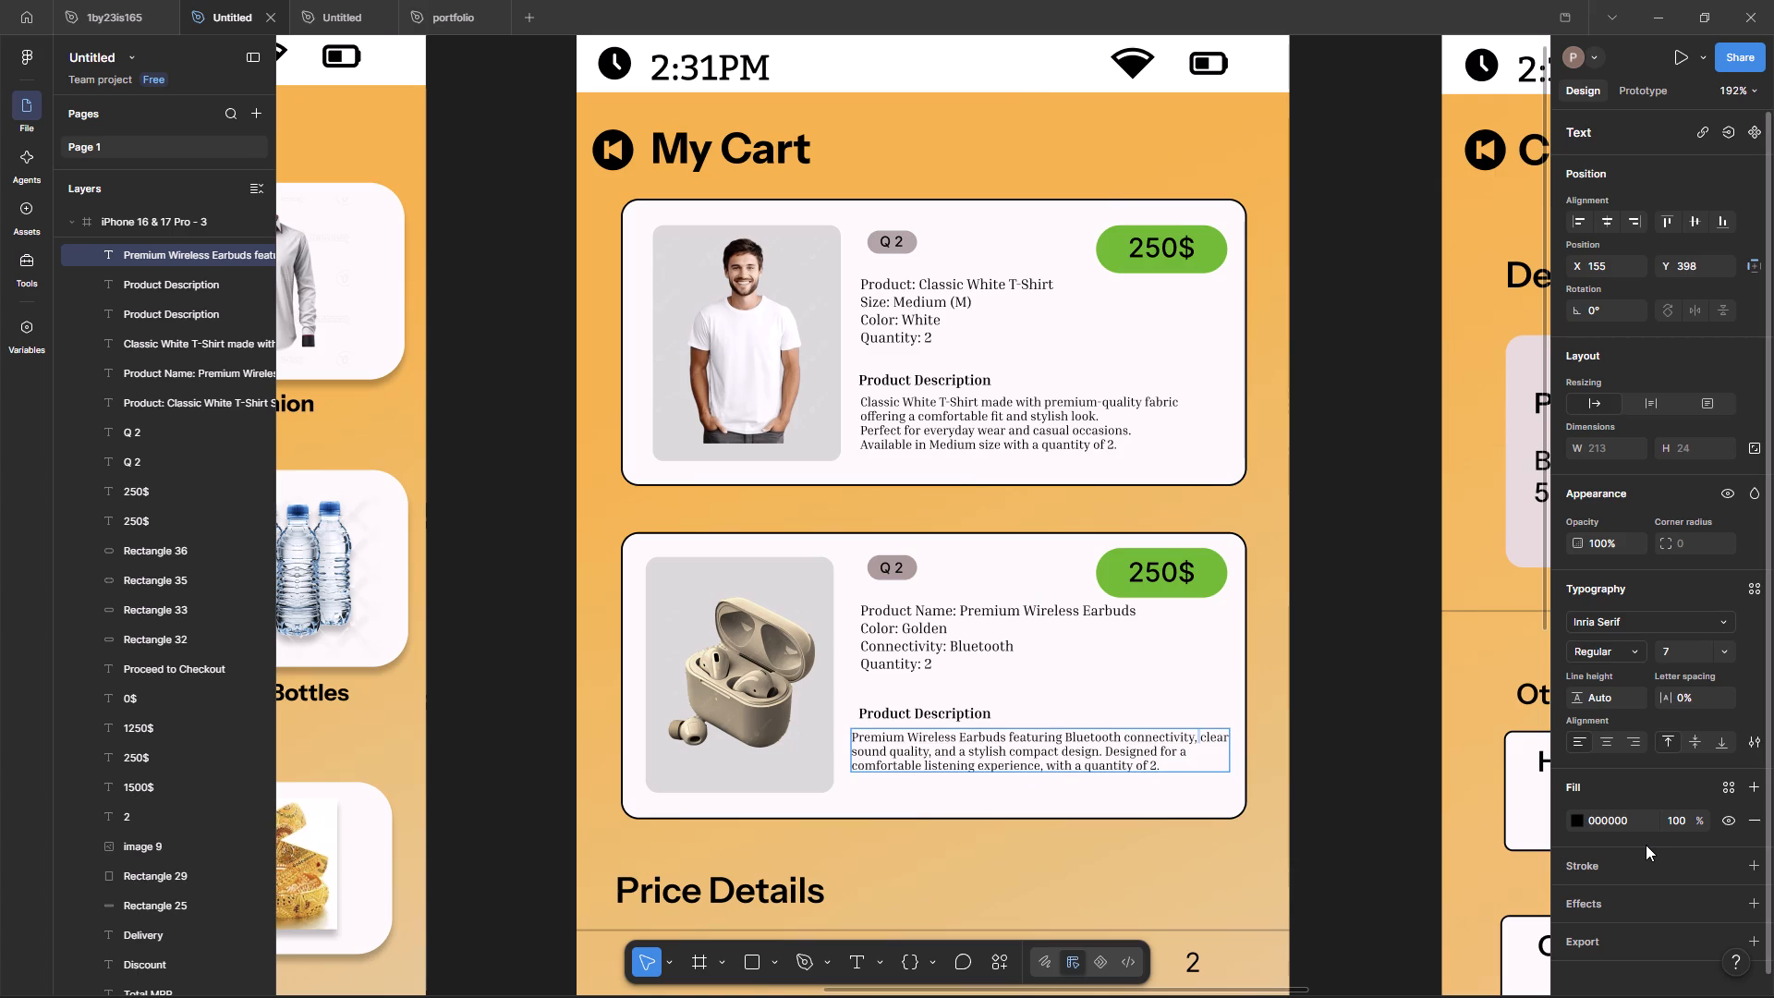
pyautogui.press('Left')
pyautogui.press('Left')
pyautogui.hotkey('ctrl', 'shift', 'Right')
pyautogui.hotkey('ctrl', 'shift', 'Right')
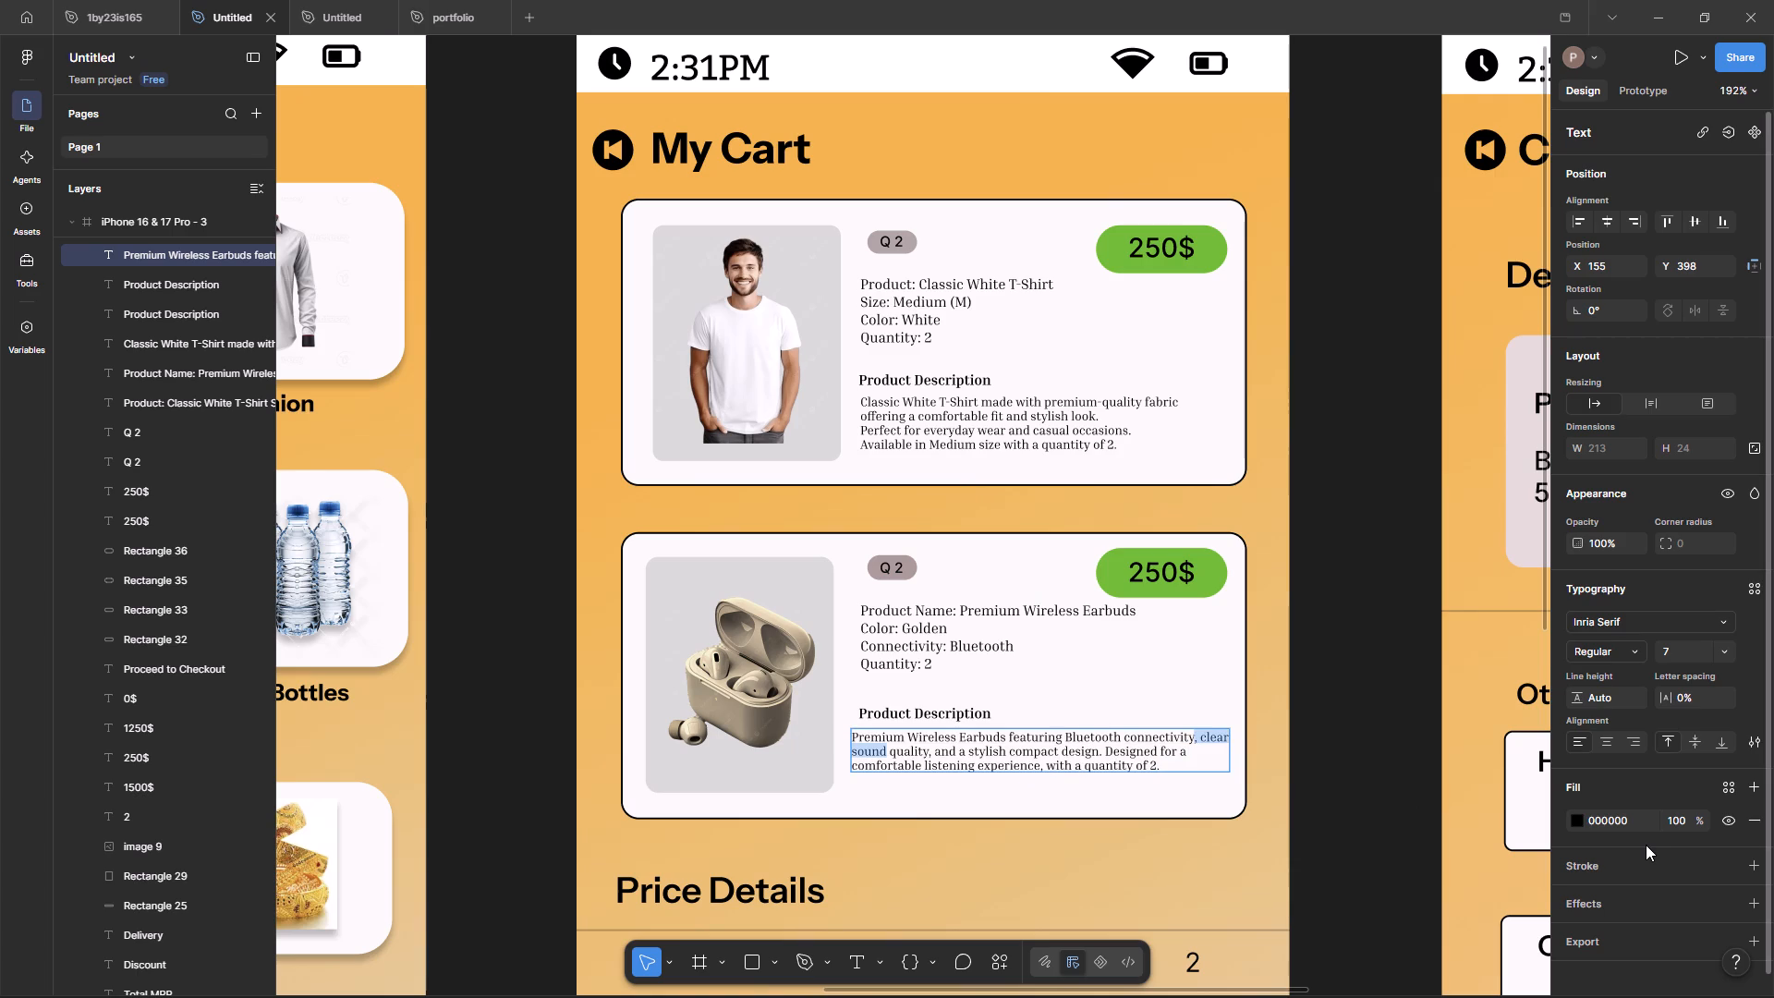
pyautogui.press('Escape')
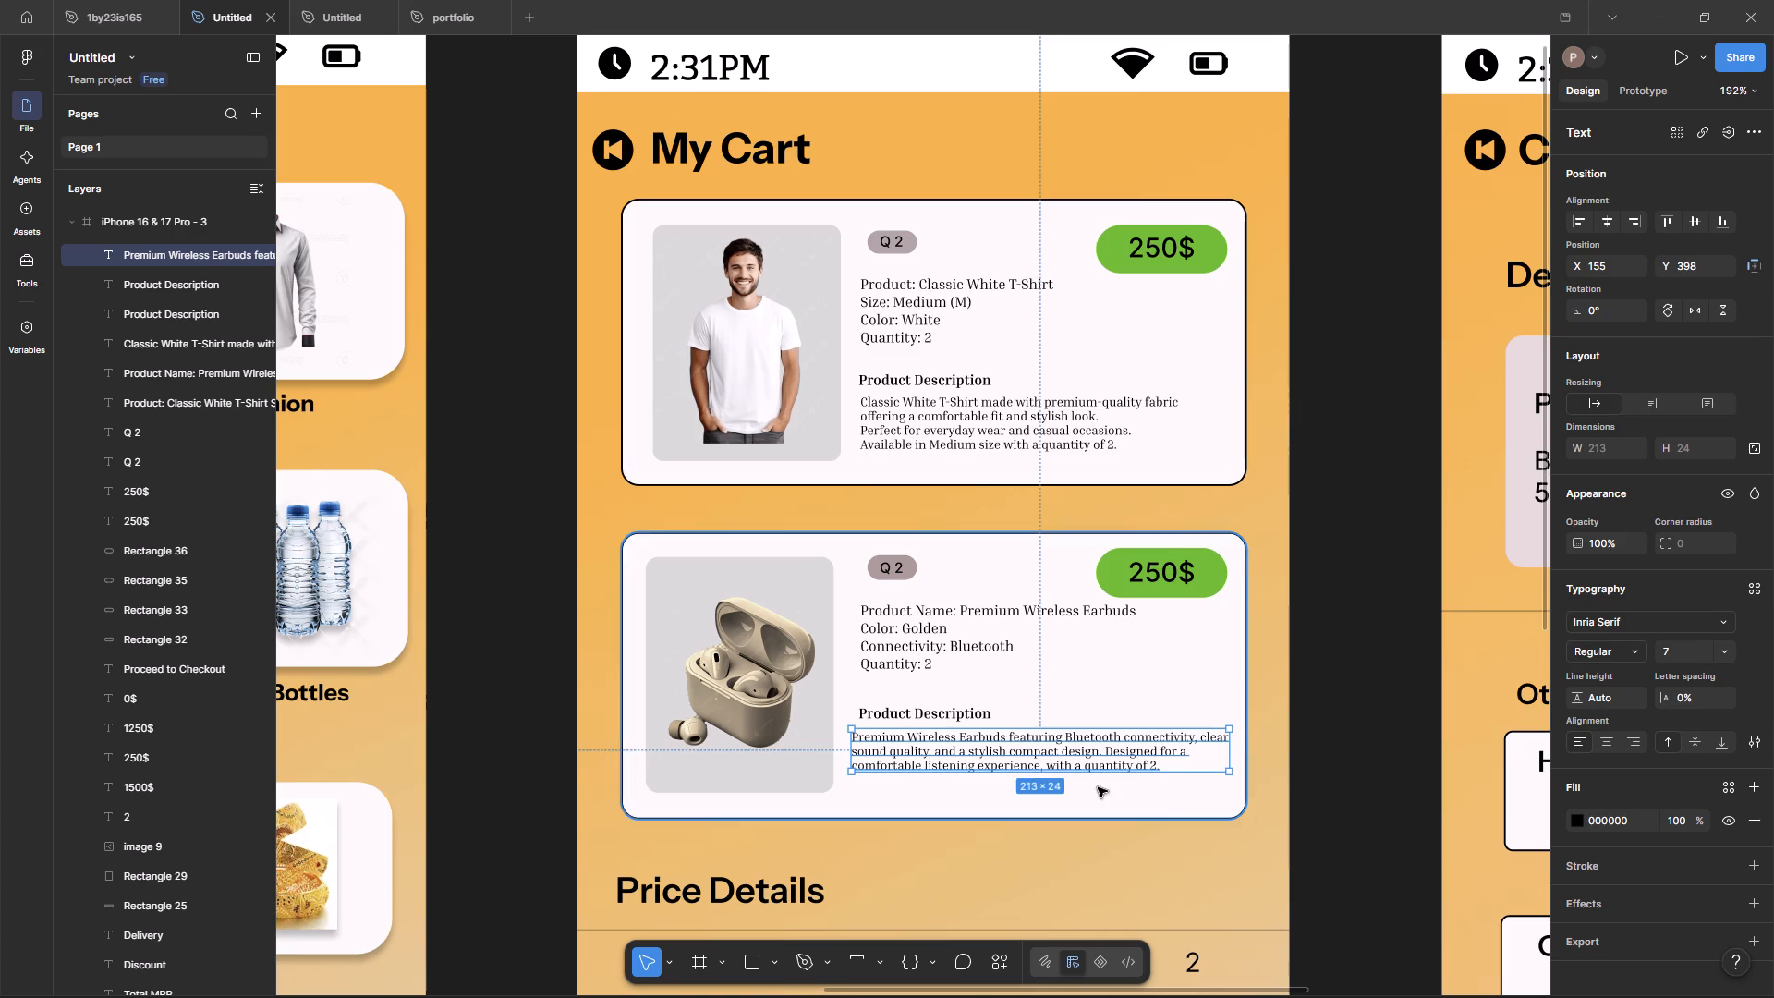
# Delete the word "stylish" from the earbuds description so the phrase reads "and a compact design".
pyautogui.click(1102, 757)
pyautogui.doubleClick(1005, 754)
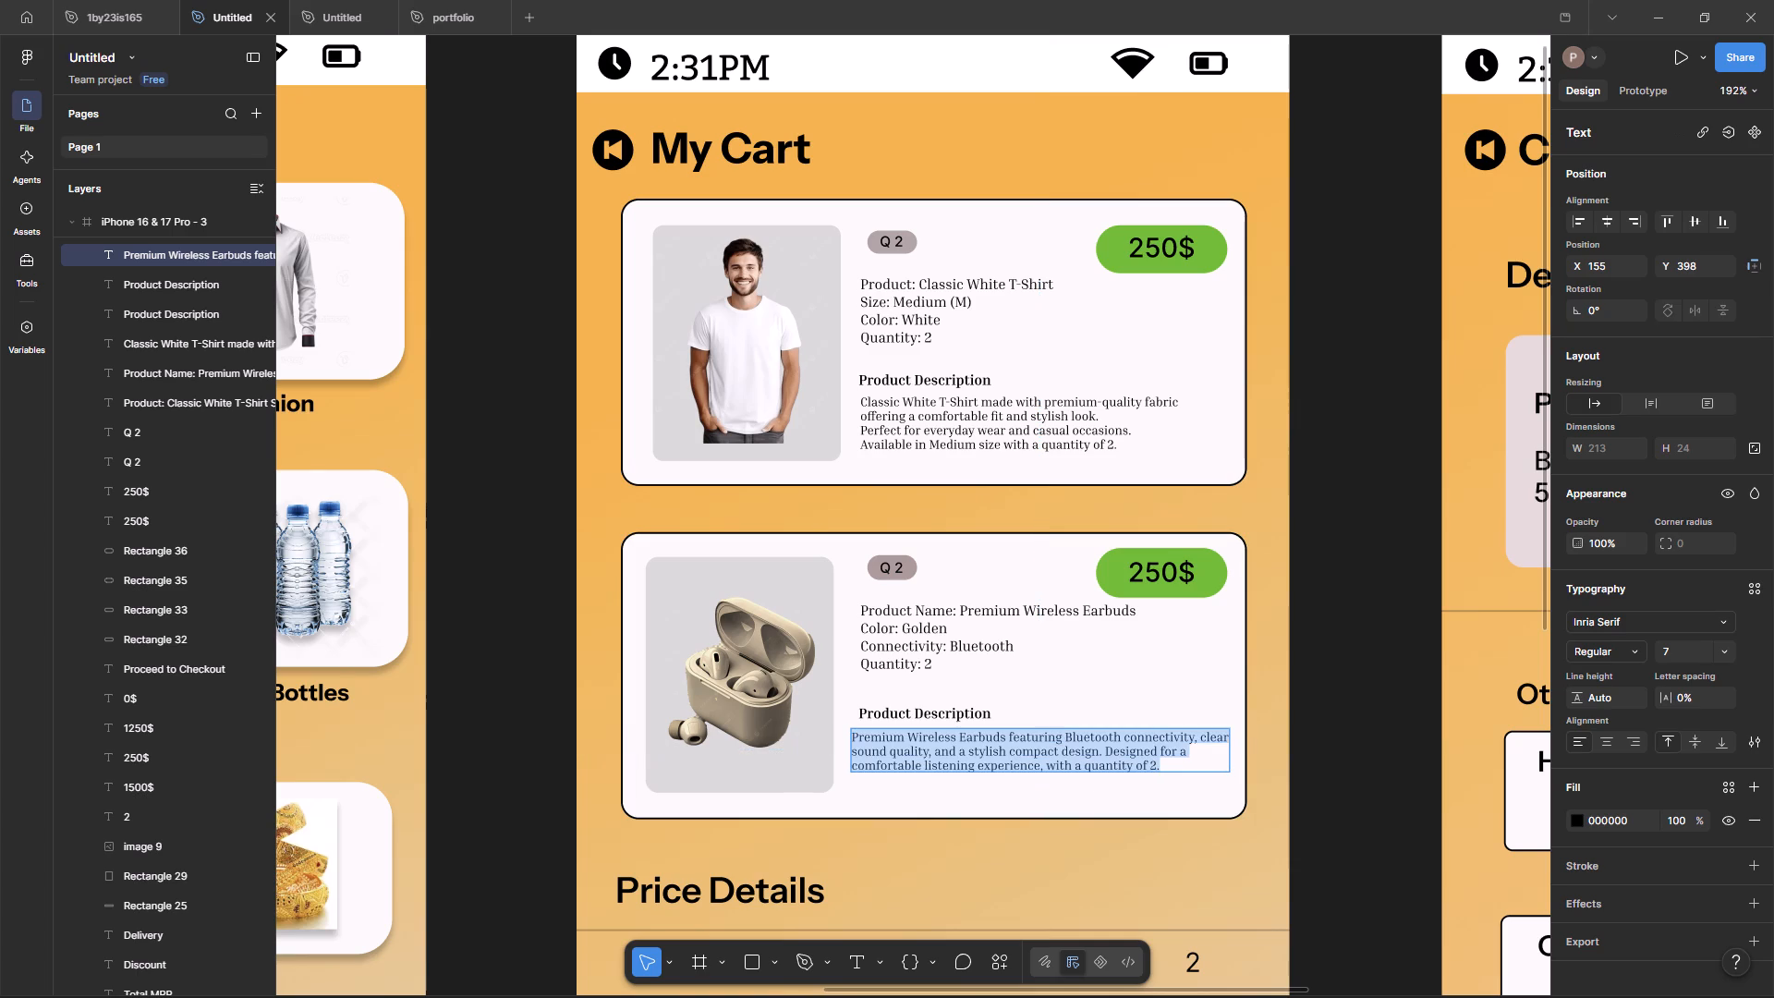
pyautogui.click(1005, 754)
pyautogui.click(1005, 754)
pyautogui.press('BackSpace')
pyautogui.press('BackSpace')
pyautogui.press('BackSpace')
pyautogui.press('BackSpace')
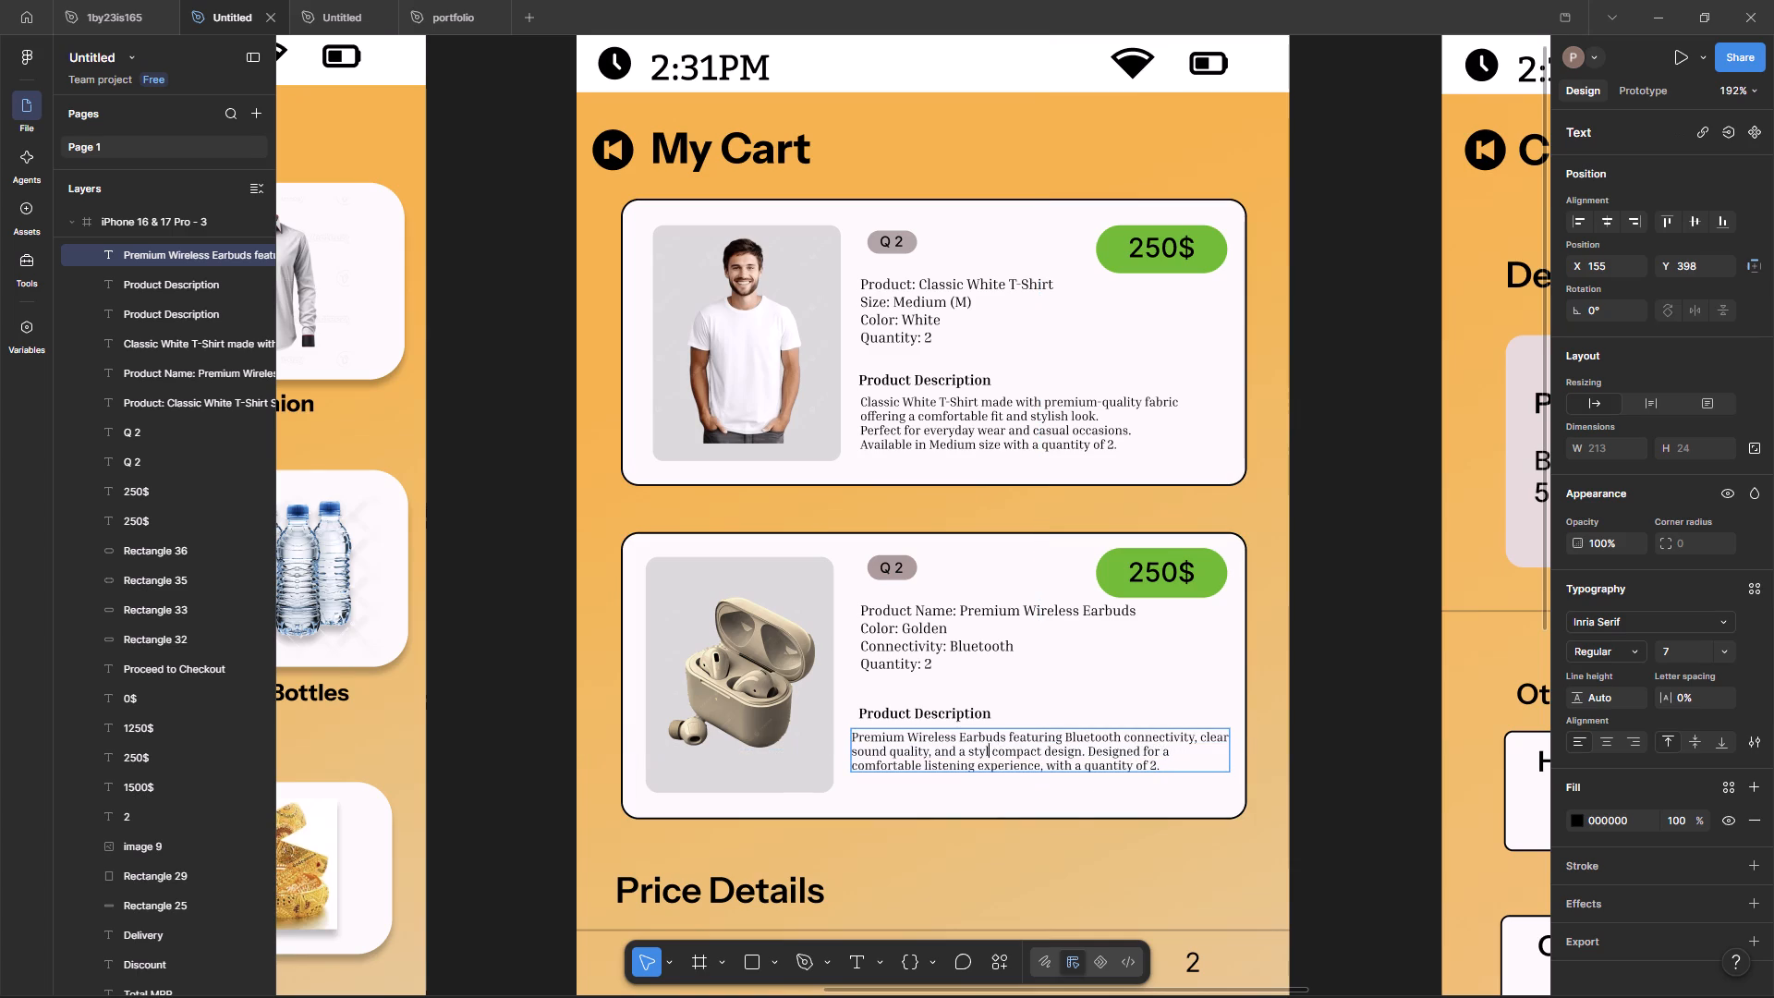
pyautogui.press('BackSpace')
pyautogui.press('BackSpace')
pyautogui.press('BackSpace')
pyautogui.press('BackSpace')
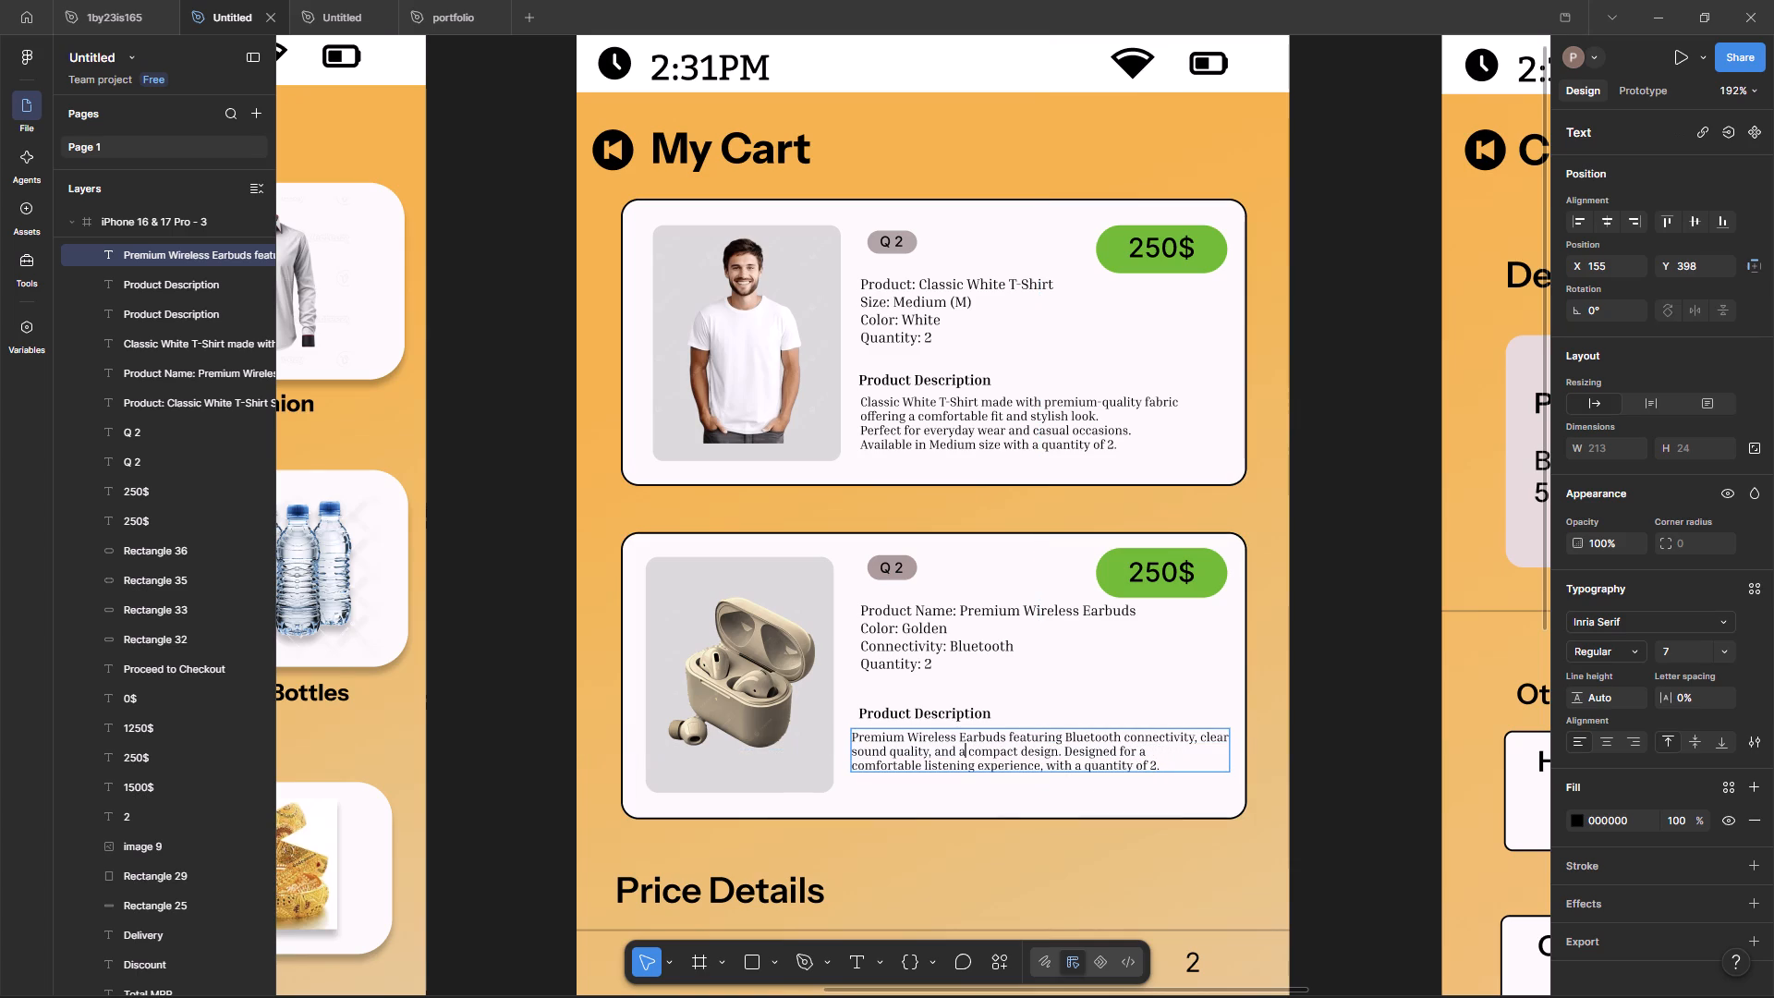
pyautogui.click(851, 771)
pyautogui.press('BackSpace')
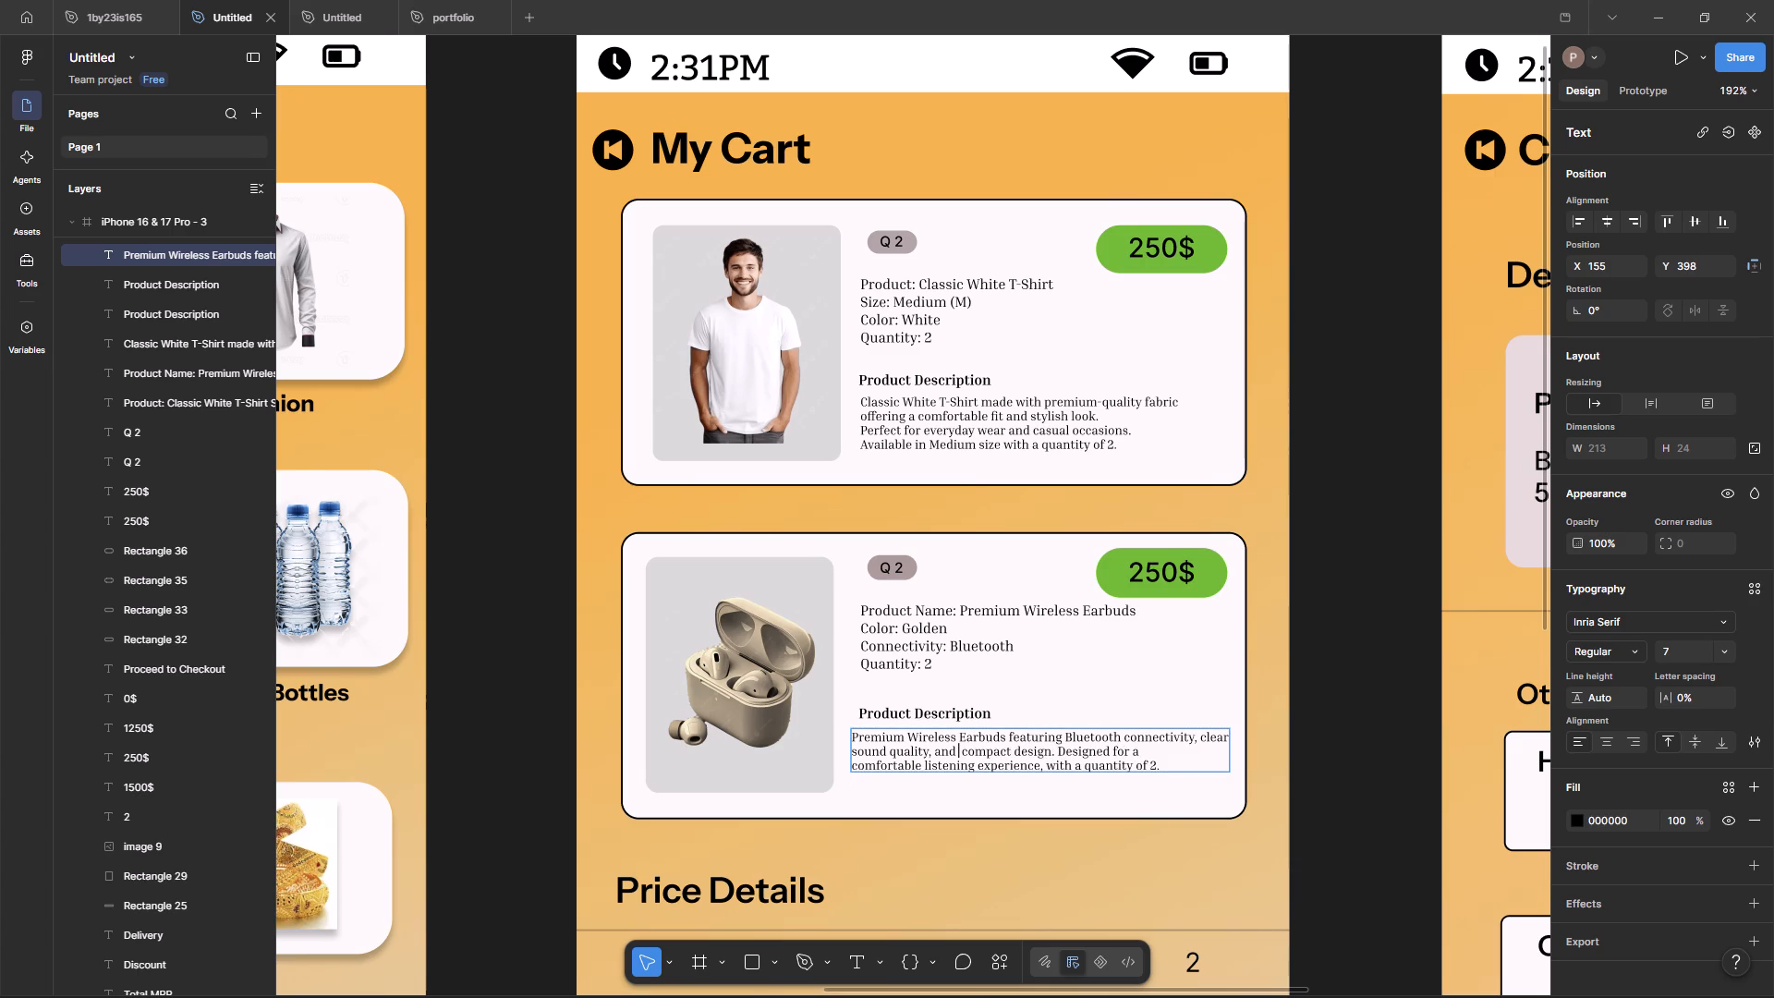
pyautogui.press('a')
# Remove the line break before "comfortable" in the earbuds description, joining the third line onto the second.
pyautogui.press('Down')
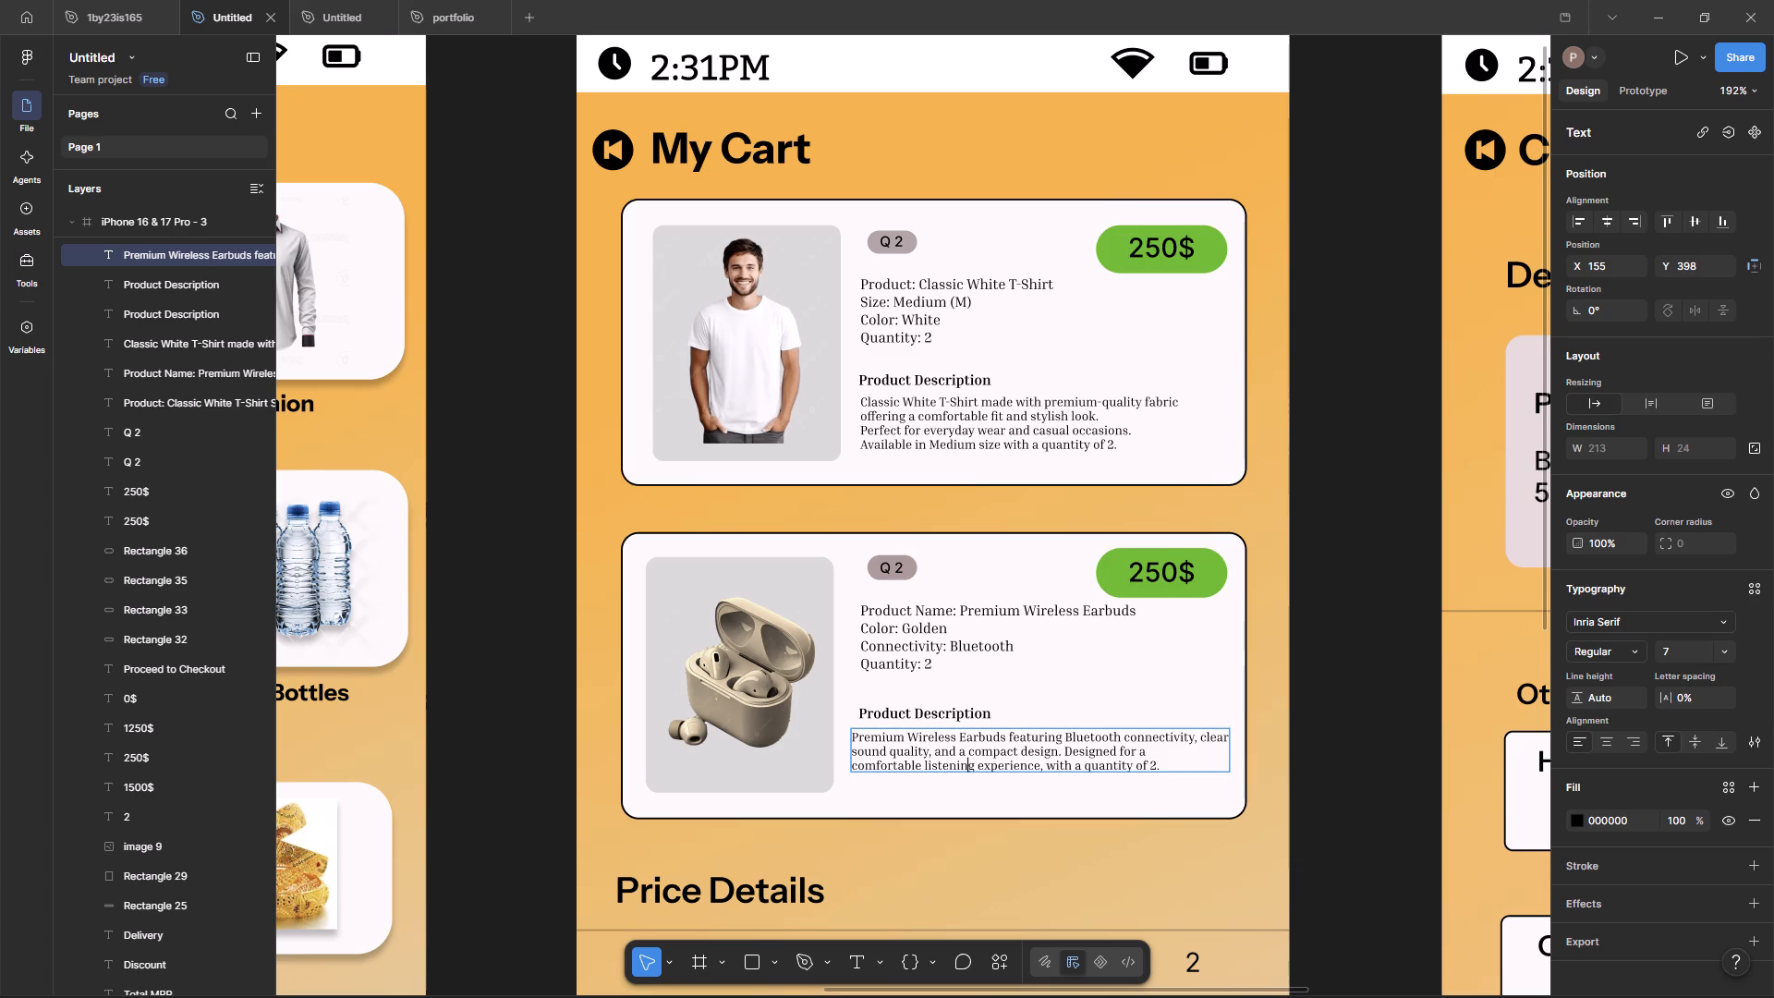
pyautogui.press('Left')
pyautogui.press('Left')
pyautogui.press('Left')
pyautogui.press('Left')
pyautogui.press('Left')
pyautogui.press('Left')
pyautogui.press('Left')
pyautogui.press('Left')
pyautogui.press('Left')
pyautogui.press('Left')
pyautogui.press('Left')
pyautogui.press('Left')
pyautogui.press('Left')
pyautogui.press('Left')
pyautogui.press('Left')
pyautogui.press('Left')
pyautogui.press('Left')
pyautogui.press('Left')
pyautogui.press('Left')
pyautogui.press('Left')
pyautogui.press('Right')
pyautogui.press('Left')
pyautogui.press('BackSpace')
# Place the text cursor right after "connectivity," in the first line of the earbuds description.
pyautogui.press('Right')
pyautogui.press('Right')
pyautogui.press('Right')
pyautogui.press('Right')
pyautogui.press('Right')
pyautogui.press('Right')
pyautogui.press('Right')
pyautogui.press('Right')
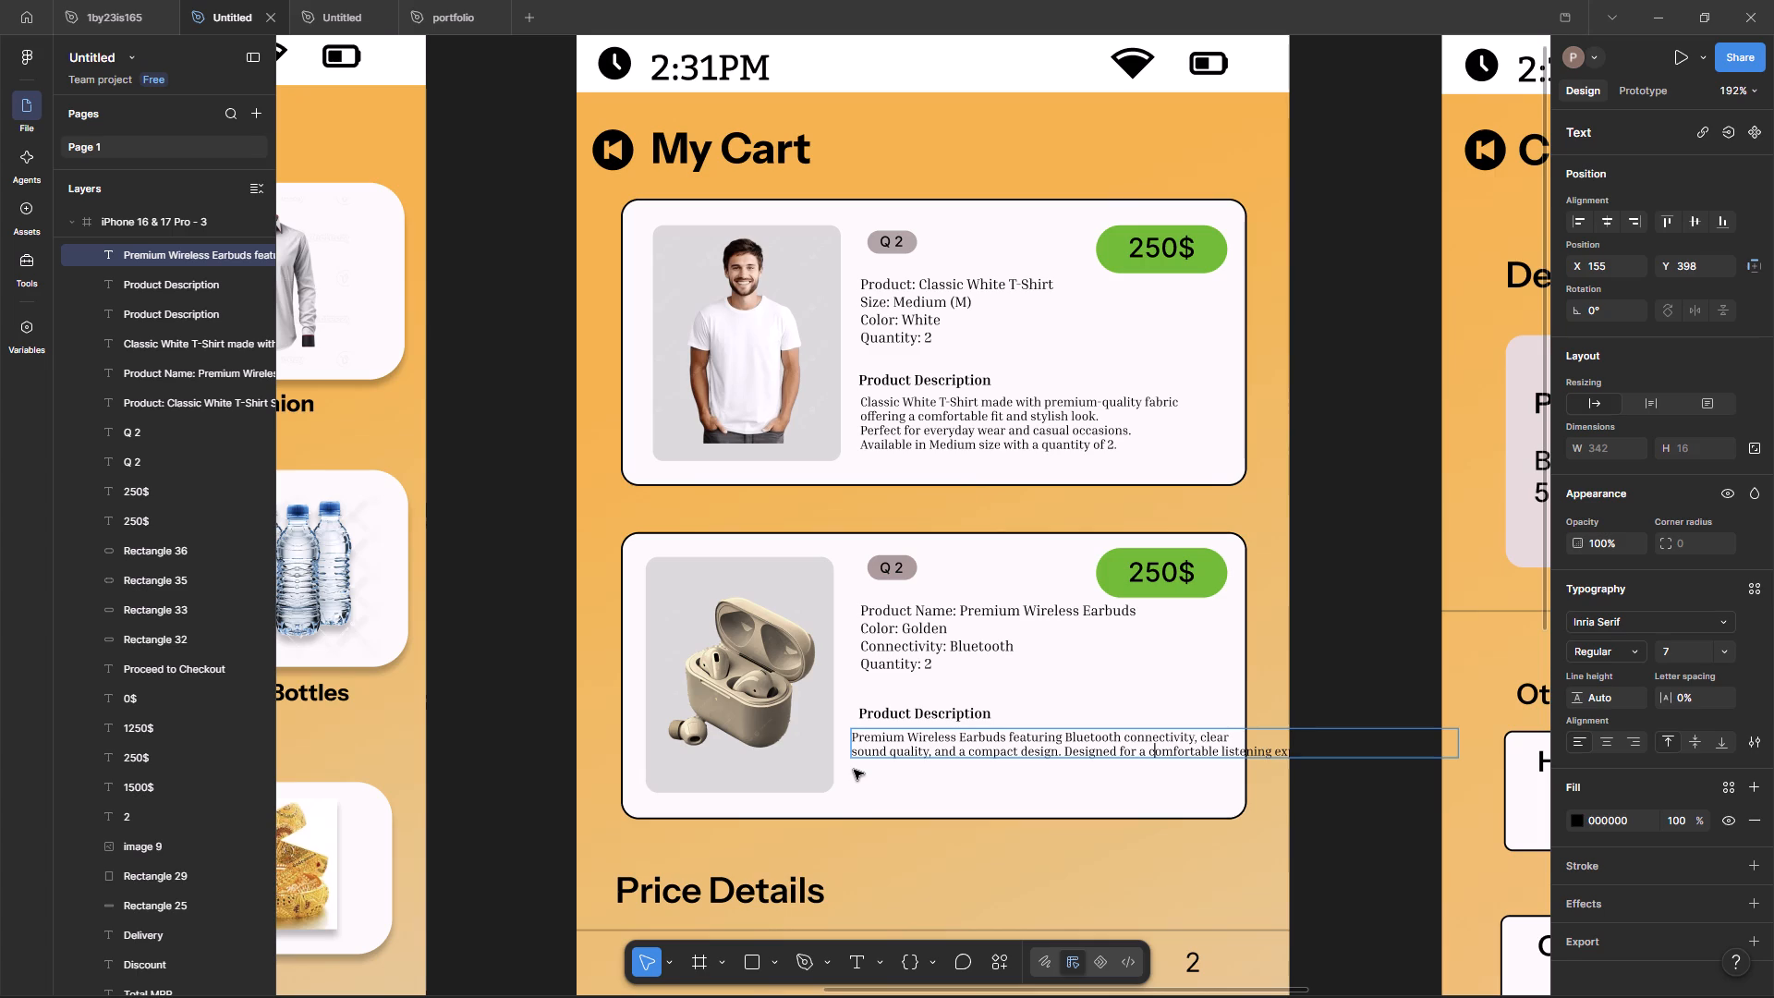
pyautogui.press('Right')
pyautogui.press('Right')
pyautogui.press('Left')
pyautogui.press('Up')
pyautogui.press('Left')
pyautogui.press('Left')
pyautogui.press('Left')
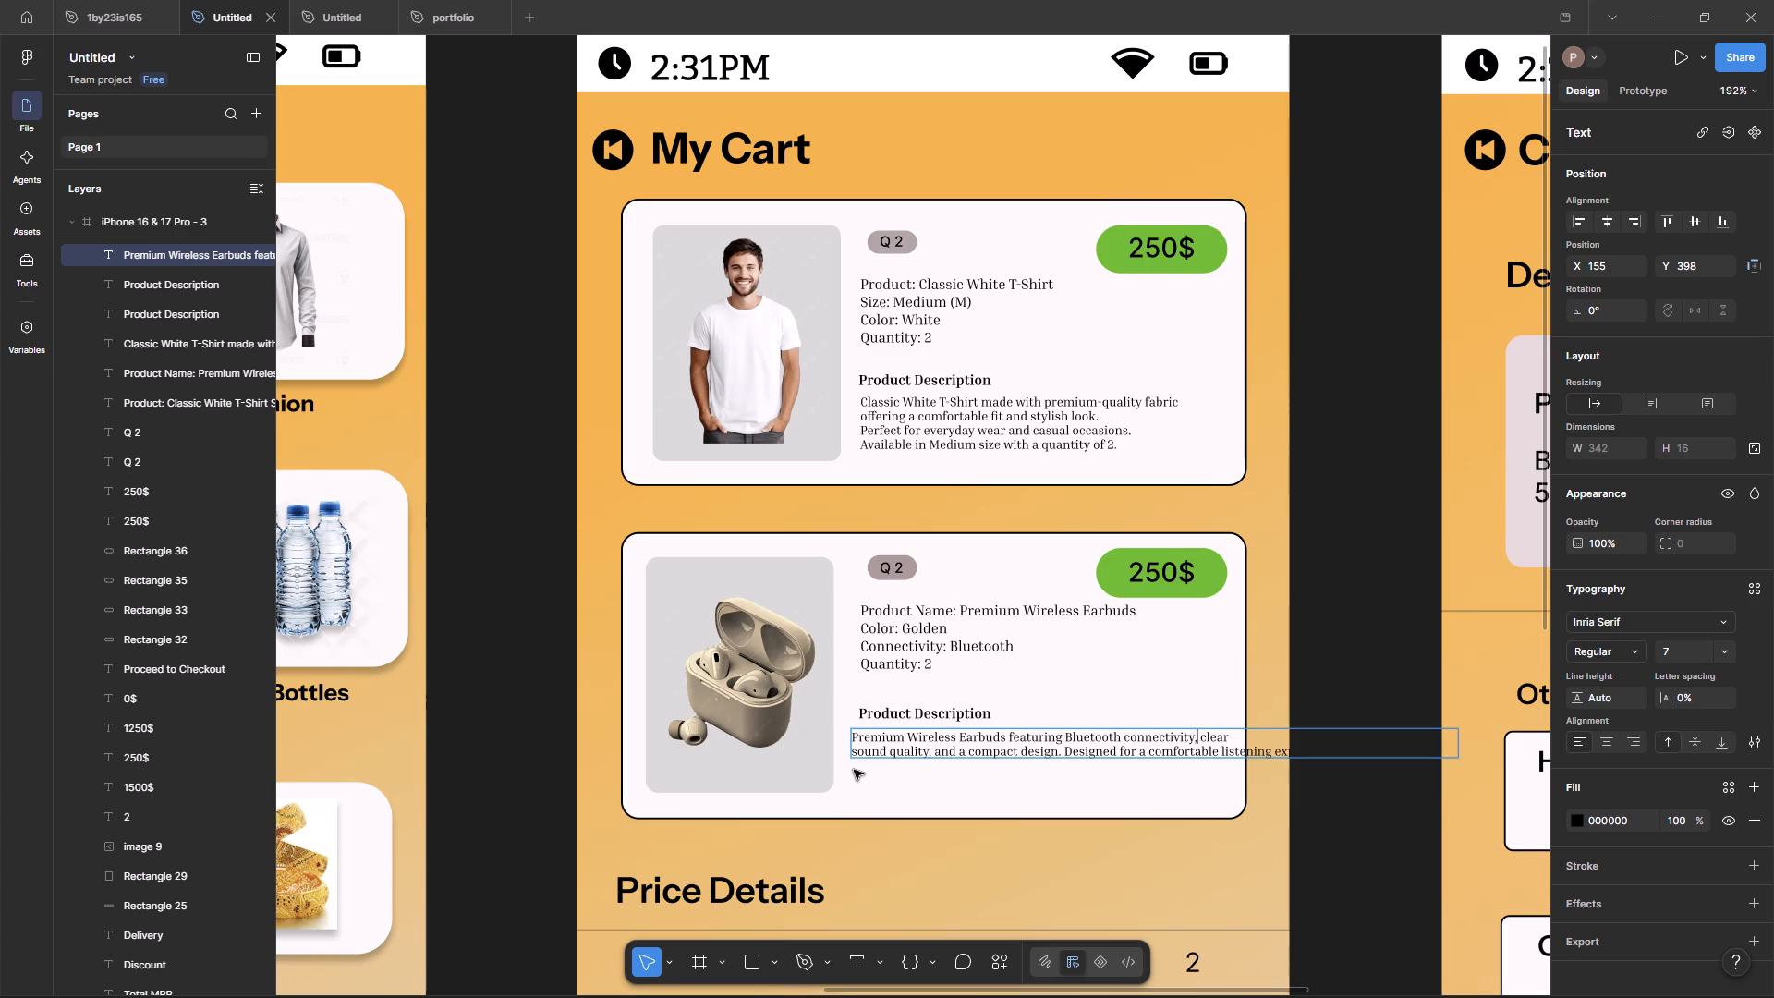
# In the earbuds description, delete the comma after "connectivity" and move "clear" down to start the "sound quality" line.
pyautogui.press('Left')
pyautogui.press('Right')
pyautogui.press('BackSpace')
pyautogui.press('Return')
pyautogui.press('Right')
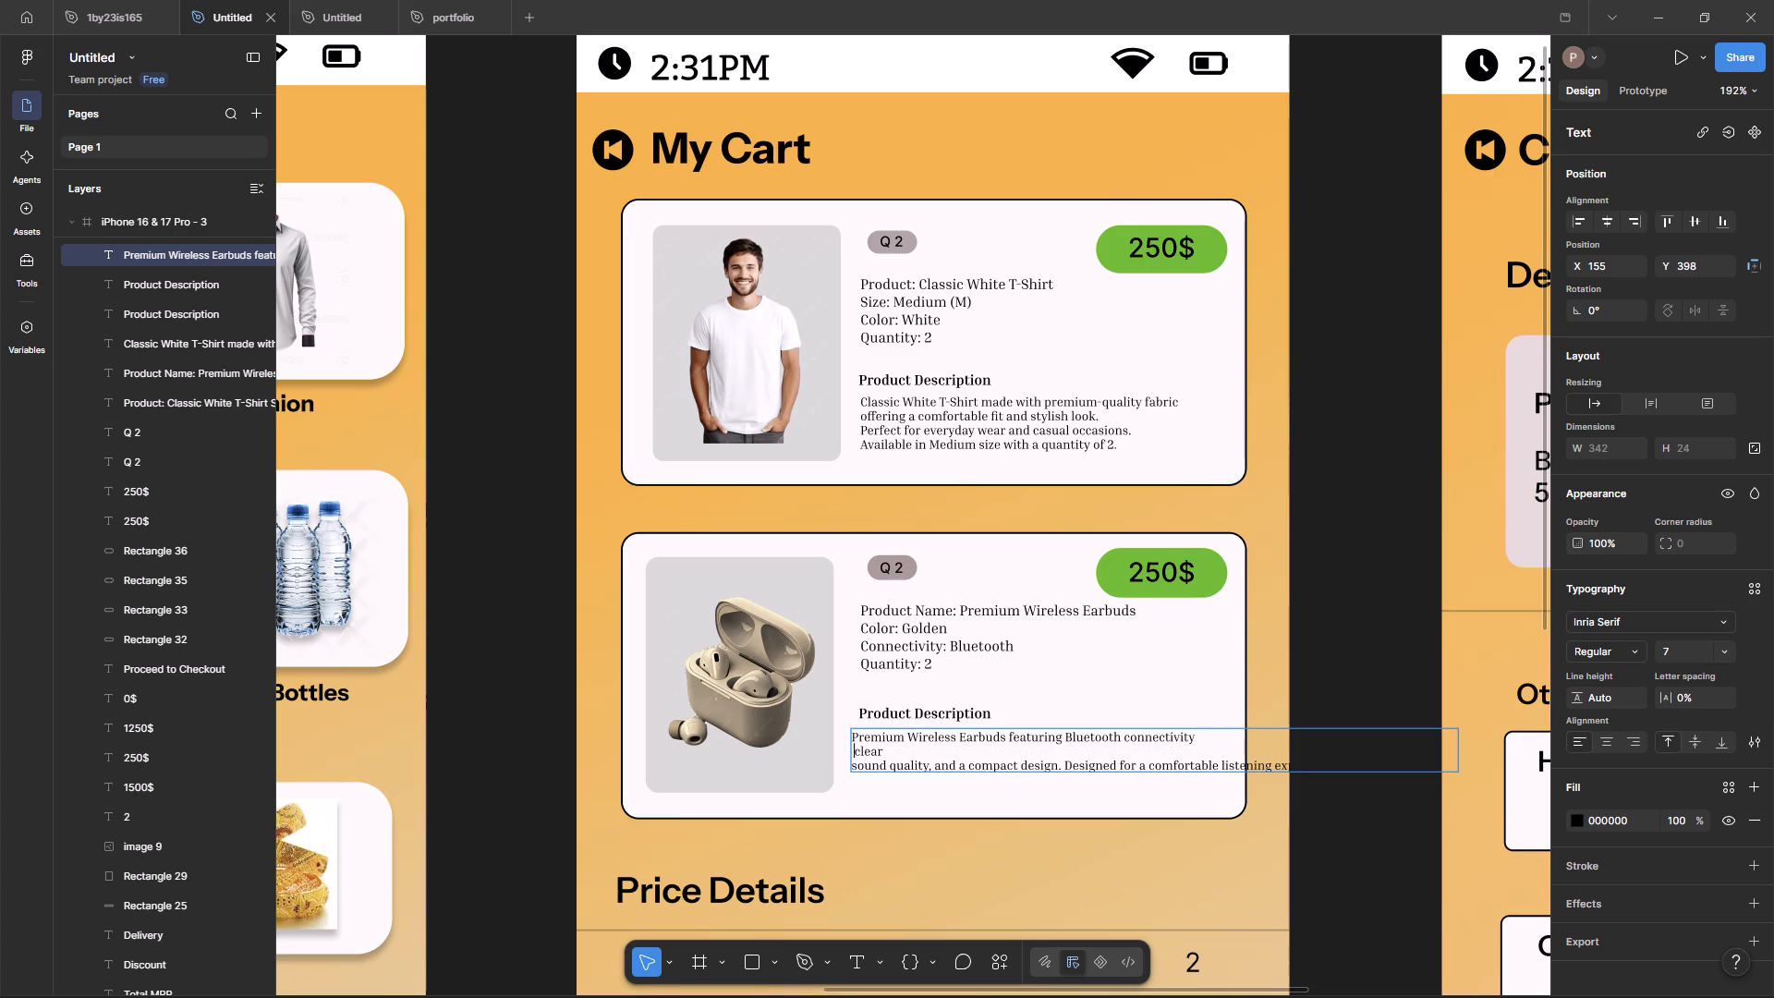
pyautogui.press('BackSpace')
pyautogui.press('Down')
pyautogui.press('BackSpace')
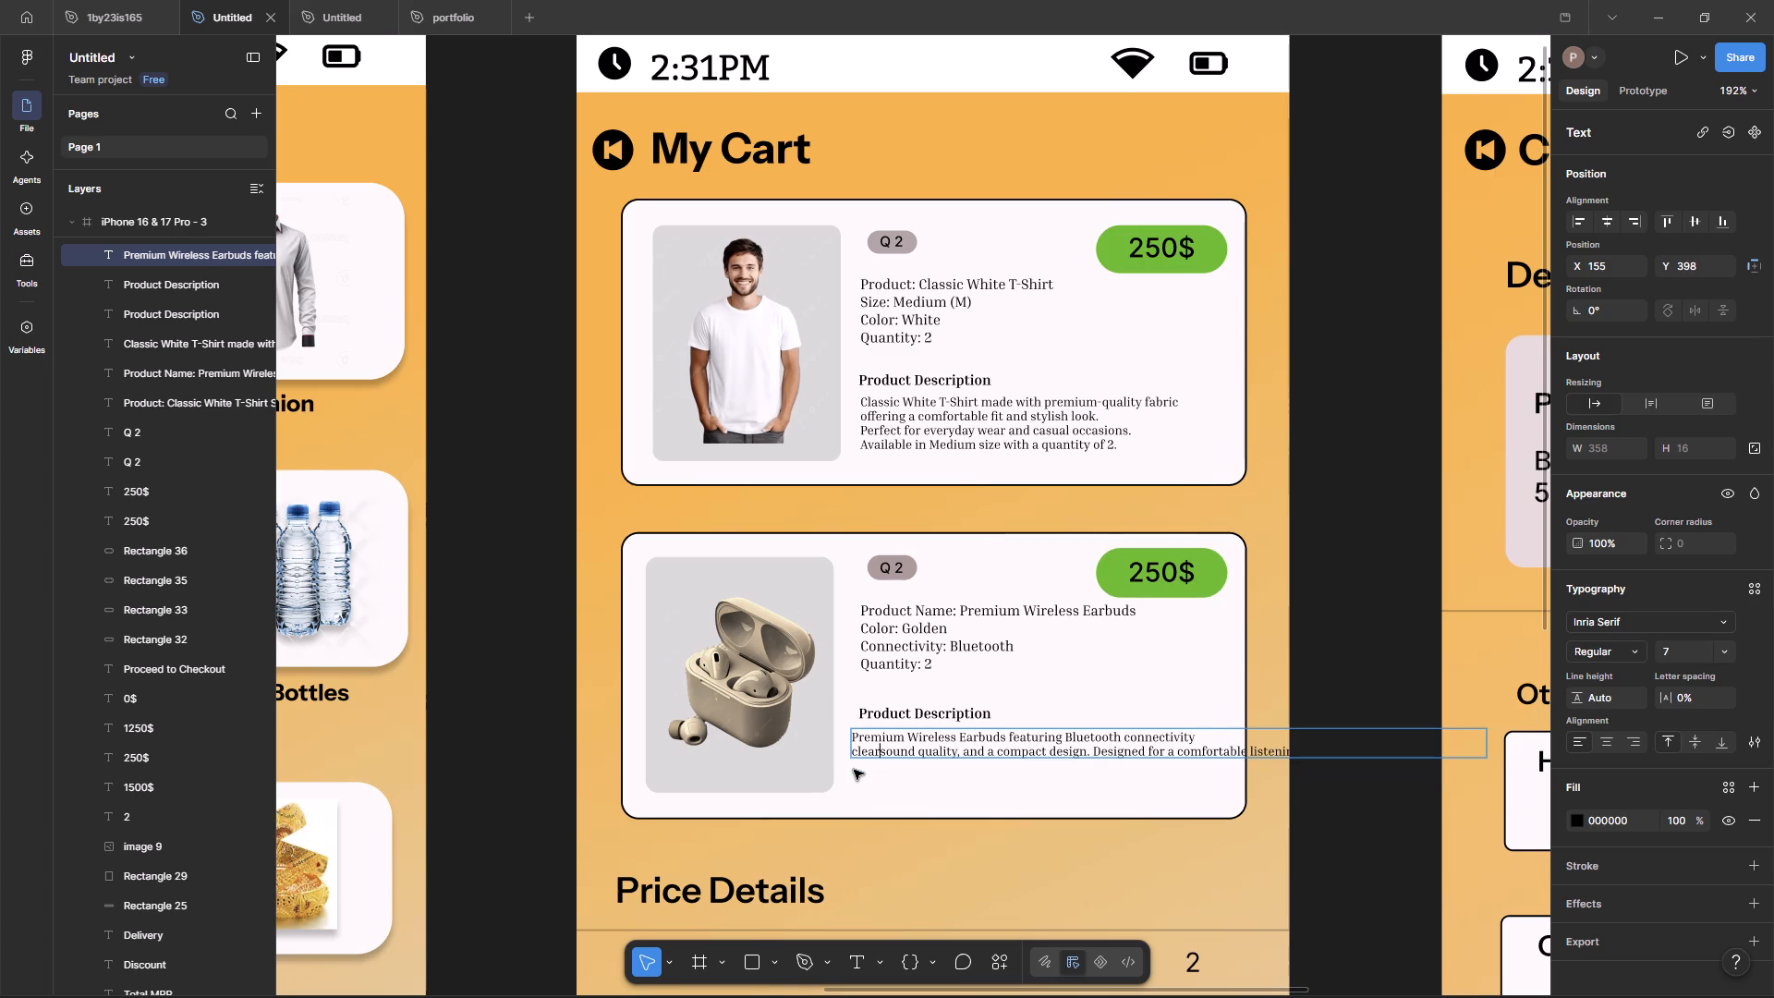
pyautogui.press('space')
# Break the earbuds description after "Designed for a" so "comfortable listening experience" starts the third line without a leading space.
pyautogui.press('Right')
pyautogui.press('Right')
pyautogui.press('Right')
pyautogui.press('Right')
pyautogui.press('Right')
pyautogui.press('Right')
pyautogui.press('Right')
pyautogui.press('Right')
pyautogui.press('Right')
pyautogui.press('Right')
pyautogui.press('Right')
pyautogui.press('Right')
pyautogui.press('Right')
pyautogui.press('Right')
pyautogui.press('Right')
pyautogui.press('Right')
pyautogui.press('Right')
pyautogui.press('Right')
pyautogui.press('Right')
pyautogui.press('Right')
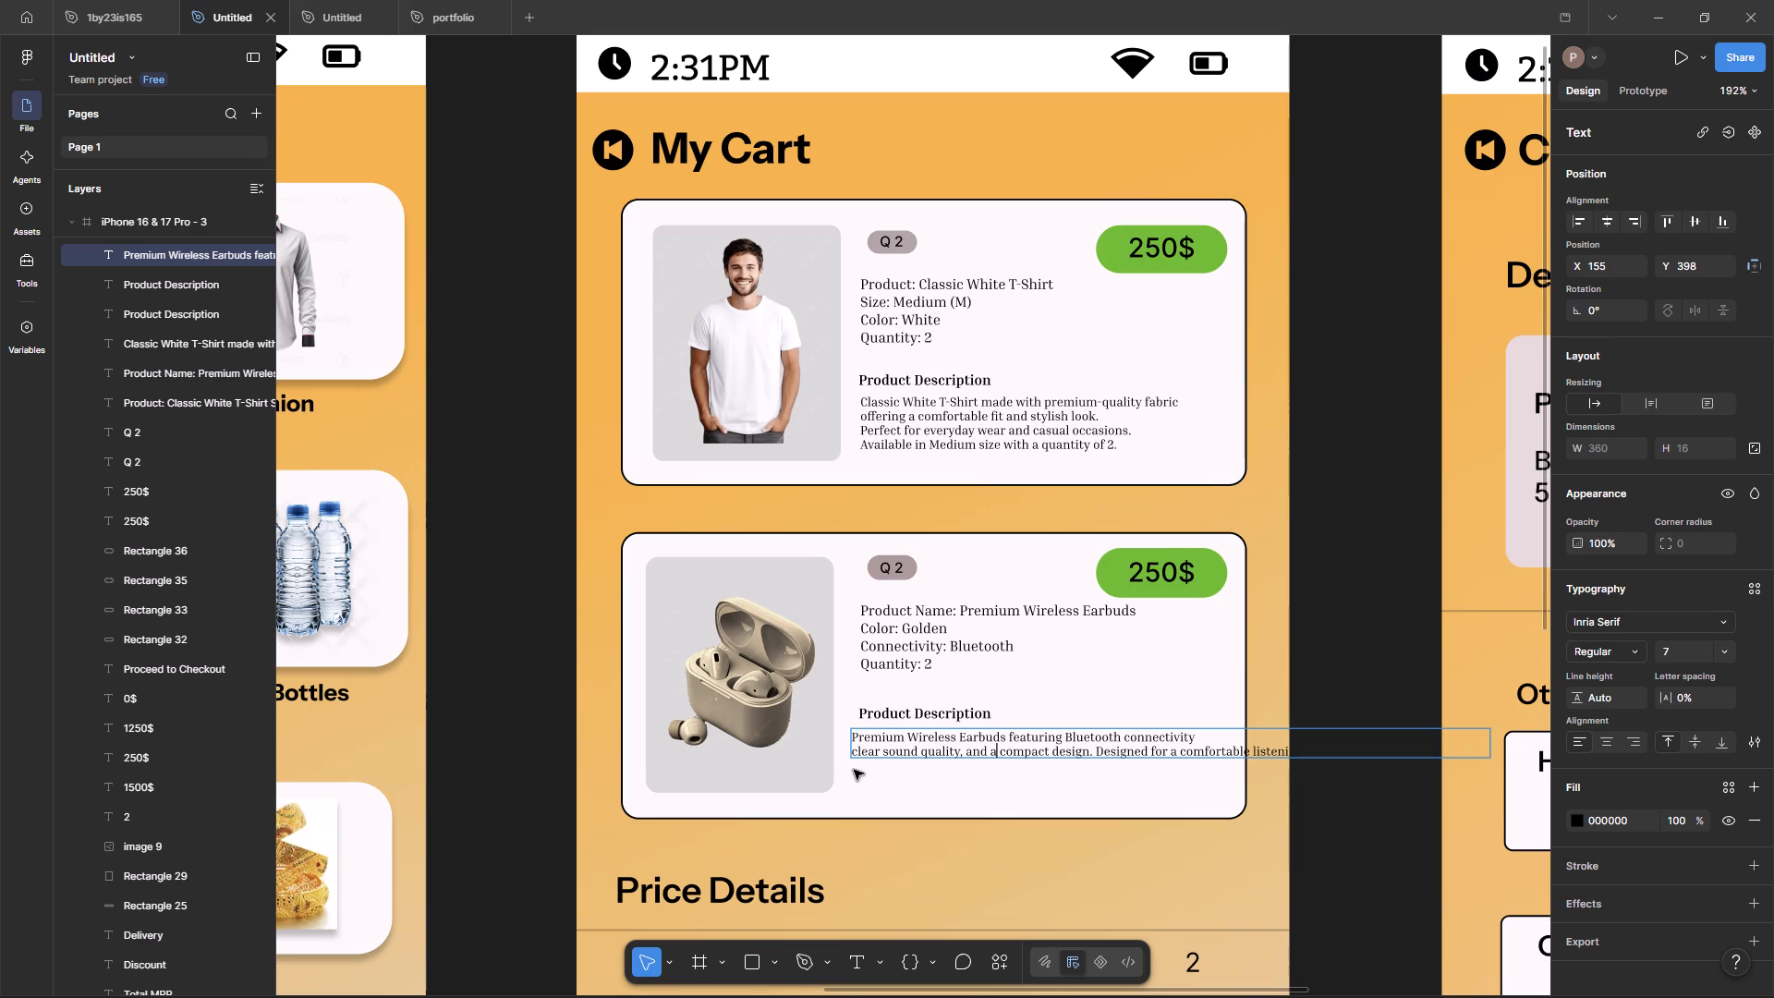
pyautogui.press('Return')
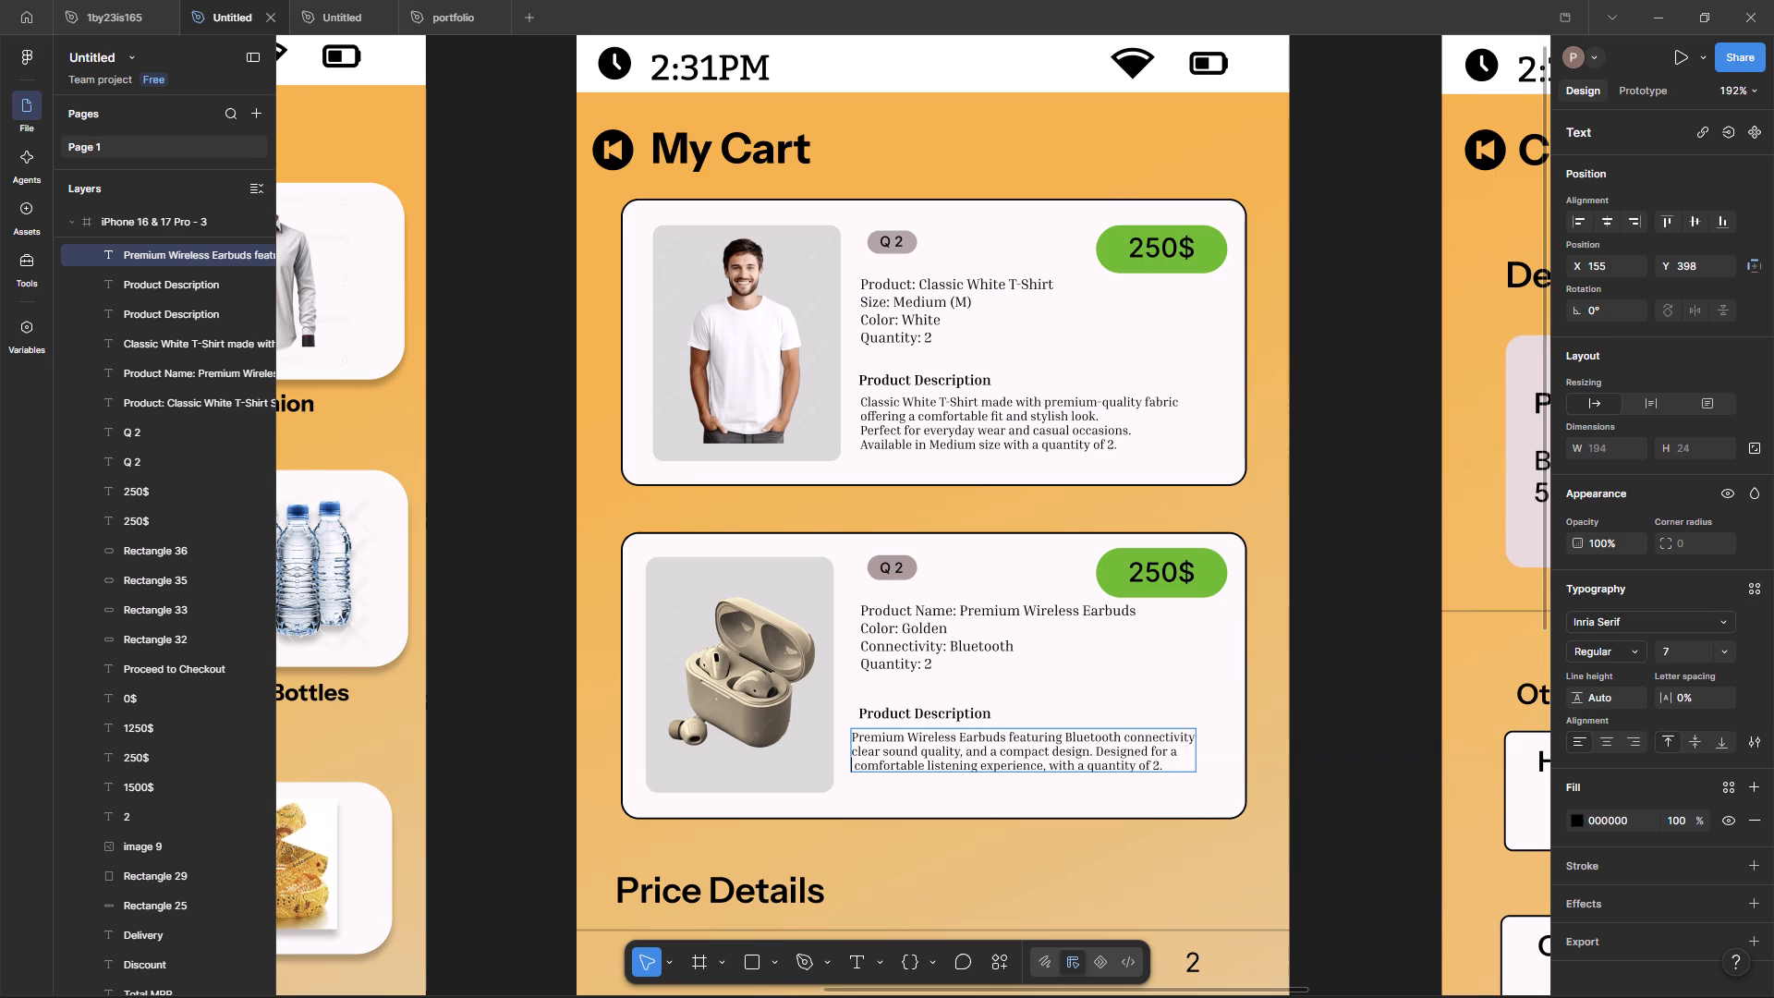
pyautogui.press('Right')
pyautogui.press('BackSpace')
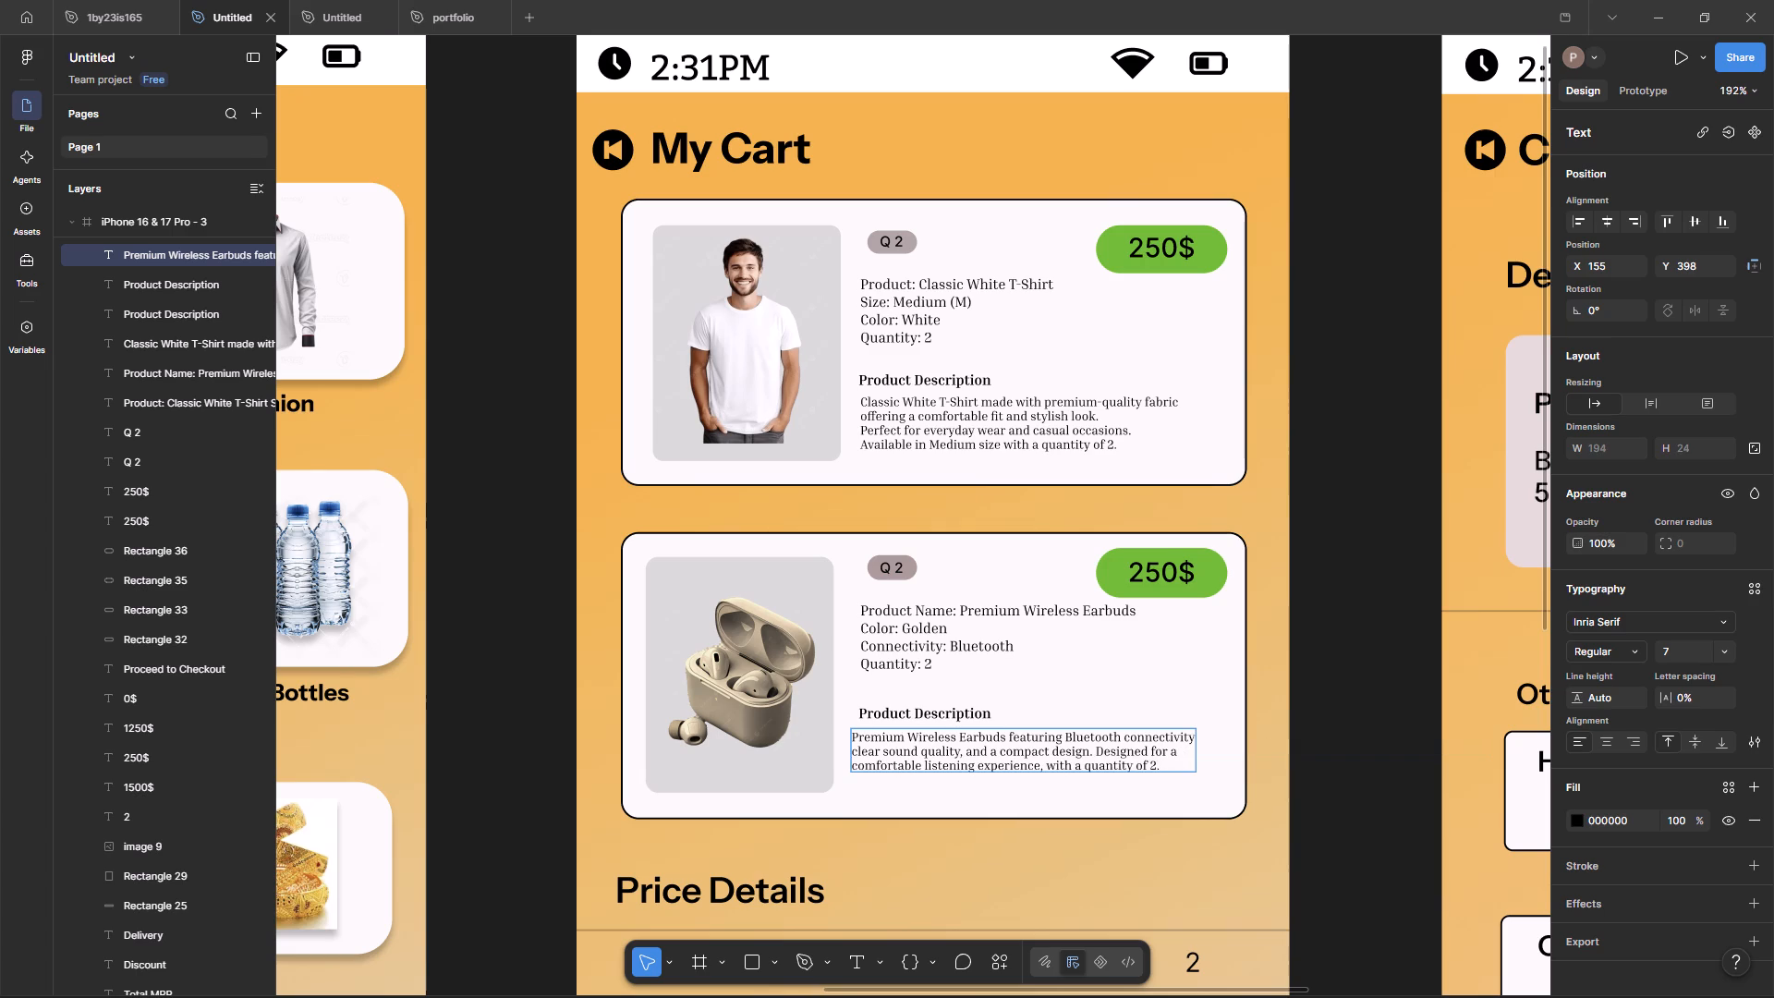
pyautogui.press('Escape')
pyautogui.click(1341, 692)
# Nudge the earbuds description paragraph to X 160, Y 402, in line with the product details above.
pyautogui.click(1046, 752)
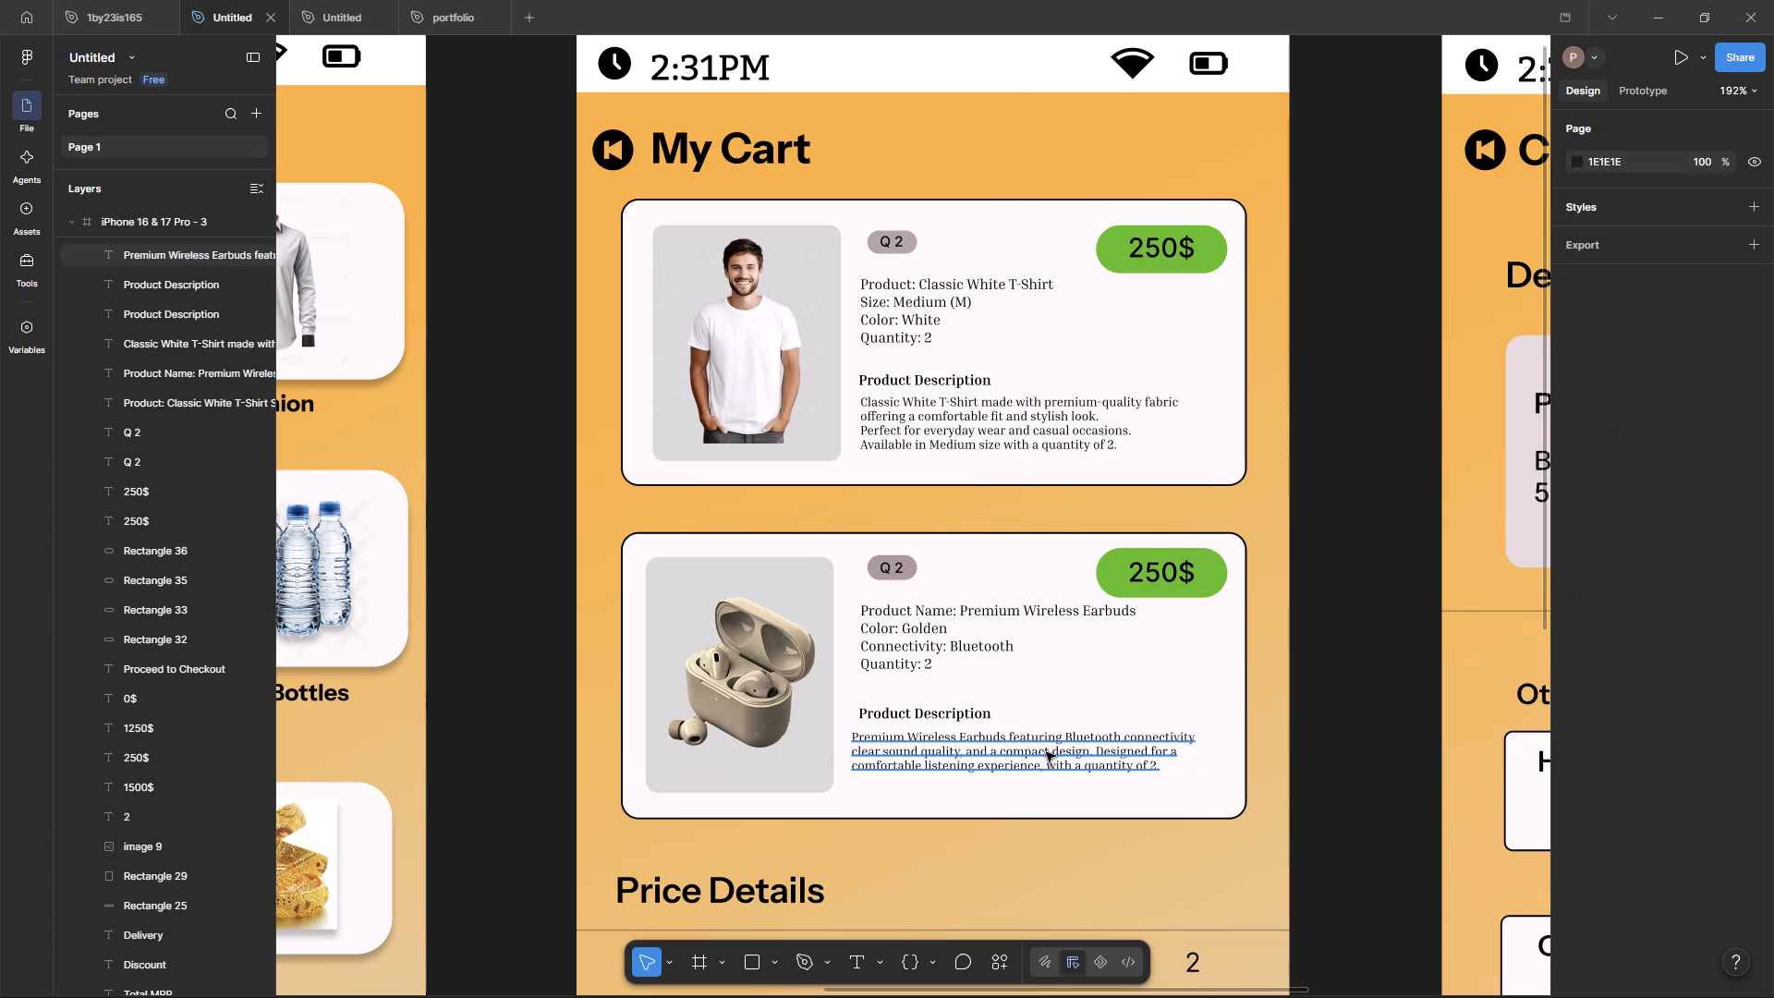
pyautogui.press('Right')
pyautogui.press('Right')
pyautogui.press('Right')
pyautogui.press('Right')
pyautogui.press('Right')
pyautogui.press('Right')
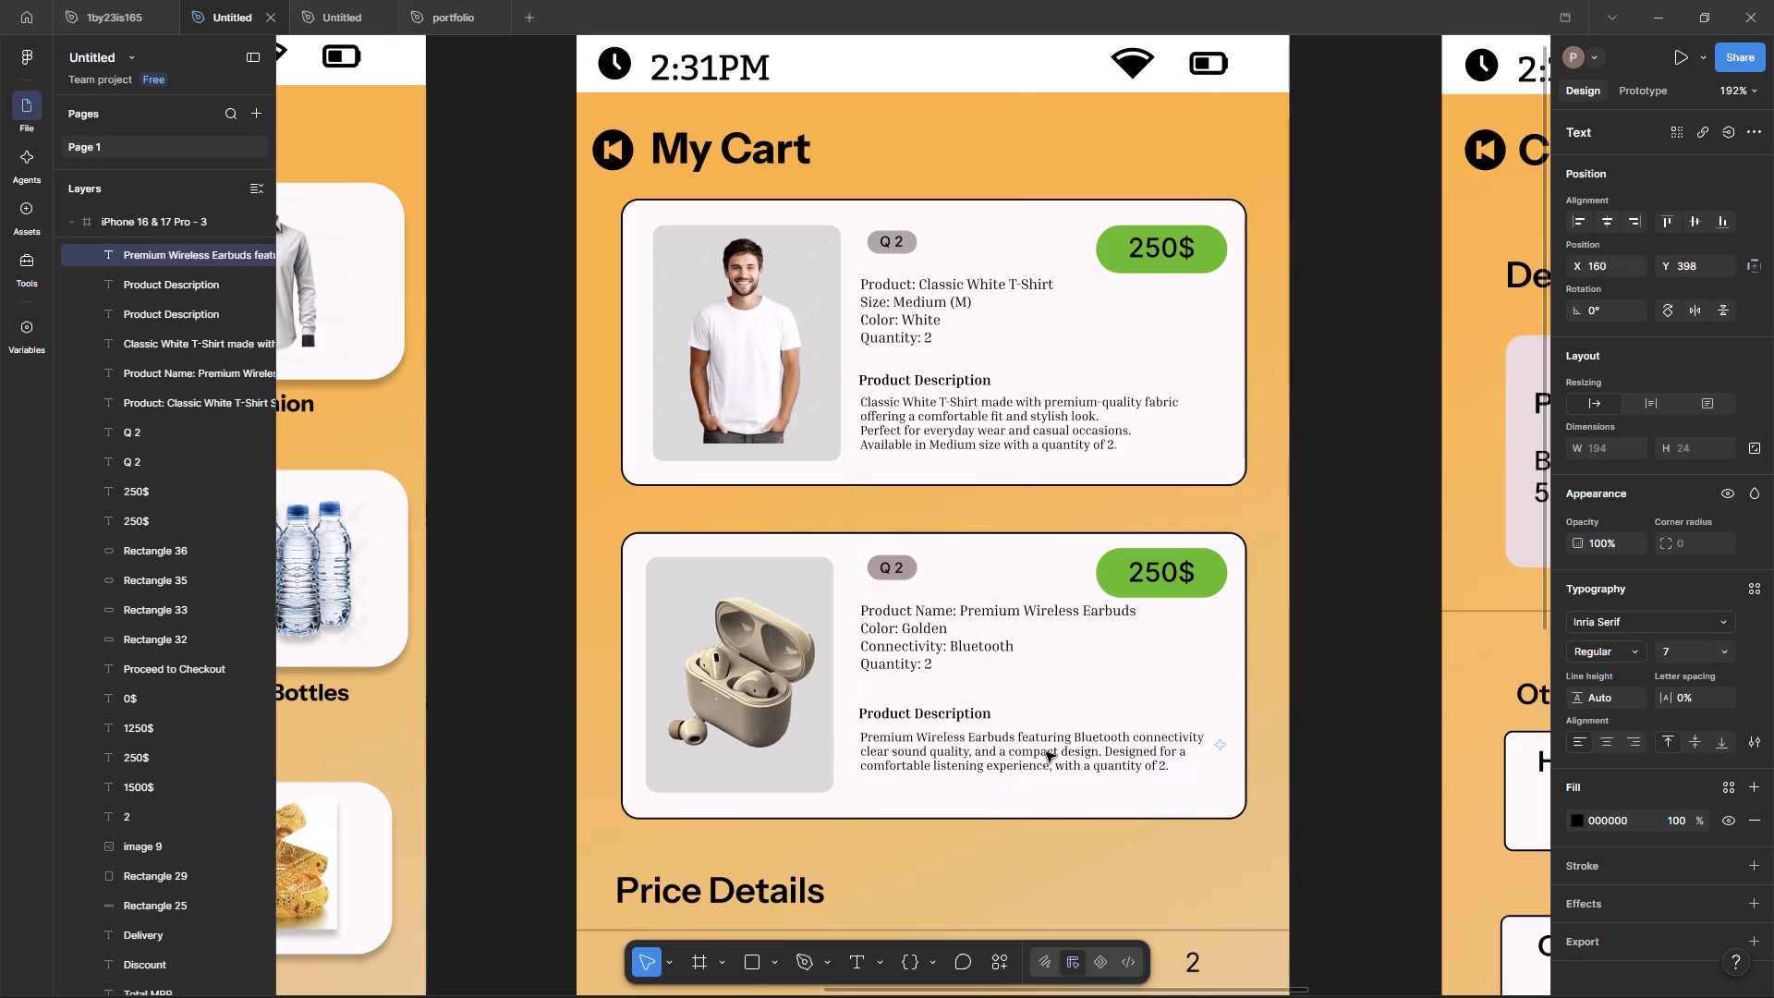
pyautogui.press('Right')
pyautogui.press('Left')
pyautogui.press('Left')
pyautogui.press('Down')
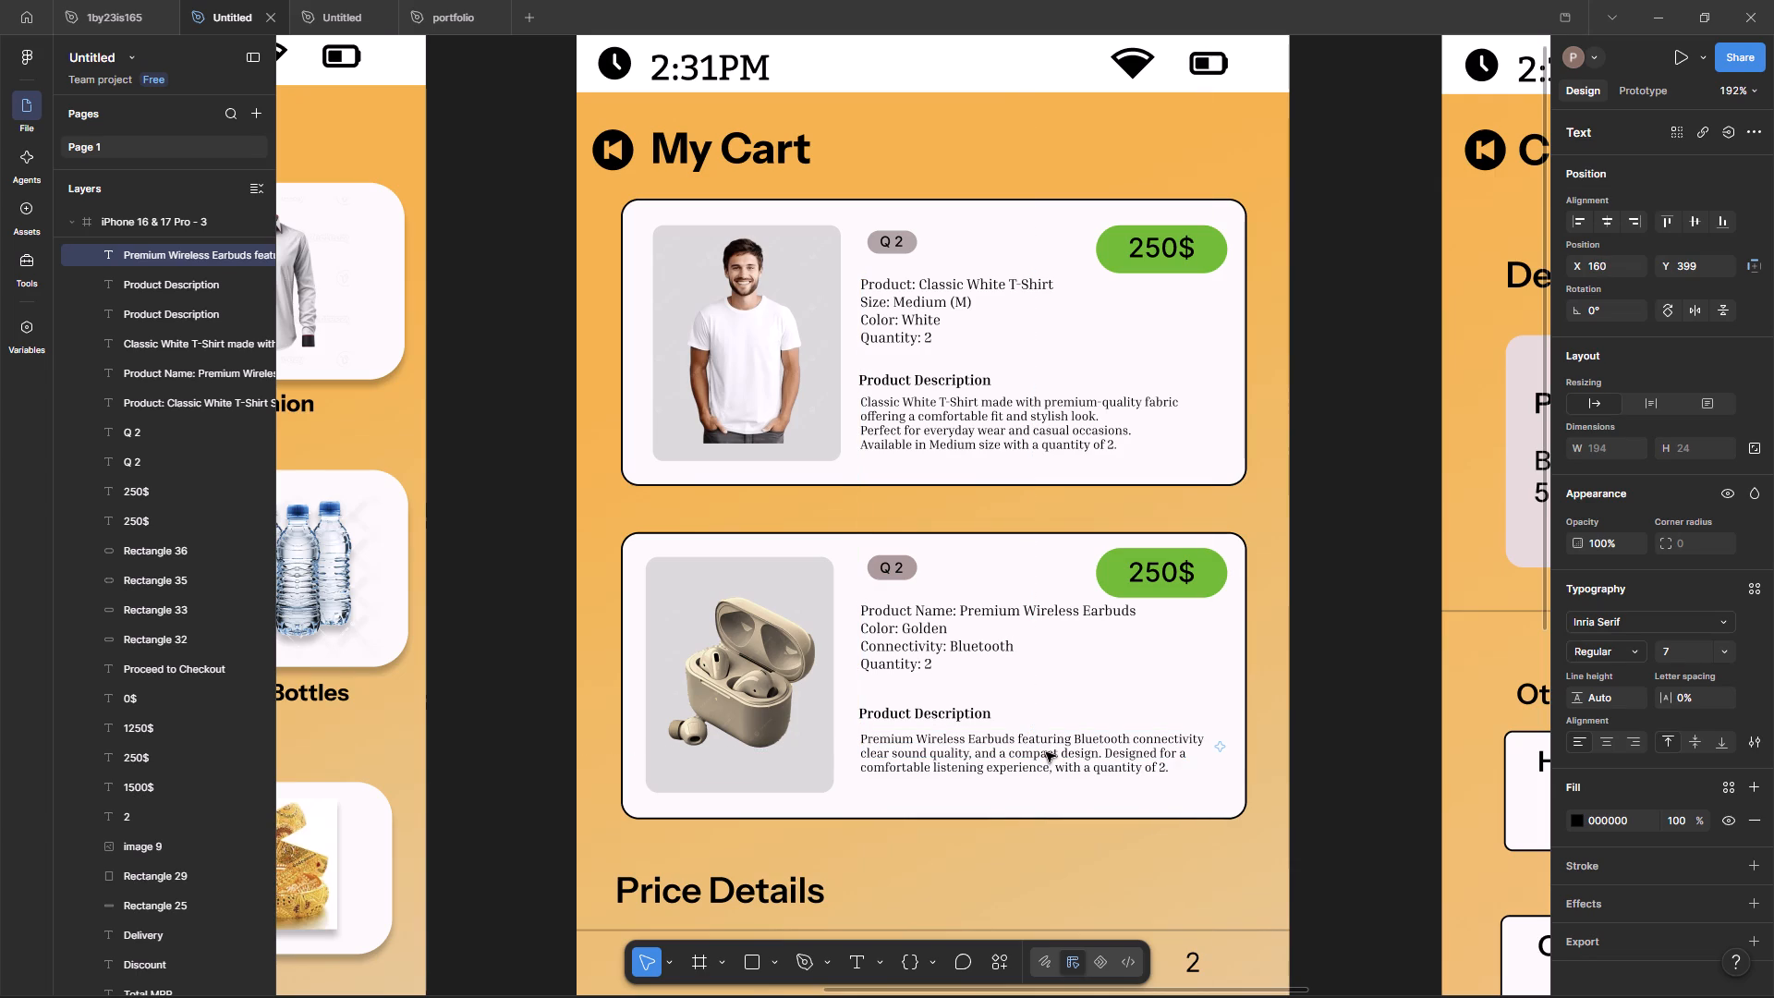
pyautogui.press('Up')
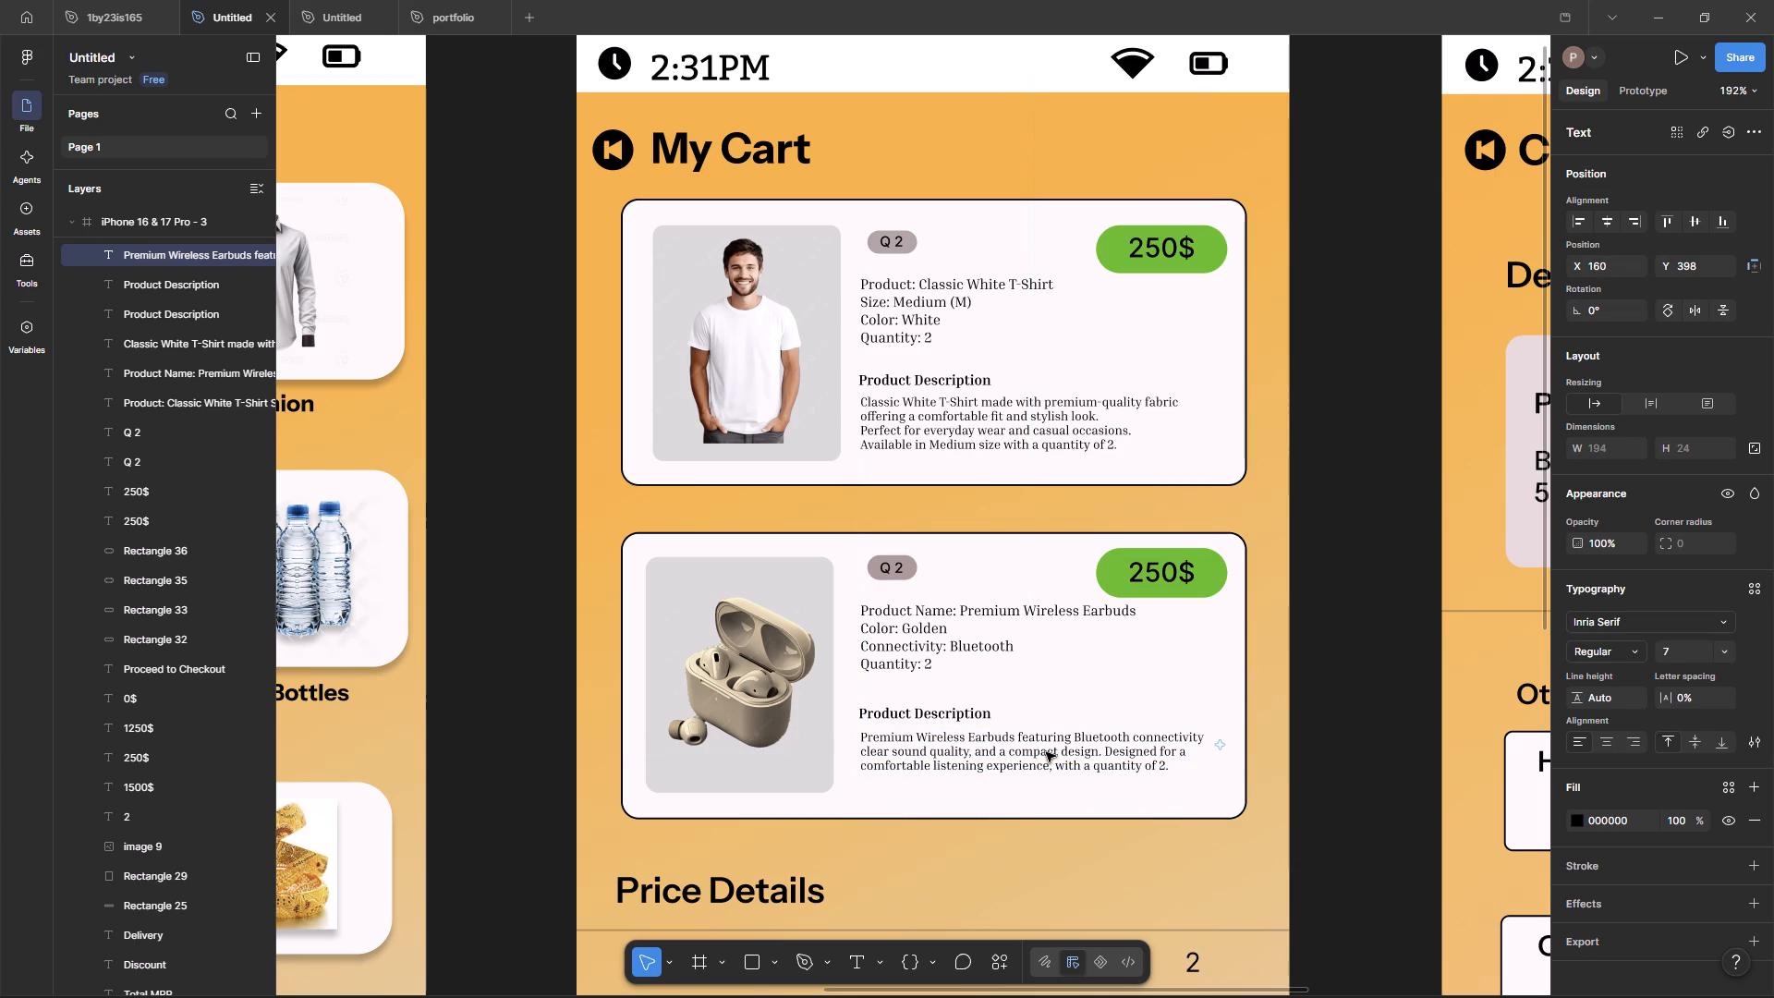
pyautogui.press('Down')
pyautogui.press('Down')
pyautogui.press('Down')
pyautogui.press('Down')
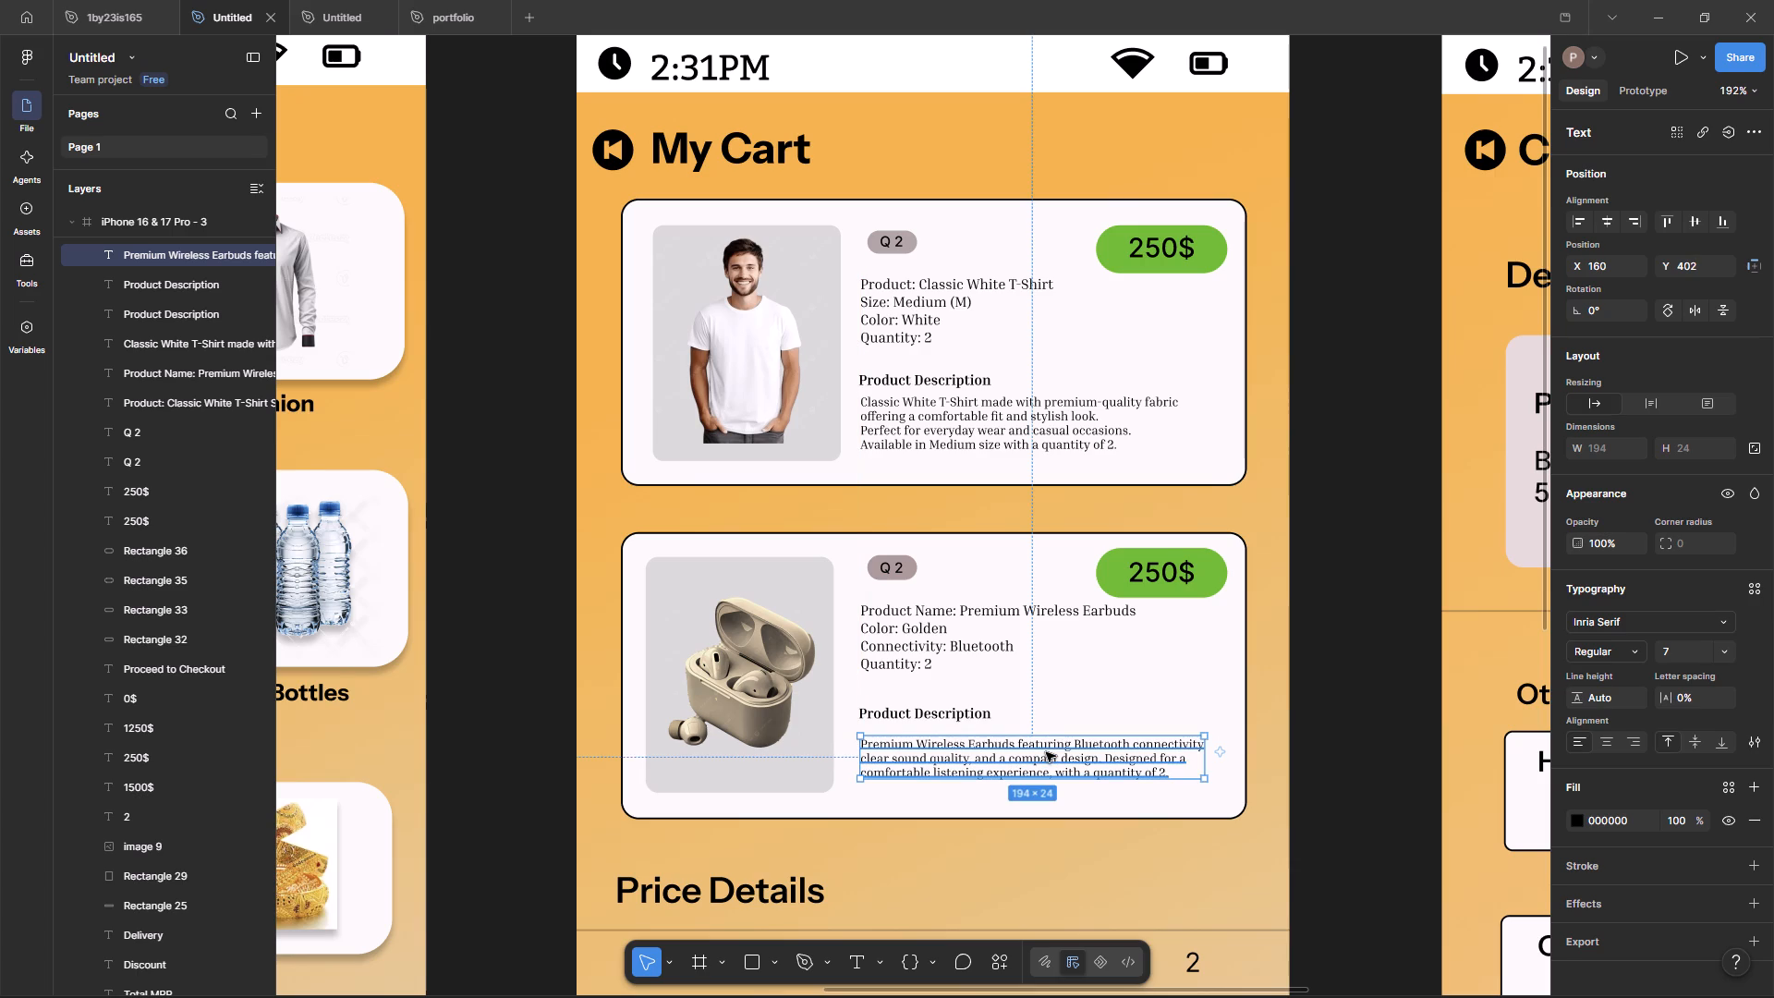
# Nudge the earbuds card's product details block down to Y 328.
pyautogui.click(915, 650)
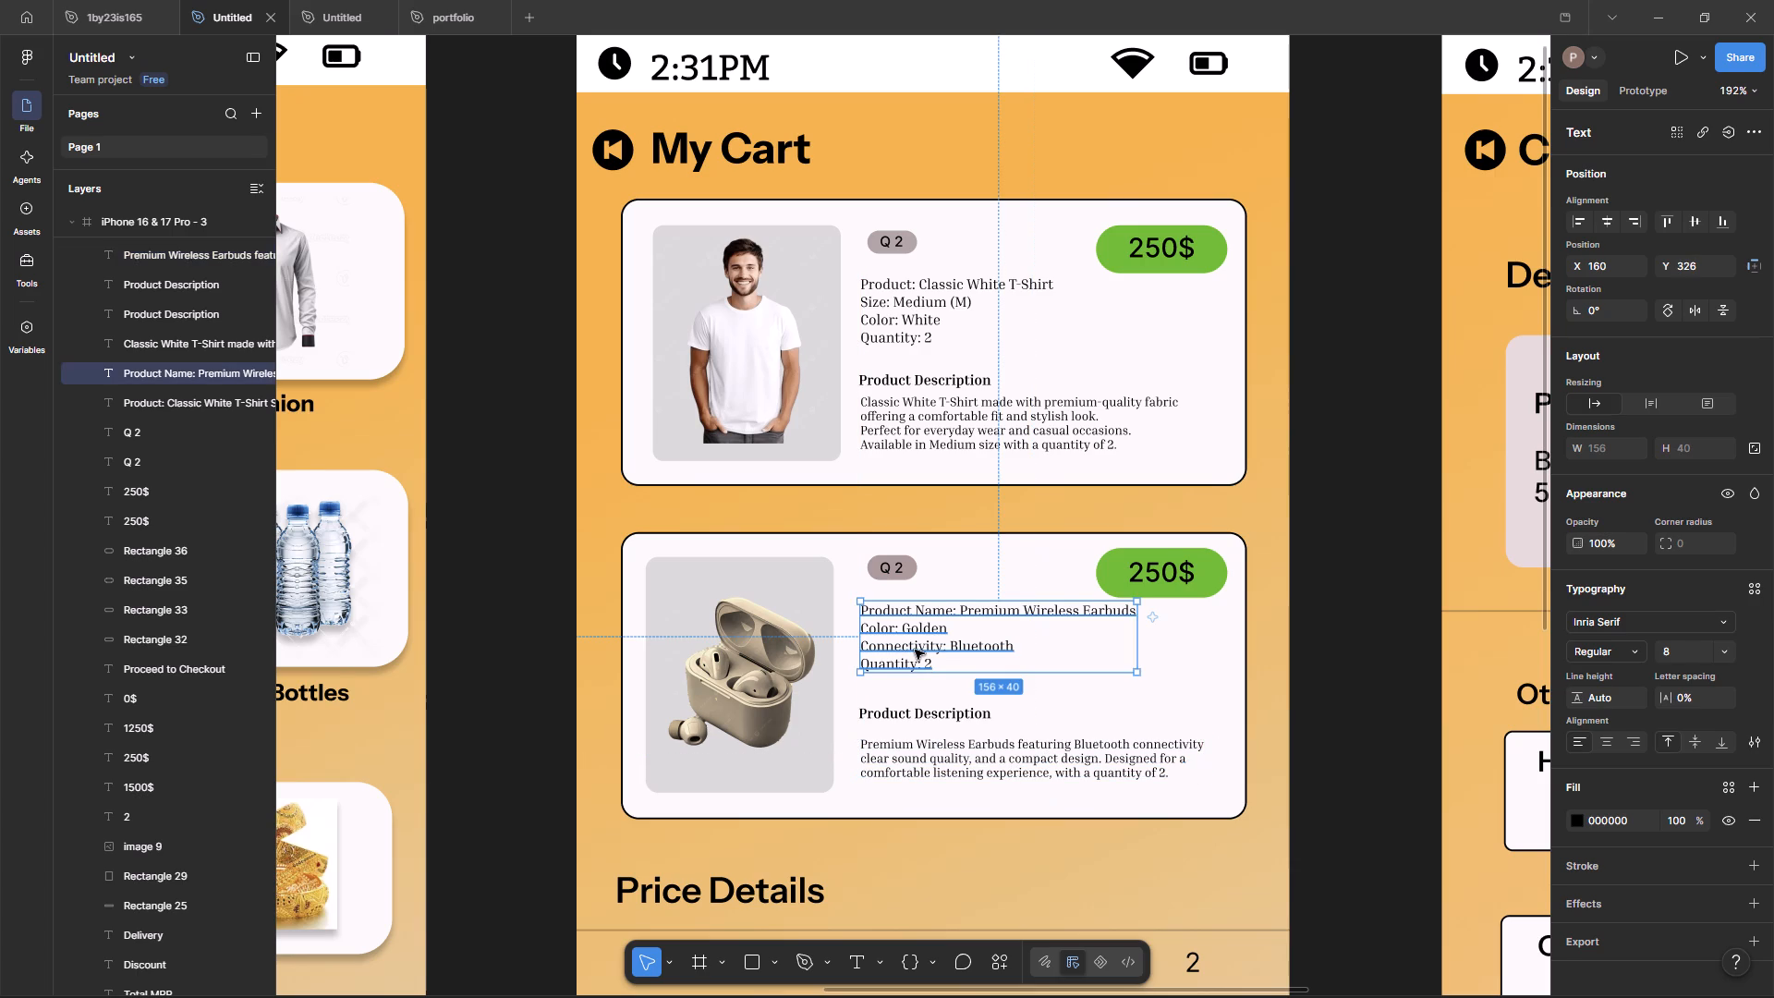
pyautogui.press('Down')
pyautogui.press('Down')
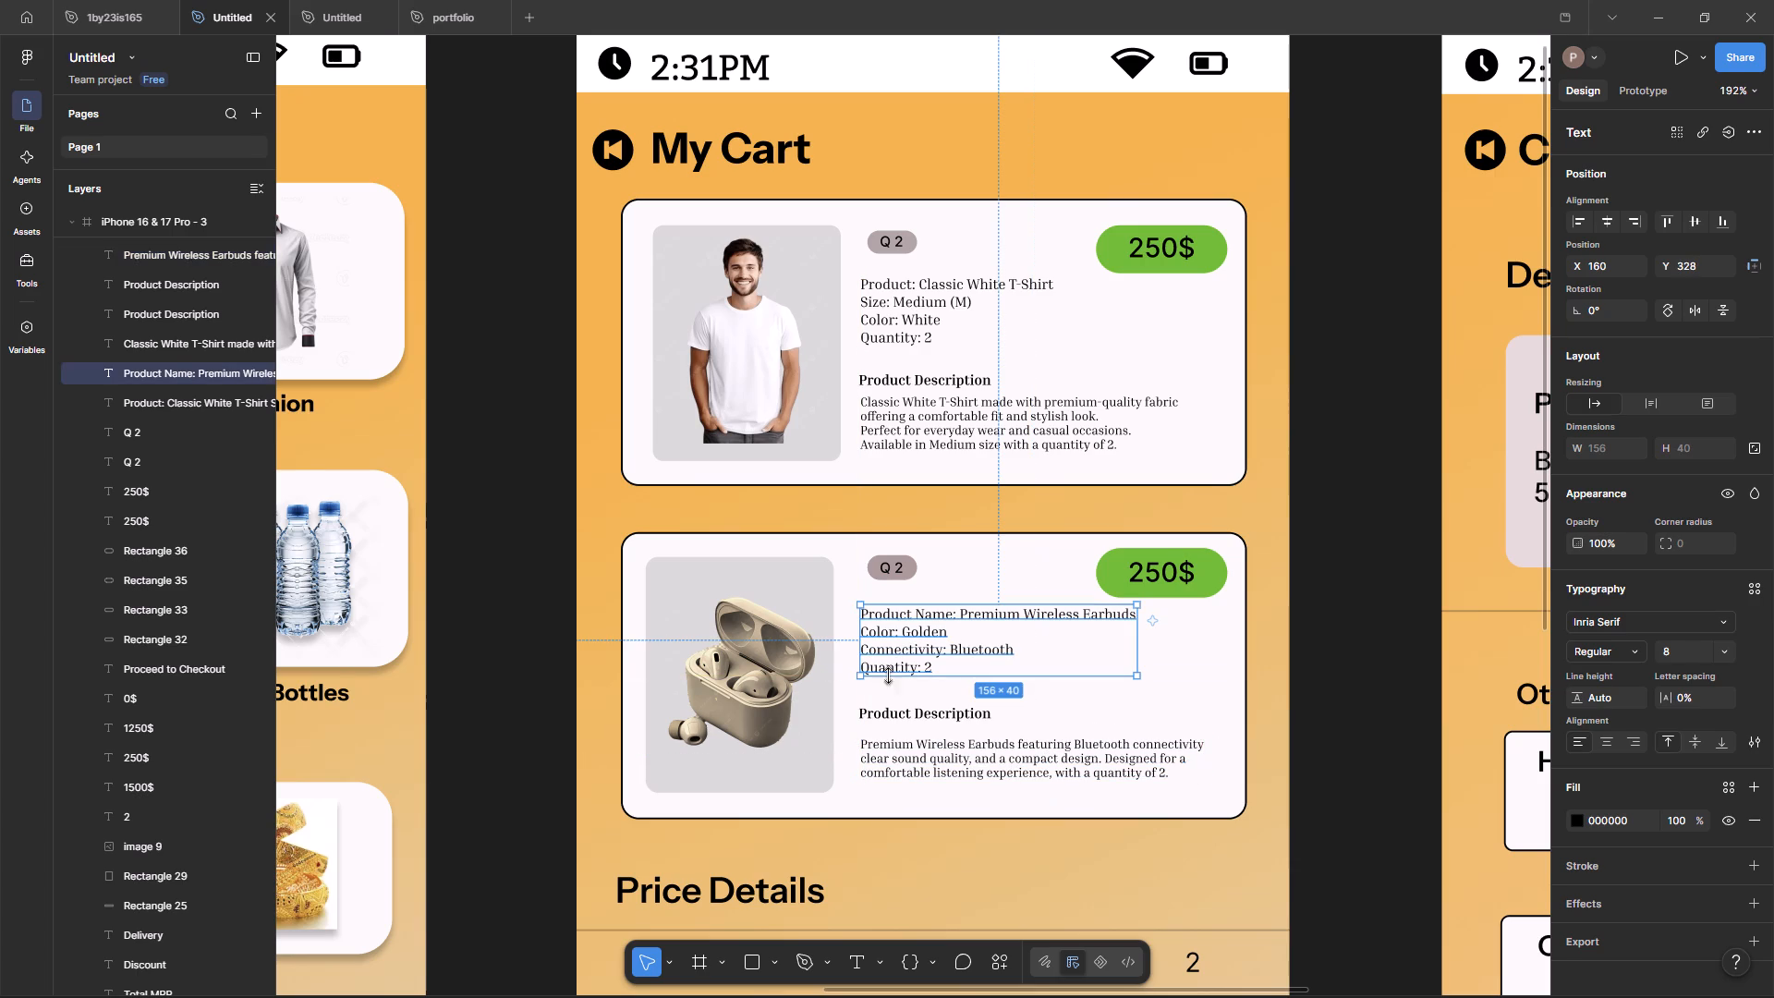
# Nudge the earbuds card's "Product Description" heading down to Y 388, closer to its paragraph.
pyautogui.click(913, 706)
pyautogui.press('Down')
pyautogui.press('Down')
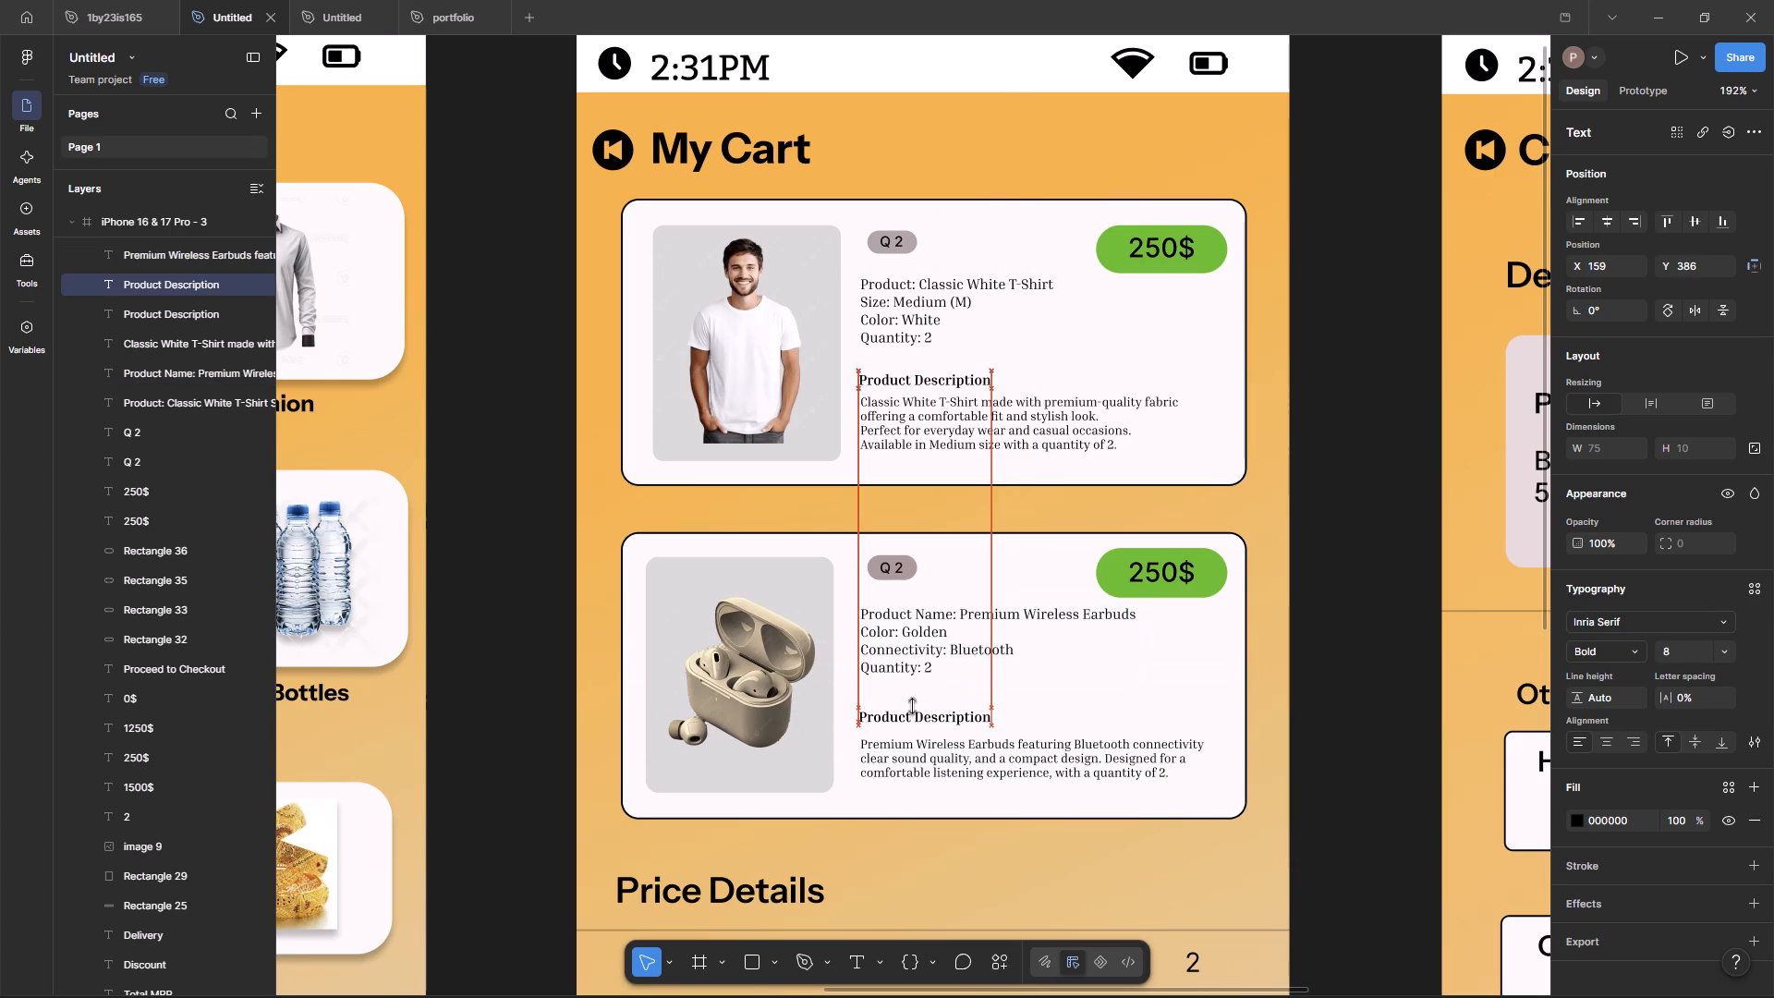
pyautogui.press('Escape')
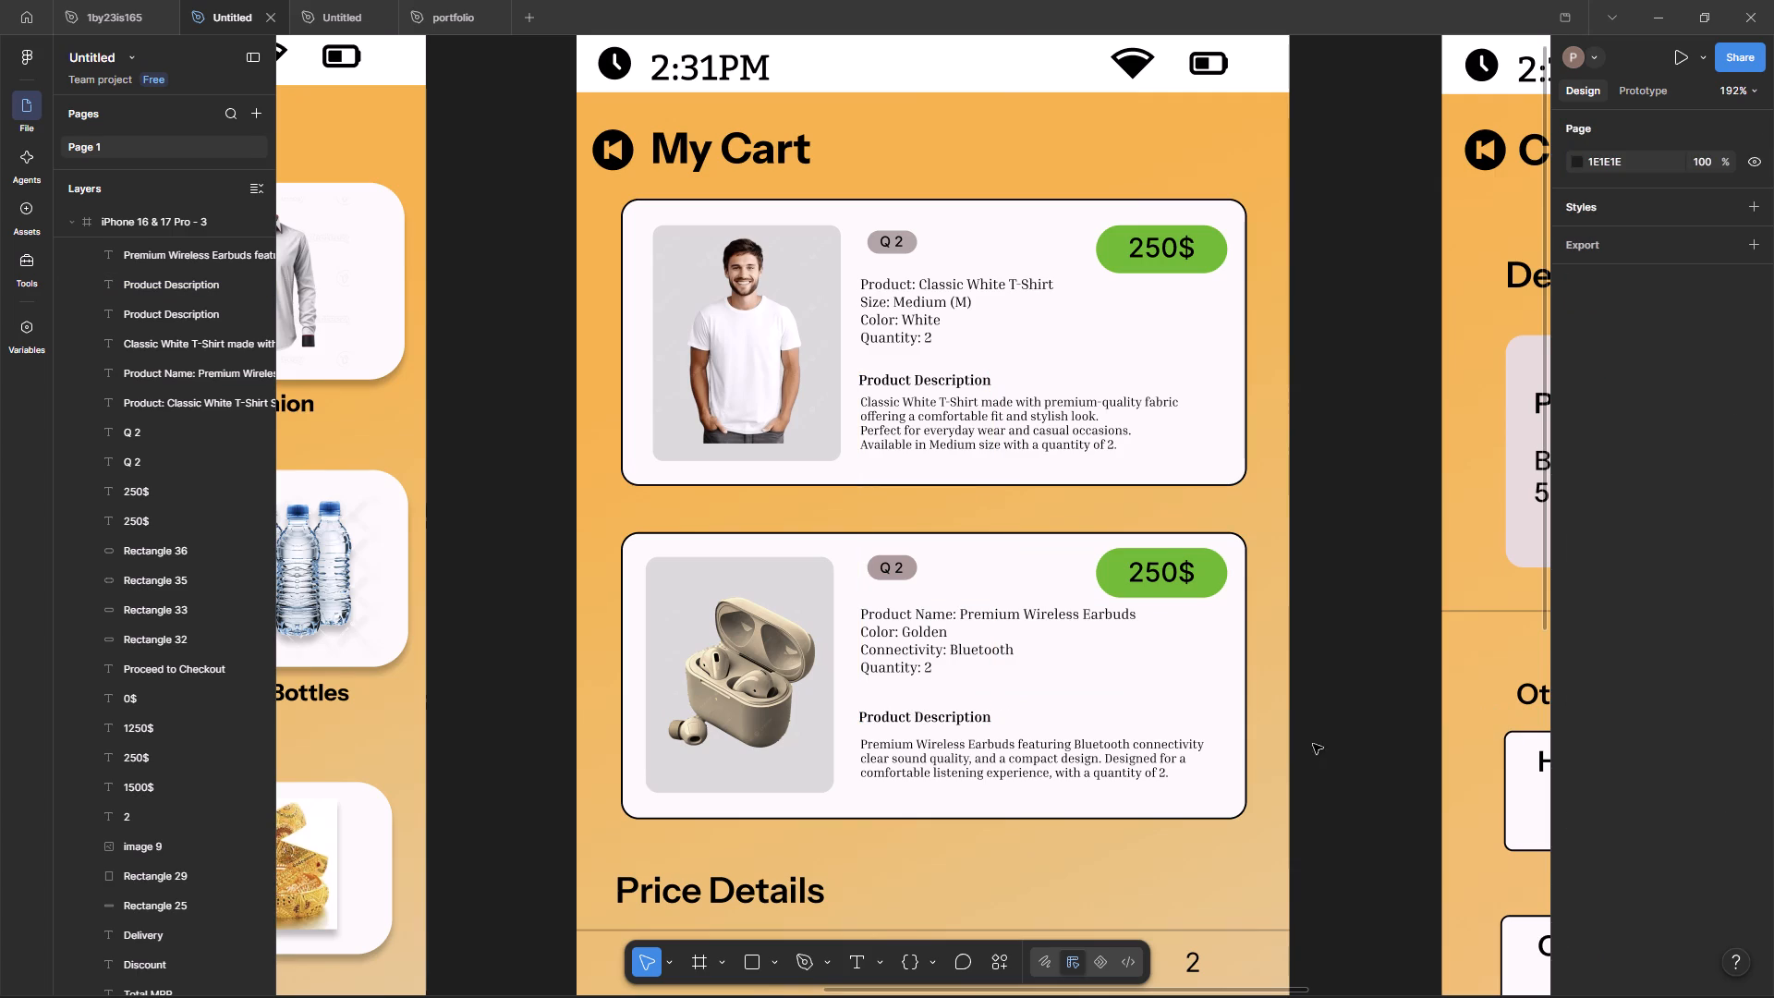
pyautogui.click(981, 715)
pyautogui.press('Down')
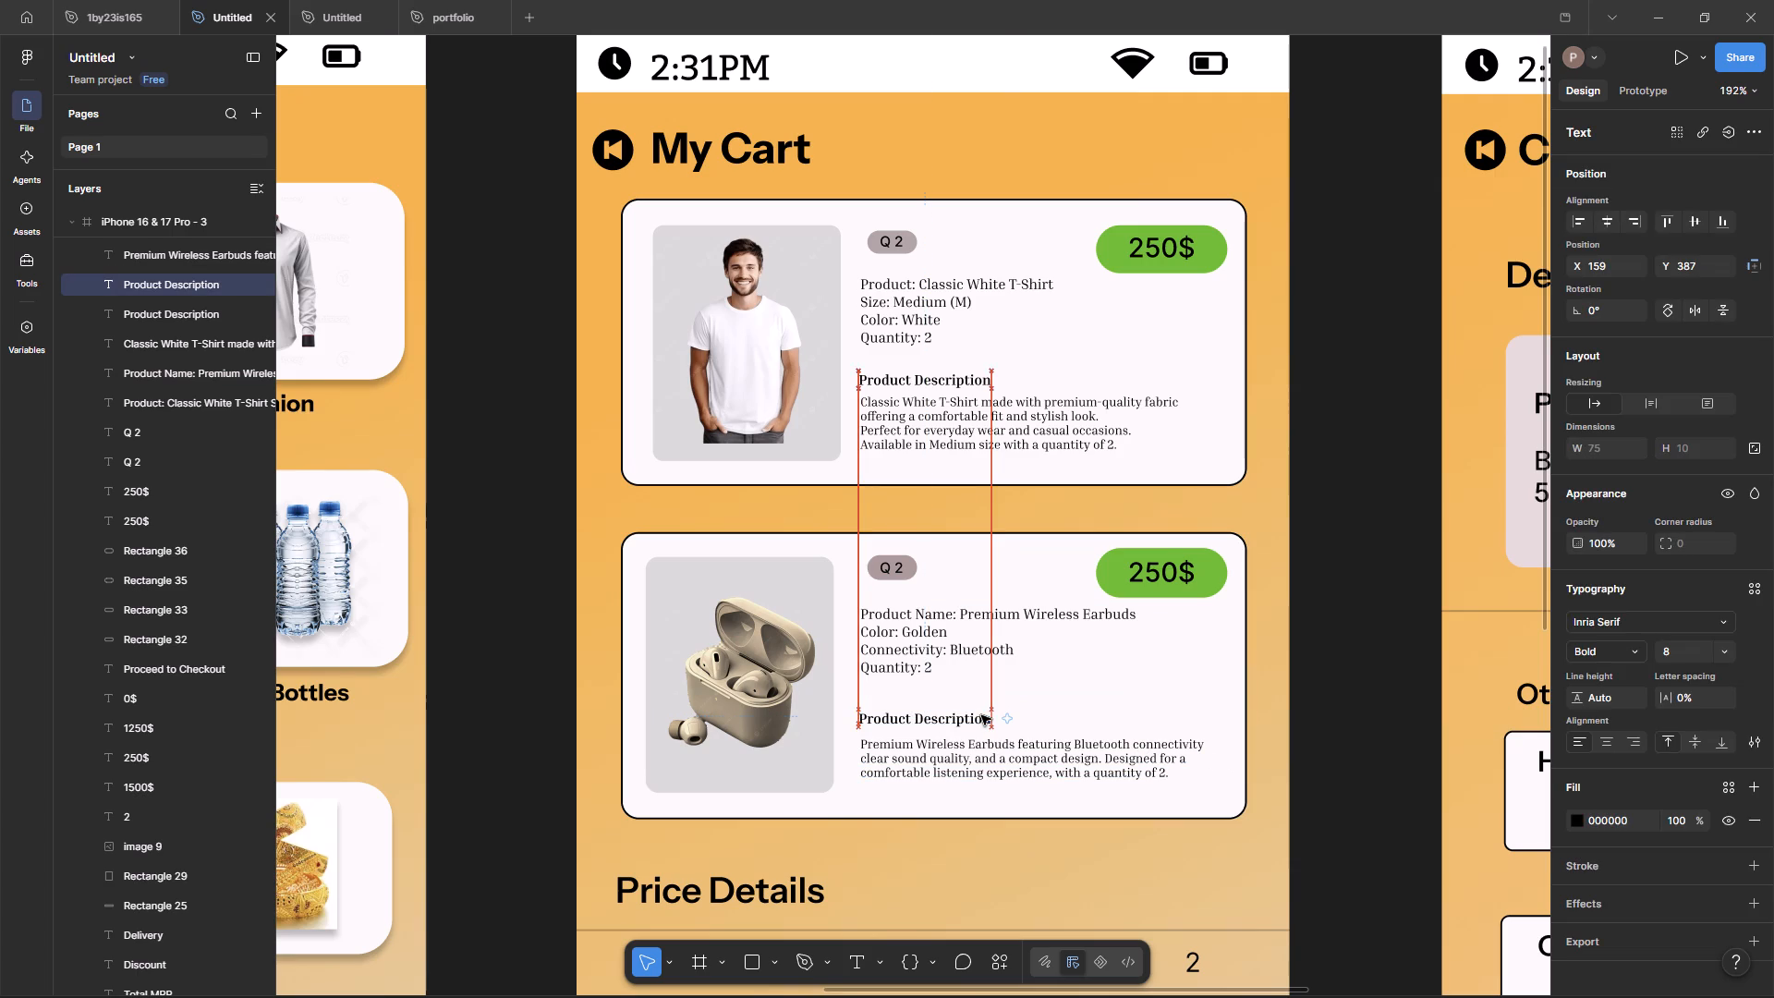
pyautogui.press('Down')
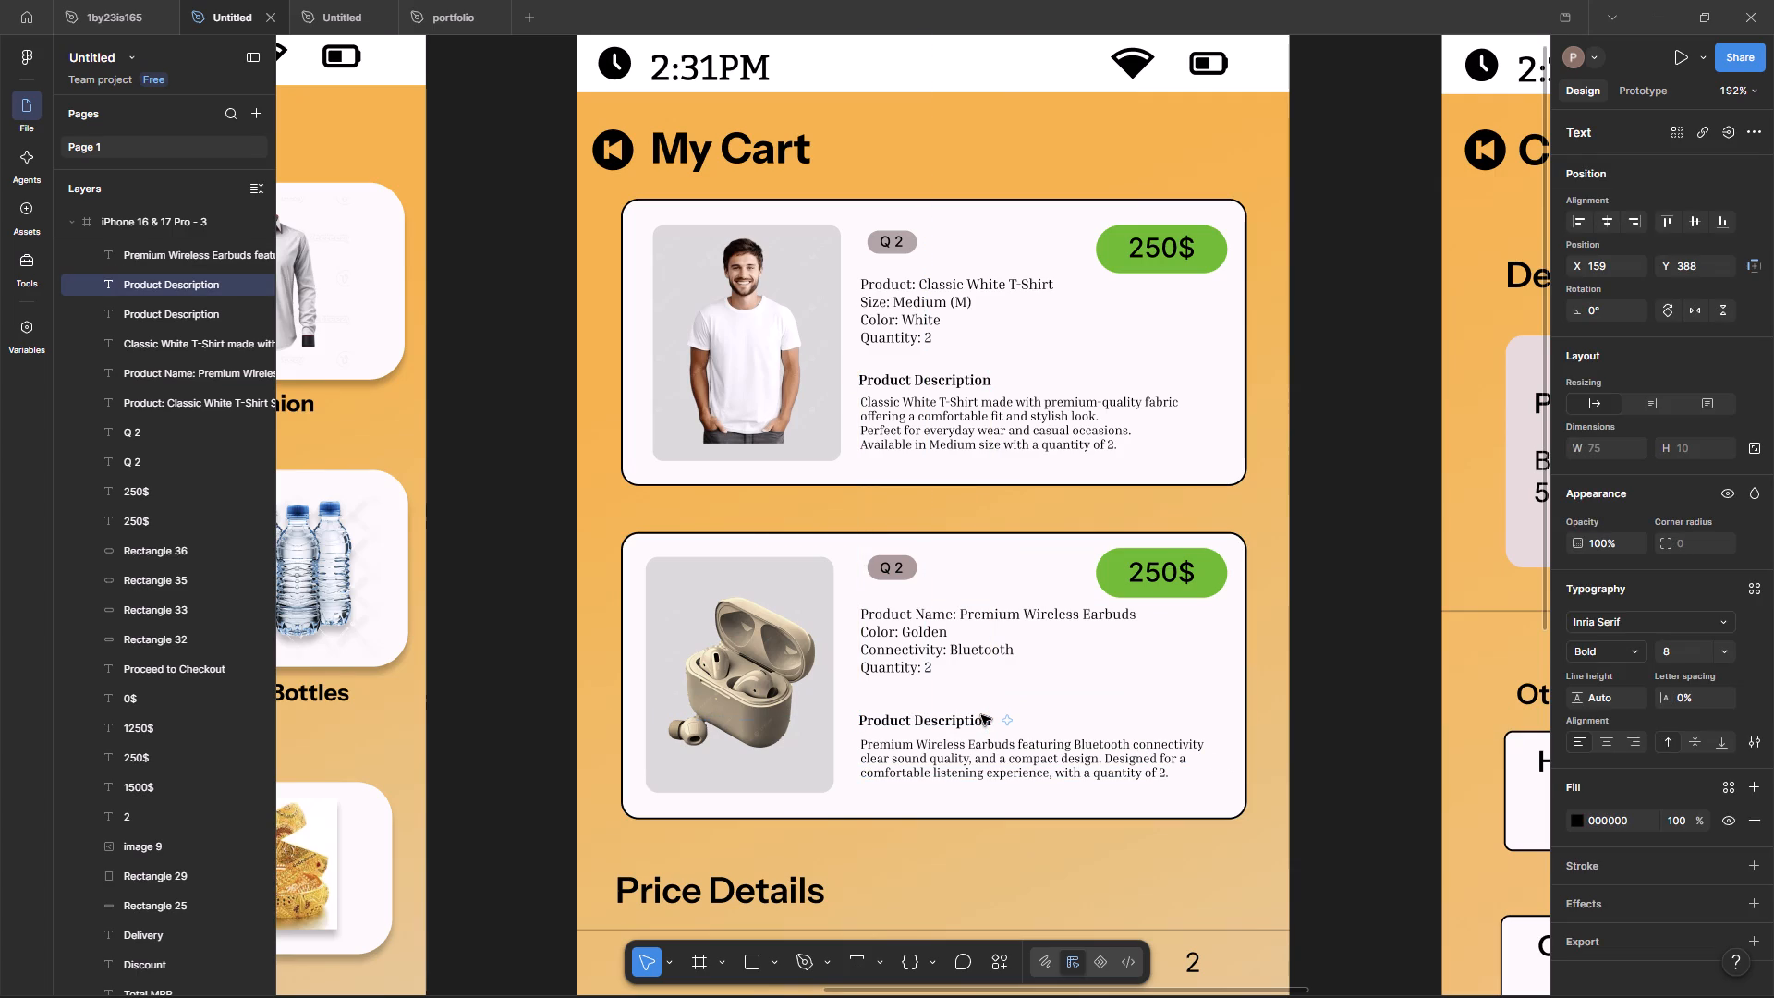
pyautogui.press('Escape')
pyautogui.click(1369, 352)
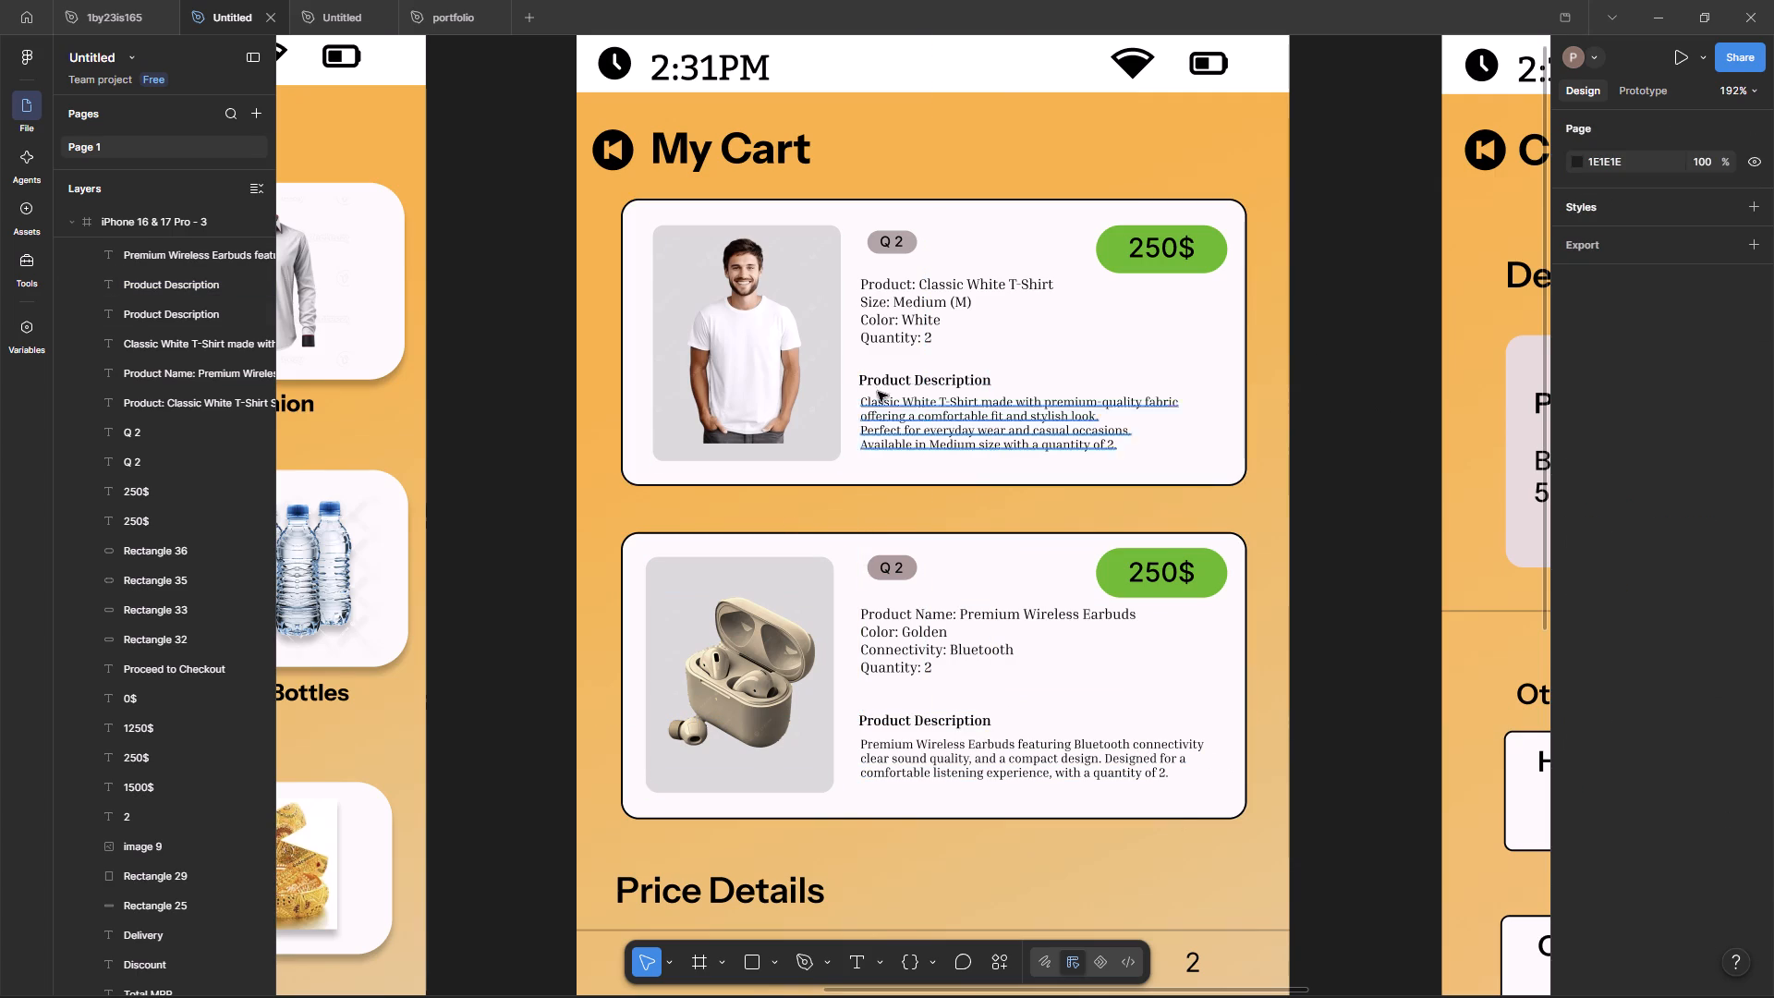
# Change the fill of the T-shirt card's "Product Description" heading to dark red 510707.
pyautogui.click(897, 383)
pyautogui.click(1575, 815)
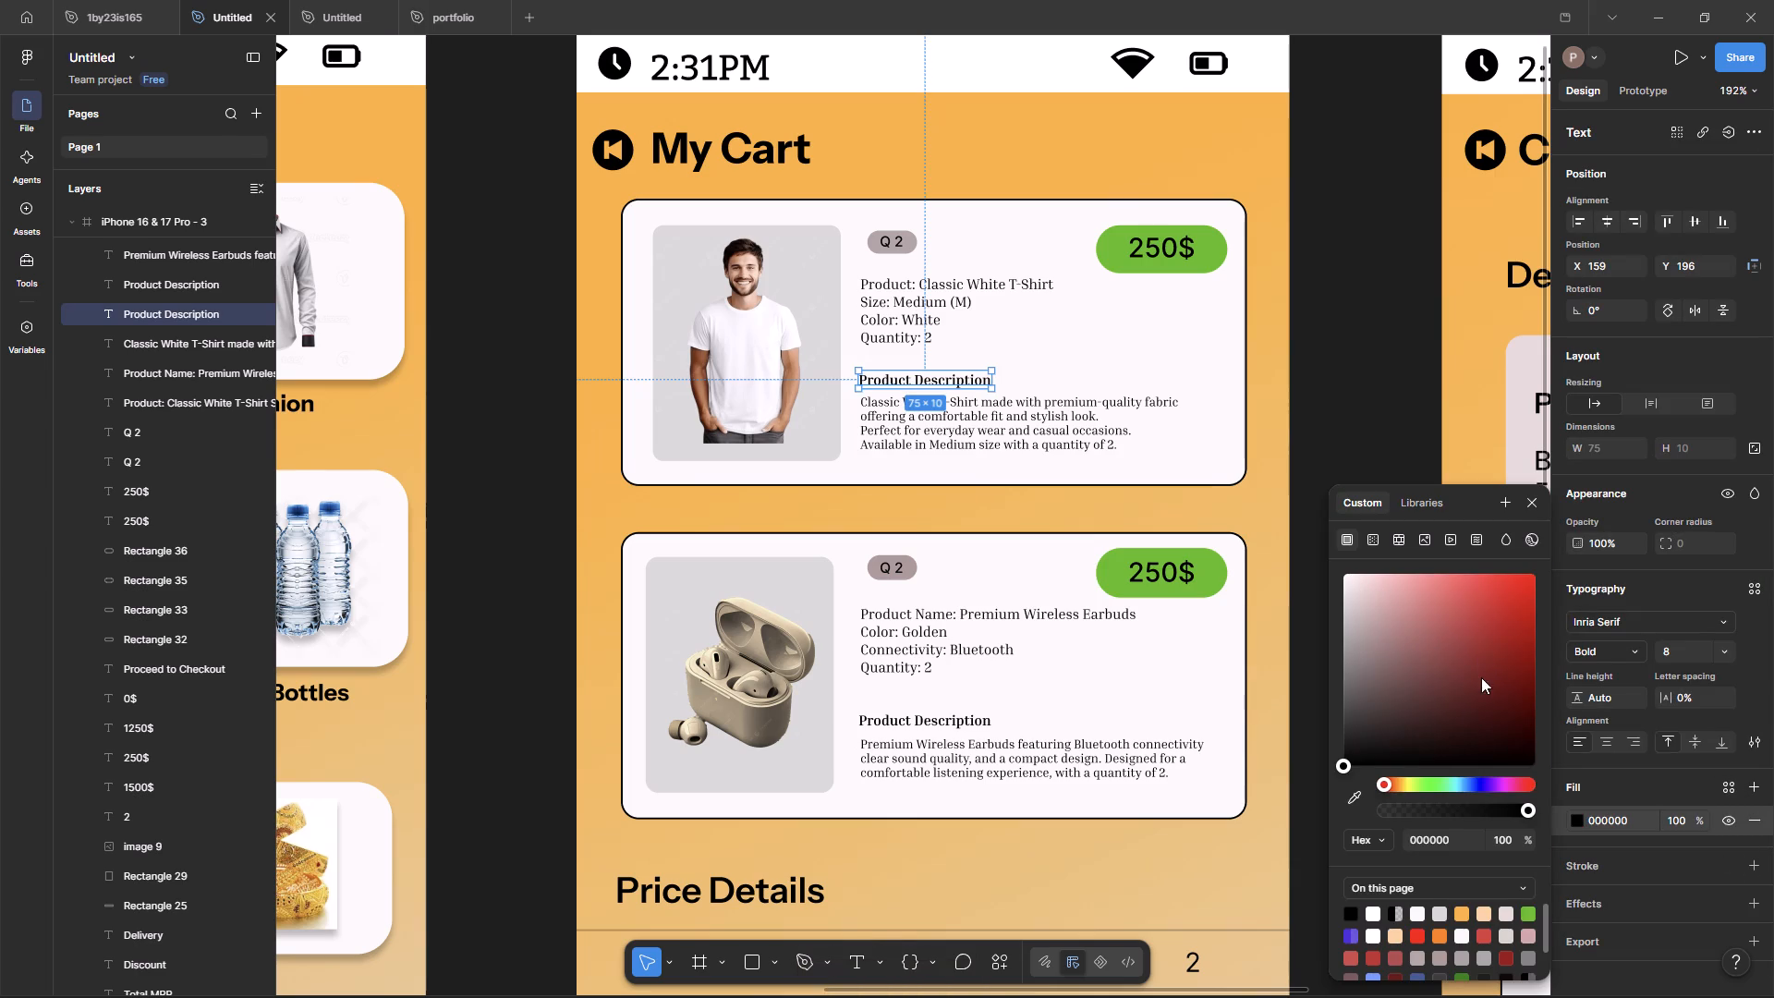
pyautogui.click(1503, 700)
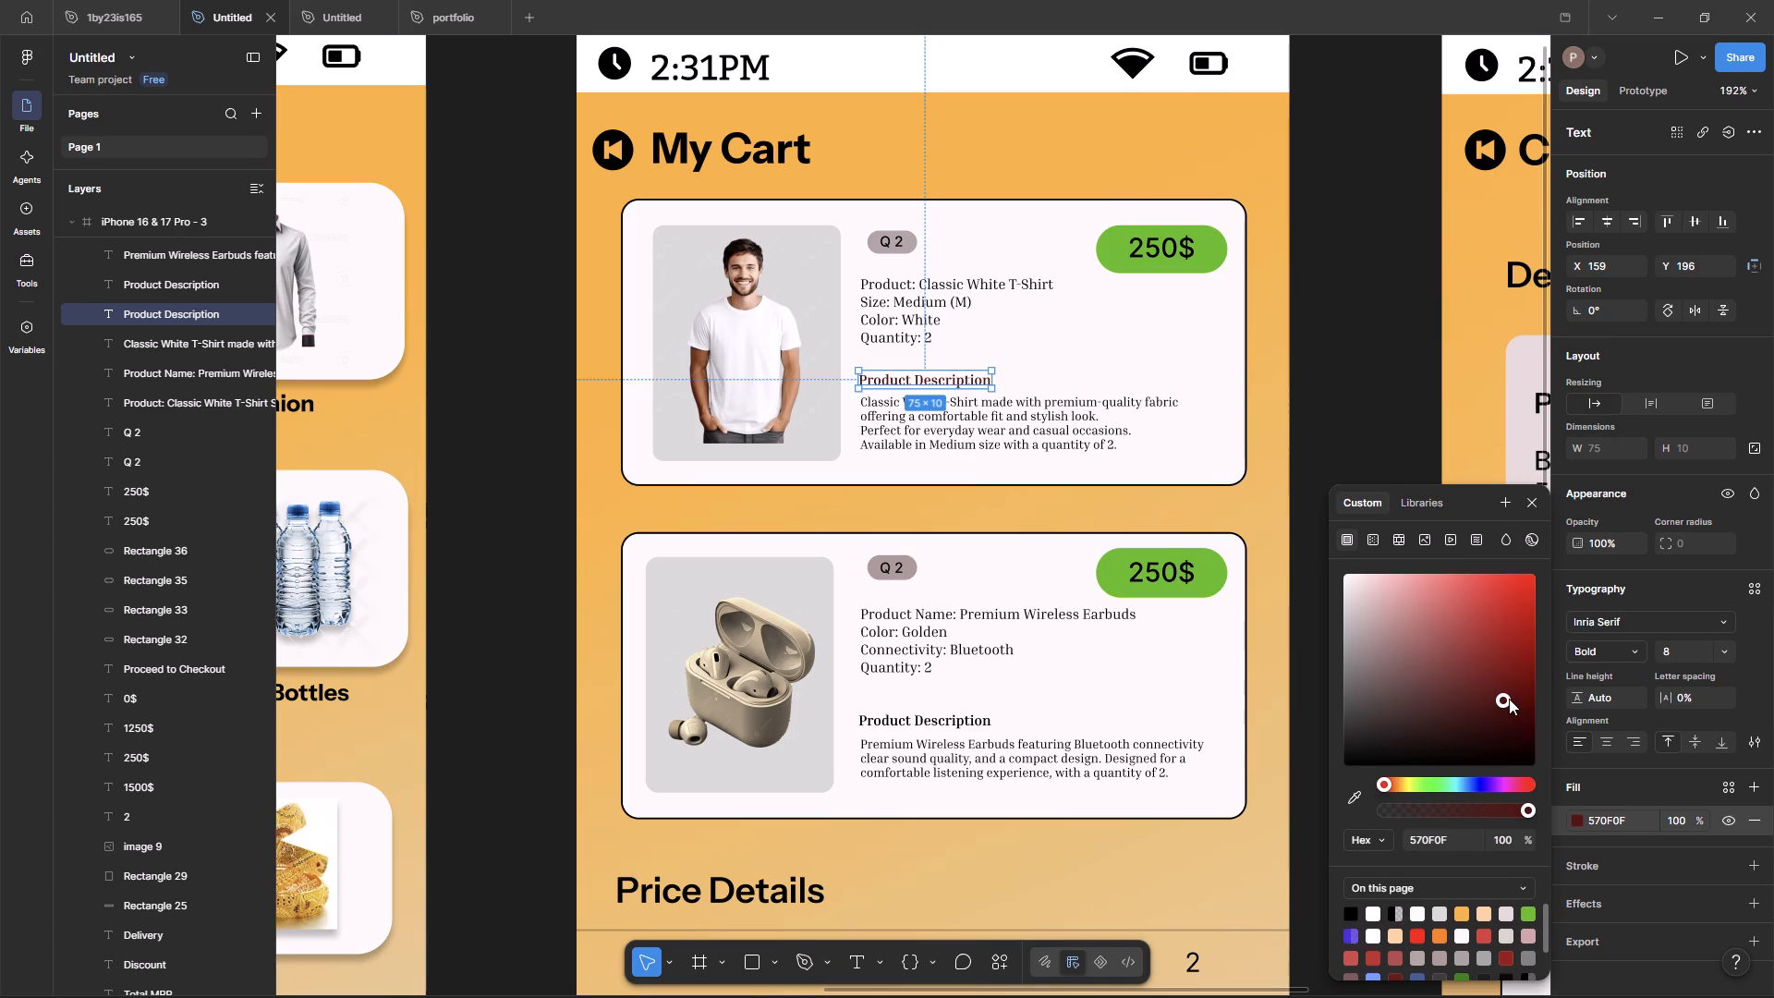
pyautogui.moveTo(1509, 699); pyautogui.dragTo(1518, 705)
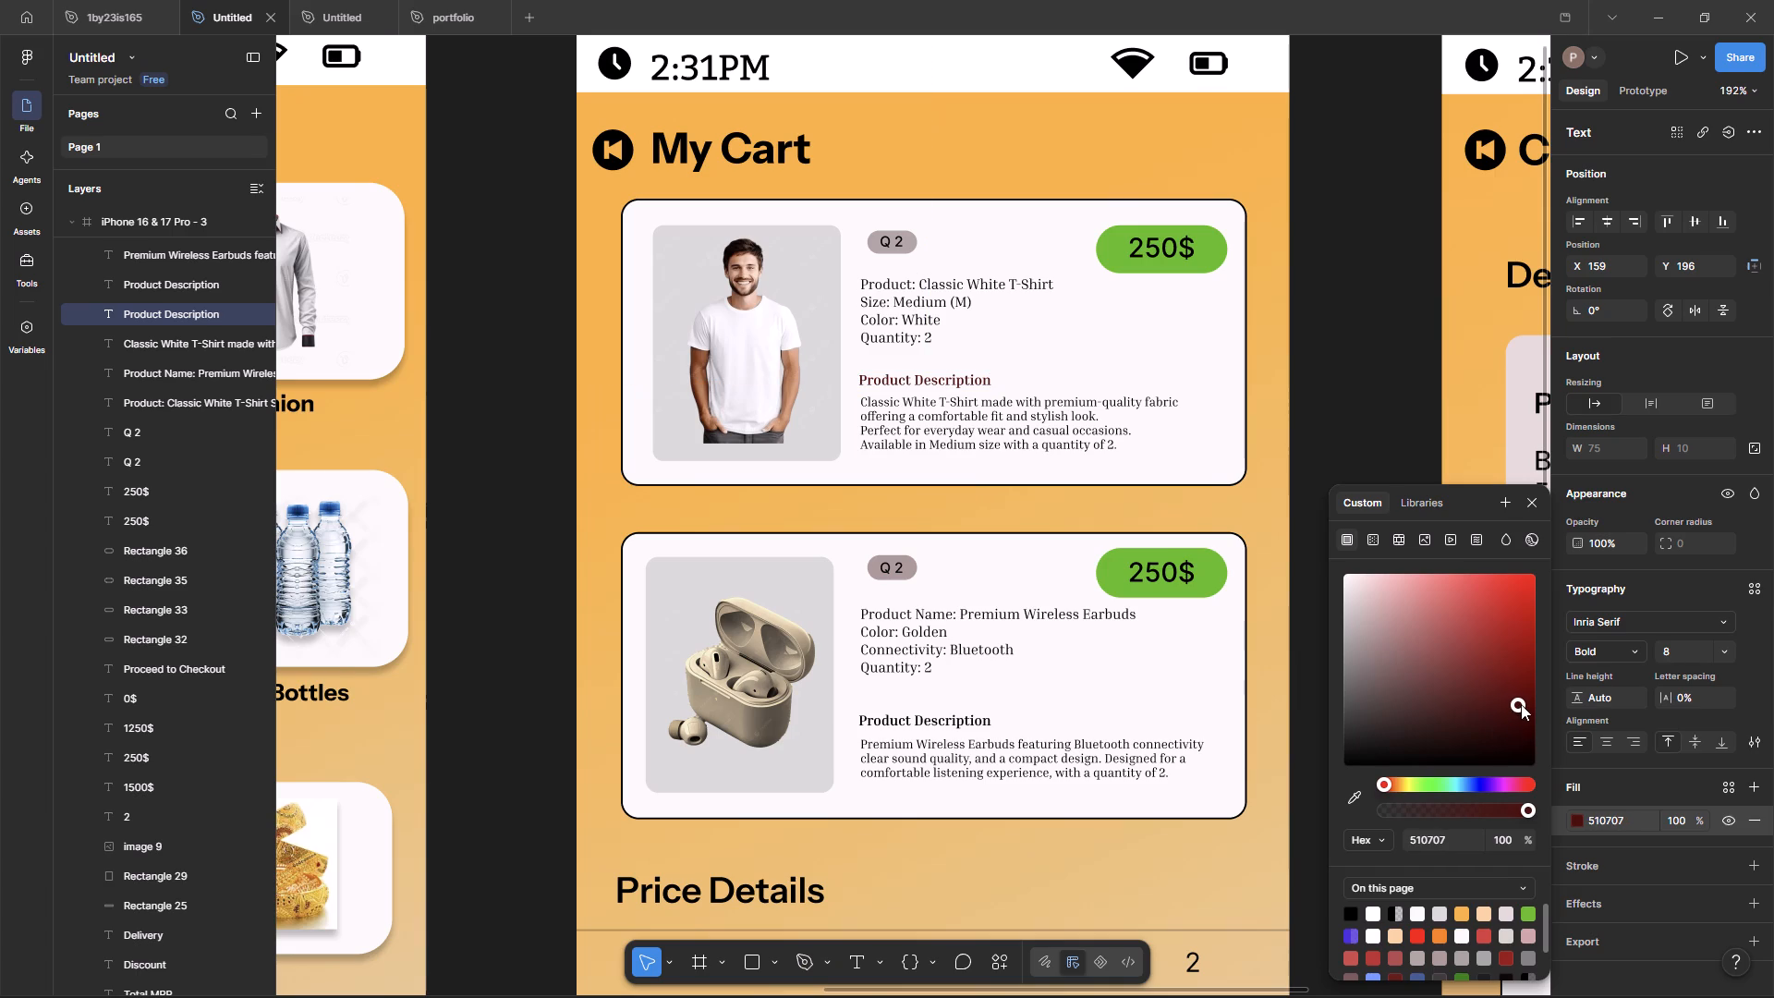
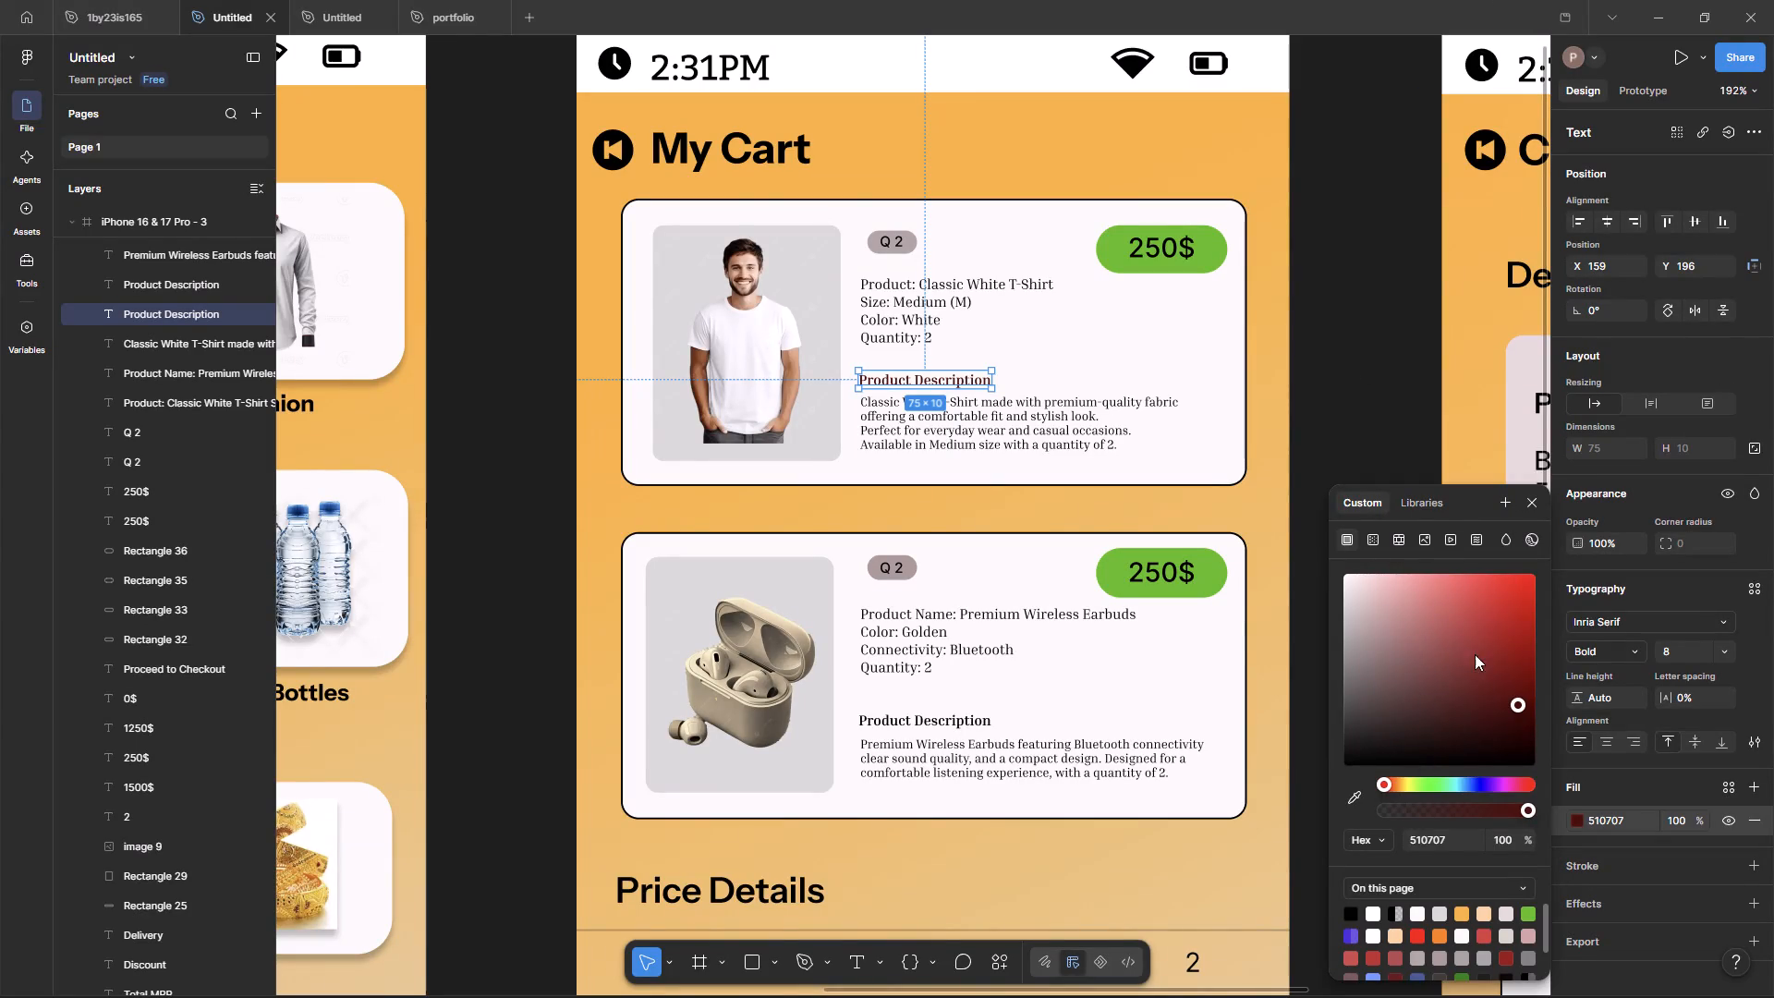
# Change the fill of the T-shirt card's "Product Description" heading to bright red DA0000.
pyautogui.moveTo(1512, 650); pyautogui.dragTo(1574, 583)
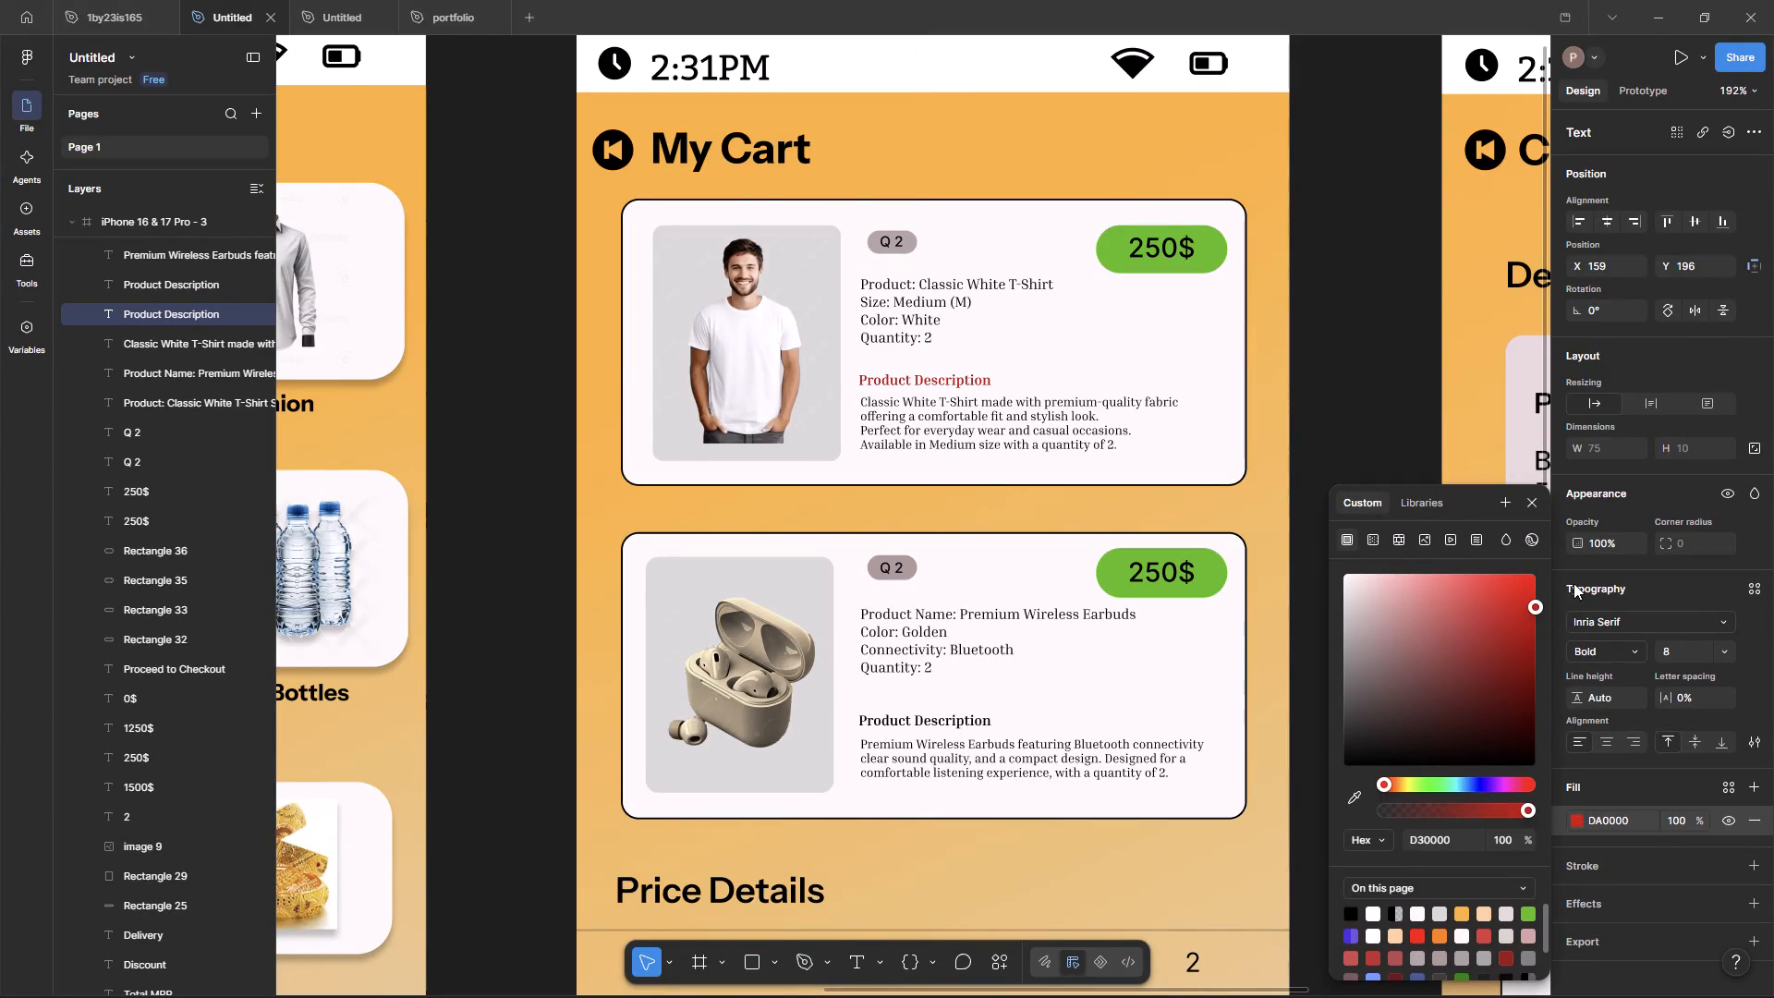
pyautogui.moveTo(1574, 583); pyautogui.dragTo(1562, 602)
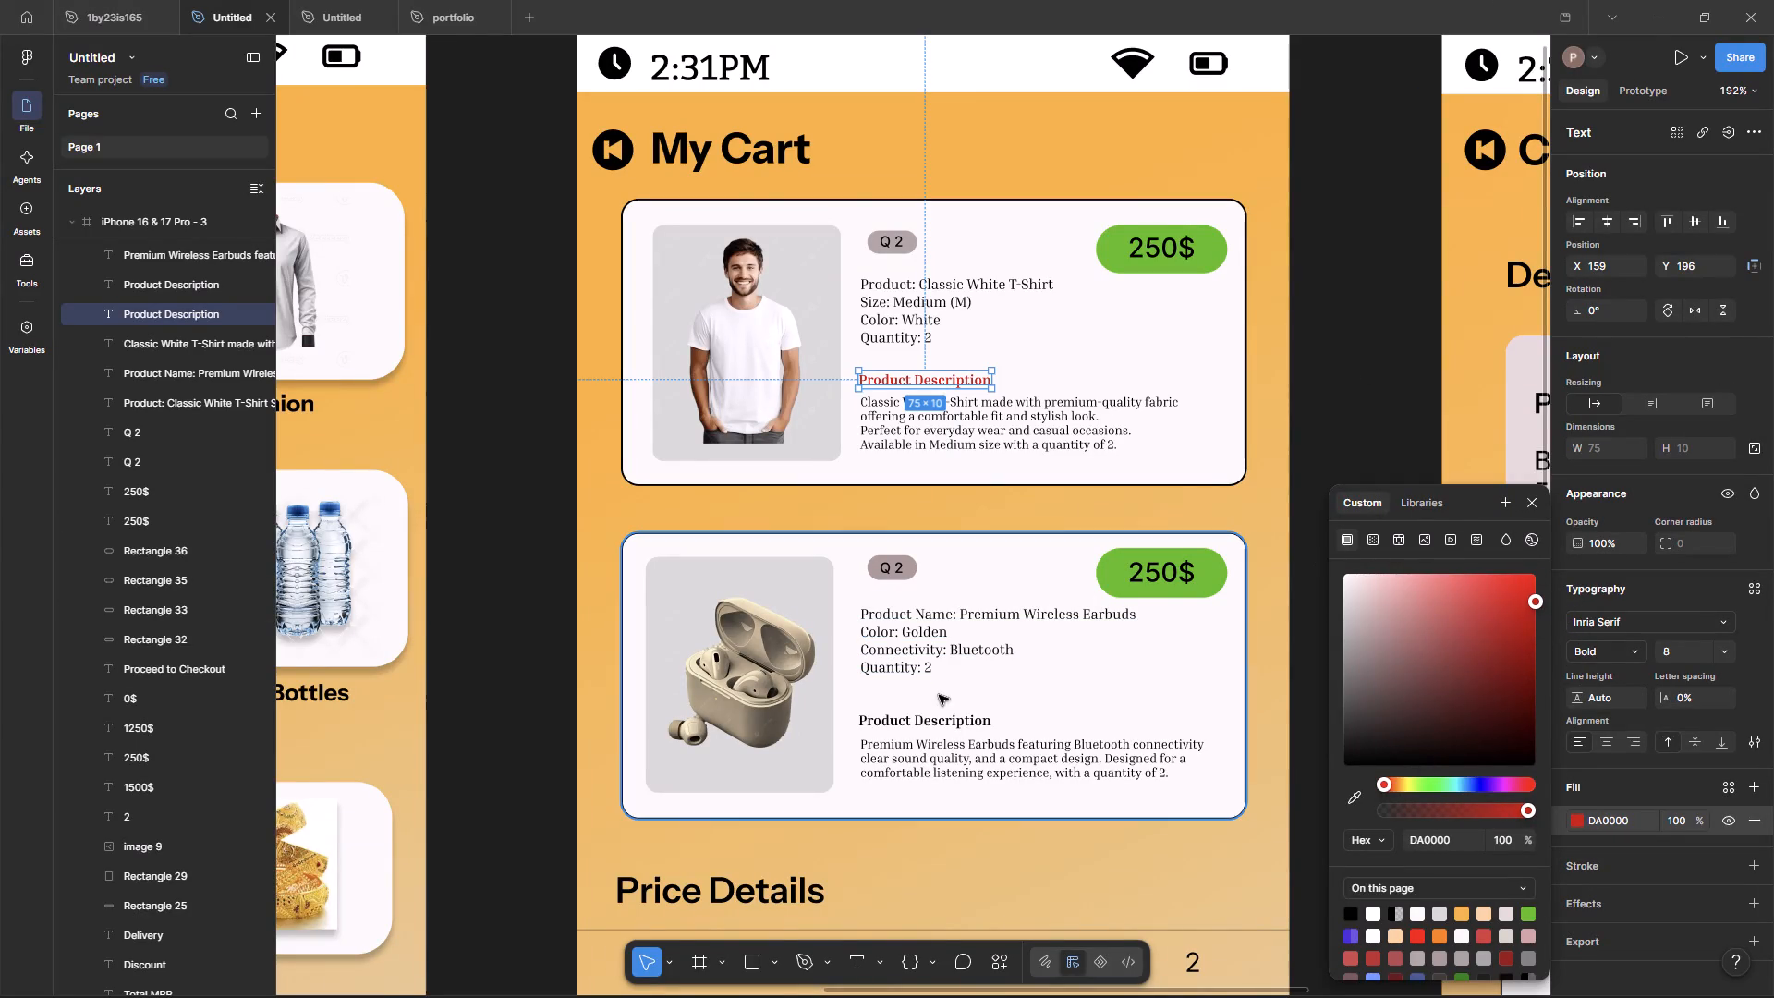
# Change the fill of the earbuds card's "Product Description" heading to red E50000.
pyautogui.click(919, 723)
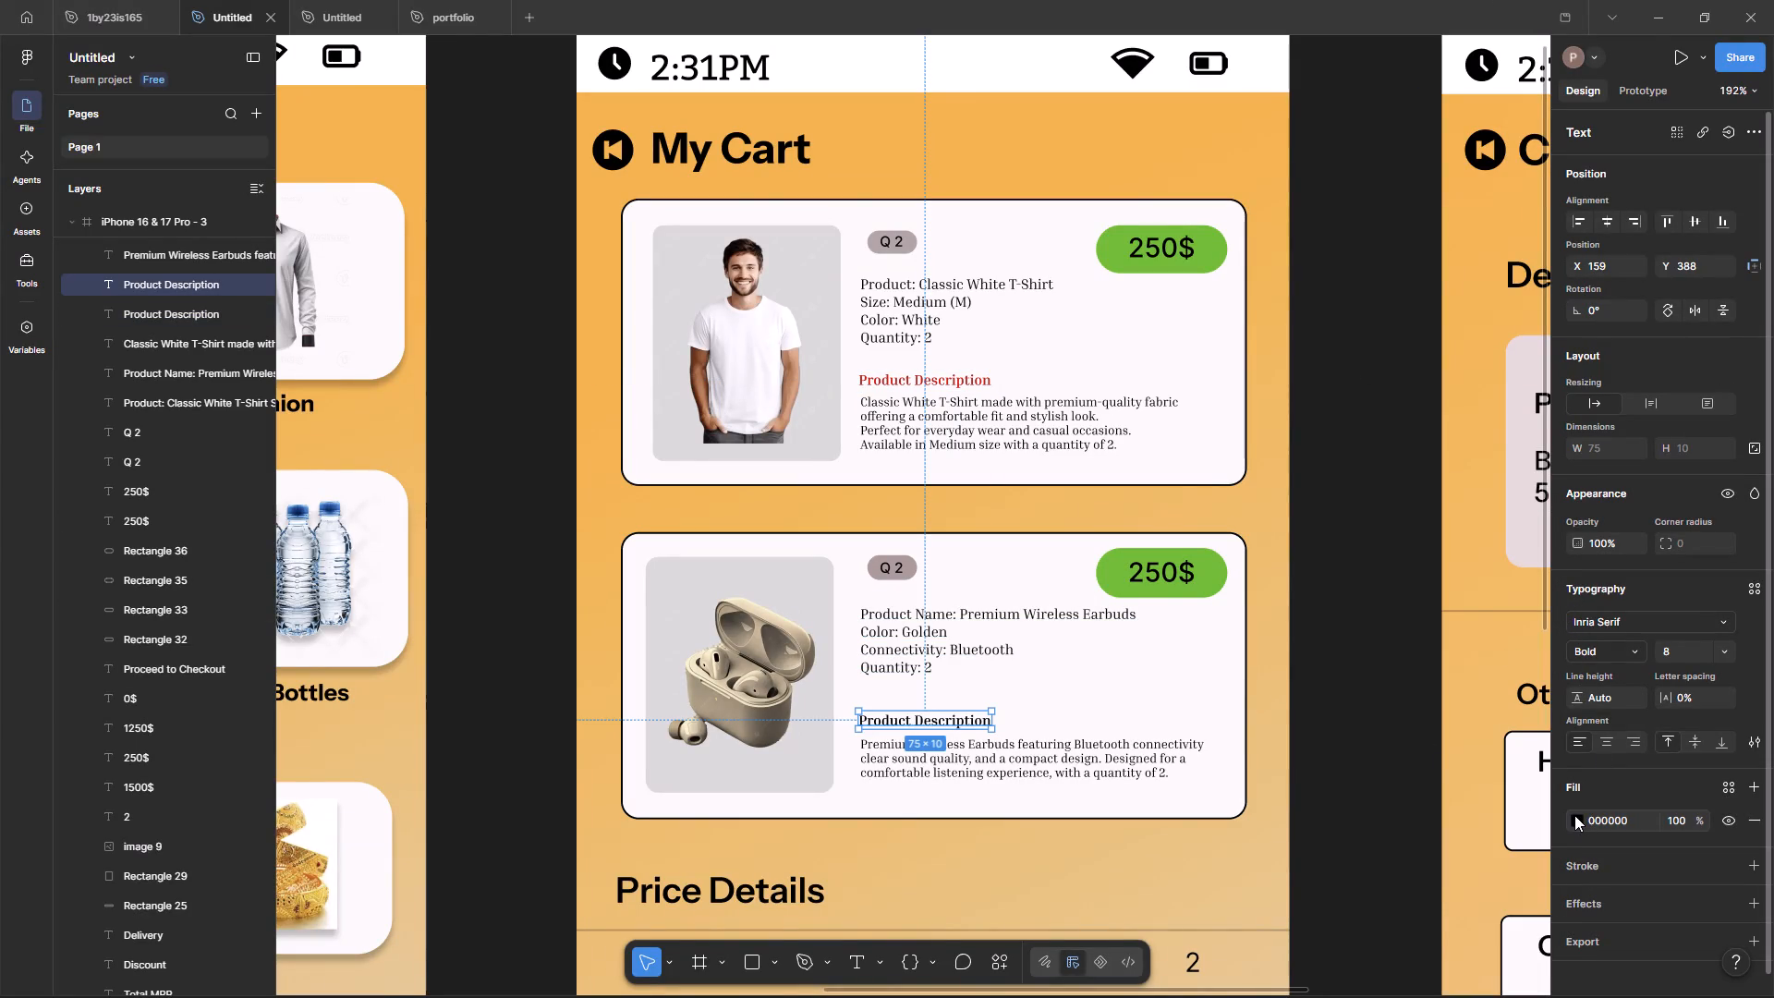
pyautogui.click(1574, 815)
pyautogui.moveTo(1525, 638); pyautogui.dragTo(1521, 613)
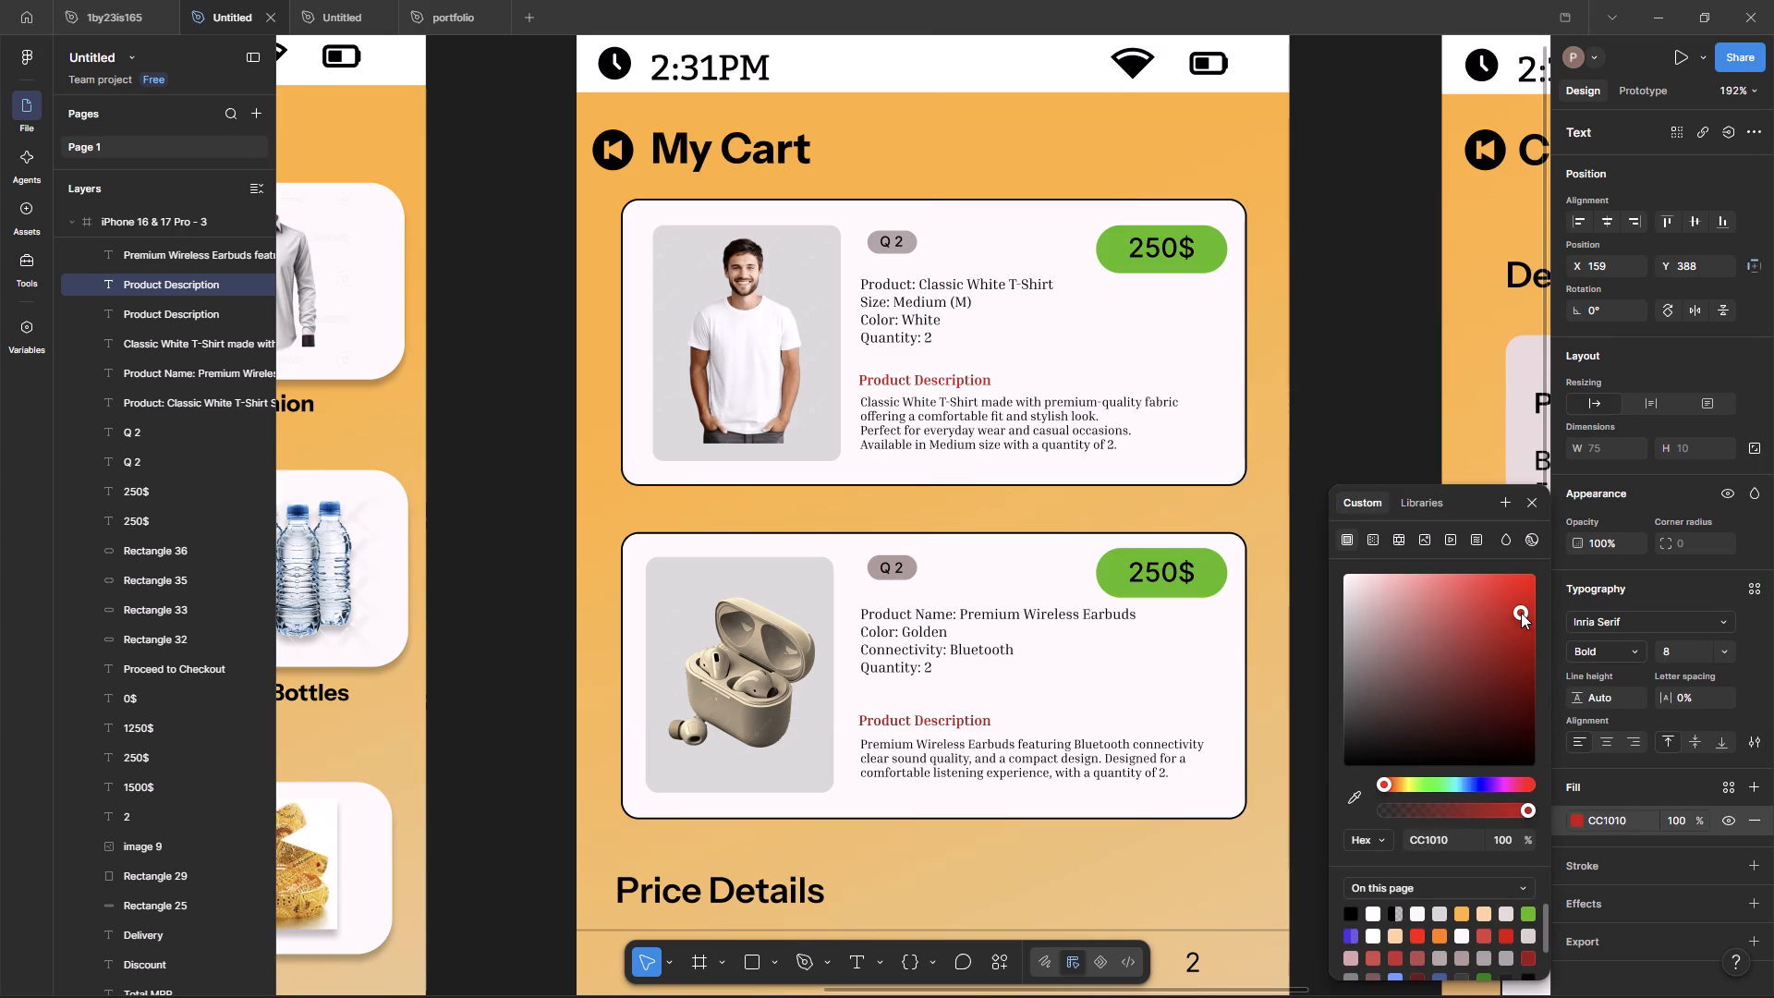
pyautogui.moveTo(1521, 613); pyautogui.dragTo(1531, 608)
pyautogui.moveTo(1531, 608); pyautogui.dragTo(1536, 593)
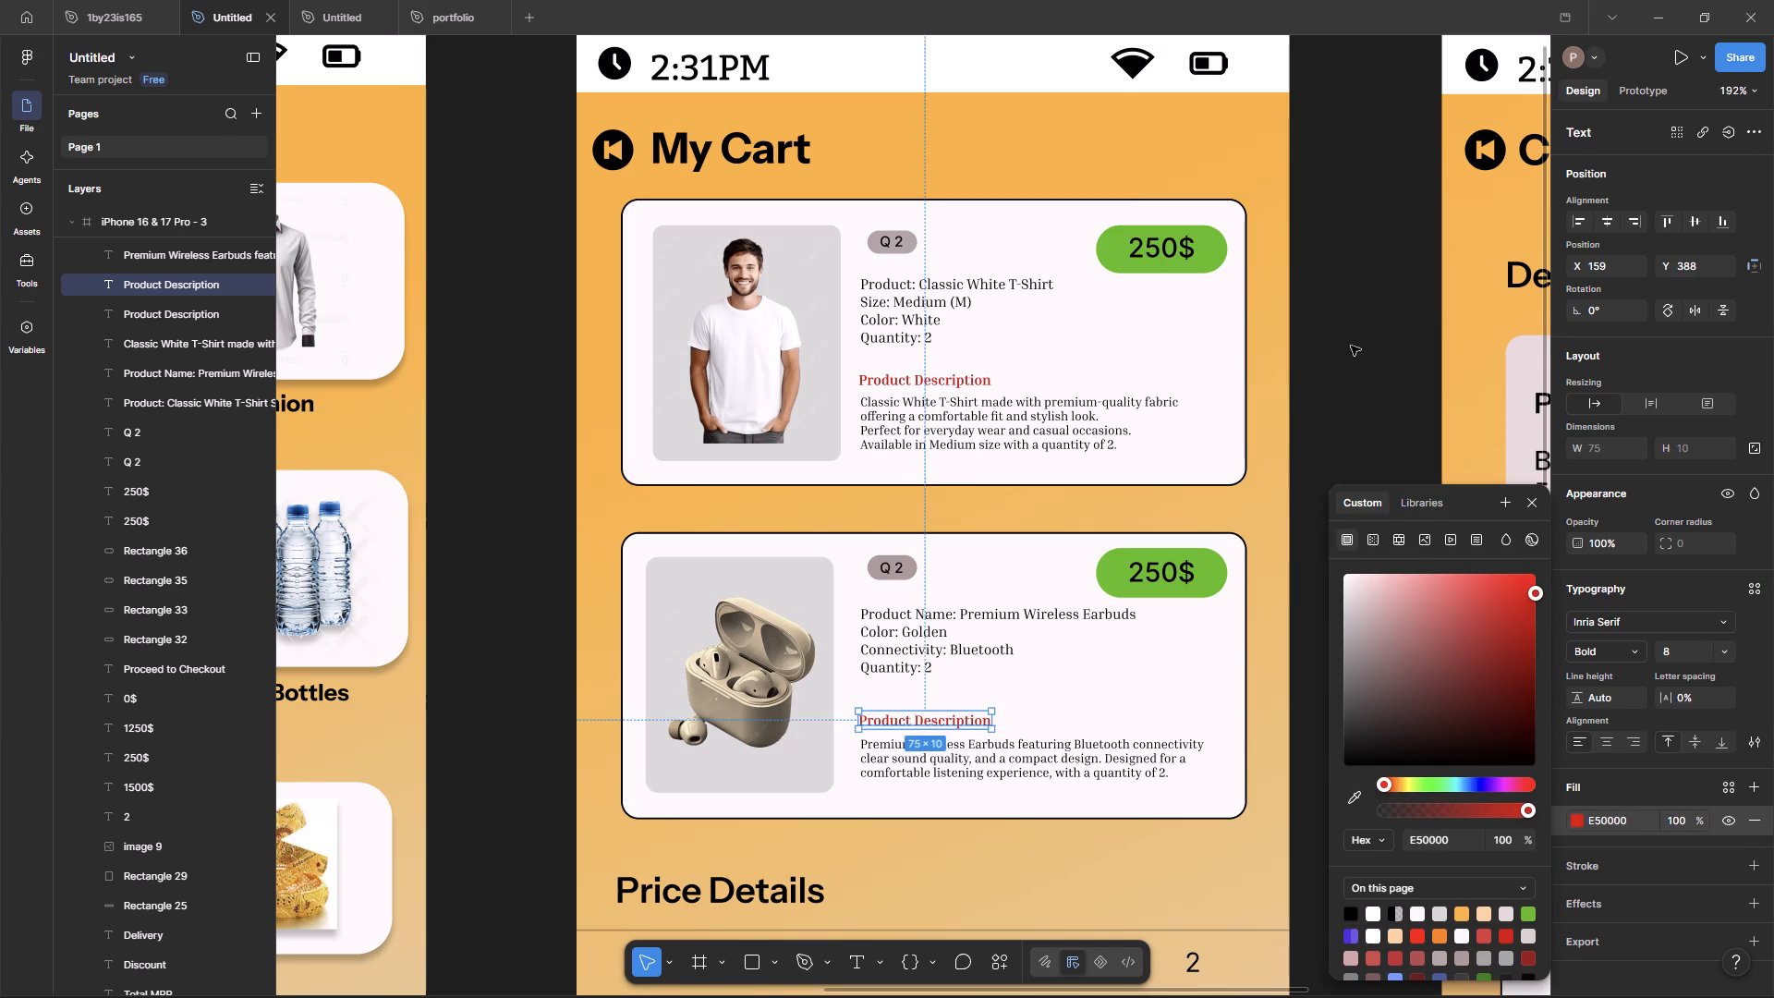
pyautogui.click(1358, 344)
# Examine the My Cart screen's cards and price details, and how the app screens look side by side.
pyautogui.keyDown('ctrl'); pyautogui.scroll(-7, 1356, 345); pyautogui.keyUp('ctrl')
pyautogui.keyDown('ctrl'); pyautogui.scroll(5, 1035, 685); pyautogui.keyUp('ctrl')
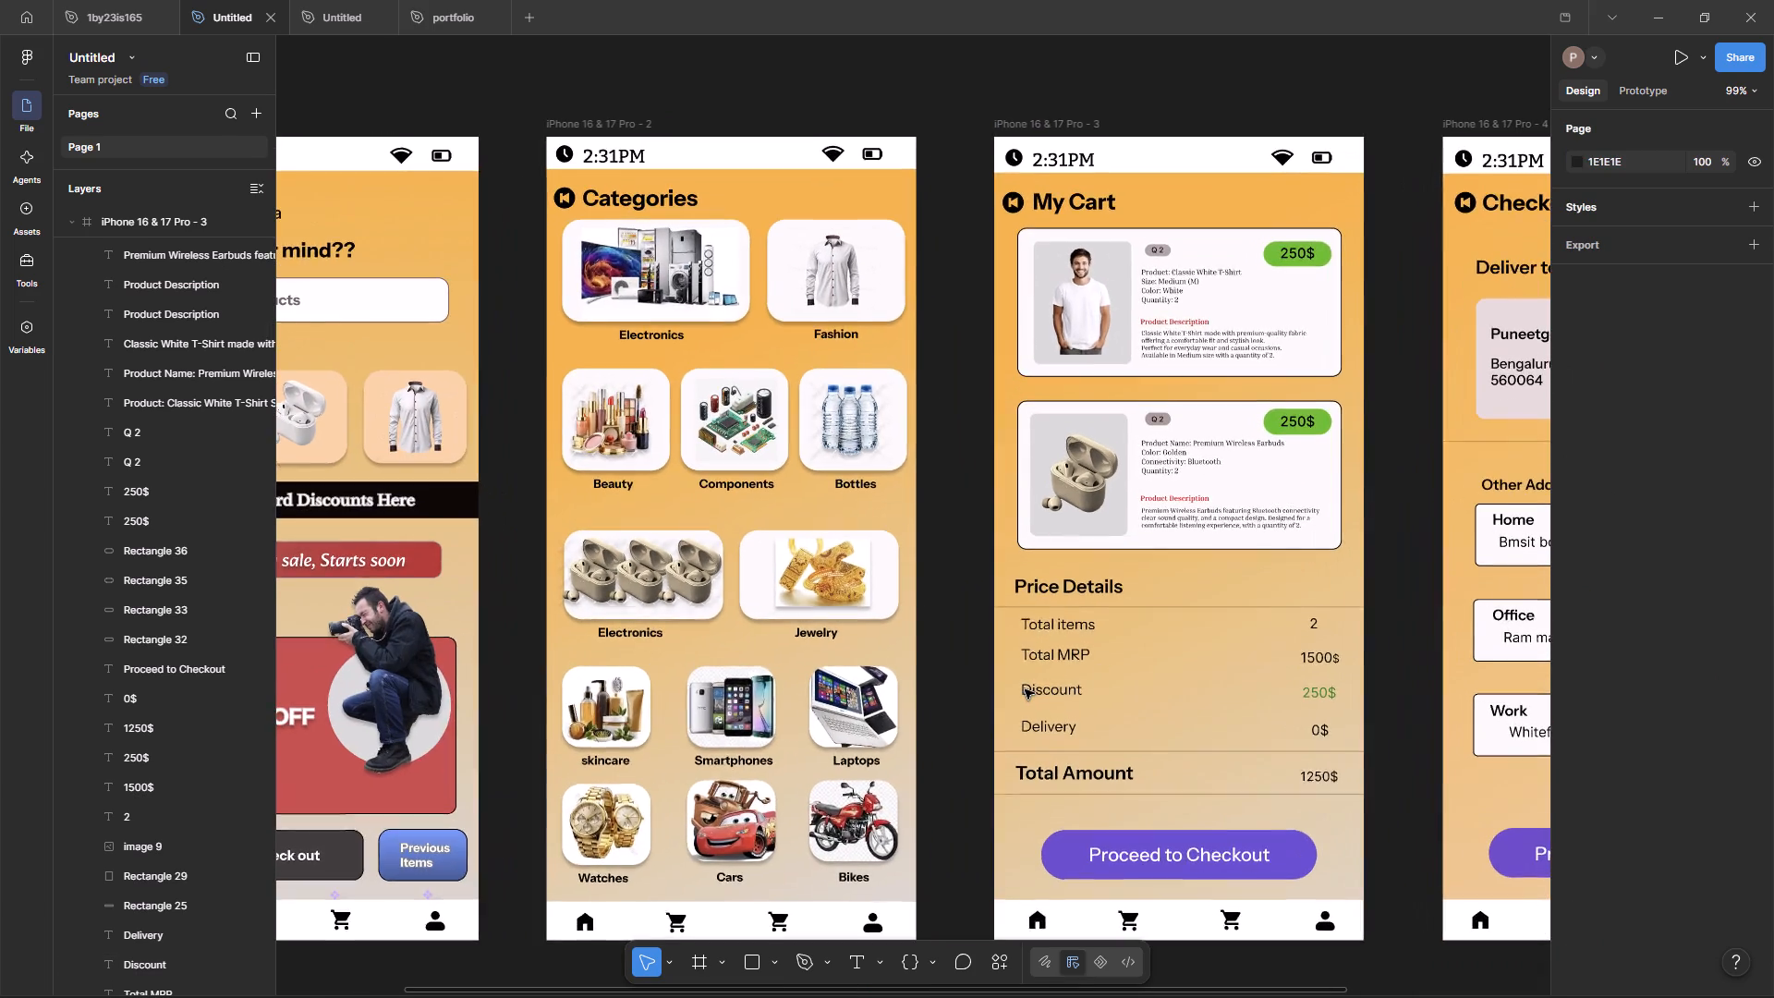
pyautogui.keyDown('ctrl'); pyautogui.scroll(2, 1025, 689); pyautogui.keyUp('ctrl')
pyautogui.scroll(-4, 1025, 689)
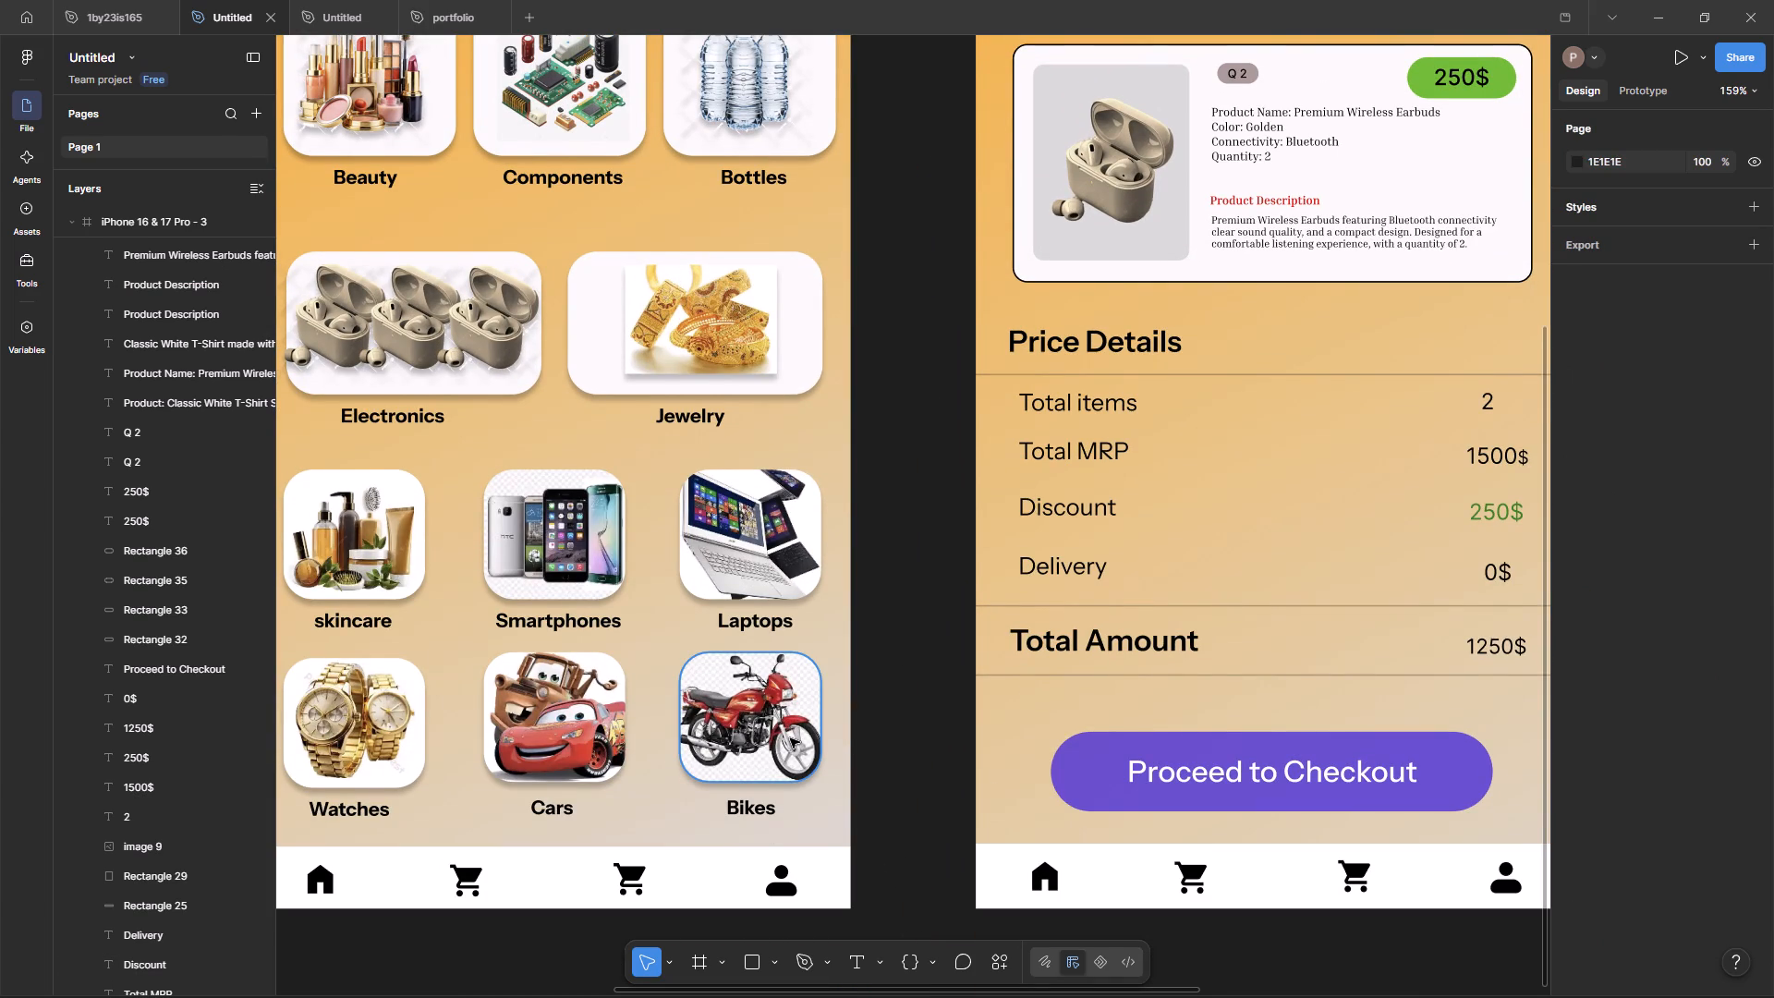
pyautogui.scroll(7, 1140, 826)
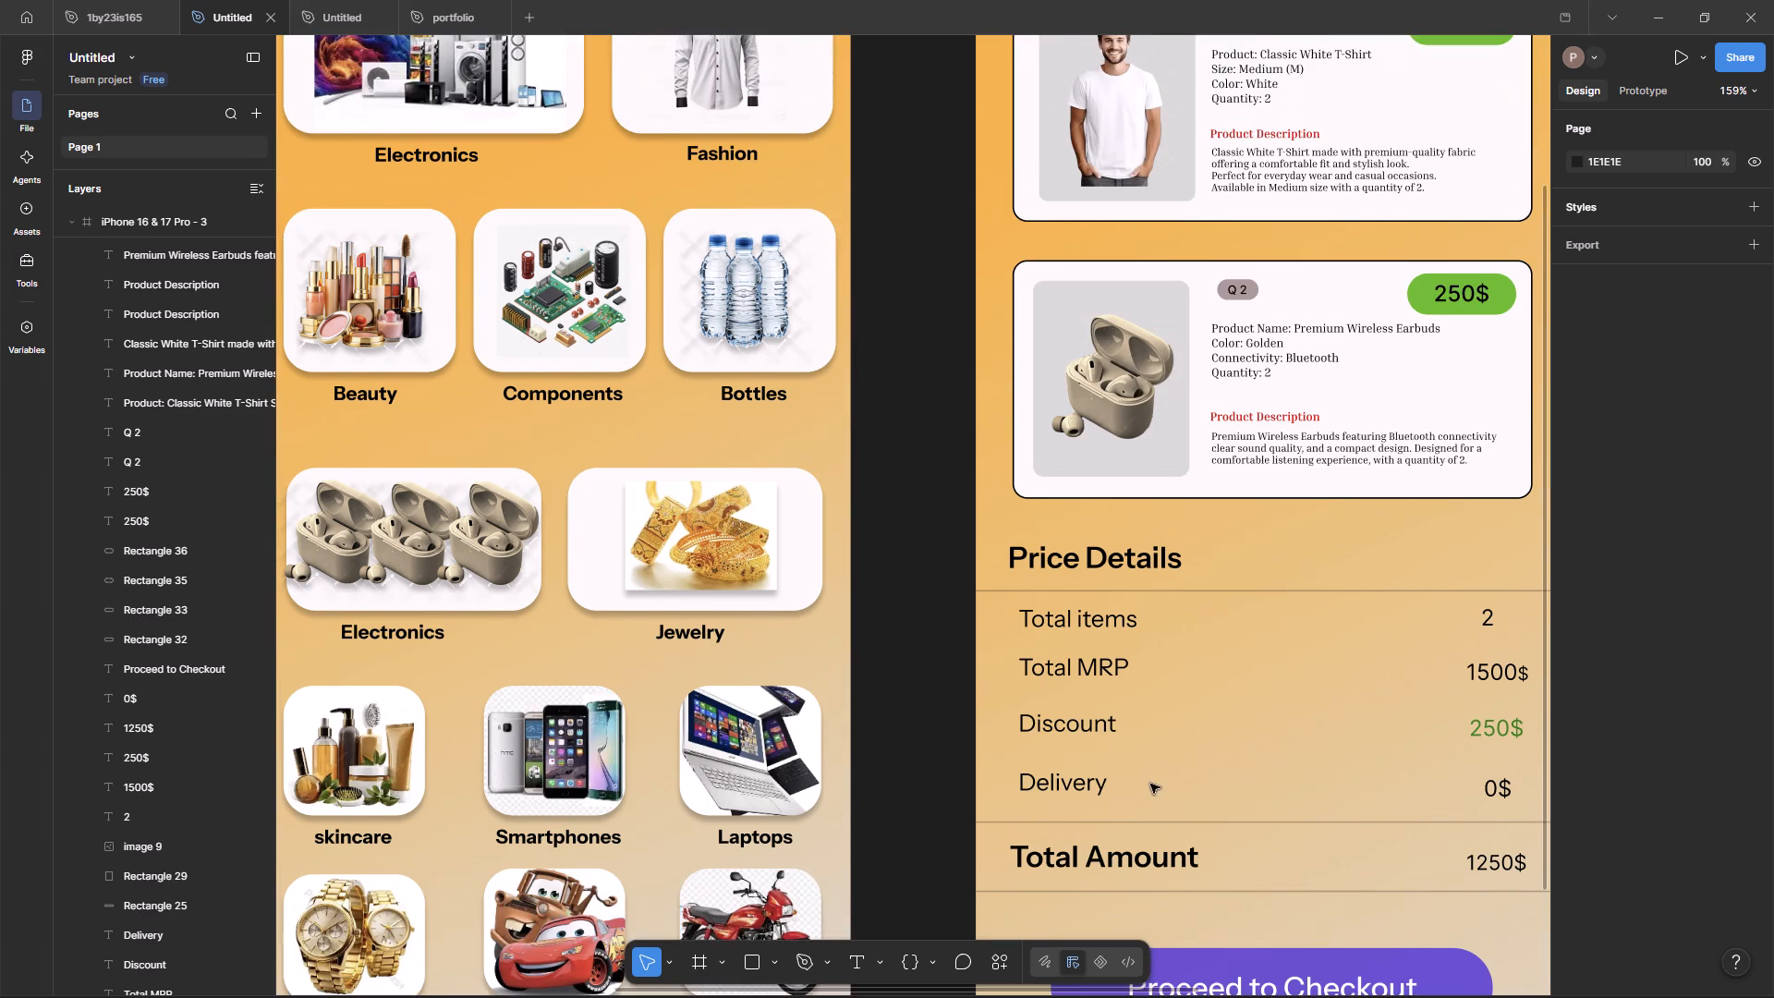
pyautogui.scroll(3, 1149, 770)
pyautogui.scroll(-5, 1148, 764)
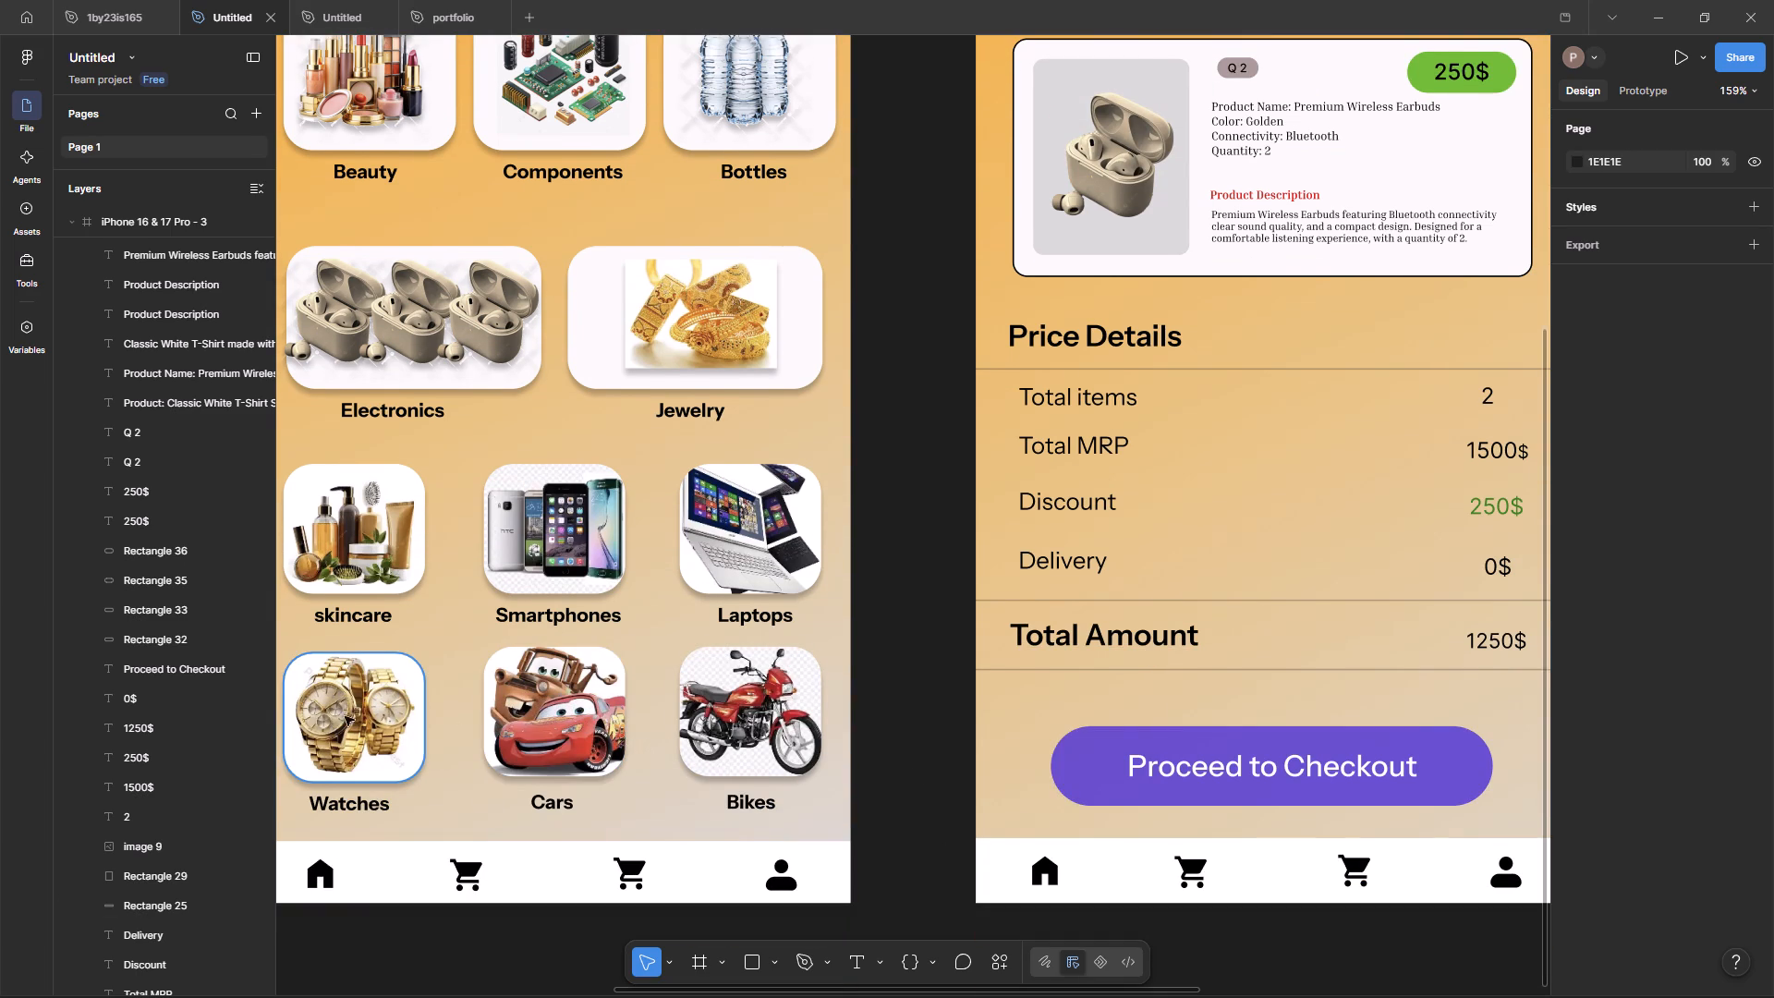
pyautogui.scroll(-10, 458, 405)
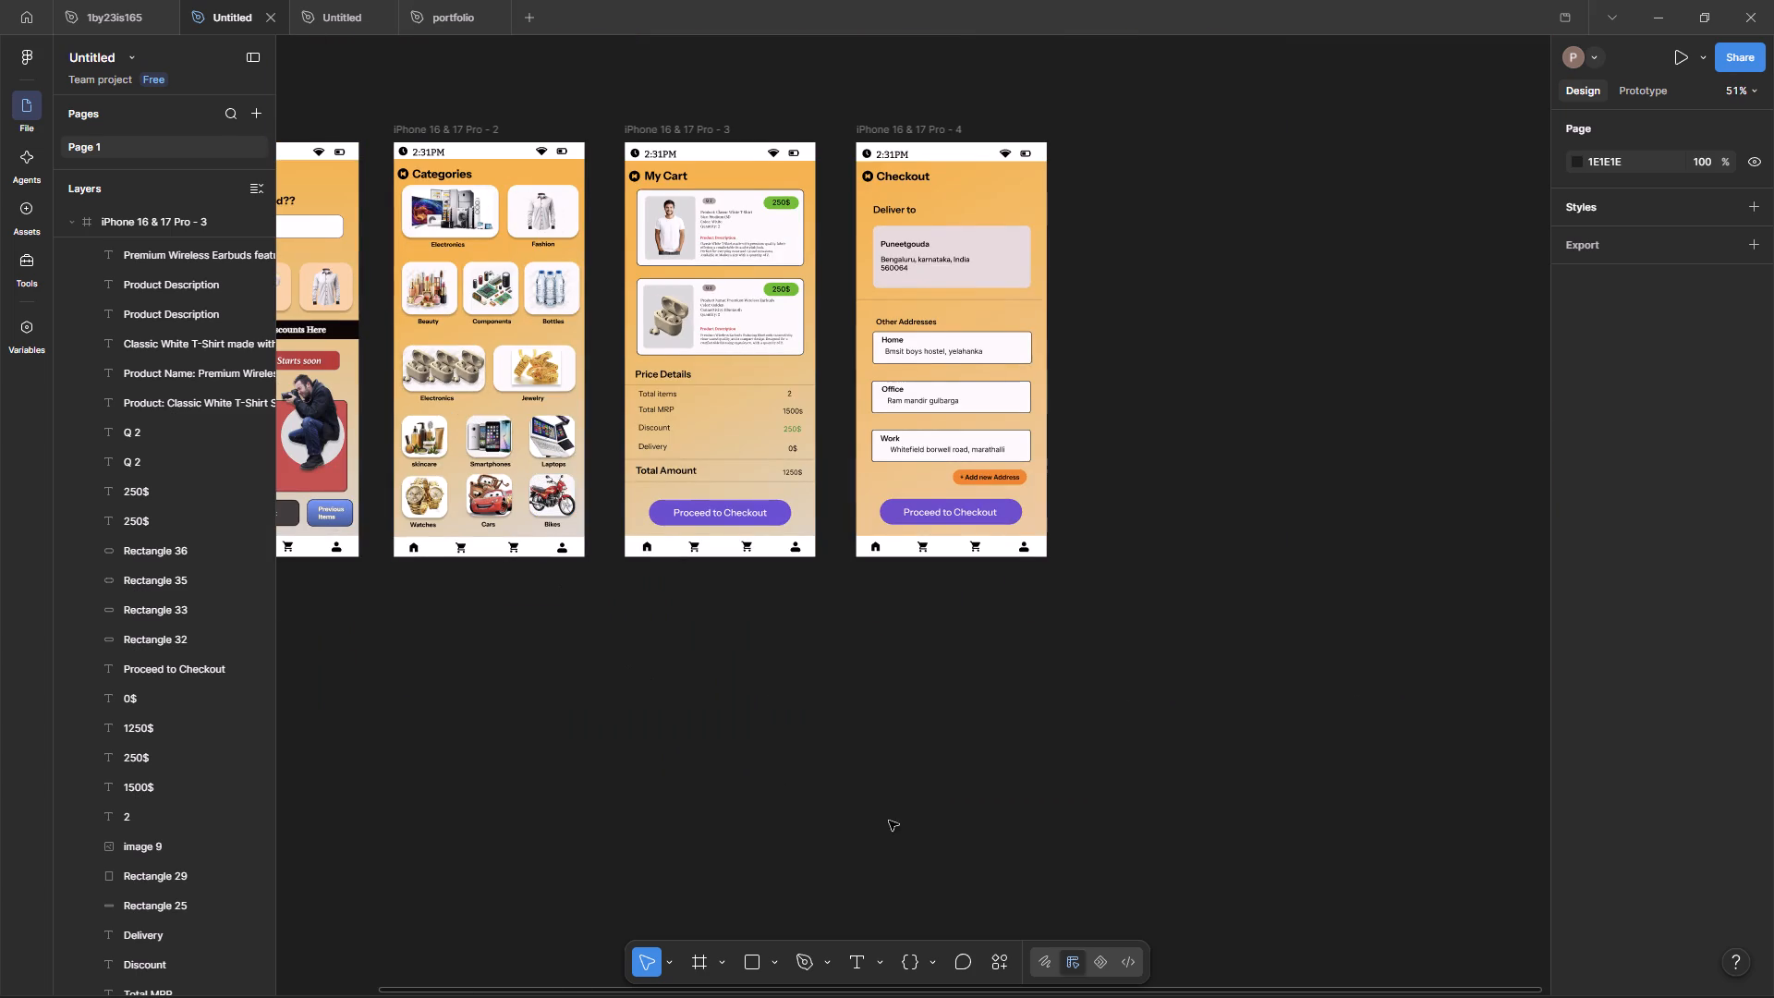
pyautogui.scroll(5, 861, 809)
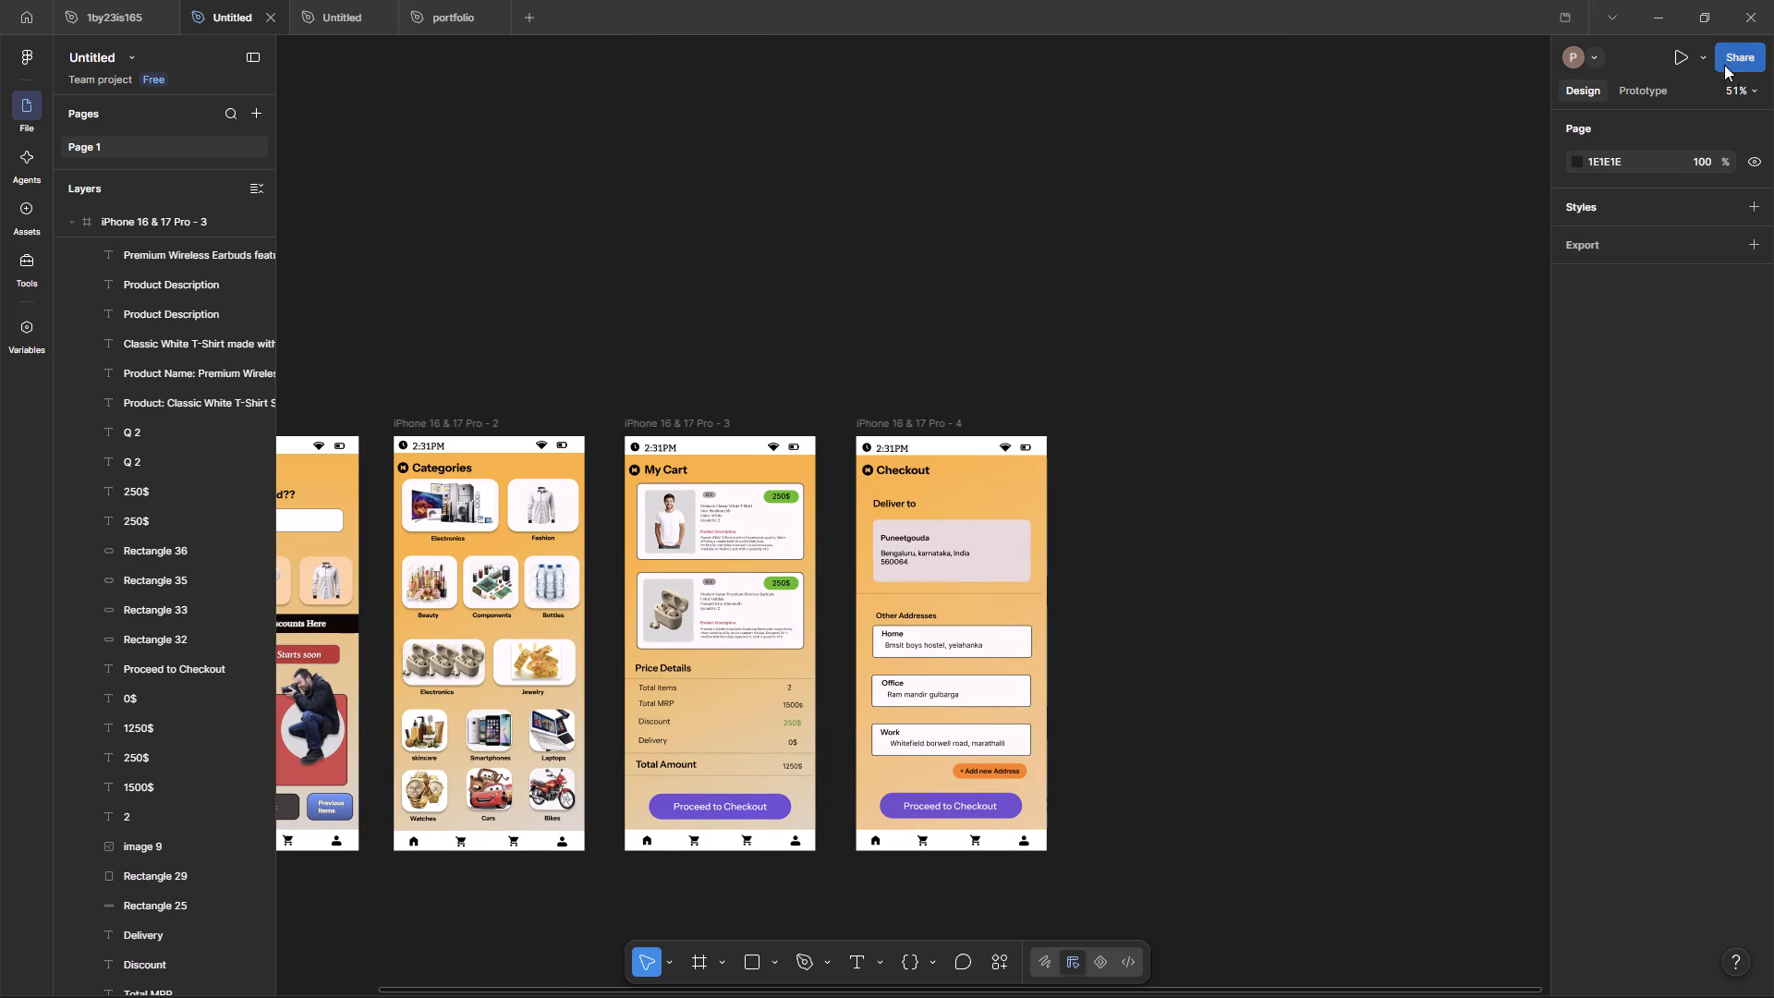
# Preview the prototype, stepping between the Categories and My Cart screens, and return to the design file.
pyautogui.click(1673, 61)
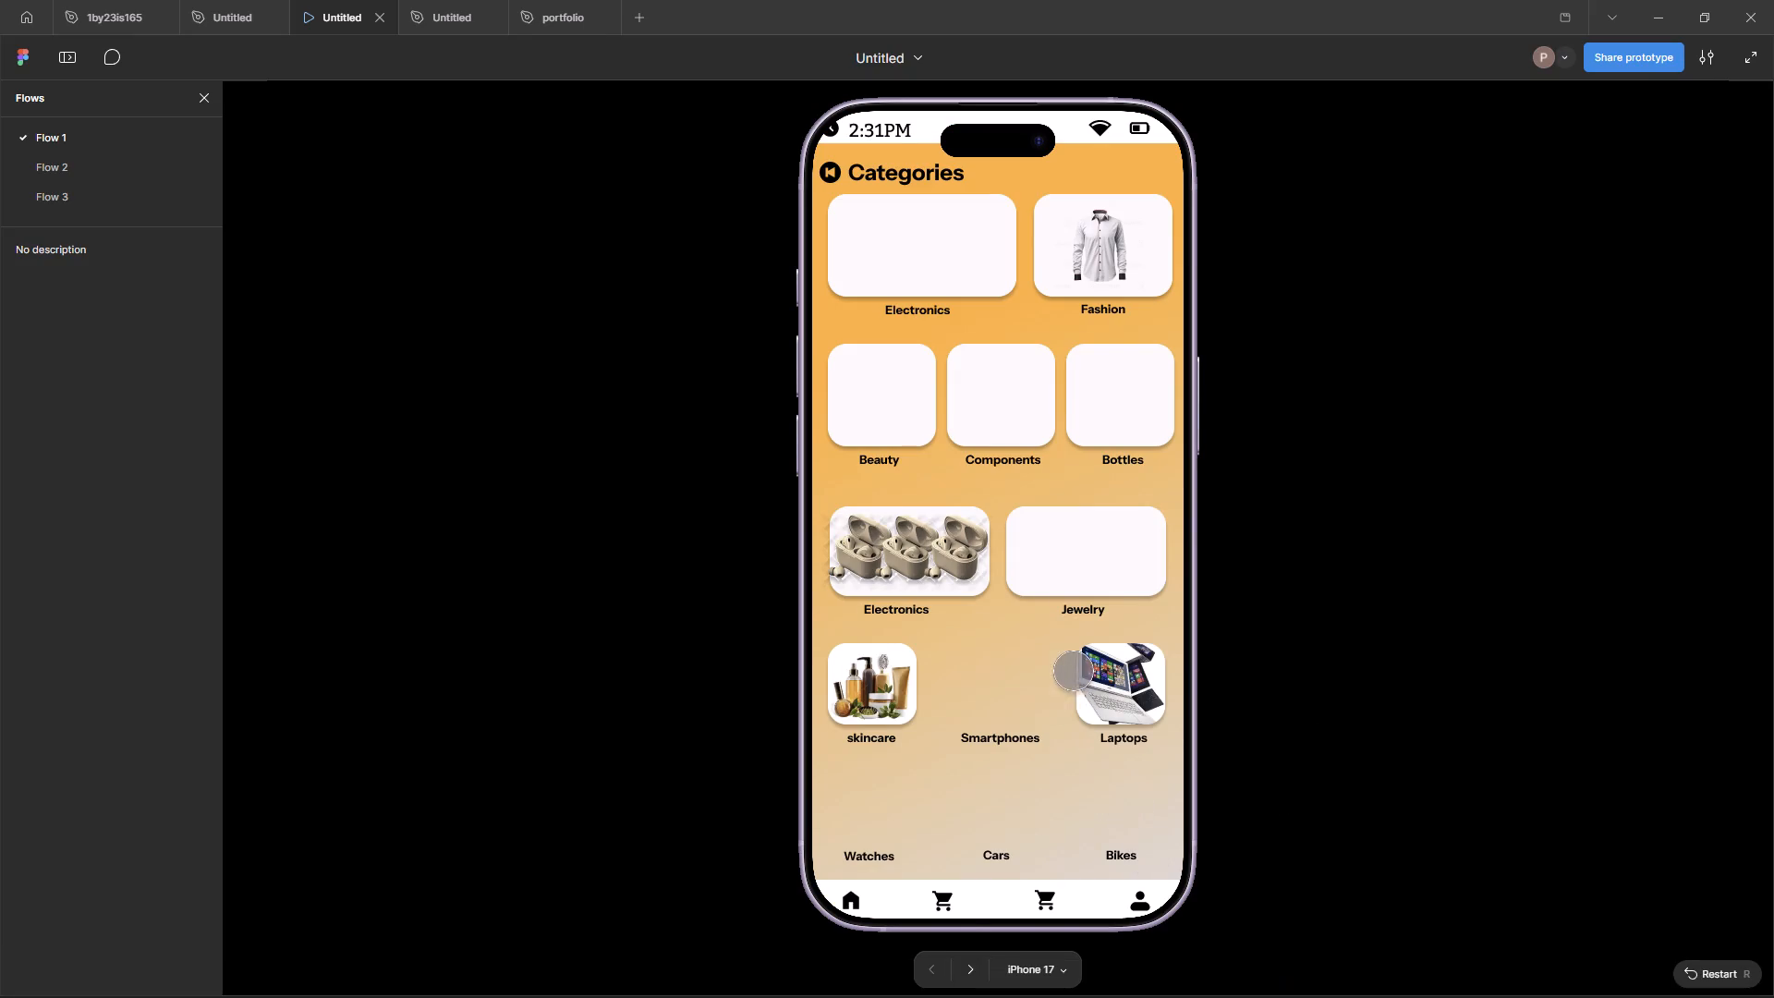
pyautogui.doubleClick(971, 964)
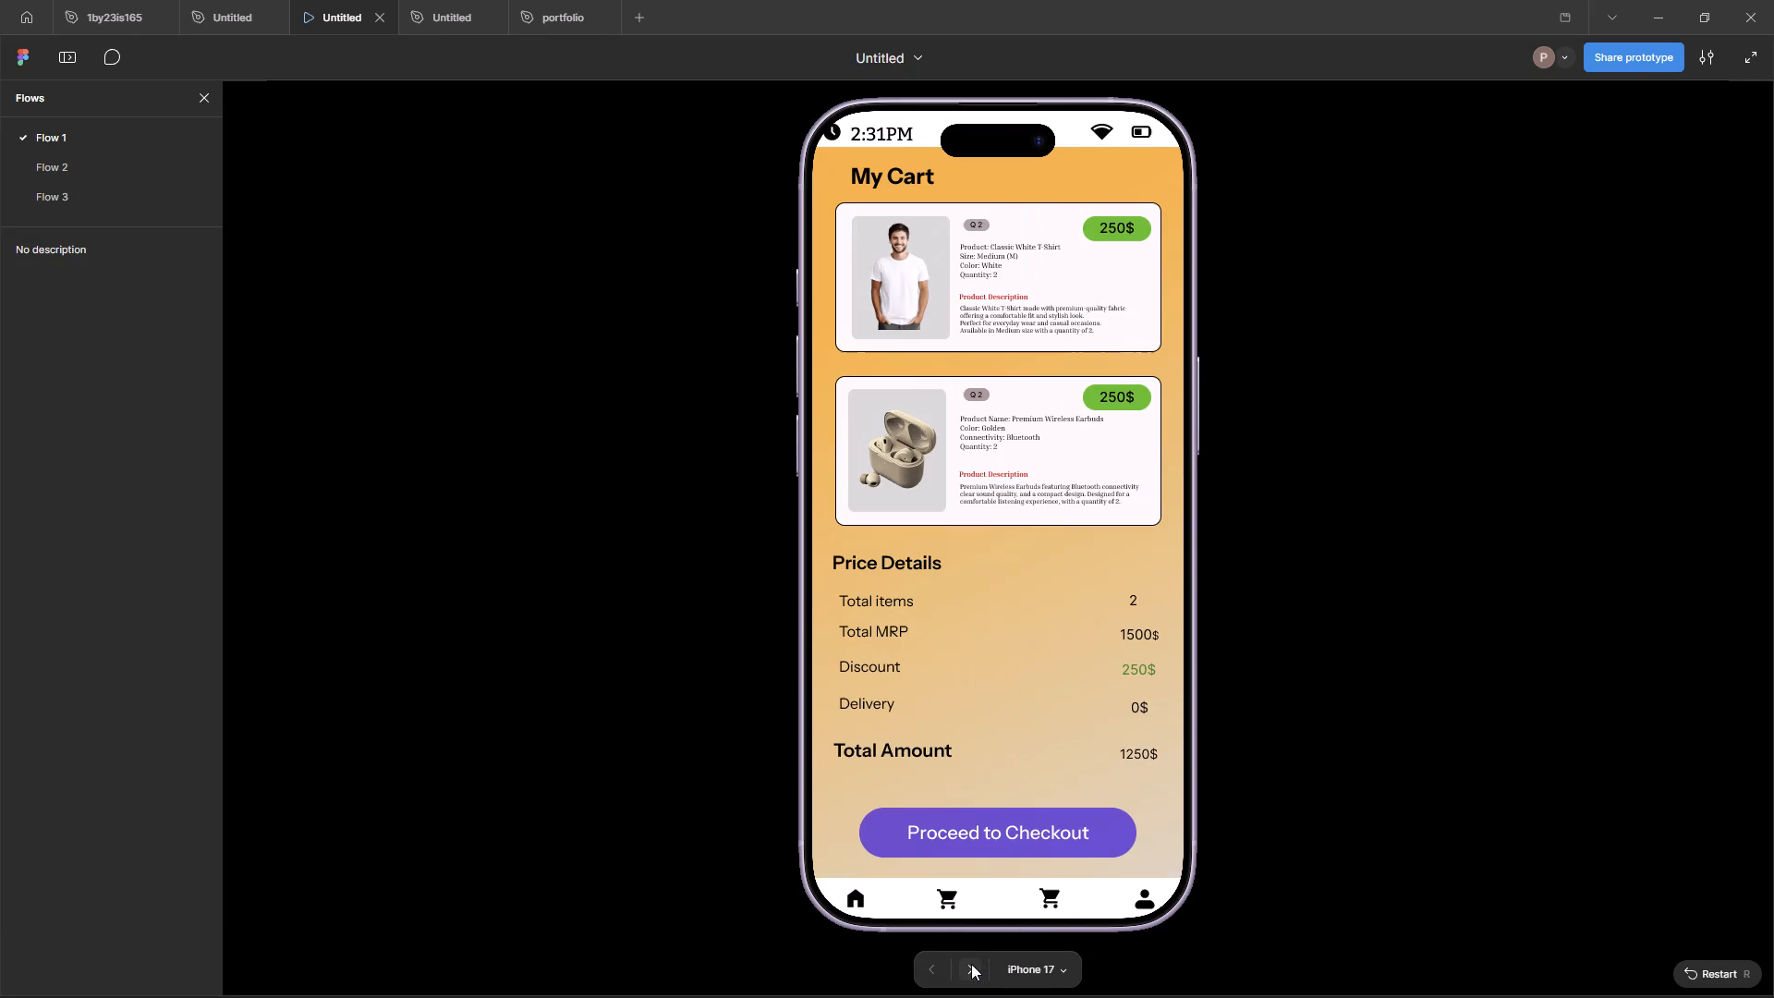
pyautogui.doubleClick(938, 975)
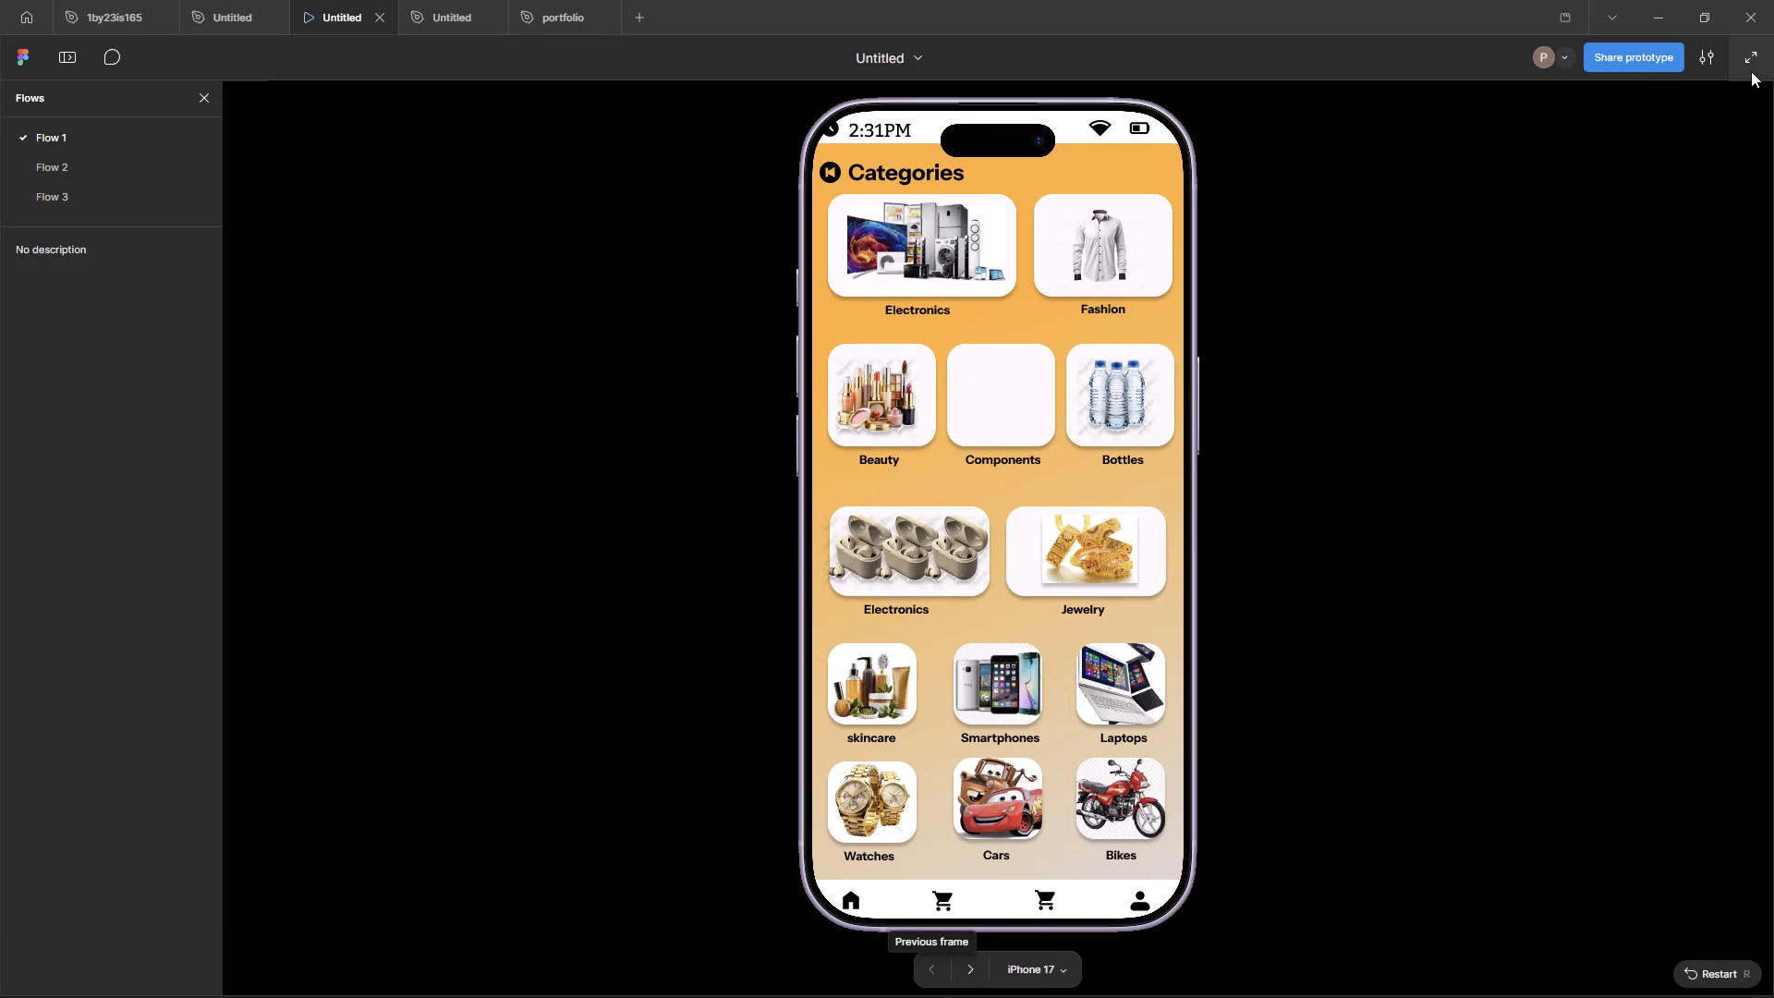
pyautogui.click(249, 0)
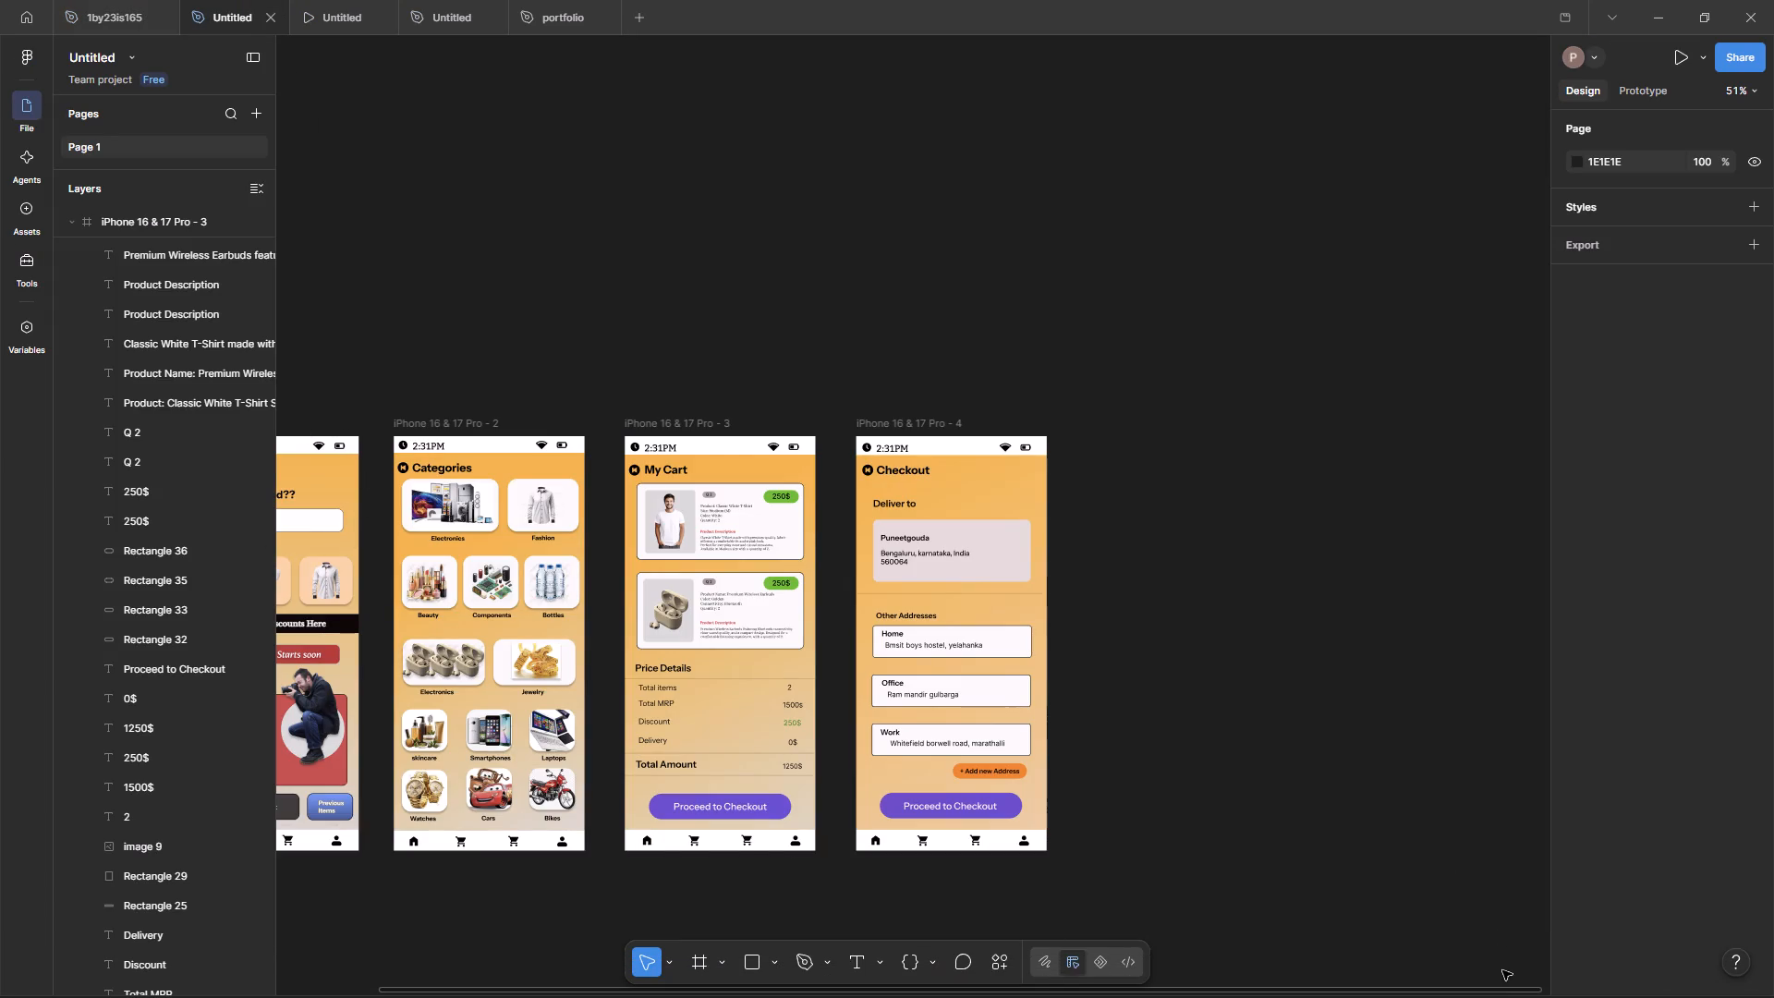
# Preview the prototype from the iPhone 16 & 17 Pro - 1 home screen and test its links and the Categories screen's back and home icons.
pyautogui.moveTo(1498, 984); pyautogui.dragTo(1298, 989)
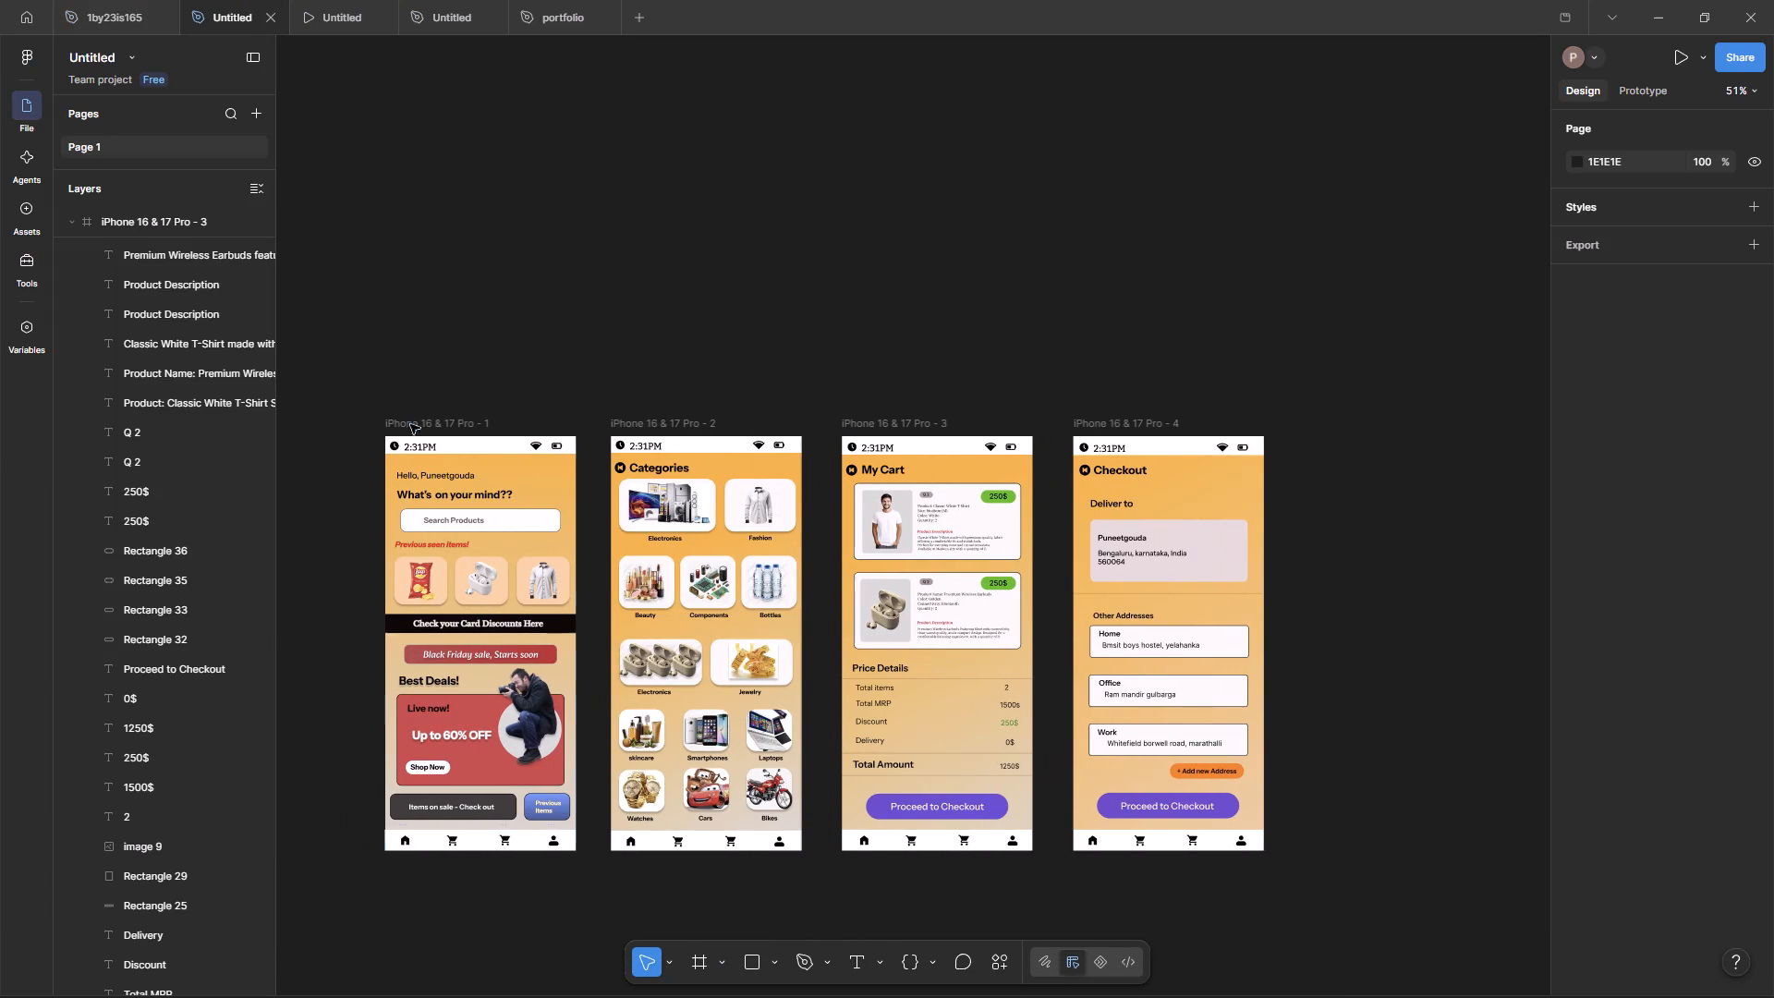
pyautogui.click(416, 431)
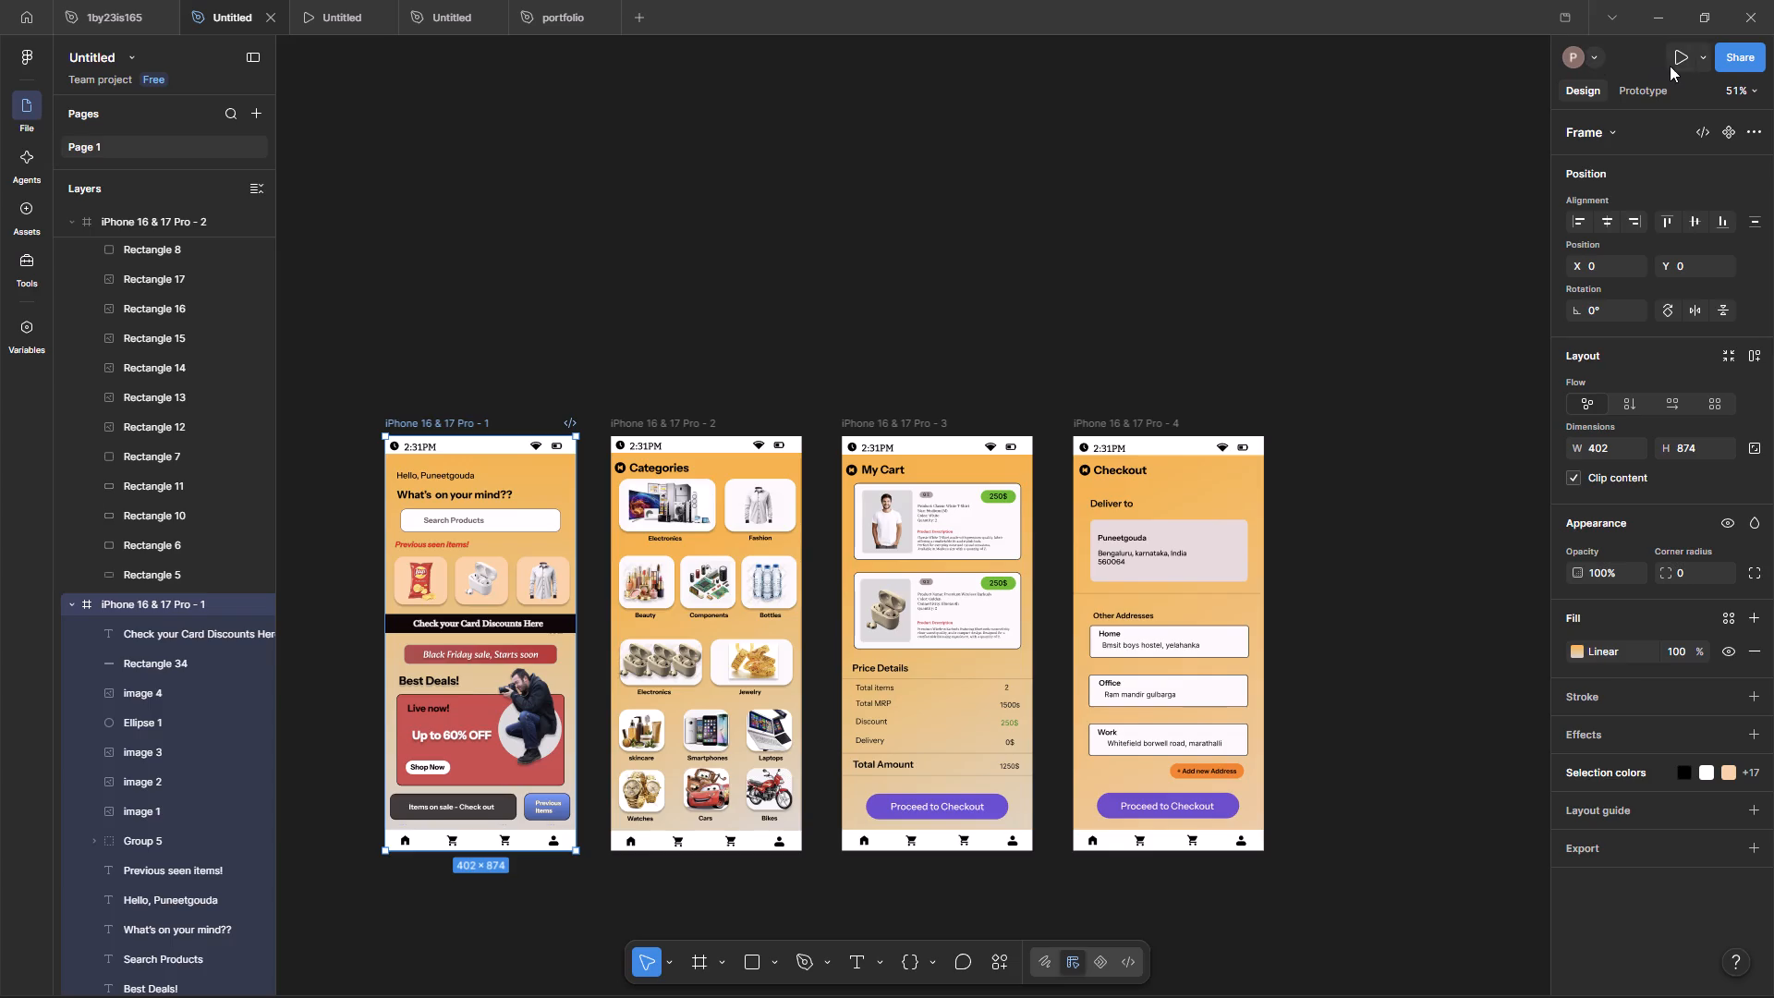
pyautogui.click(1671, 66)
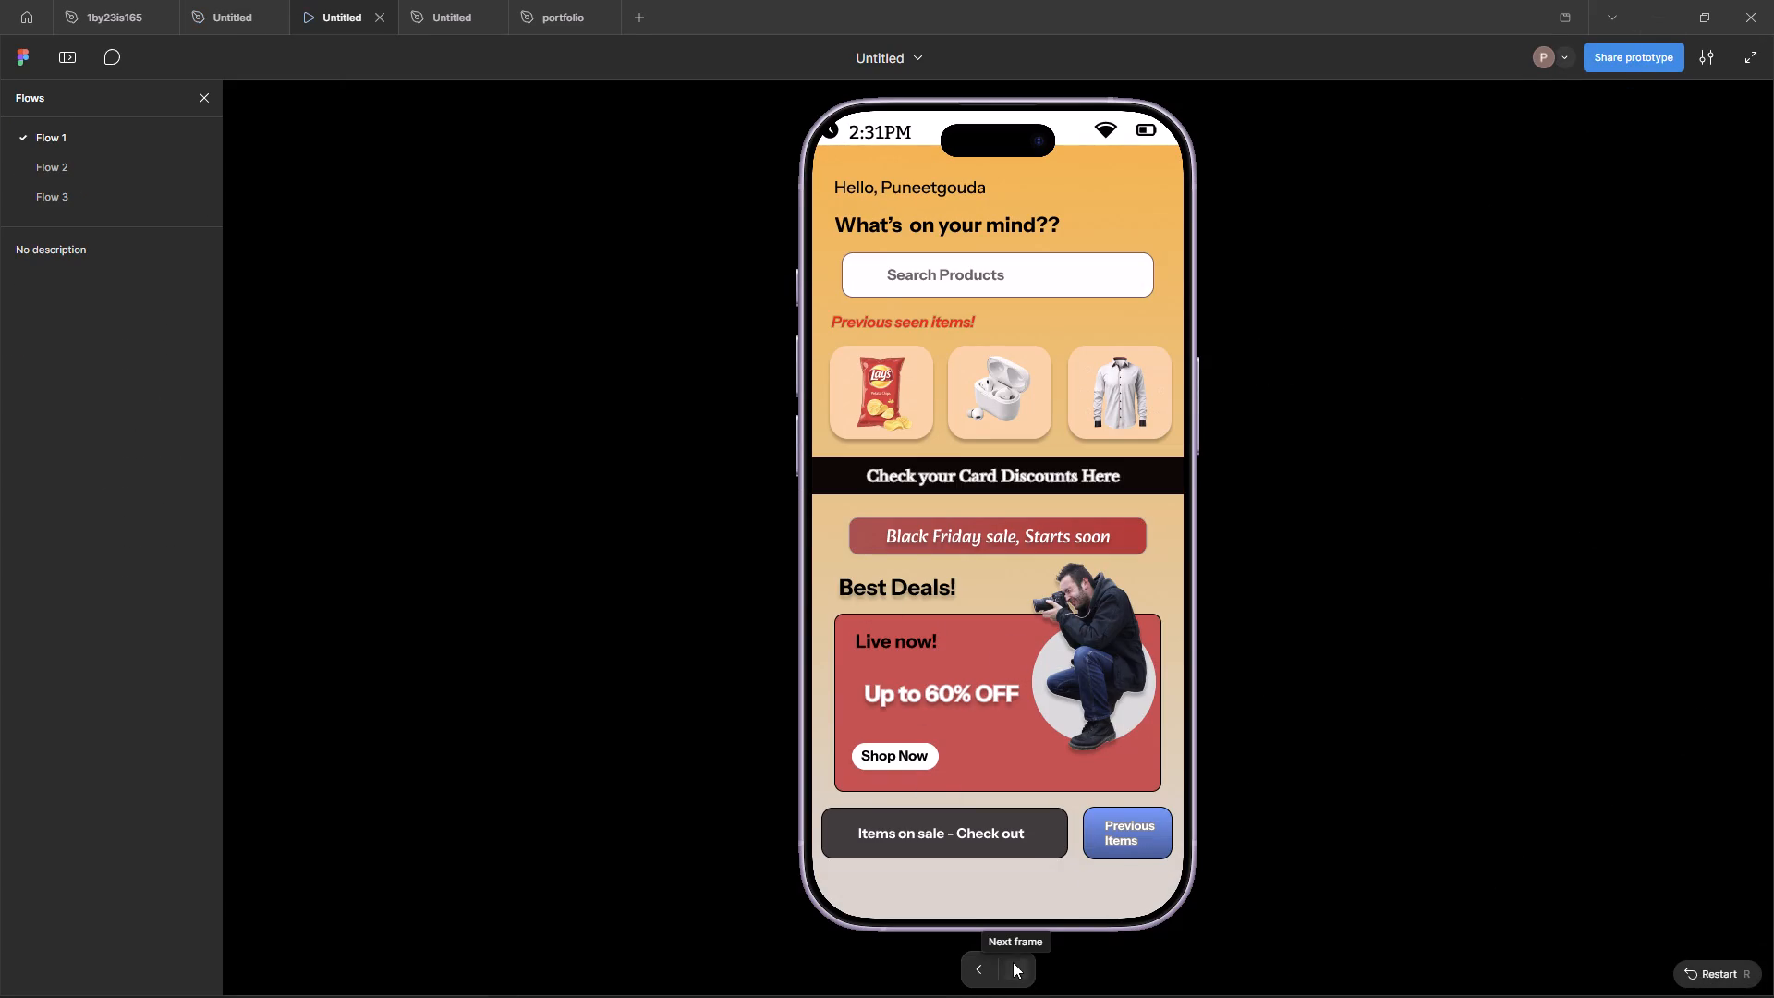
pyautogui.click(1115, 849)
pyautogui.click(1006, 280)
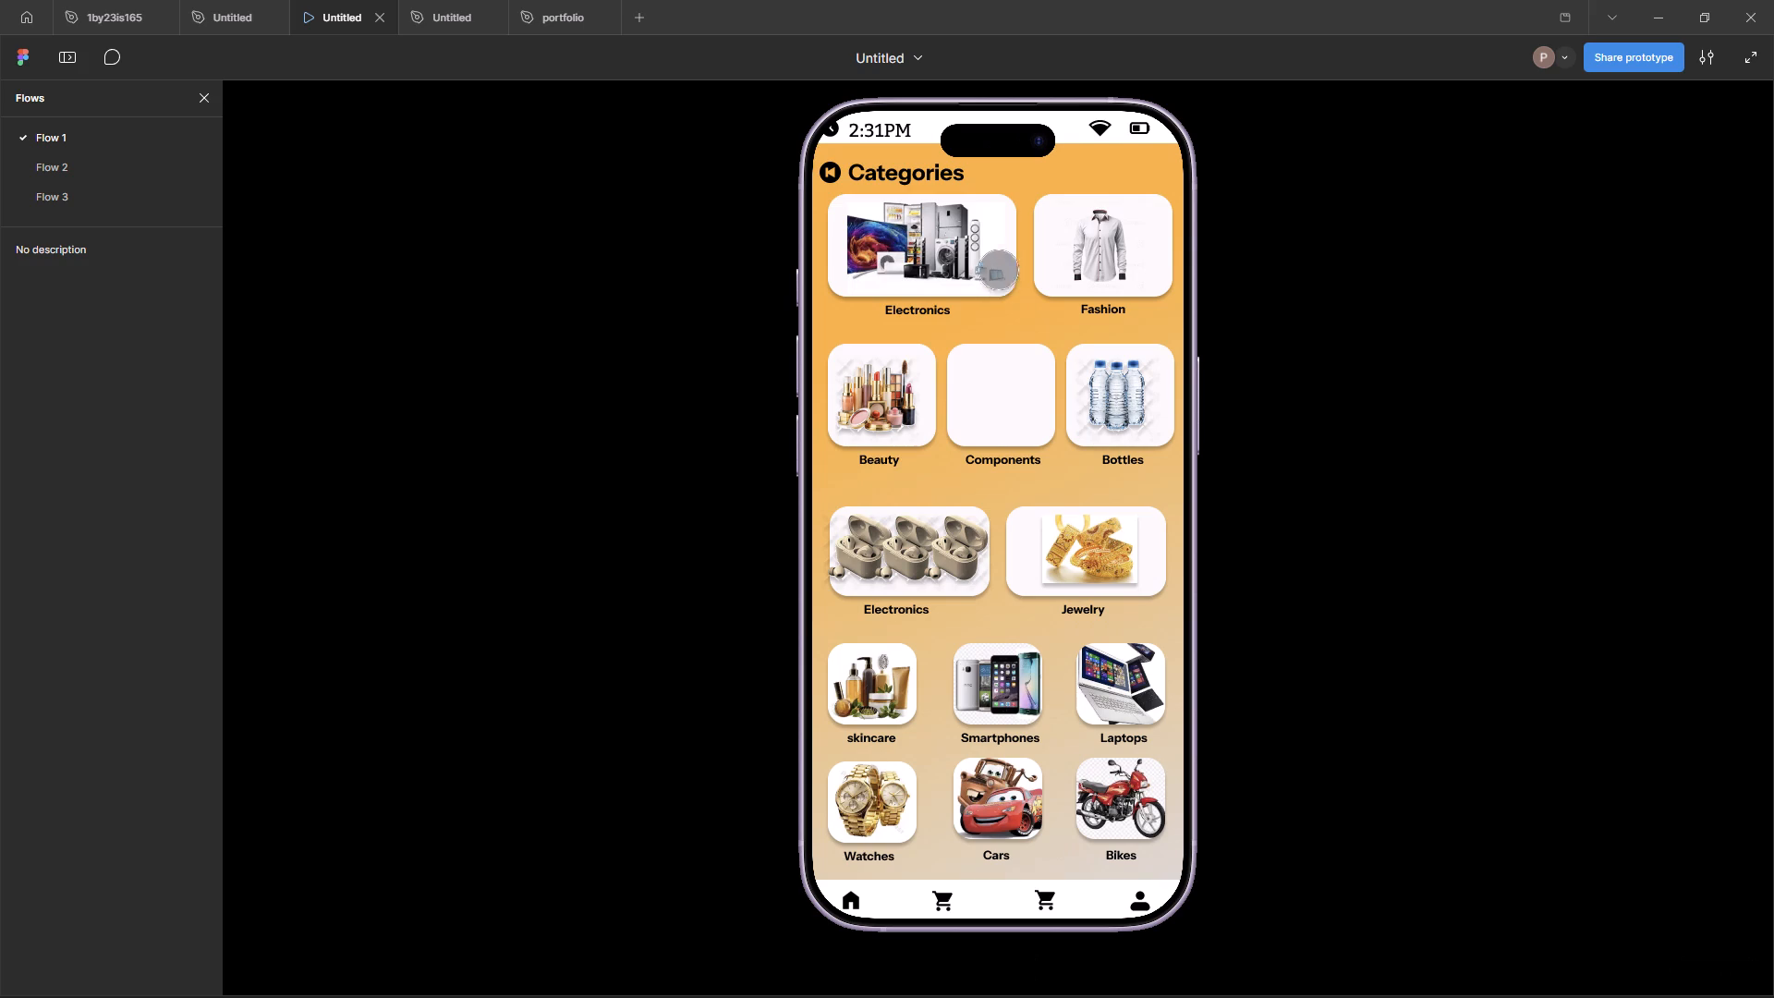
pyautogui.click(830, 168)
pyautogui.tripleClick(830, 170)
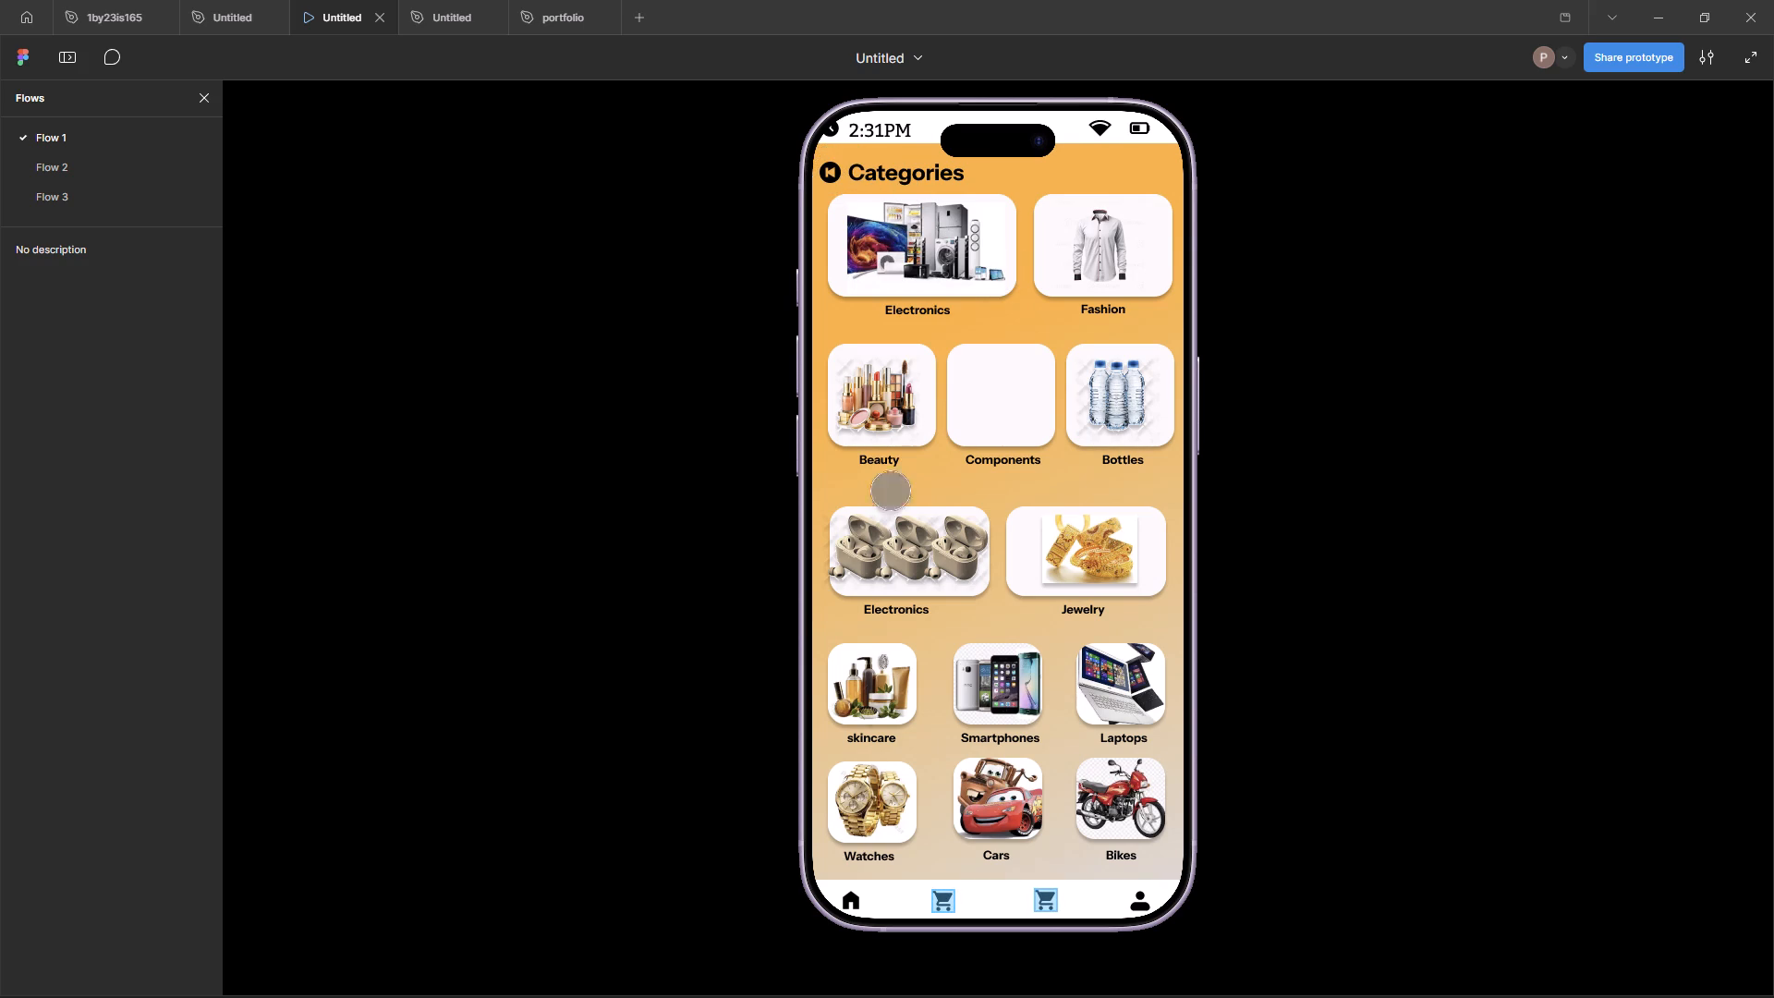
pyautogui.click(856, 897)
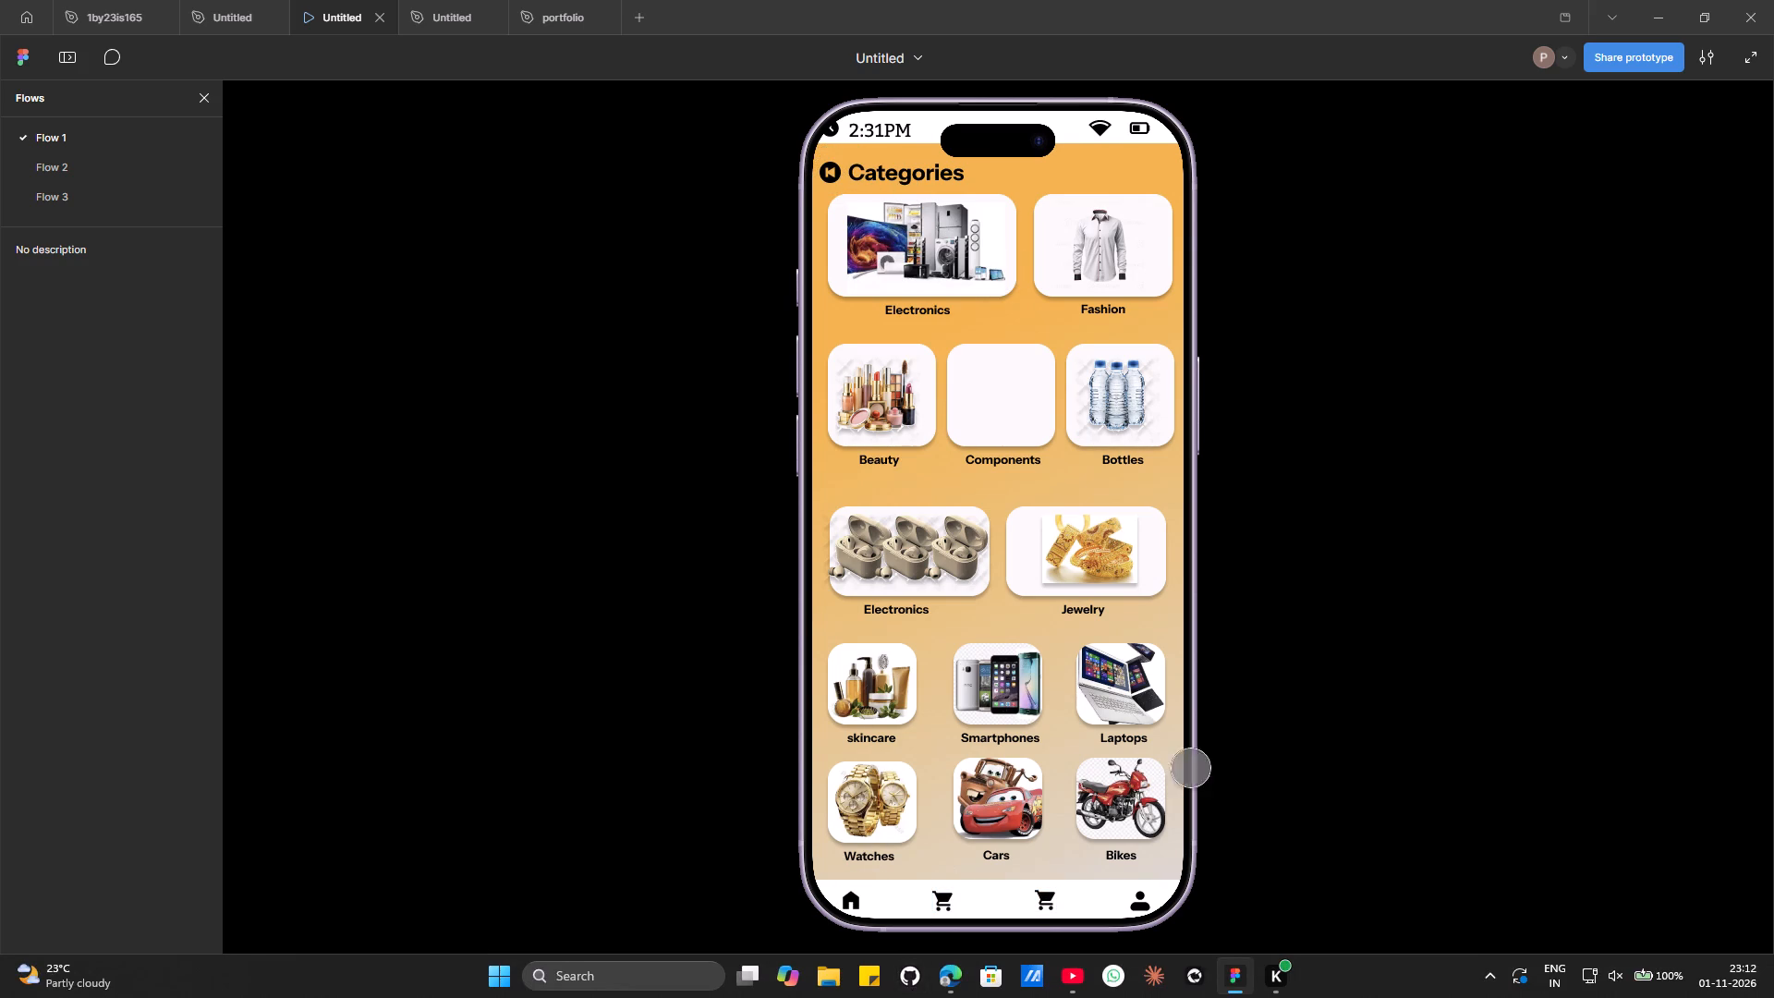
pyautogui.click(1708, 267)
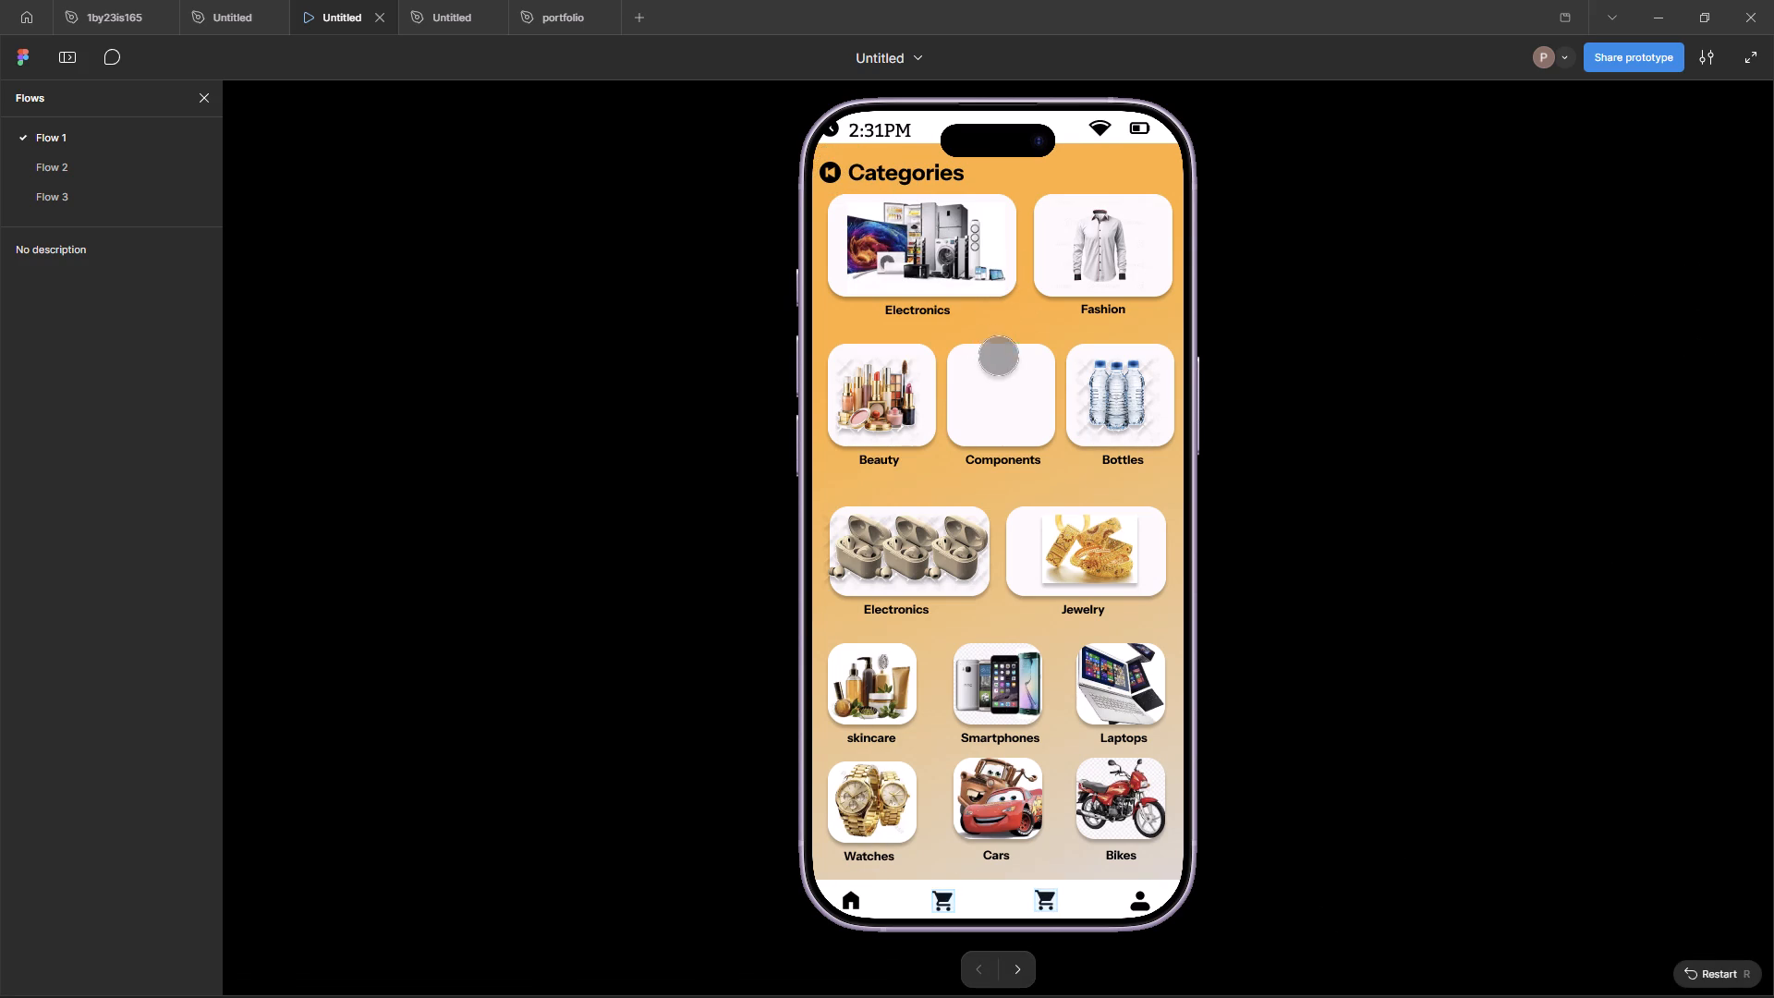
# Go to the My Cart screen in the preview, test Proceed to Checkout and the bottom navigation, and close the preview.
pyautogui.click(1011, 973)
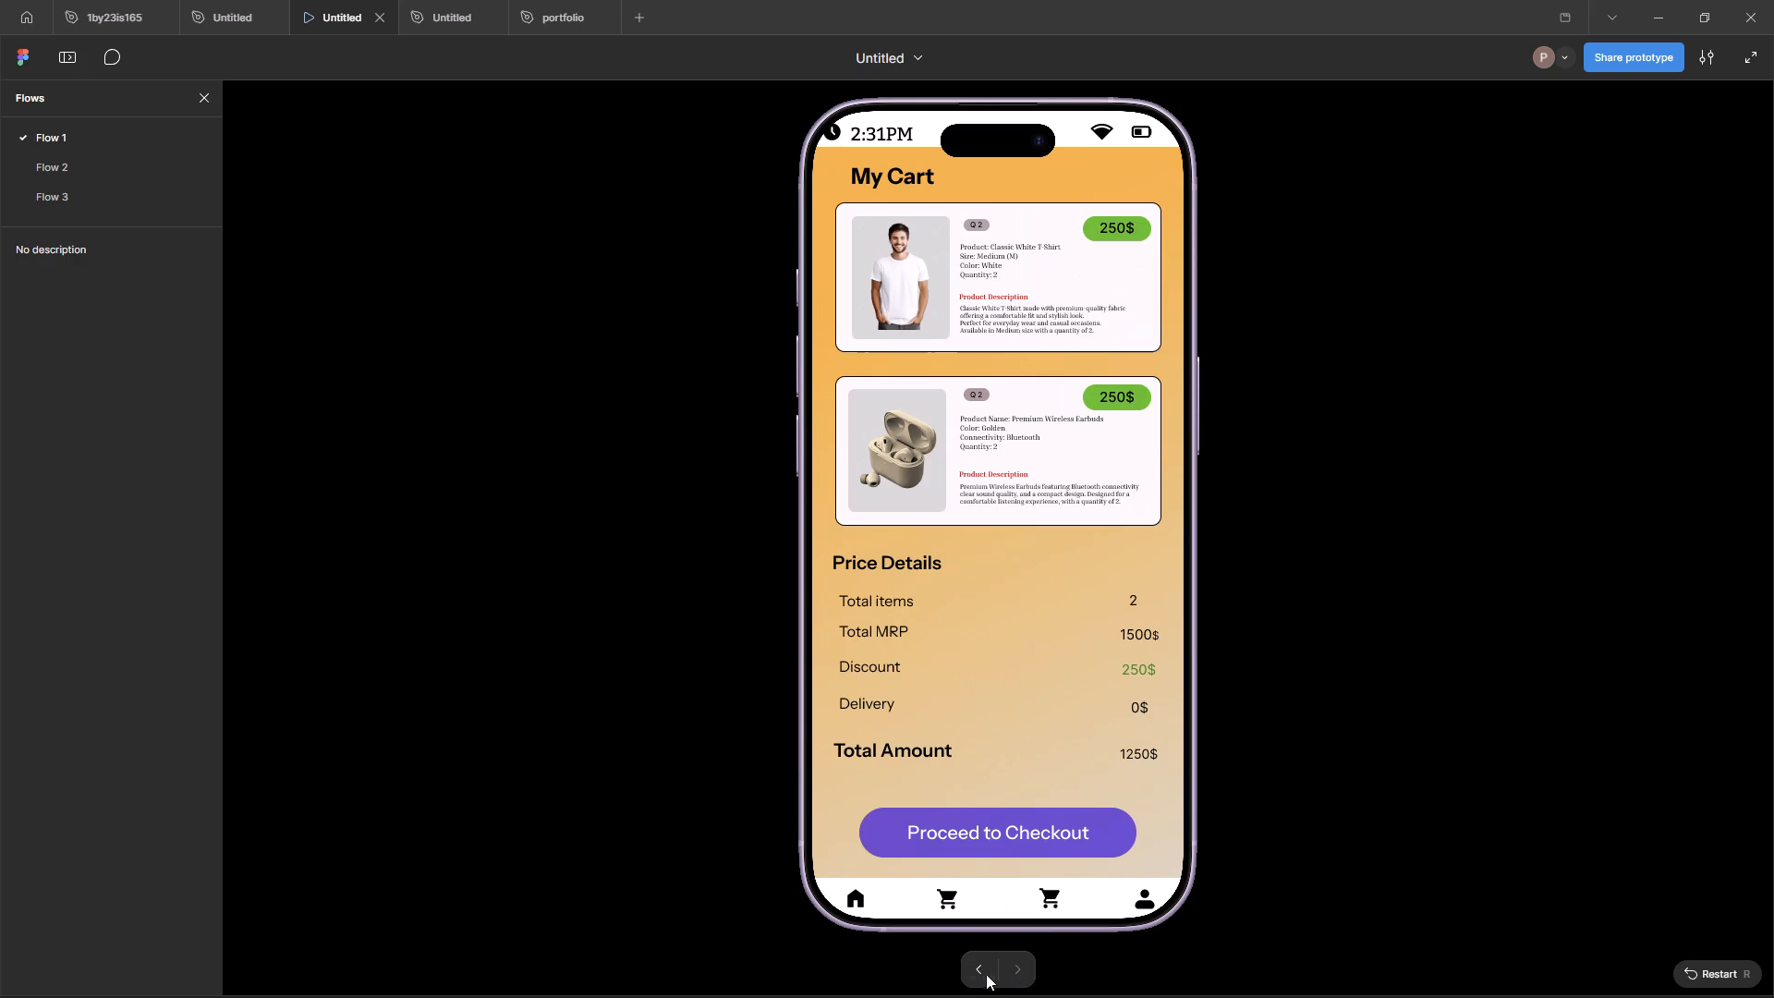
pyautogui.doubleClick(980, 973)
pyautogui.click(1007, 972)
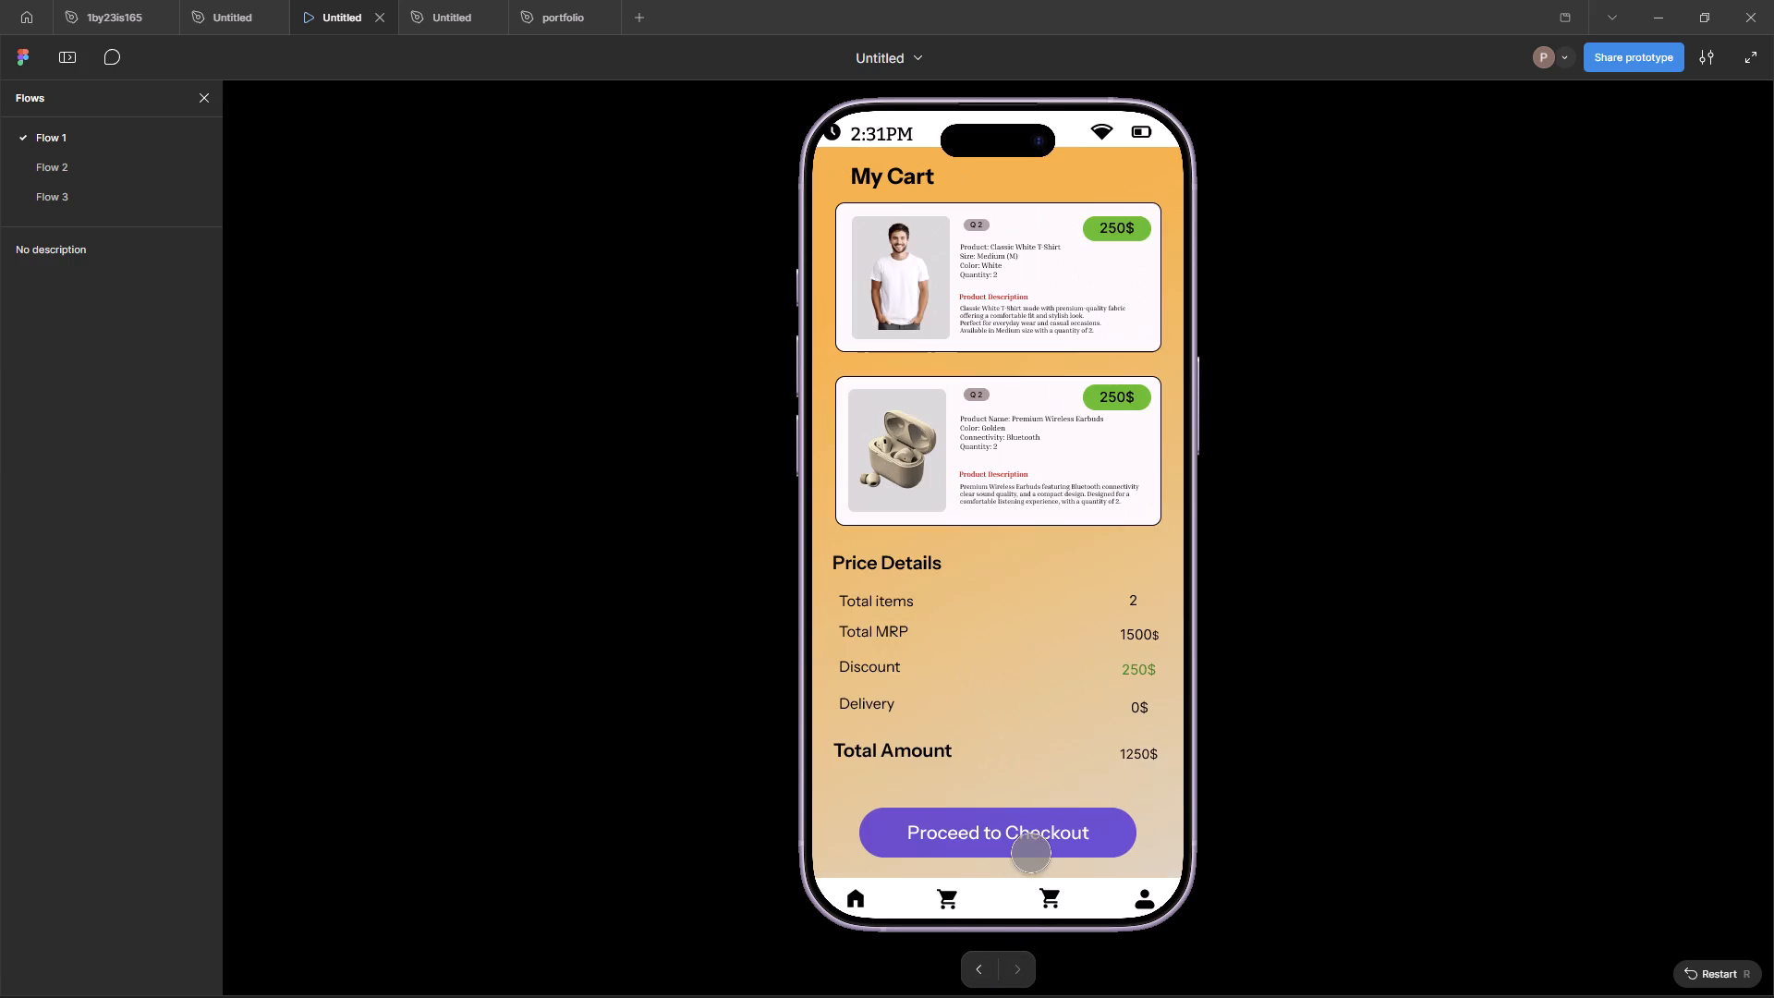
pyautogui.click(1031, 852)
pyautogui.click(1037, 831)
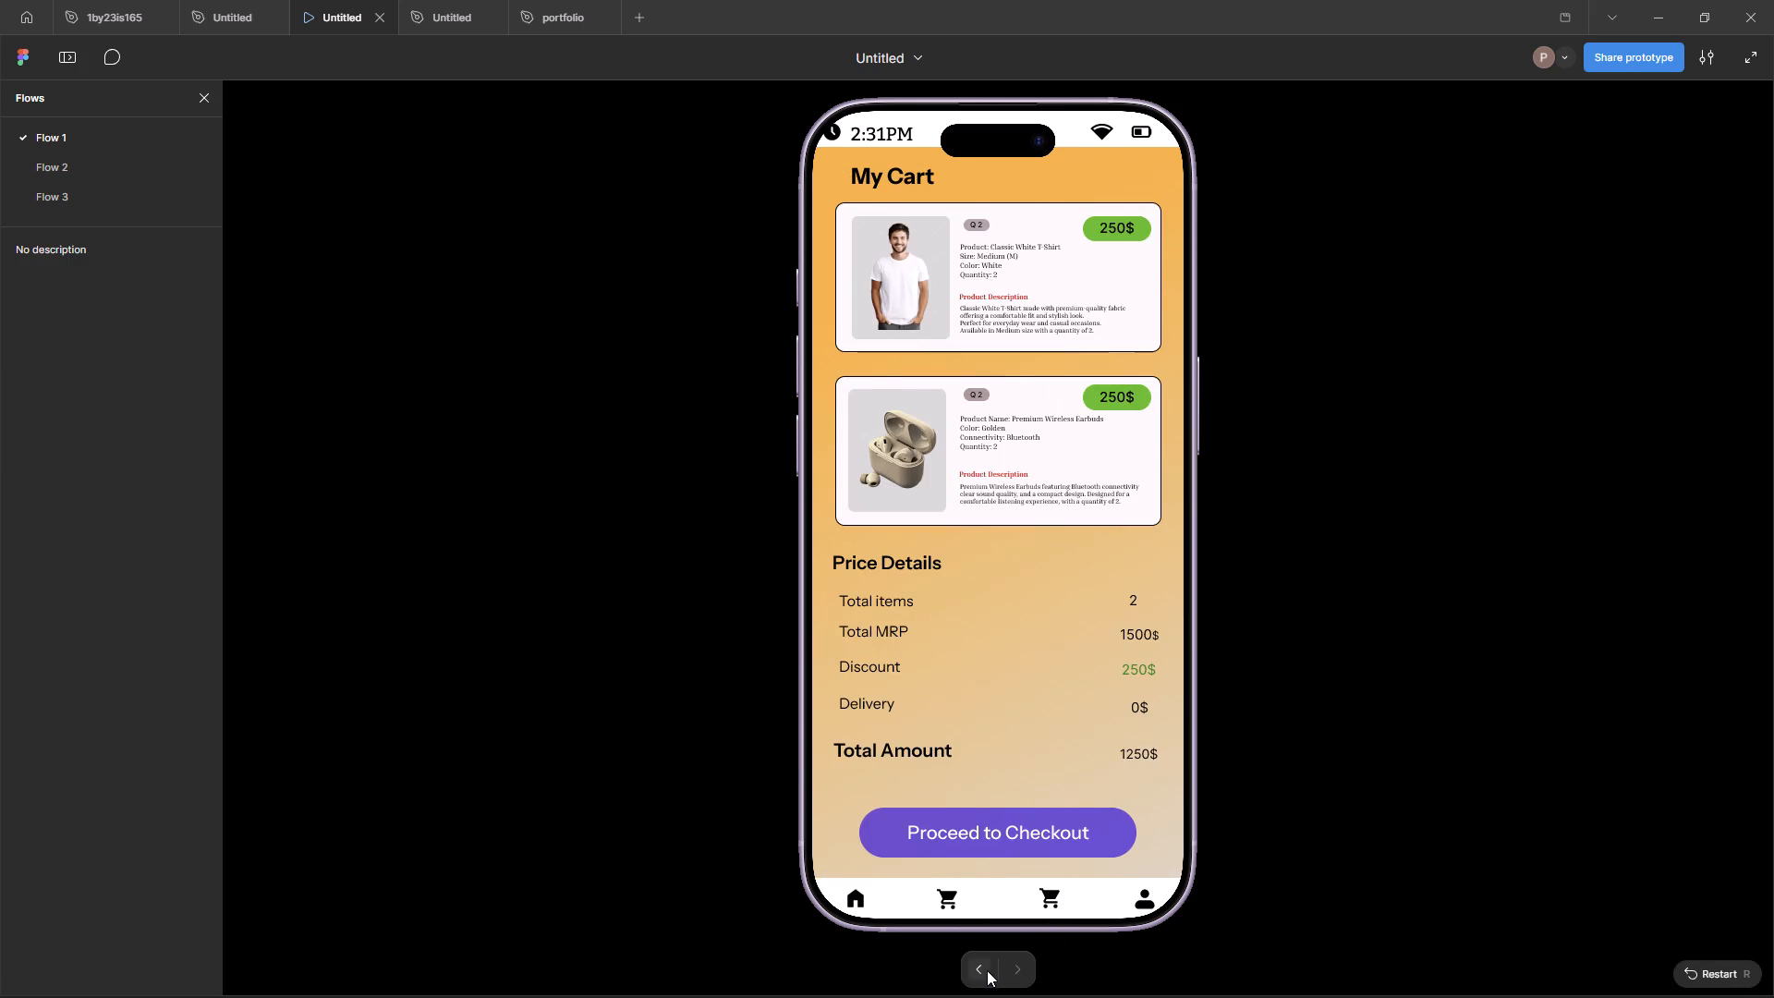
pyautogui.click(987, 970)
pyautogui.click(1012, 802)
pyautogui.click(1123, 809)
pyautogui.click(1033, 905)
pyautogui.click(1047, 906)
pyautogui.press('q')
pyautogui.press('Tab')
pyautogui.click(1757, 60)
pyautogui.click(1754, 34)
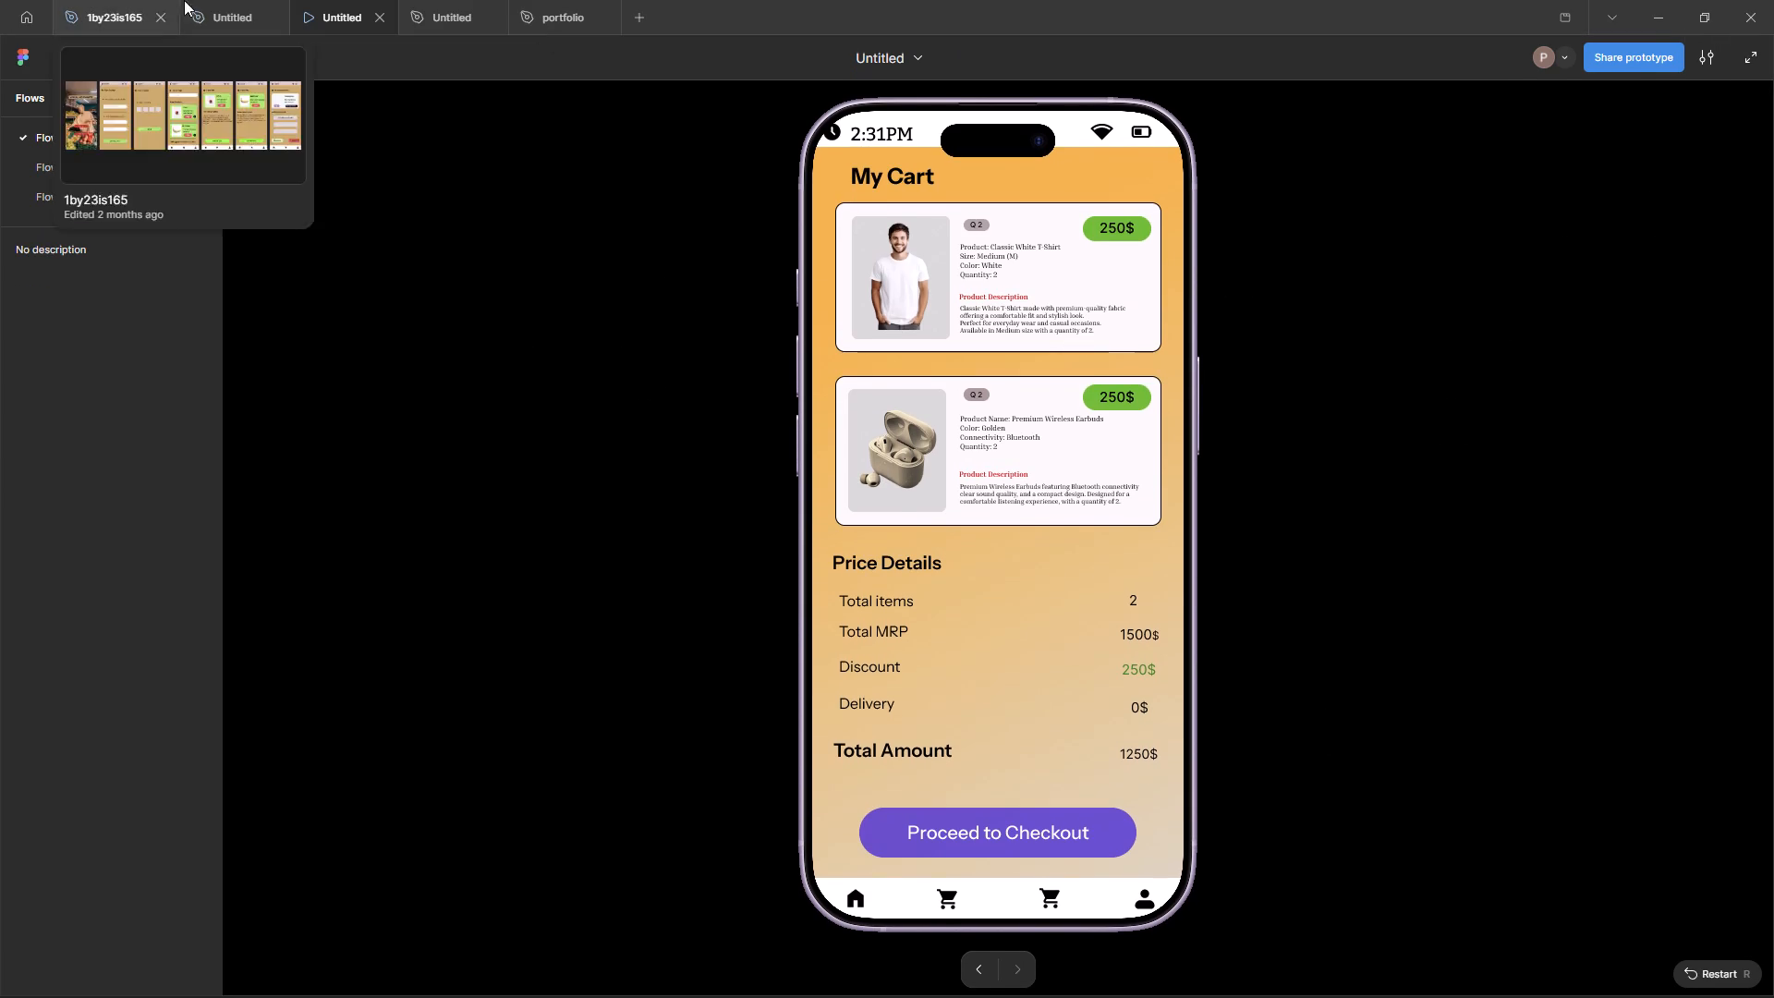
pyautogui.click(374, 17)
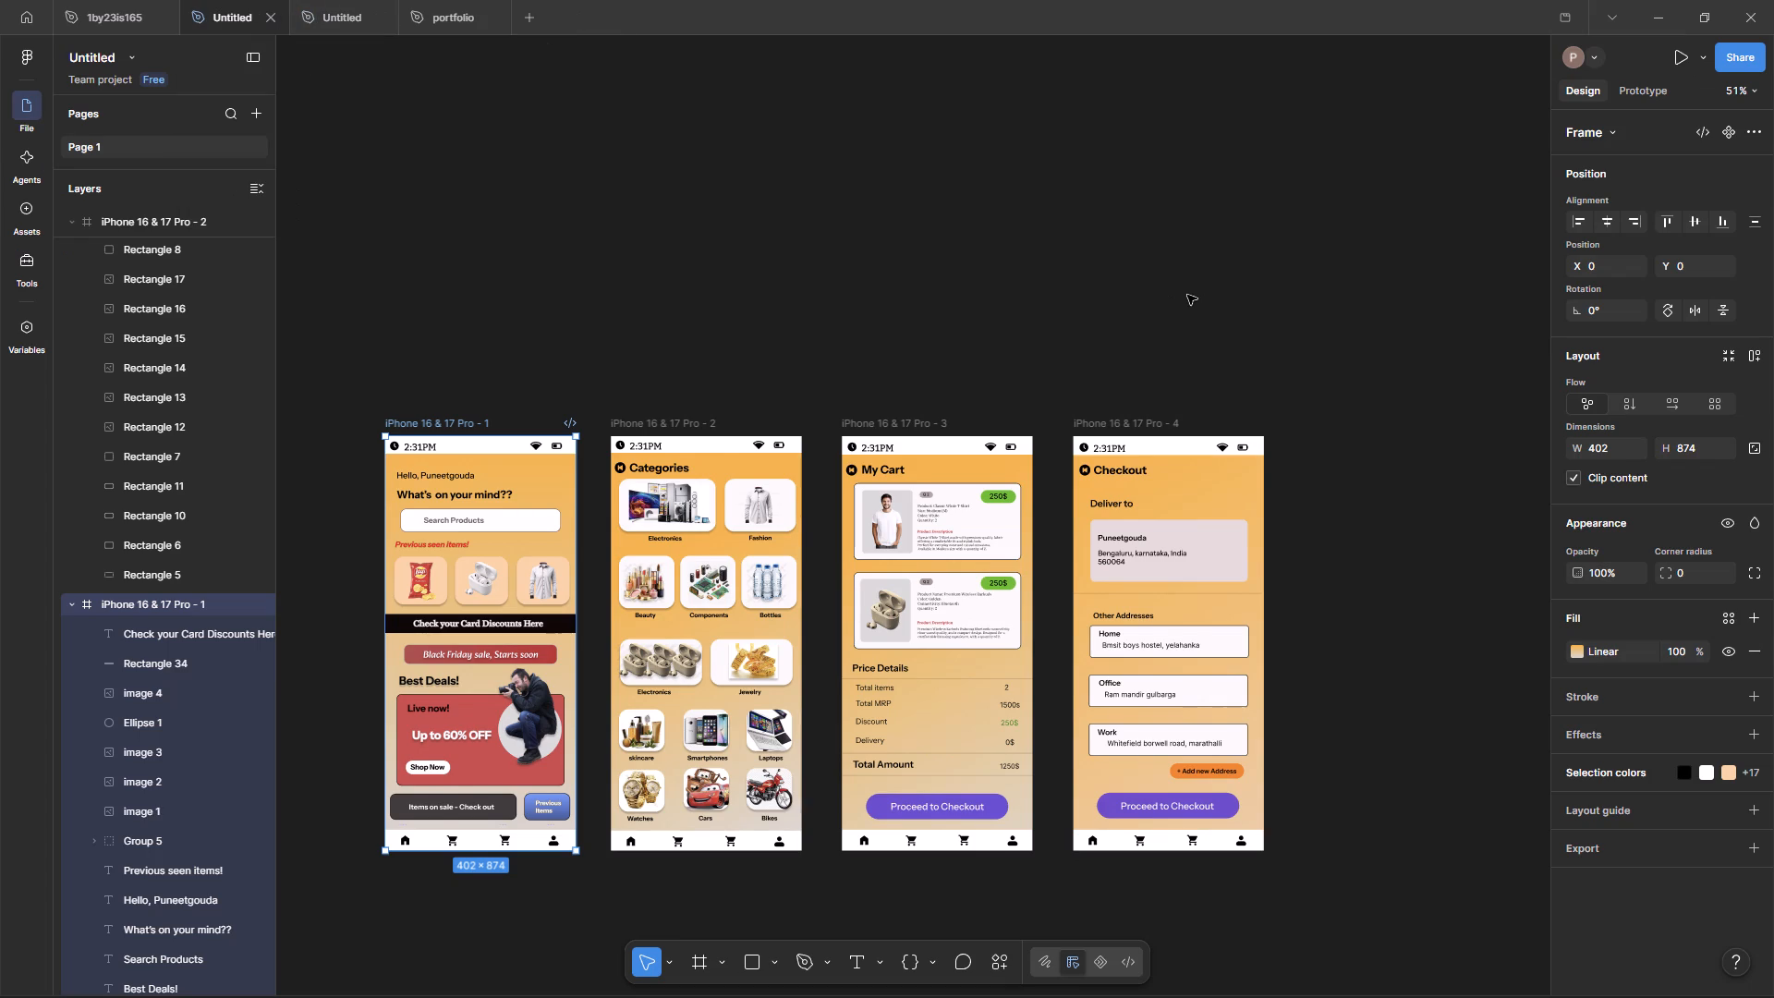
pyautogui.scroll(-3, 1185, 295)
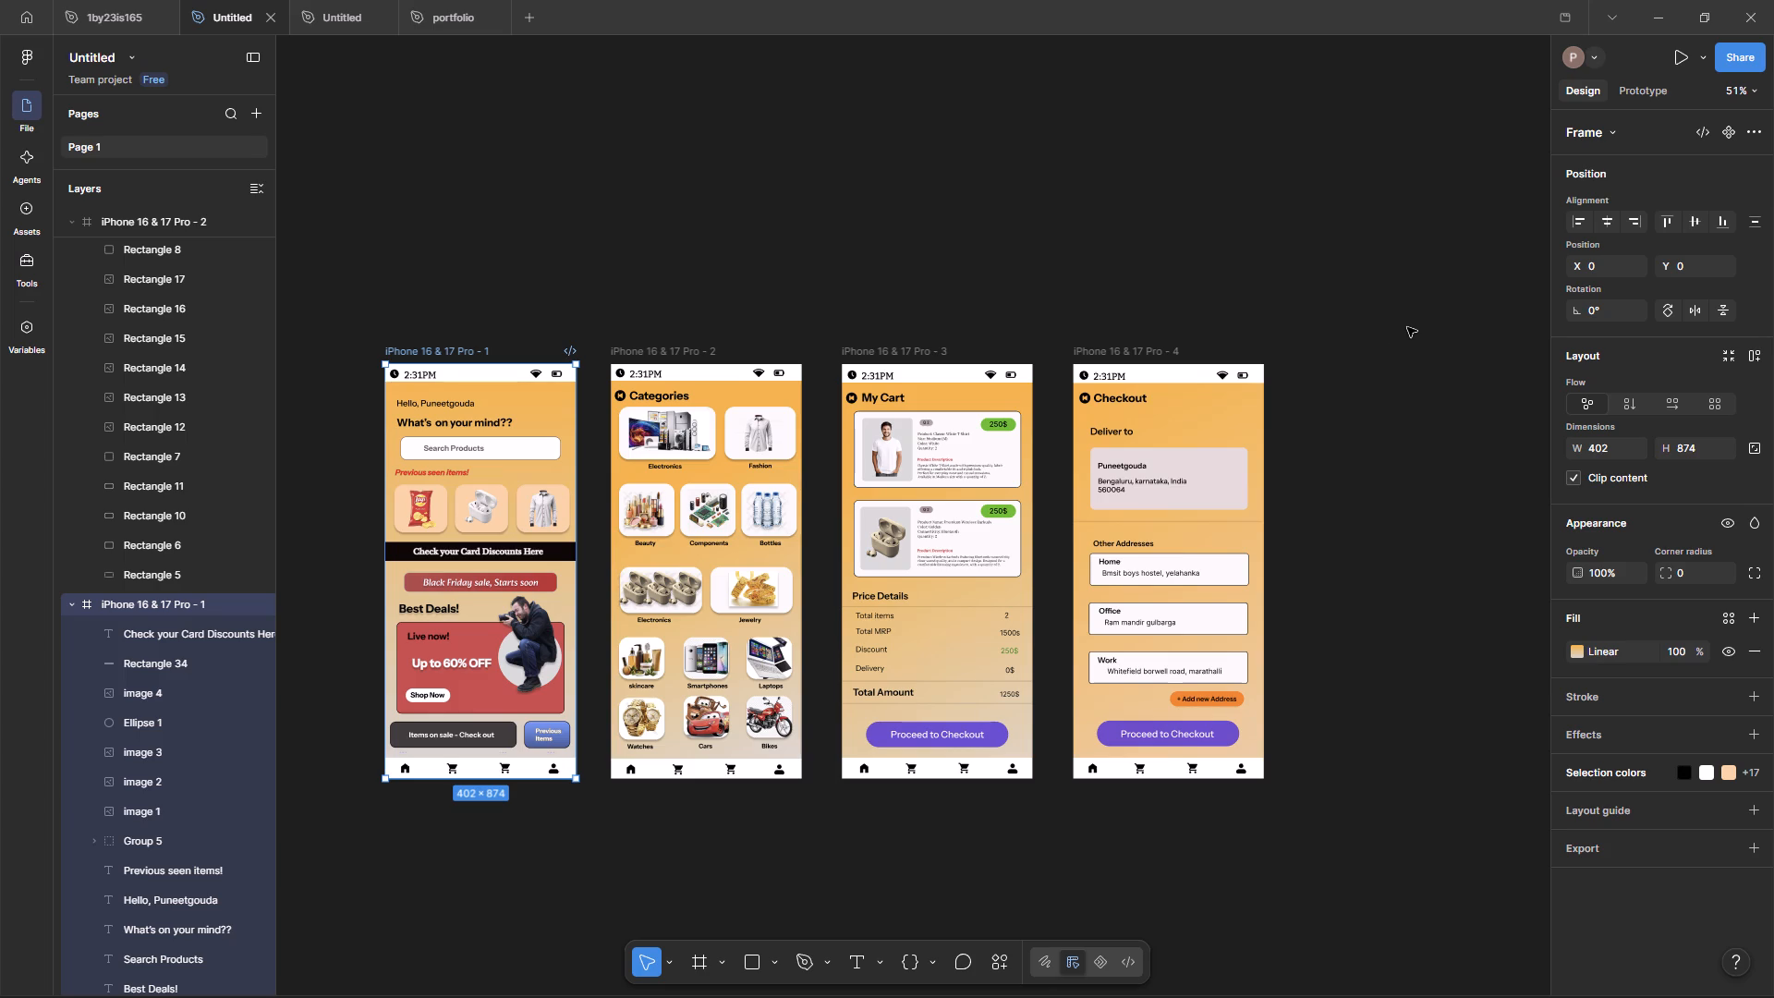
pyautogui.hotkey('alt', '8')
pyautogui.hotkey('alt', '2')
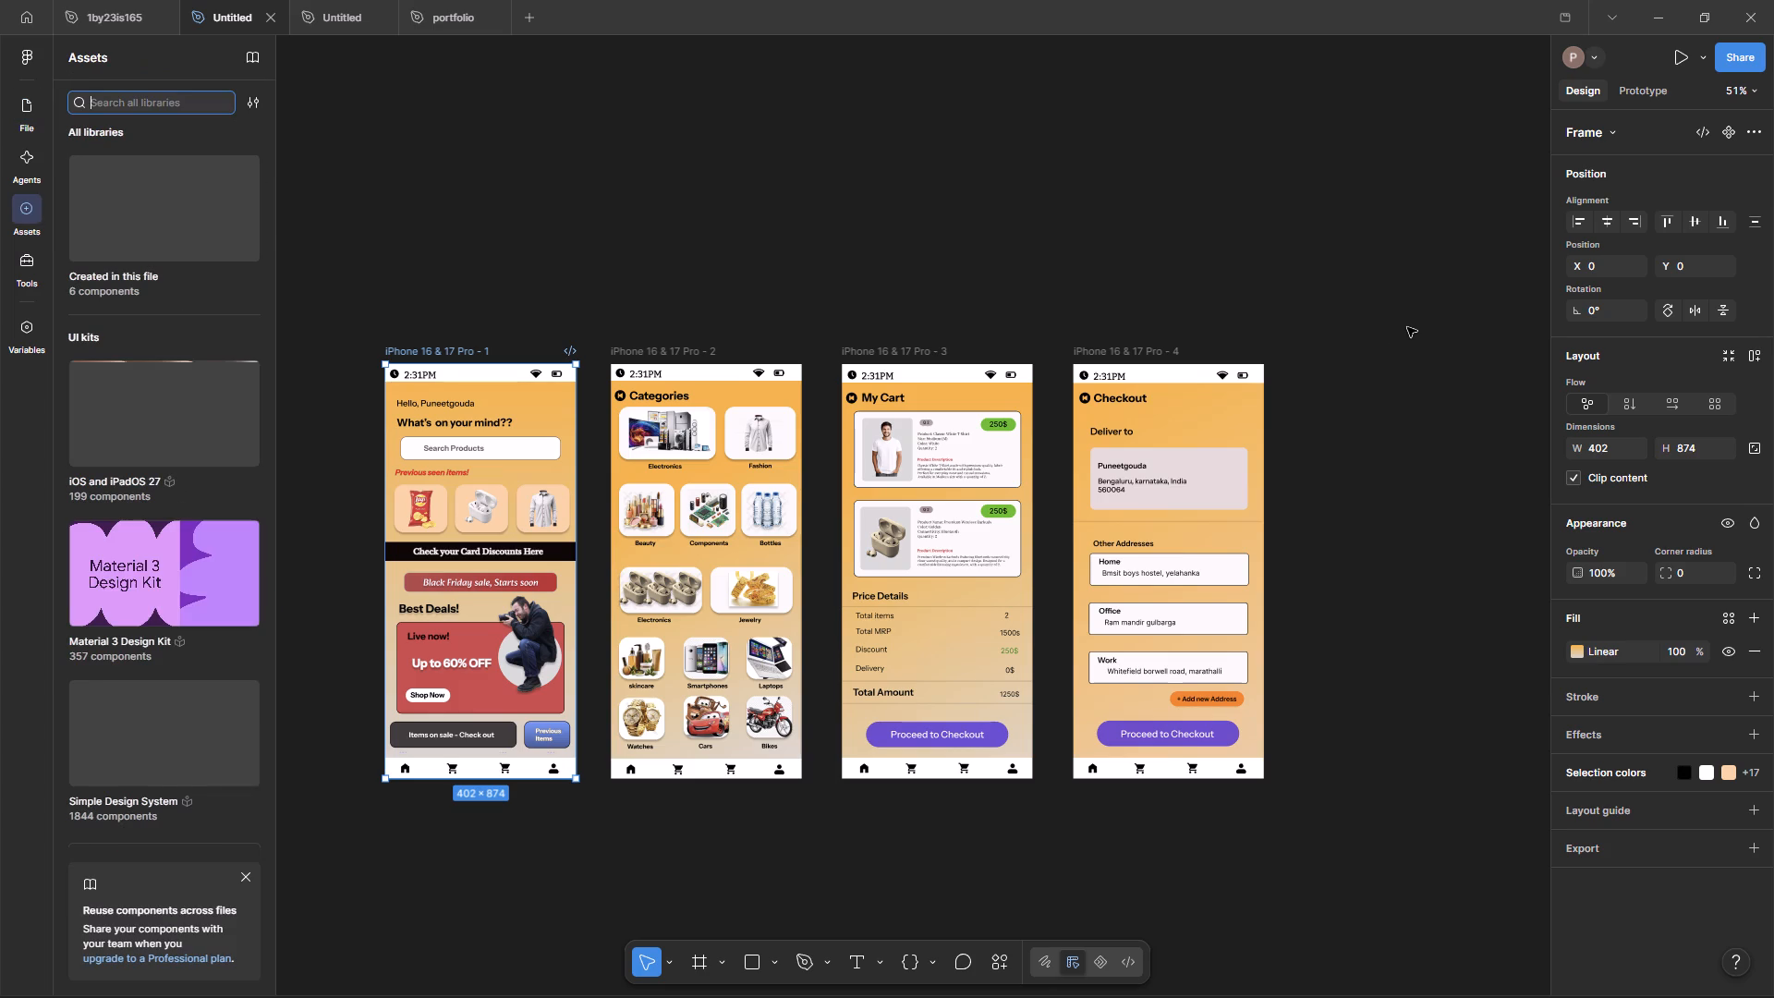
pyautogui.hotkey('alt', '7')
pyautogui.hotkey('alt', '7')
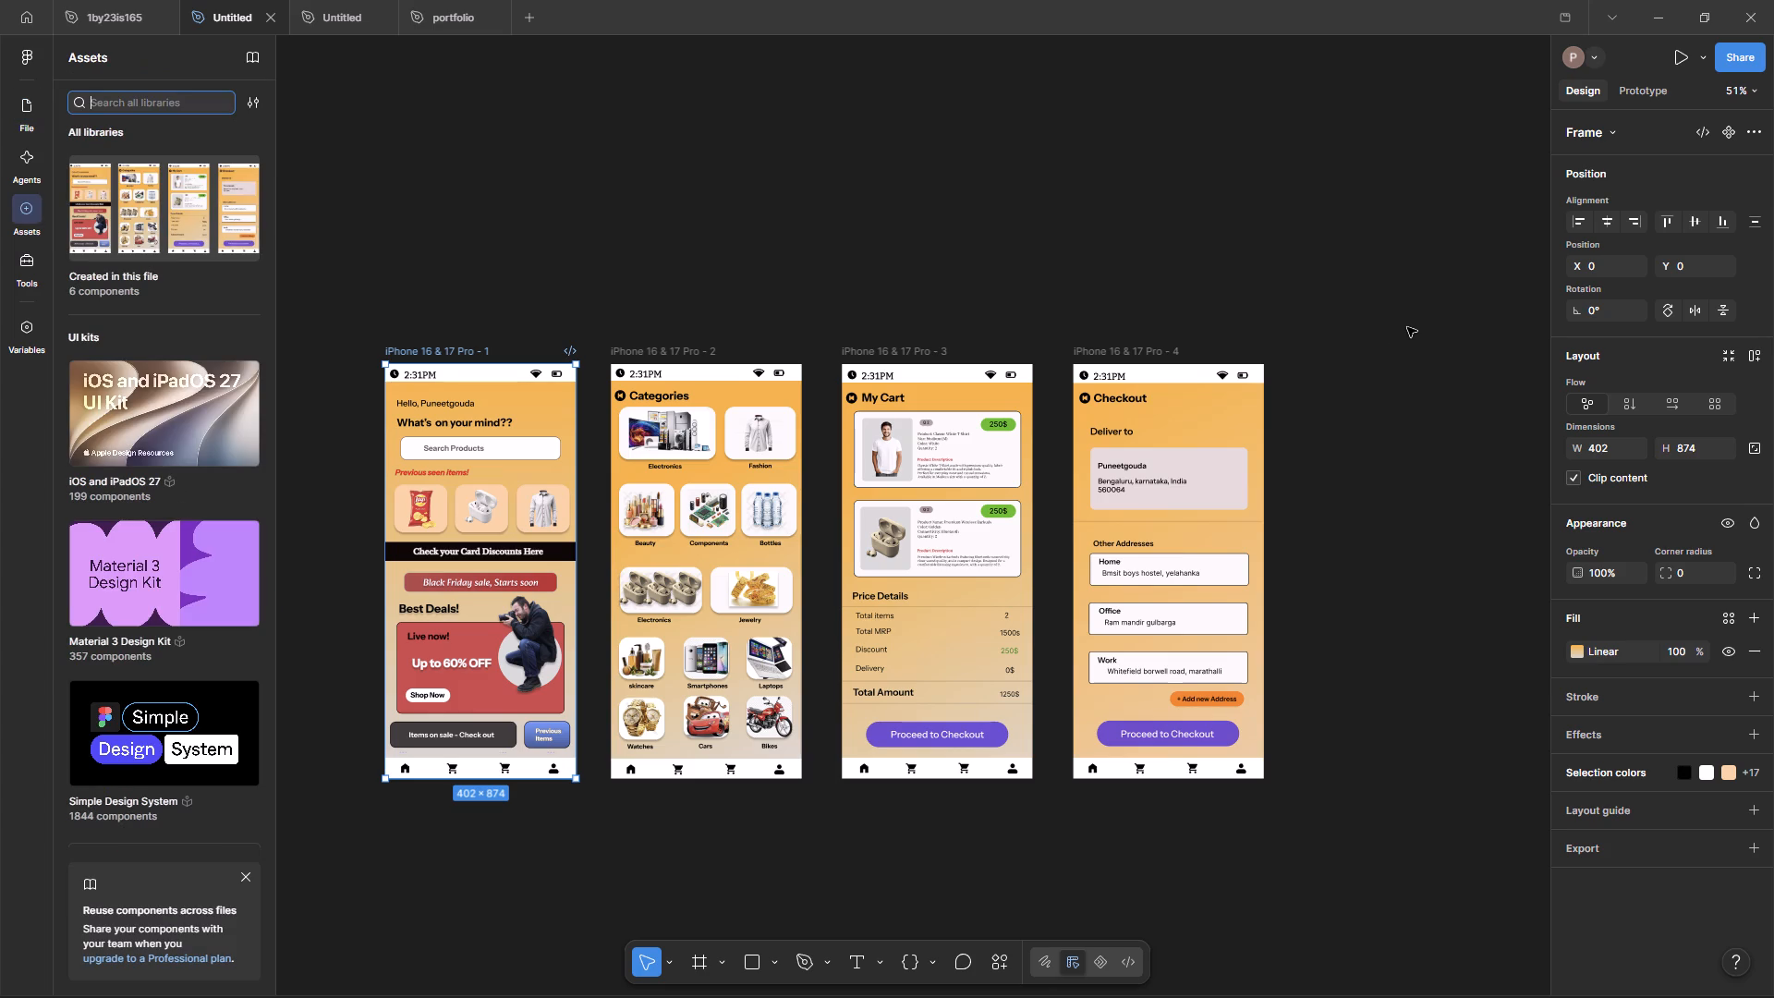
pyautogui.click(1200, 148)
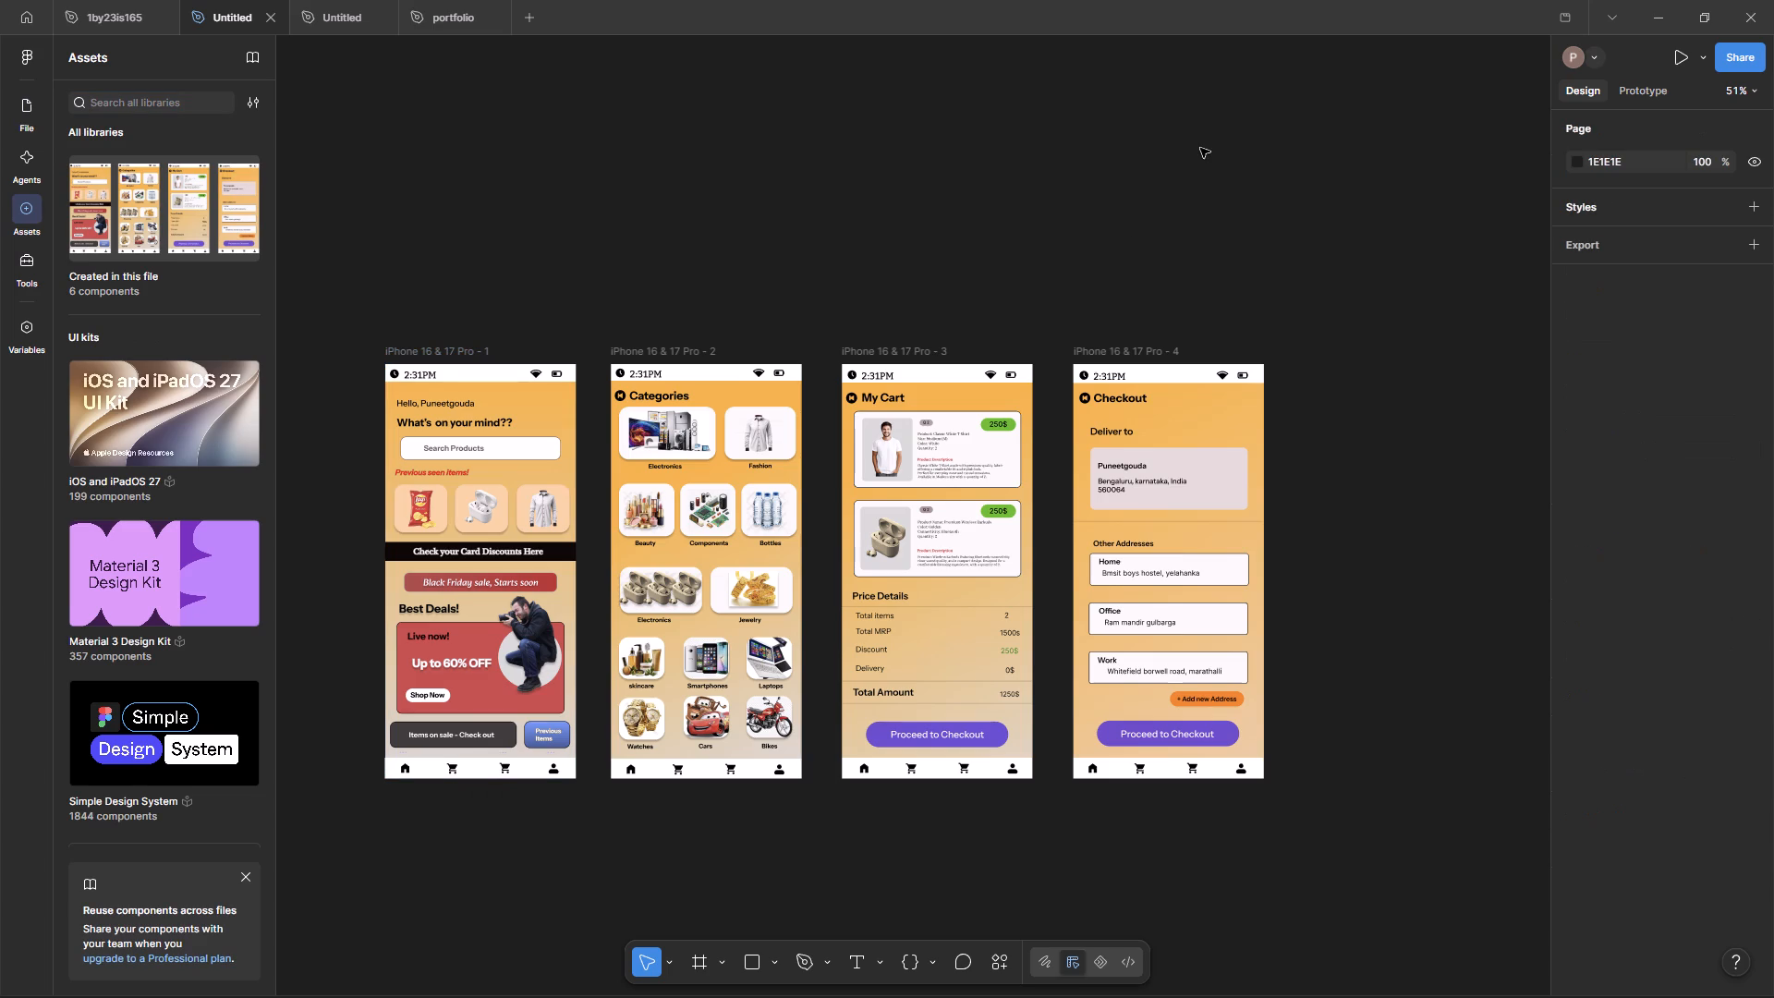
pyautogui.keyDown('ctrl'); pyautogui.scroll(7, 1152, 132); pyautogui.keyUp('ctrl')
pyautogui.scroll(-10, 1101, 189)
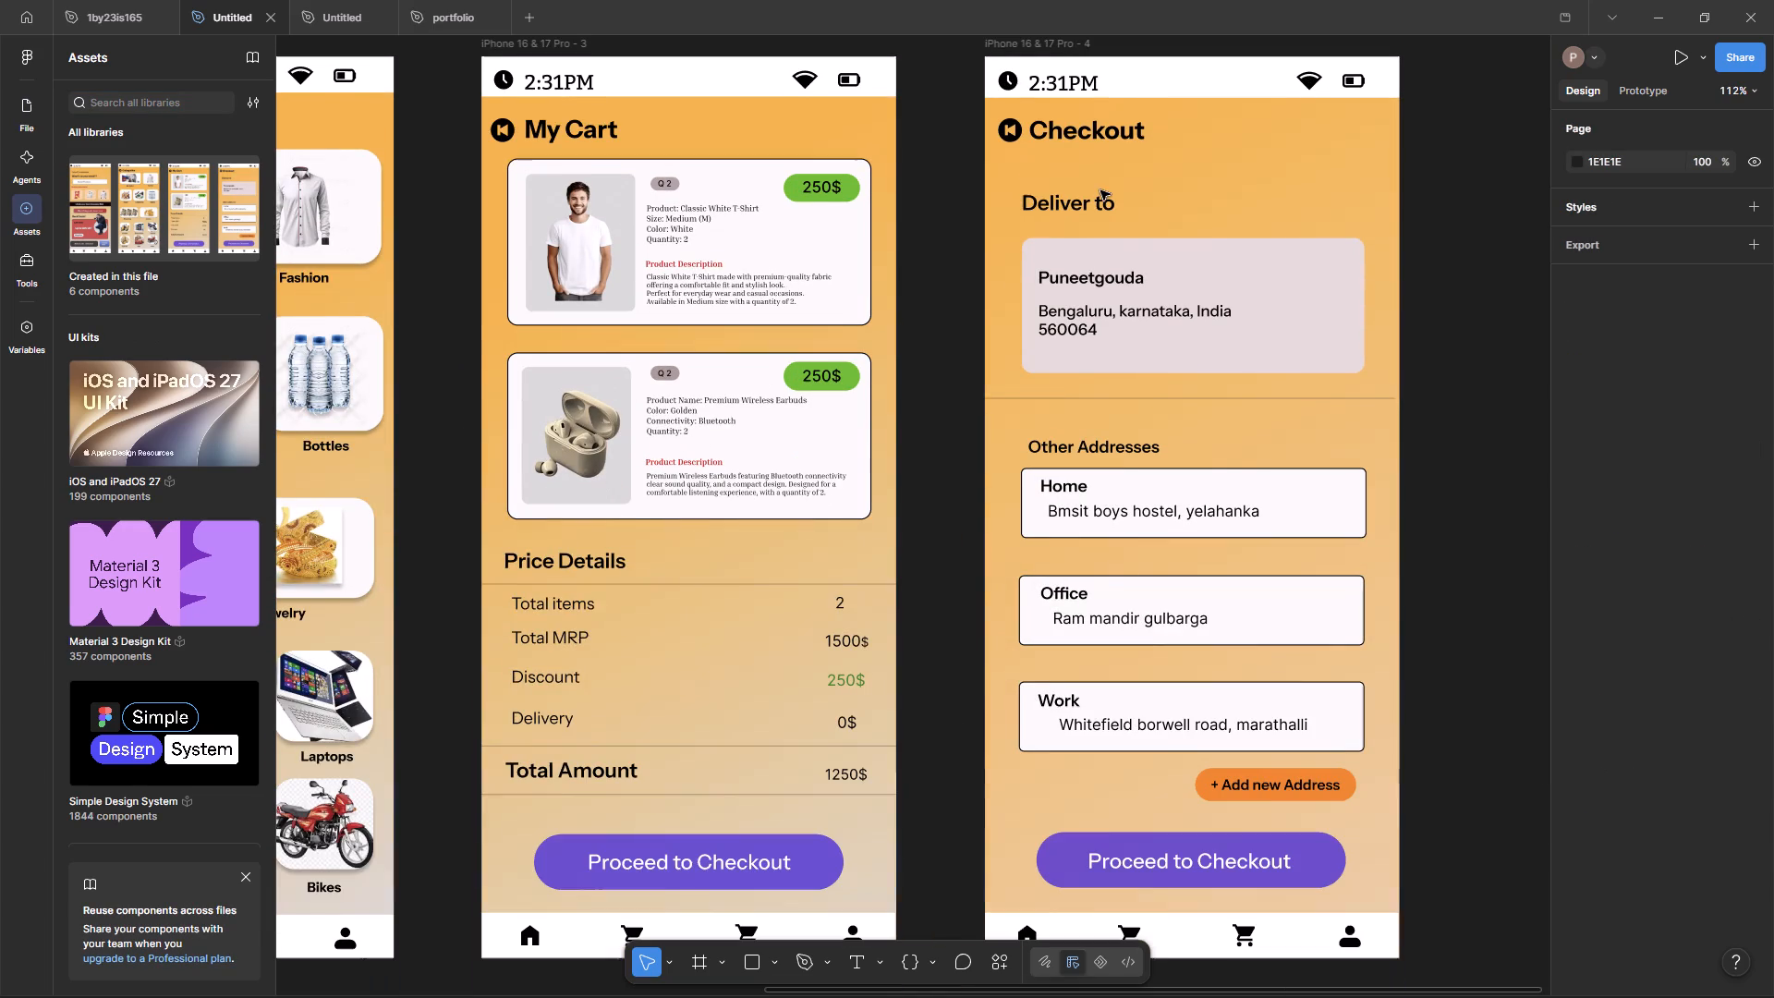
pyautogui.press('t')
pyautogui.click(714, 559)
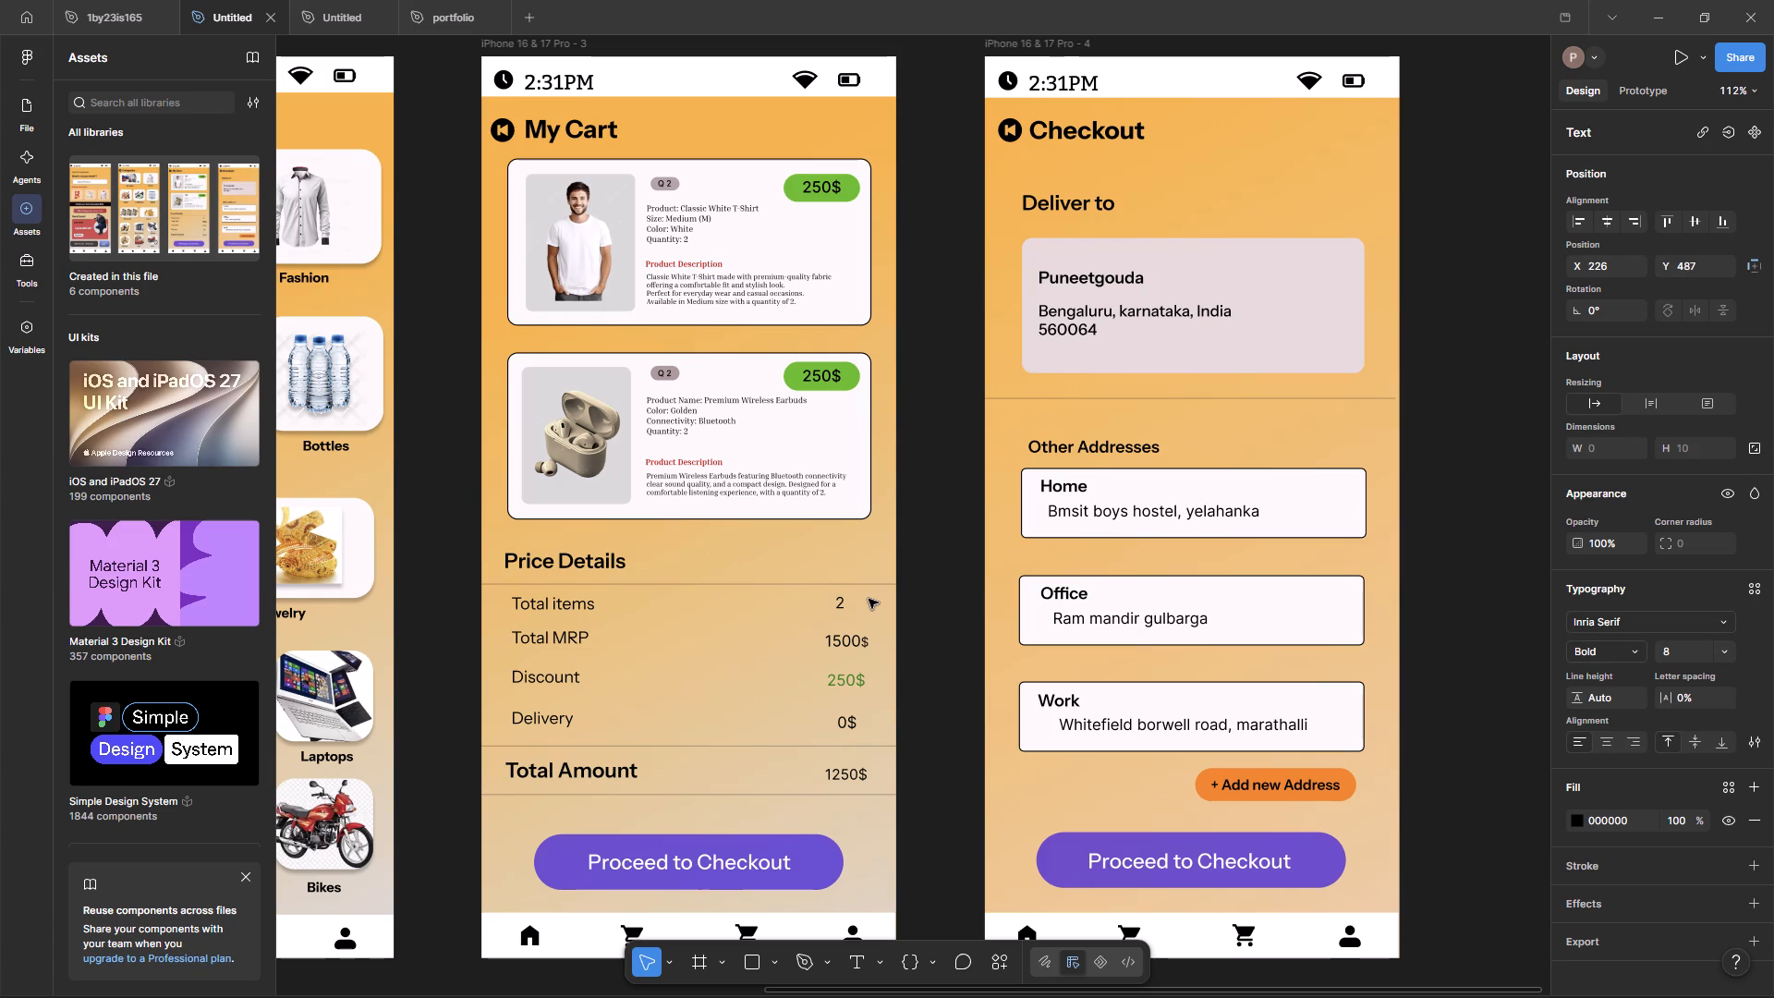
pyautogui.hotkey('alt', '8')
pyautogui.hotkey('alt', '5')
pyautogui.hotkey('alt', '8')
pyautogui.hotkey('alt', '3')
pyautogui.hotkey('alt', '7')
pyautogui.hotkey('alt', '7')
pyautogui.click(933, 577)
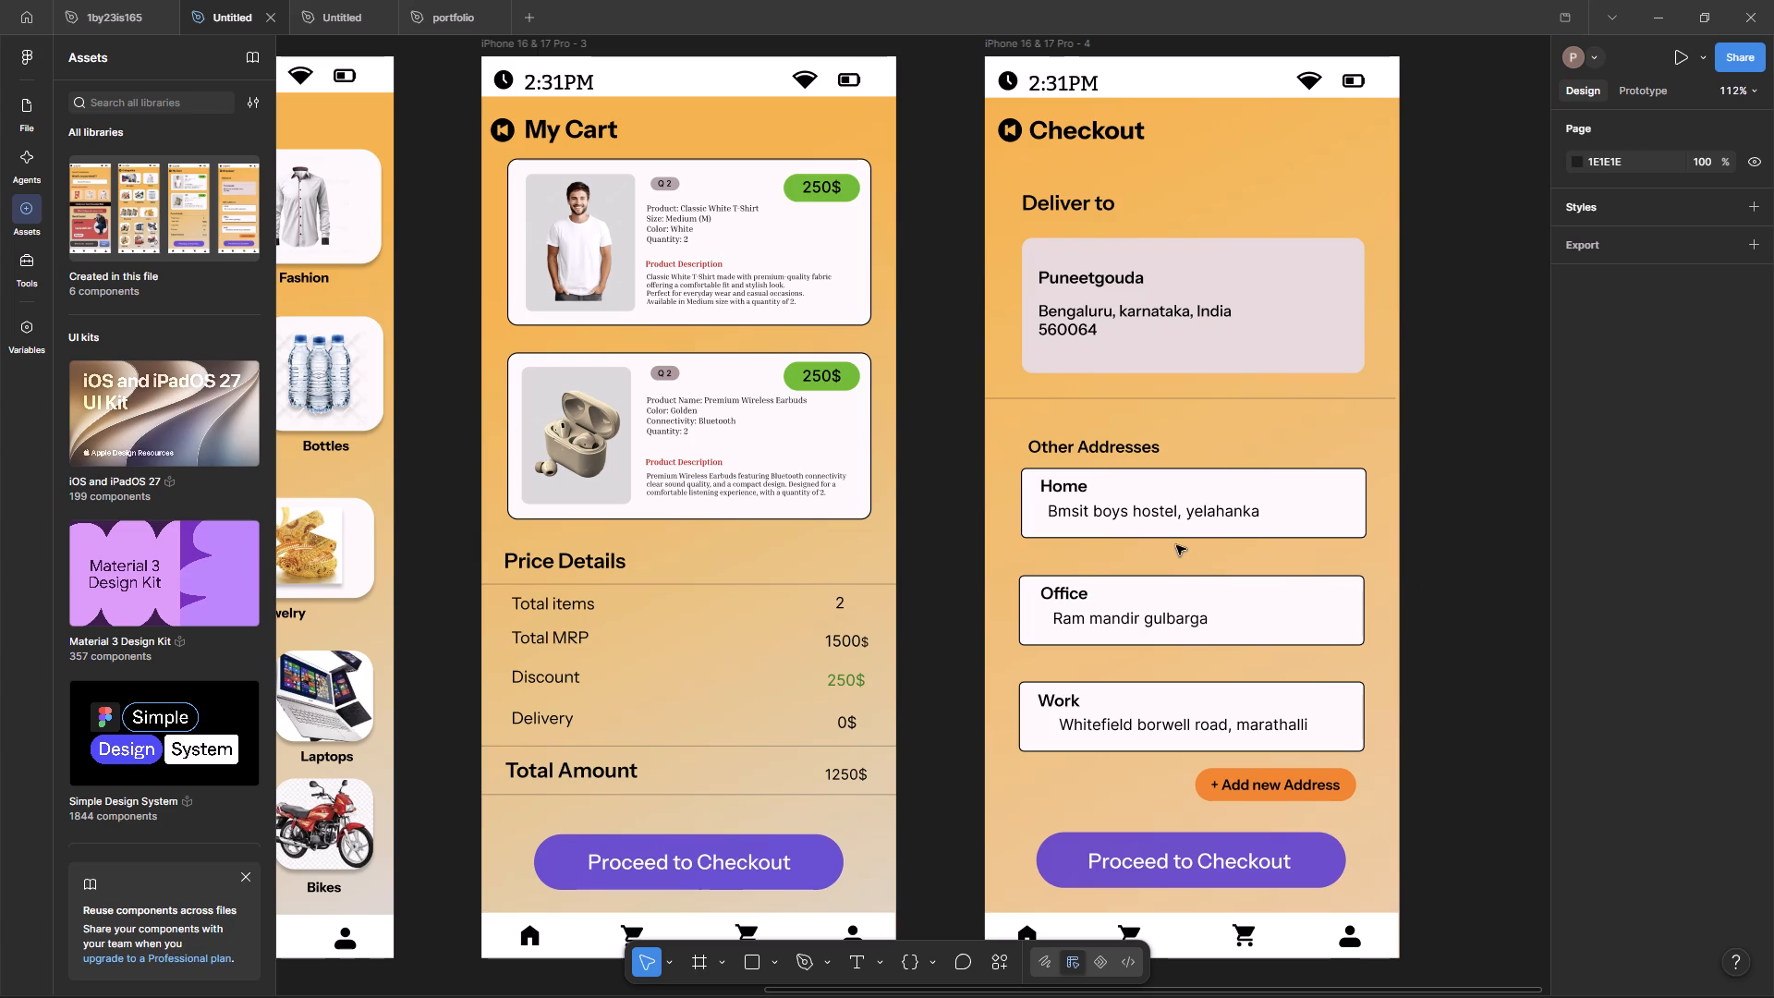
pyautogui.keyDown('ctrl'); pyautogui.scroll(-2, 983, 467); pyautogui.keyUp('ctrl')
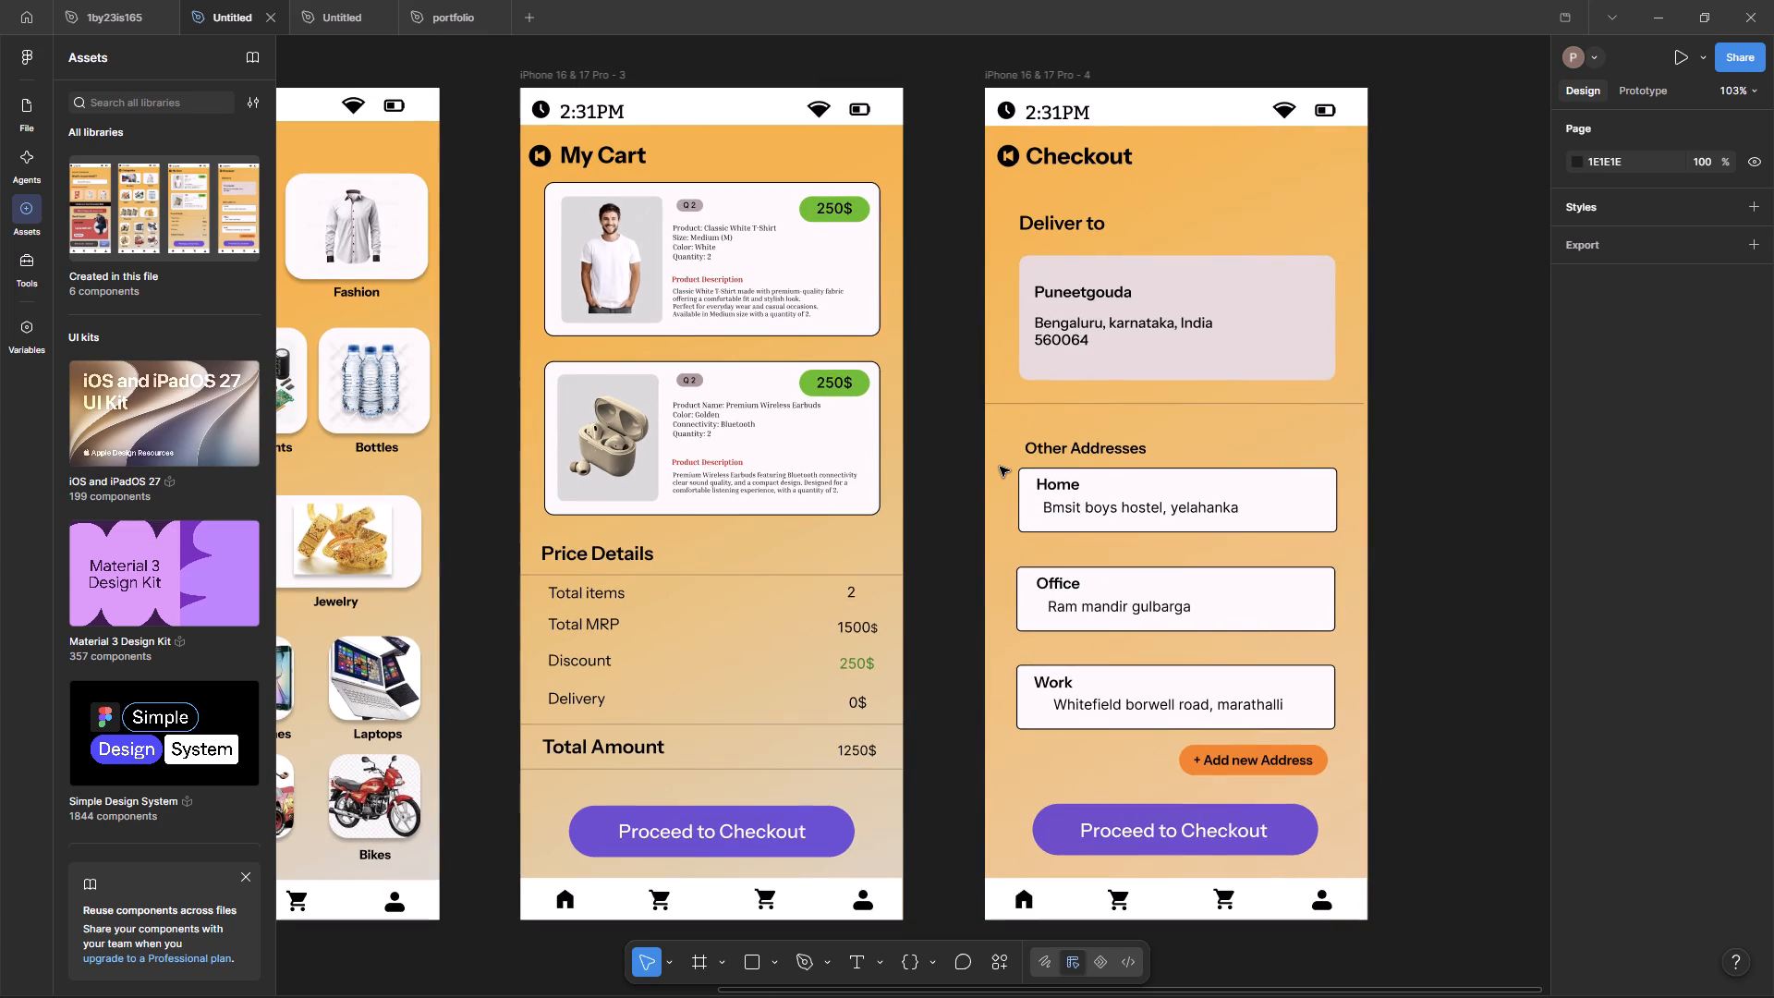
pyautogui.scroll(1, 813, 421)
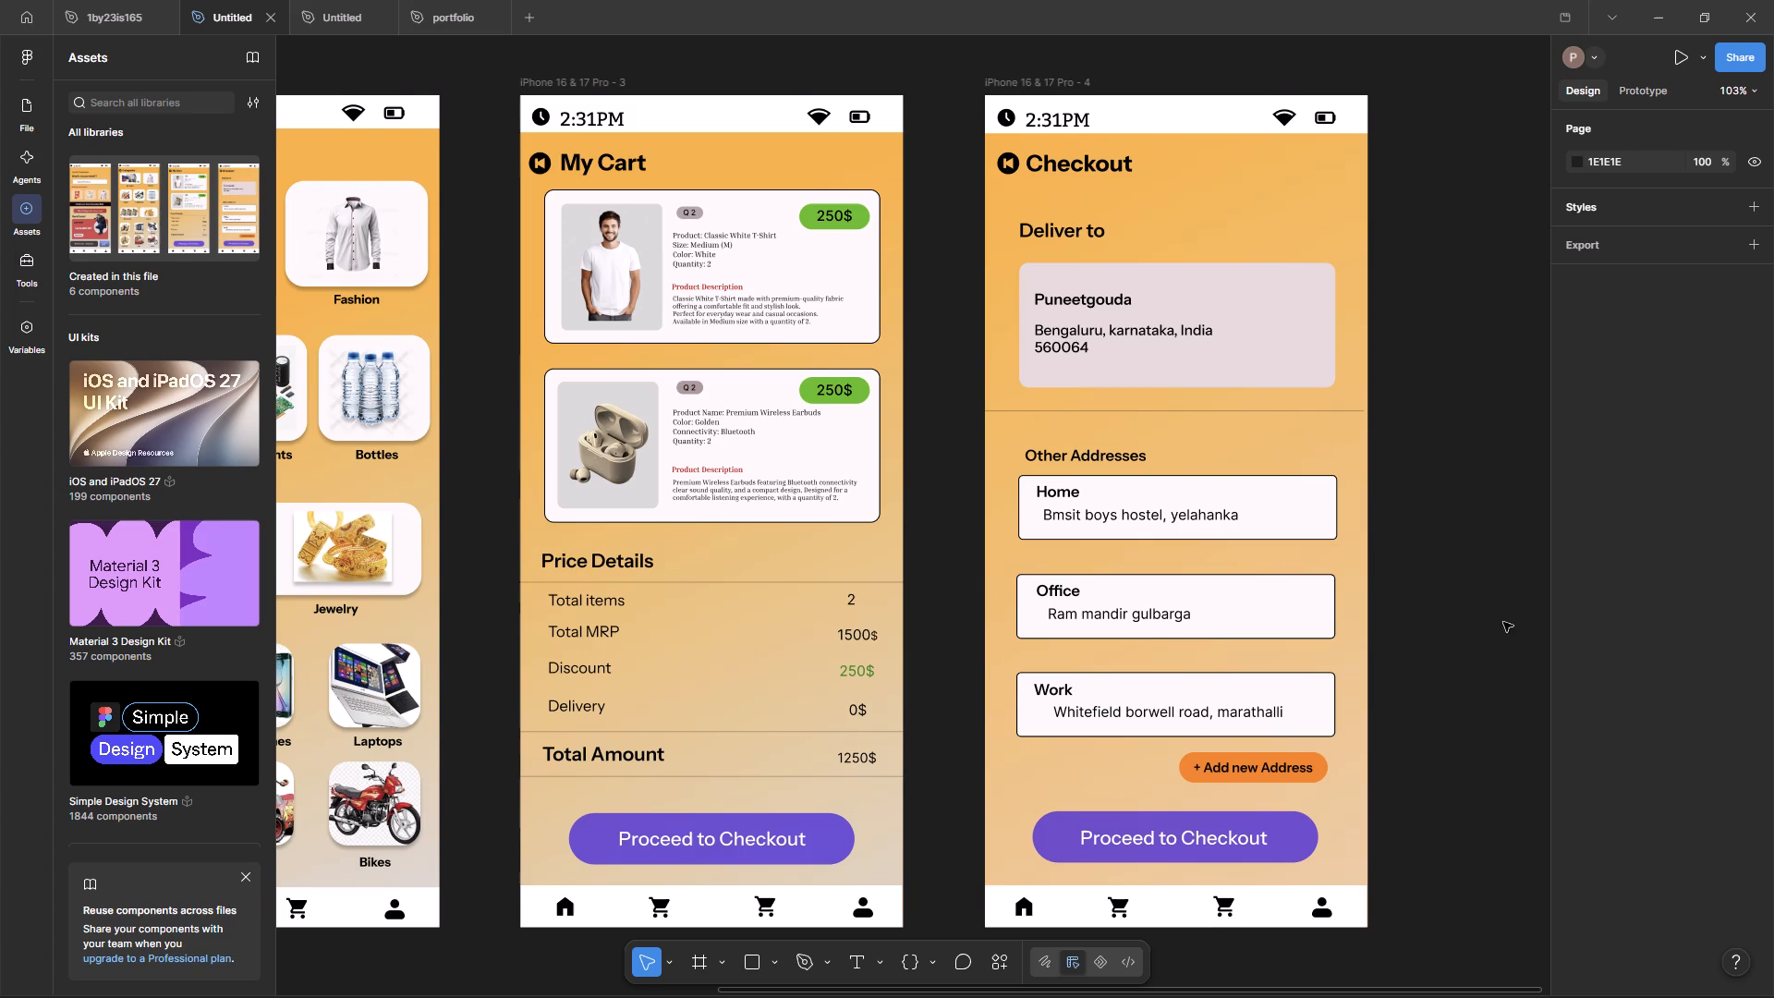
# Examine the My Cart and Checkout screens side by side, along with the adjoining part of the Categories screen.
pyautogui.scroll(3, 1269, 567)
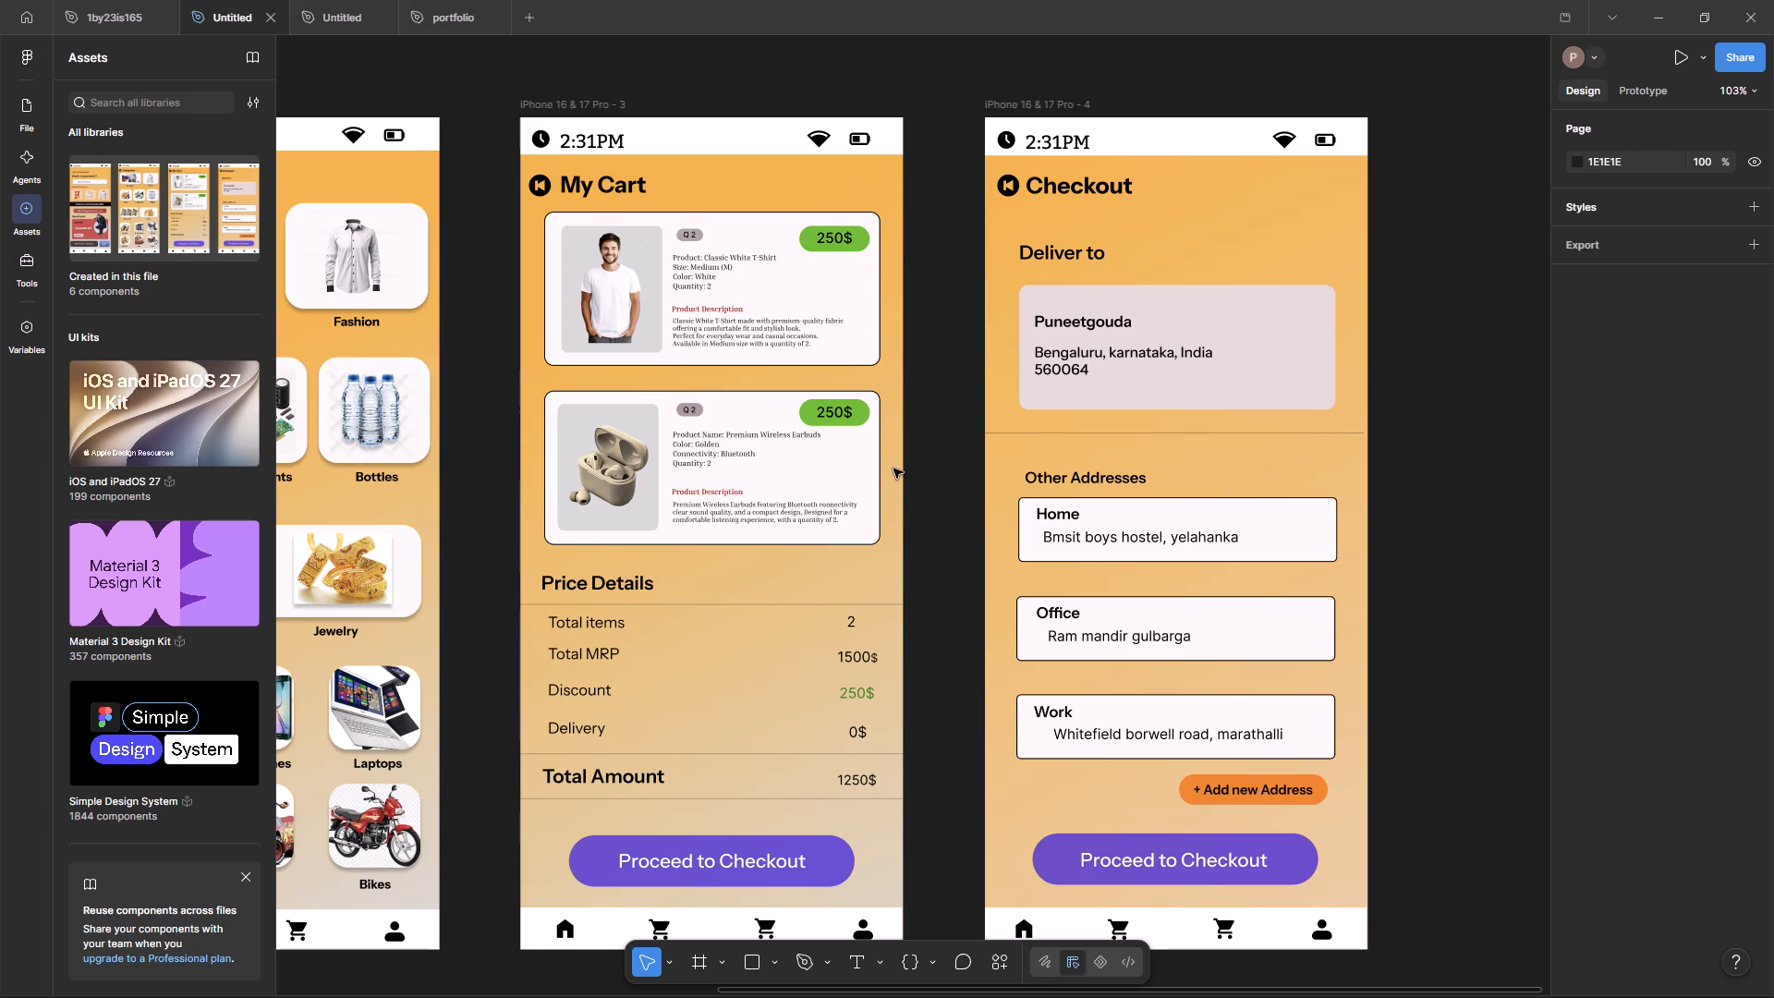
pyautogui.scroll(1, 893, 469)
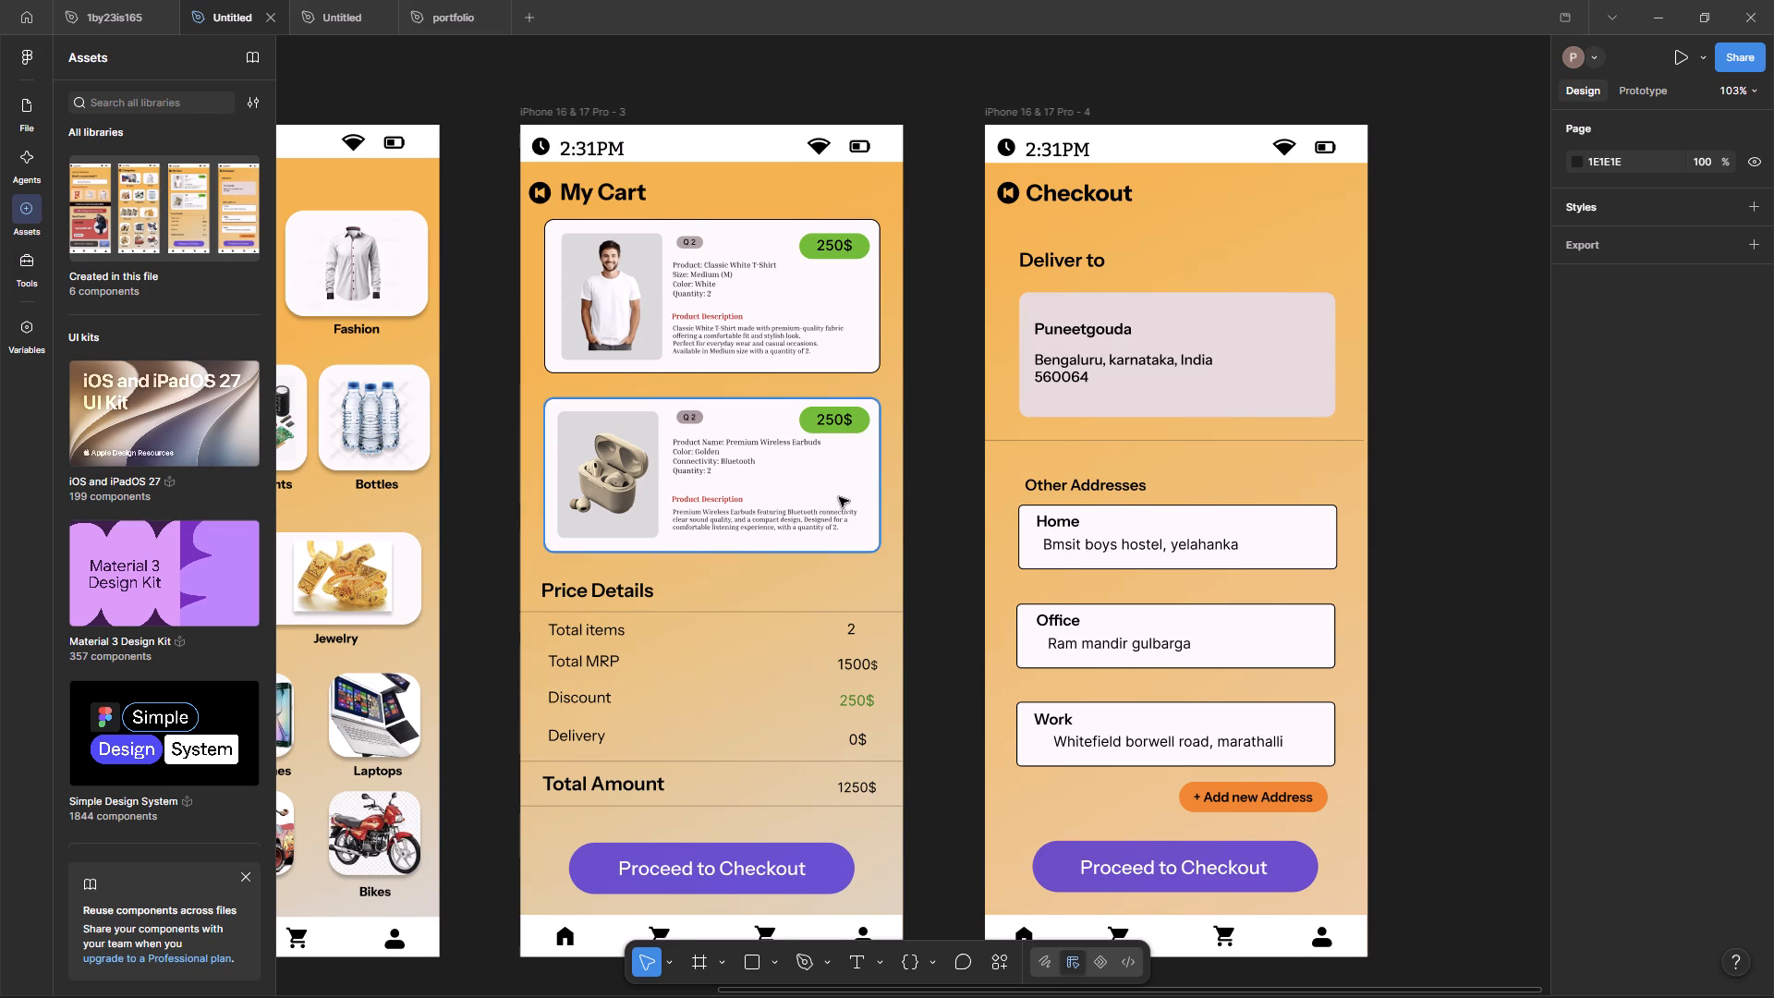
pyautogui.scroll(-1, 1410, 980)
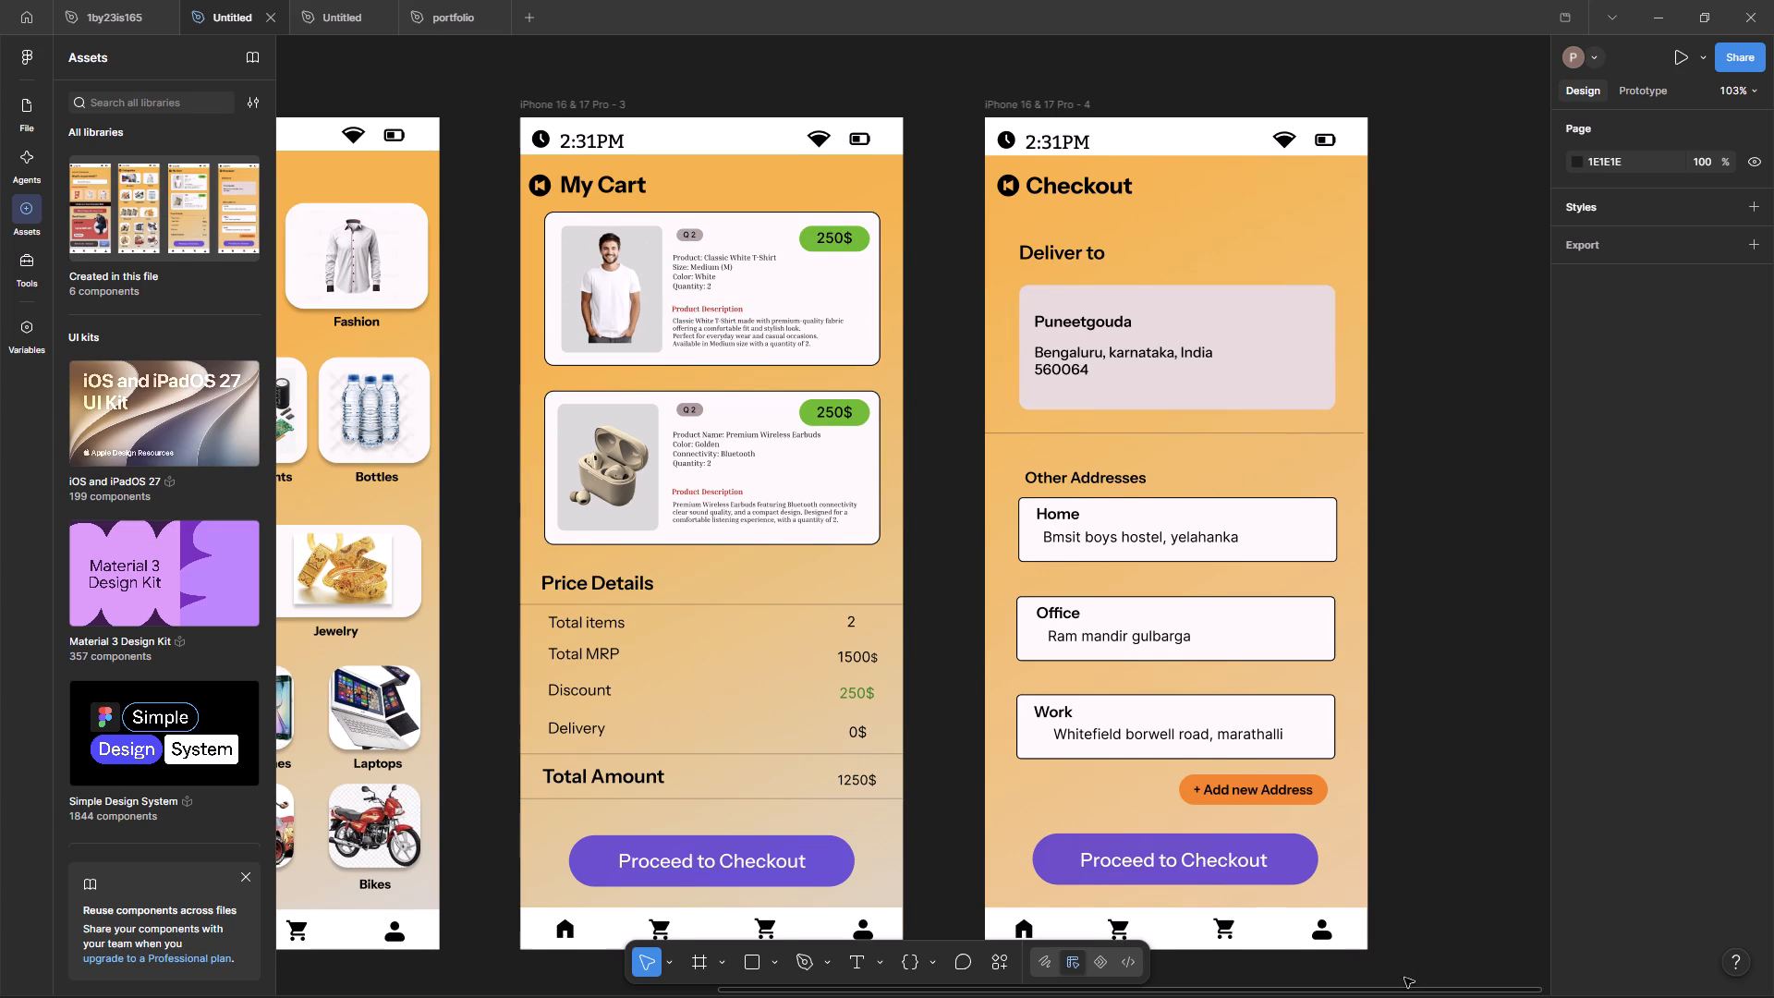
pyautogui.moveTo(1391, 986); pyautogui.dragTo(1312, 980)
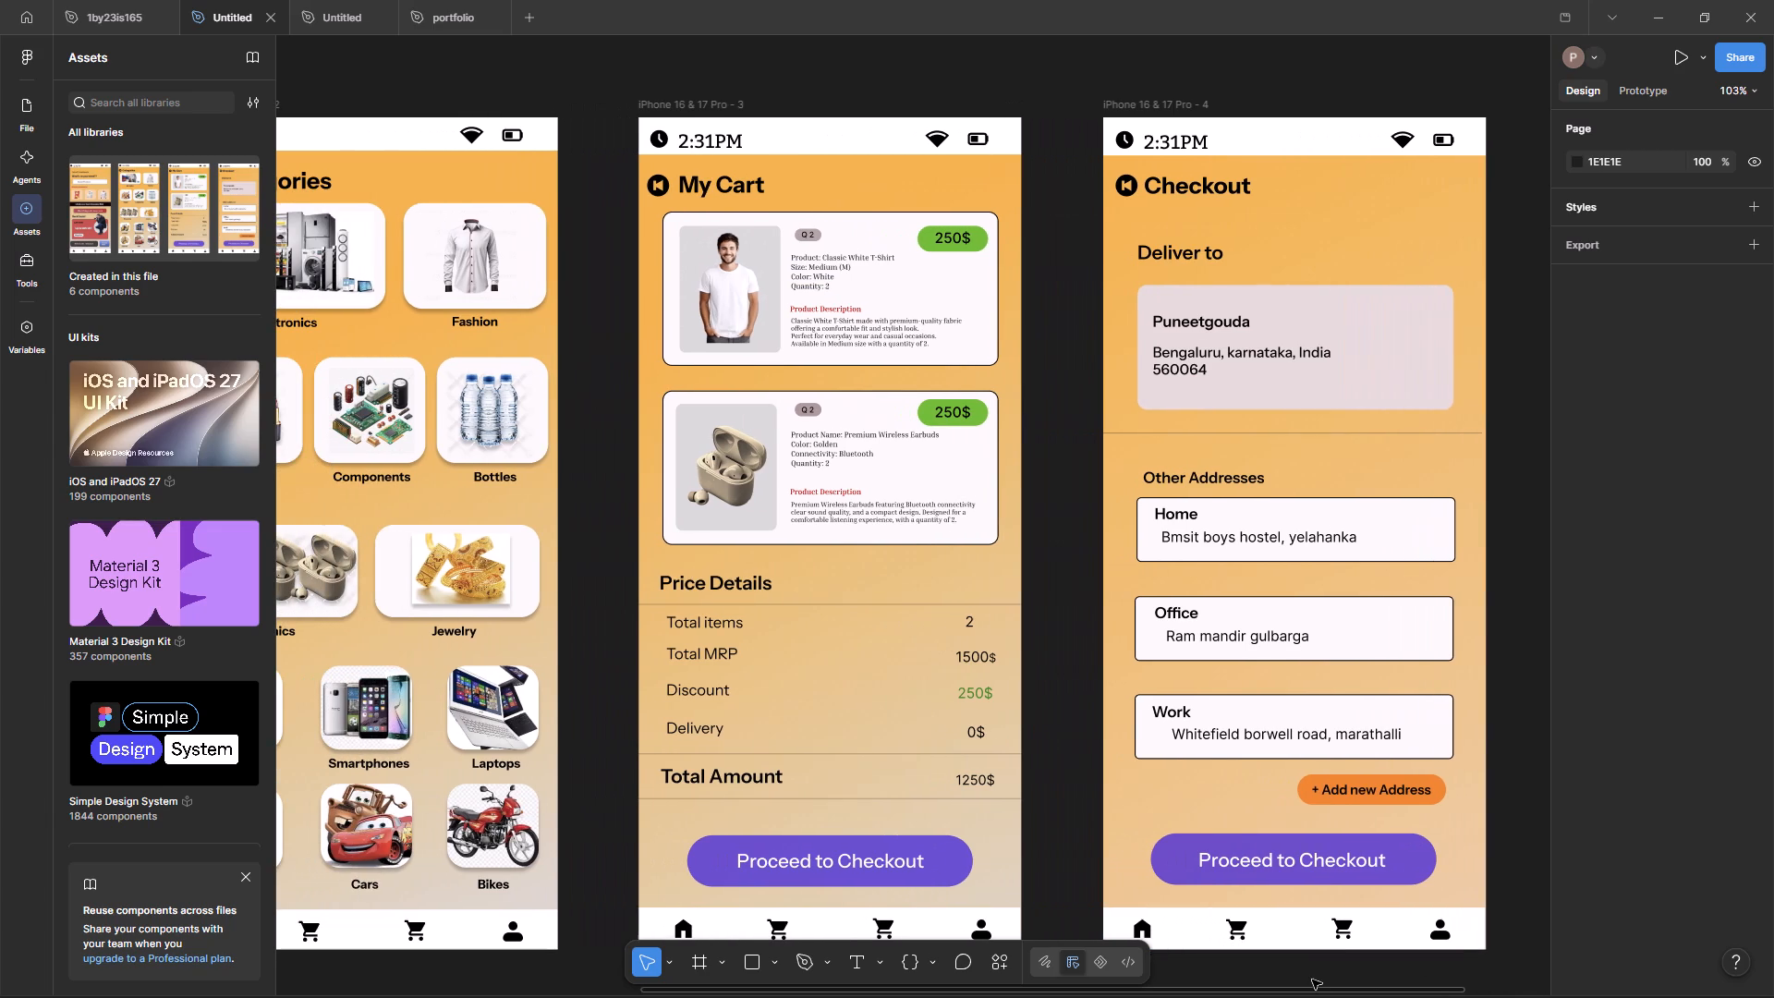
pyautogui.moveTo(1312, 980); pyautogui.dragTo(1311, 978)
pyautogui.moveTo(1461, 995); pyautogui.dragTo(1496, 993)
pyautogui.moveTo(1496, 993); pyautogui.dragTo(1505, 991)
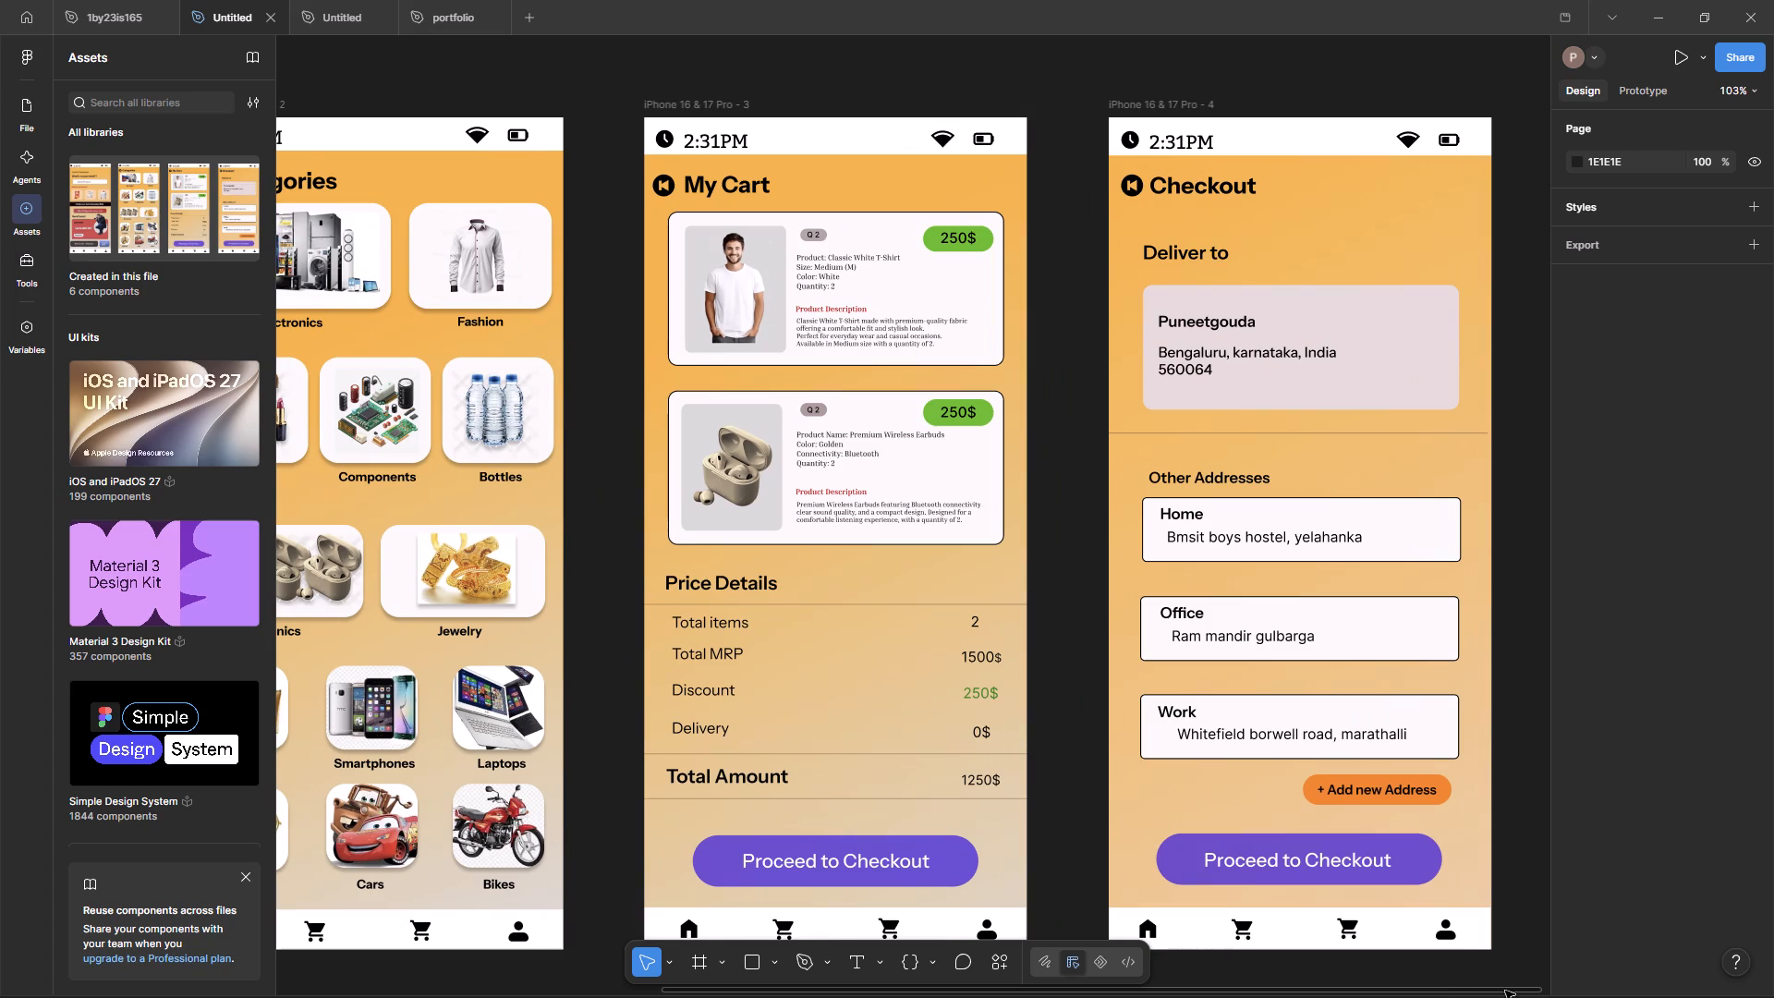
pyautogui.moveTo(1505, 991); pyautogui.dragTo(1551, 978)
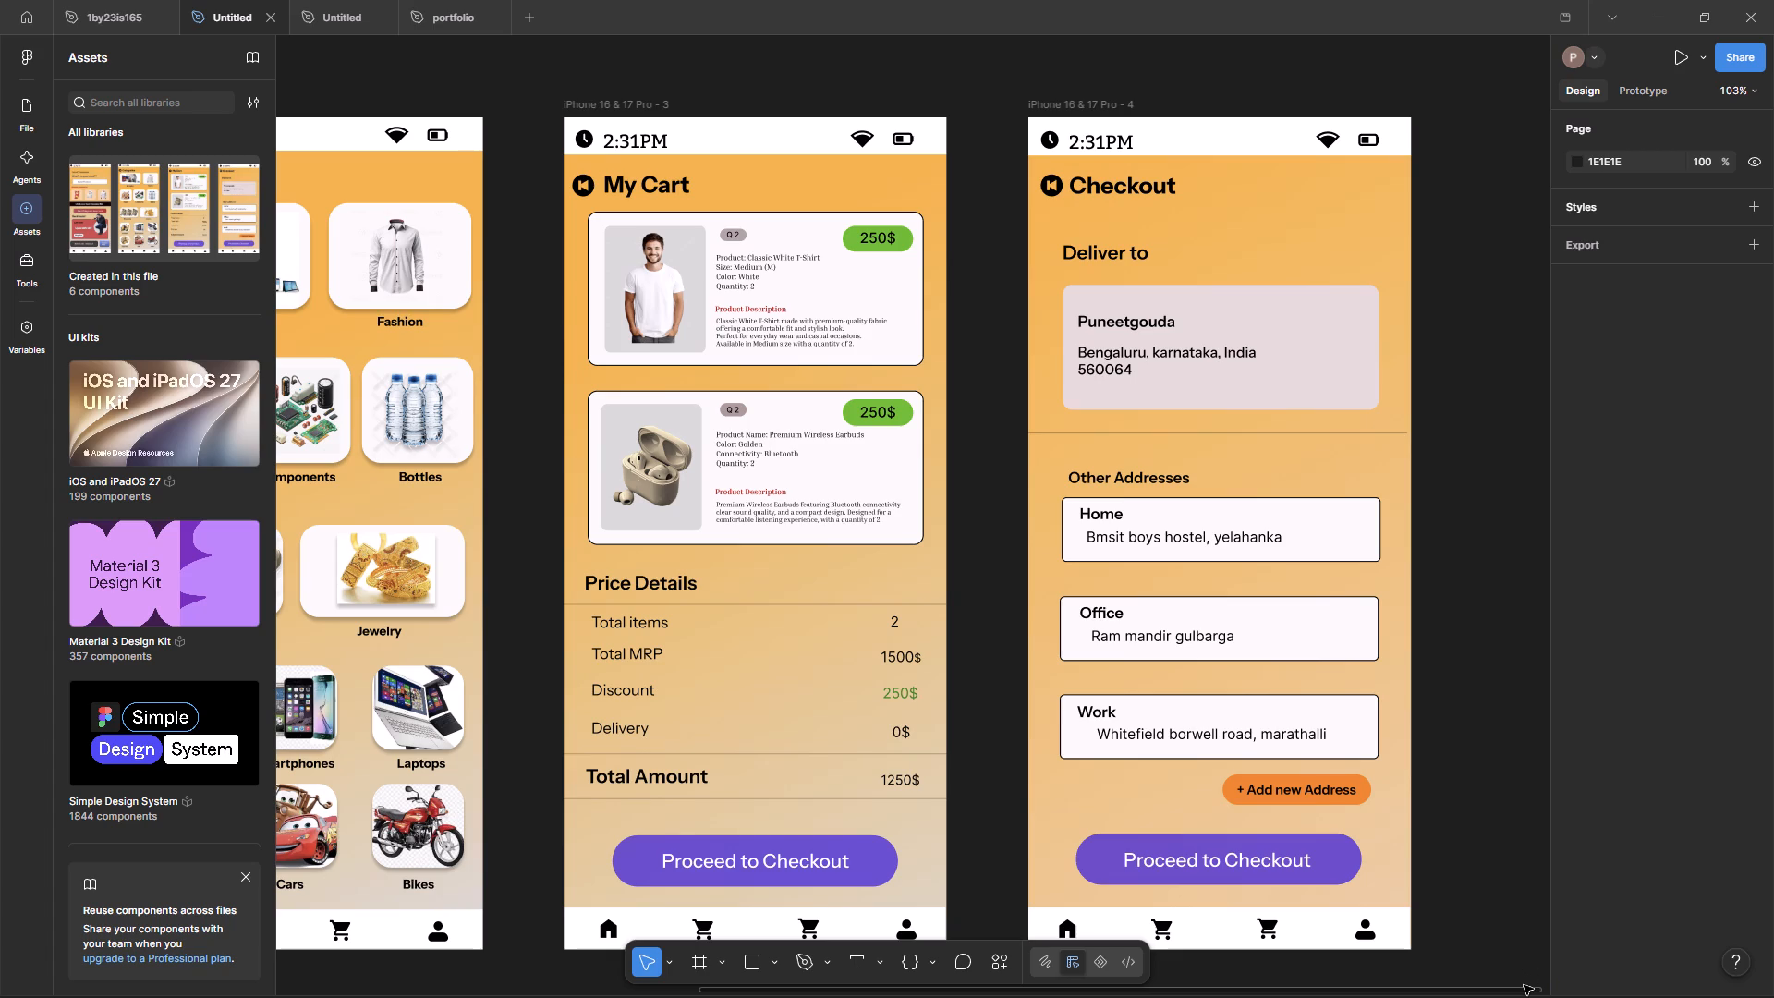
# Examine the home, Categories, My Cart and Checkout screens across the canvas for layout and visual consistency.
pyautogui.moveTo(1523, 990); pyautogui.dragTo(978, 878)
pyautogui.keyDown('ctrl'); pyautogui.scroll(-2, 886, 603); pyautogui.keyUp('ctrl')
pyautogui.scroll(-1, 883, 607)
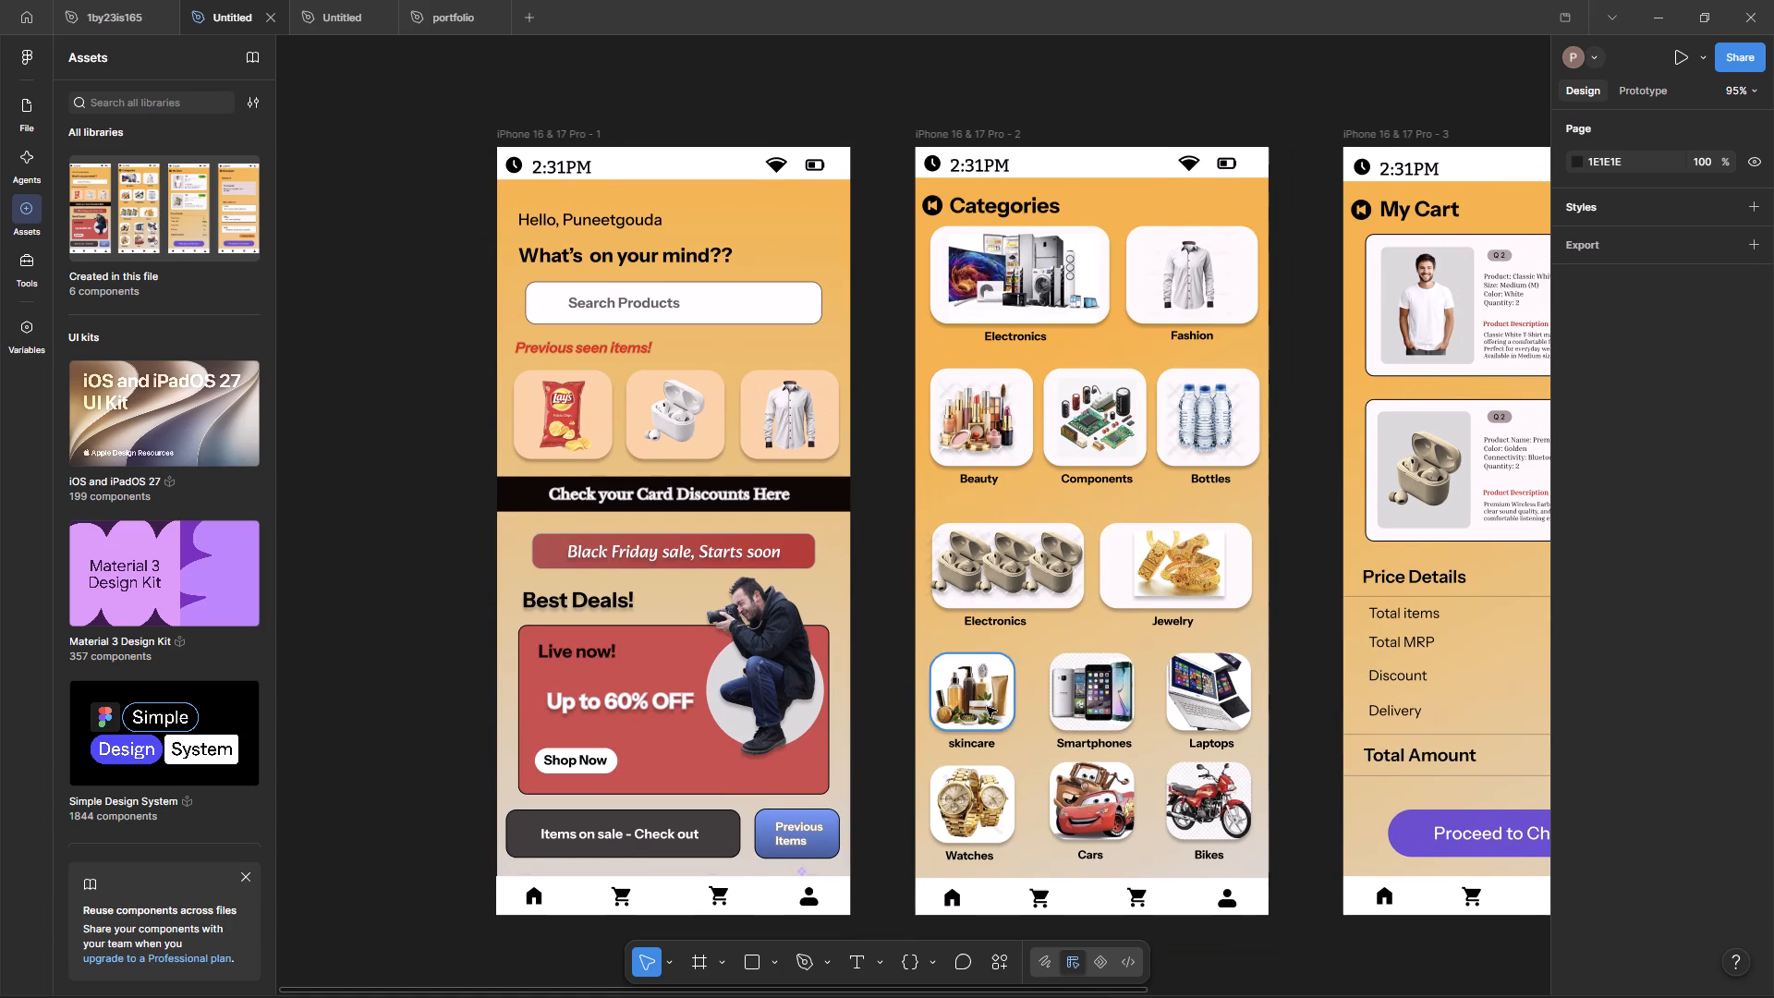
pyautogui.moveTo(1131, 984); pyautogui.dragTo(1629, 955)
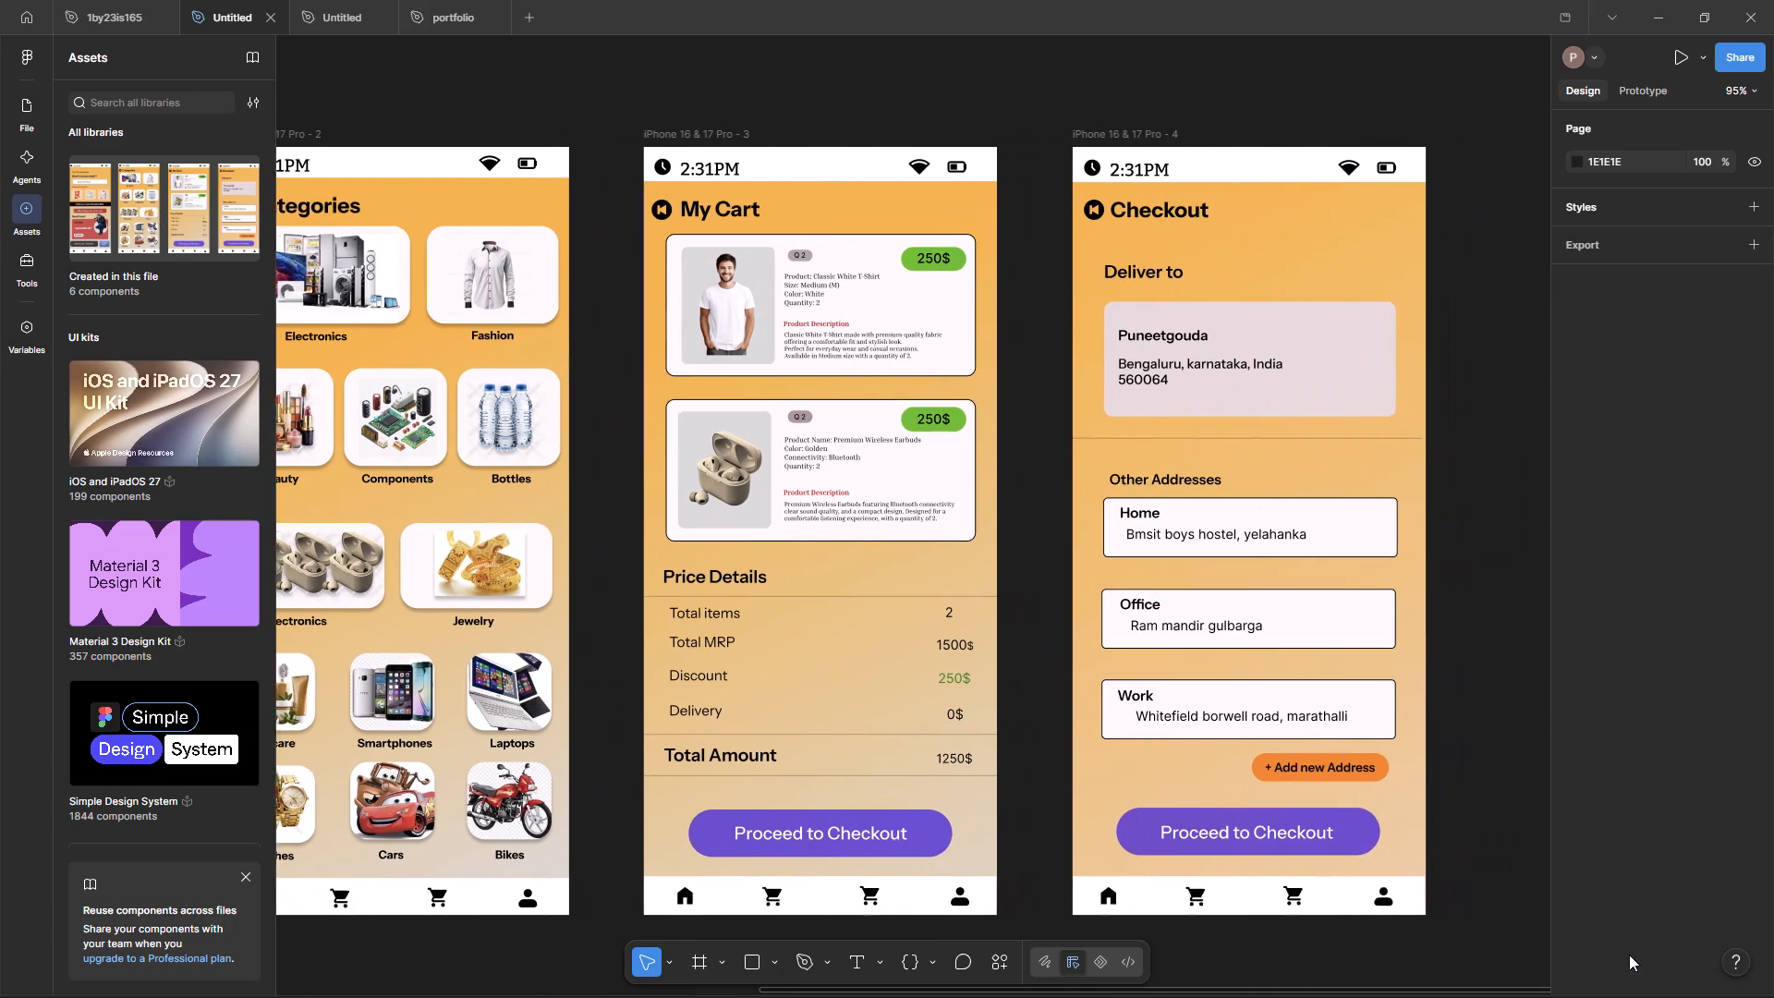
pyautogui.moveTo(1629, 955); pyautogui.dragTo(1641, 954)
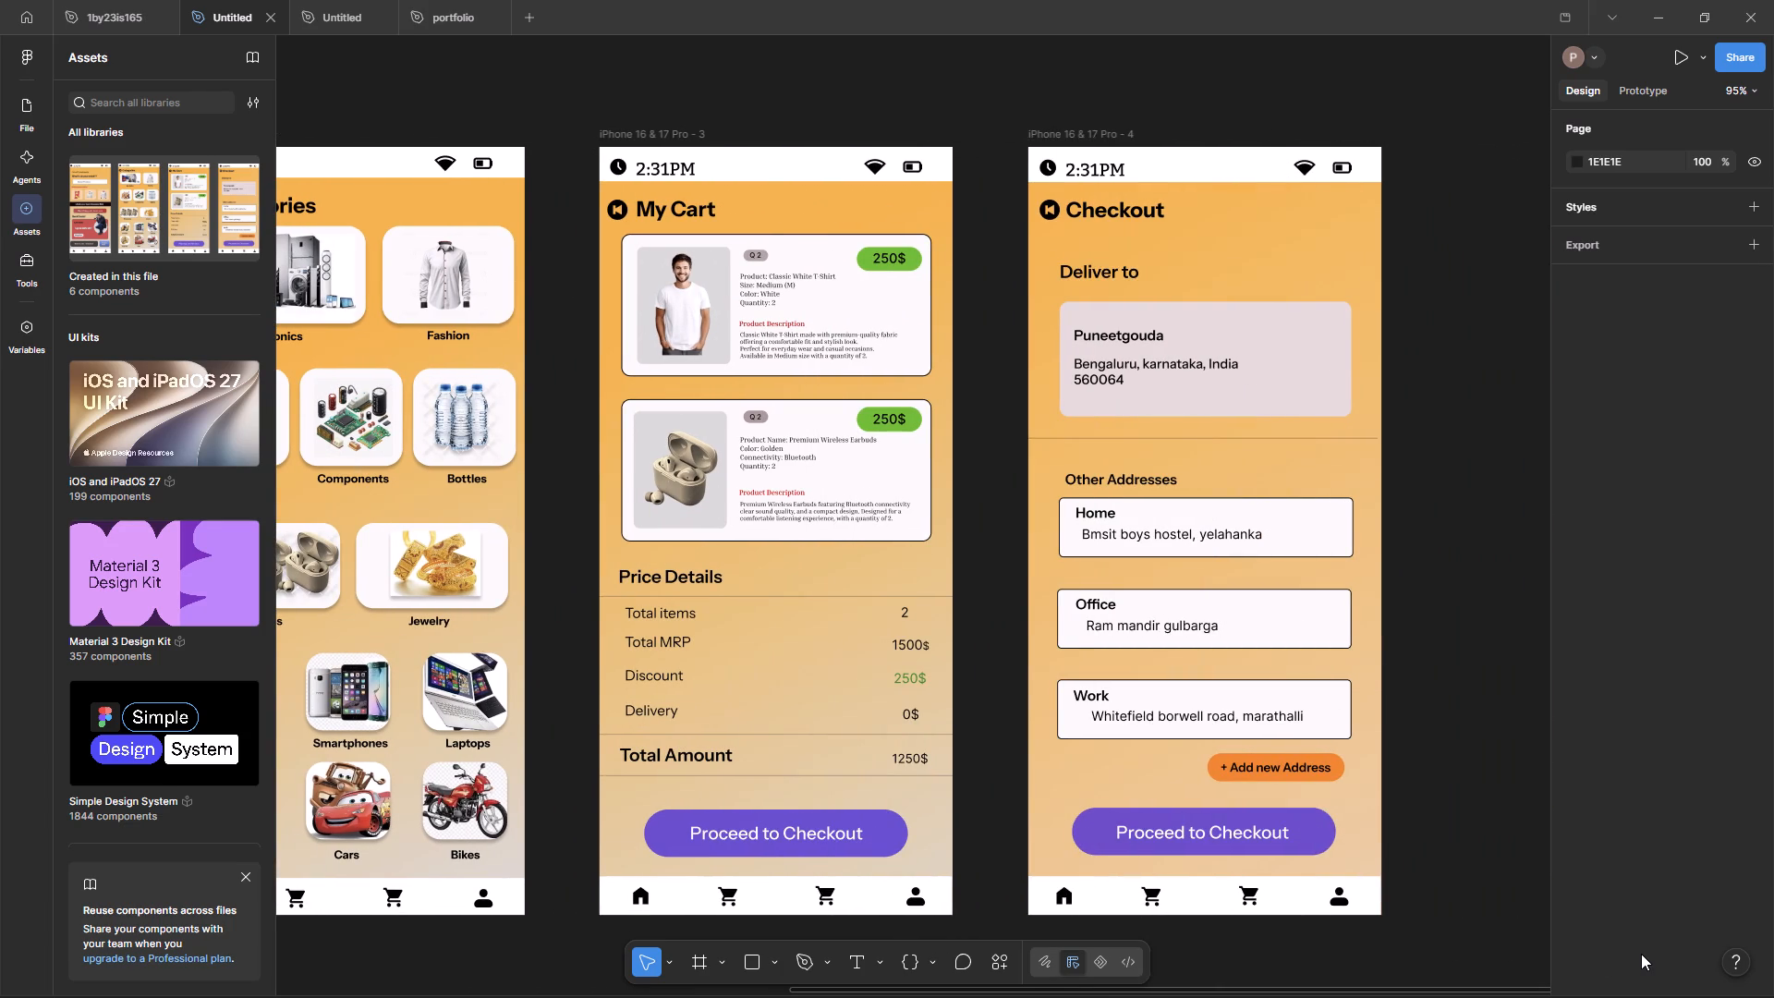
pyautogui.moveTo(1641, 954); pyautogui.dragTo(1643, 948)
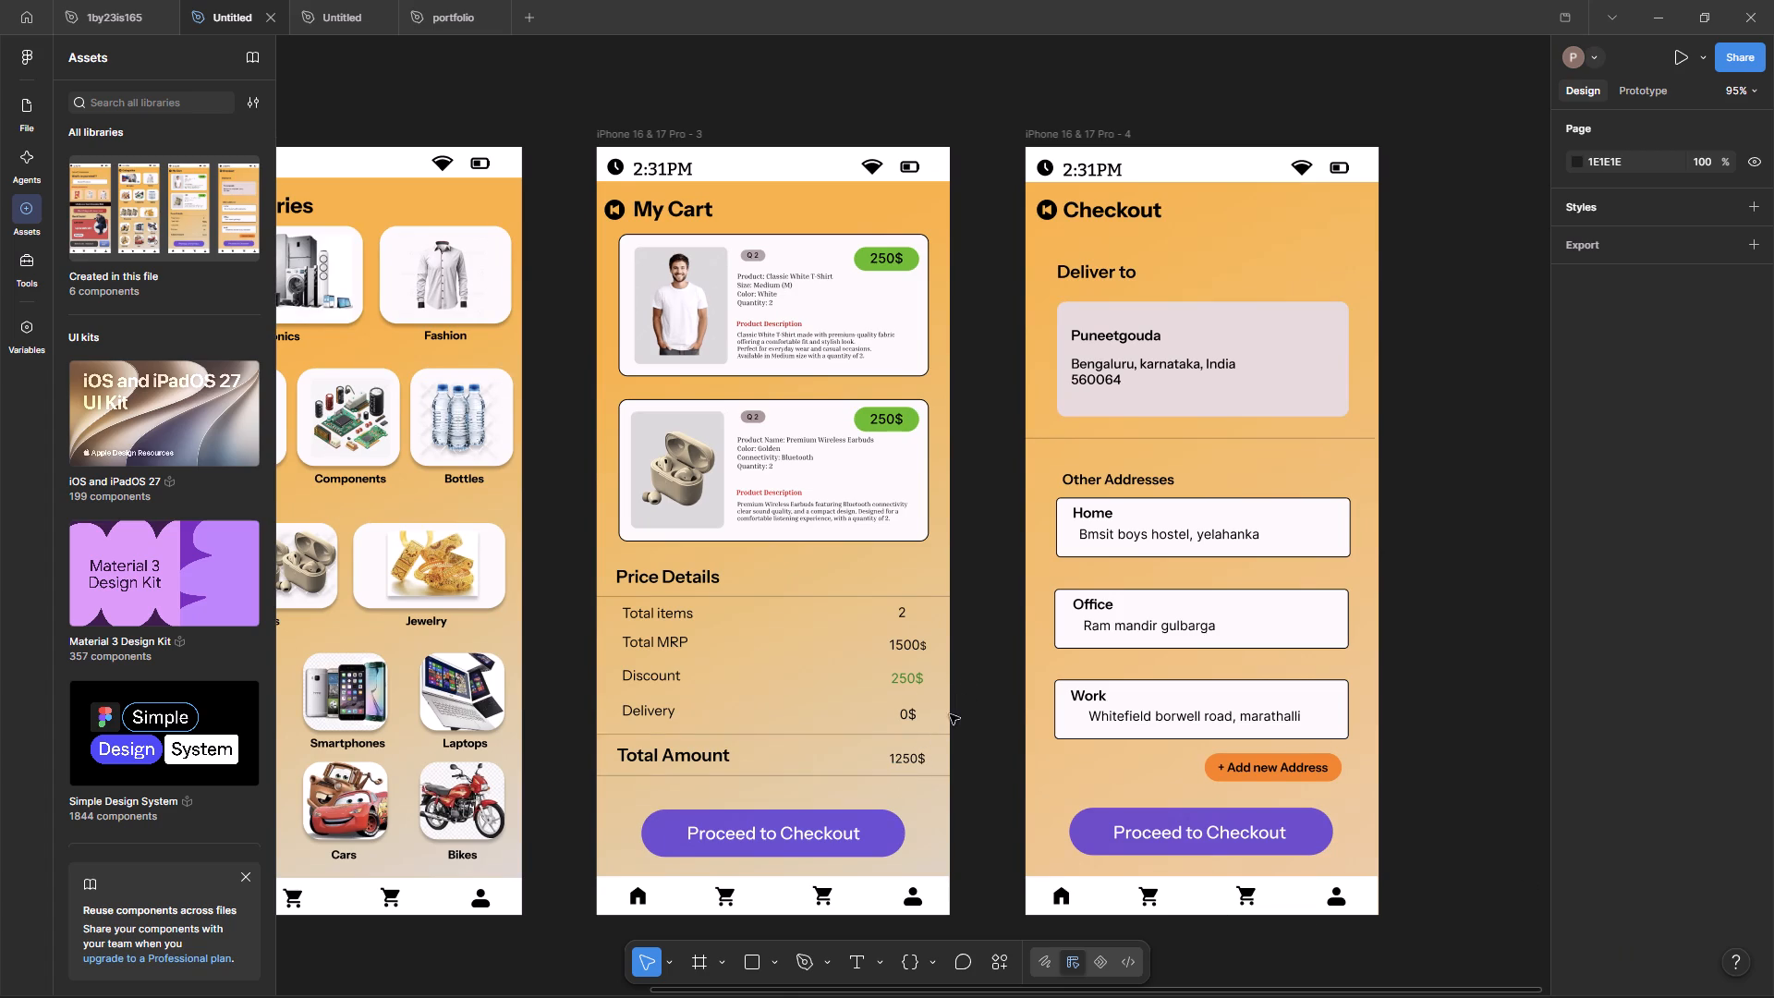
pyautogui.scroll(-1, 1059, 708)
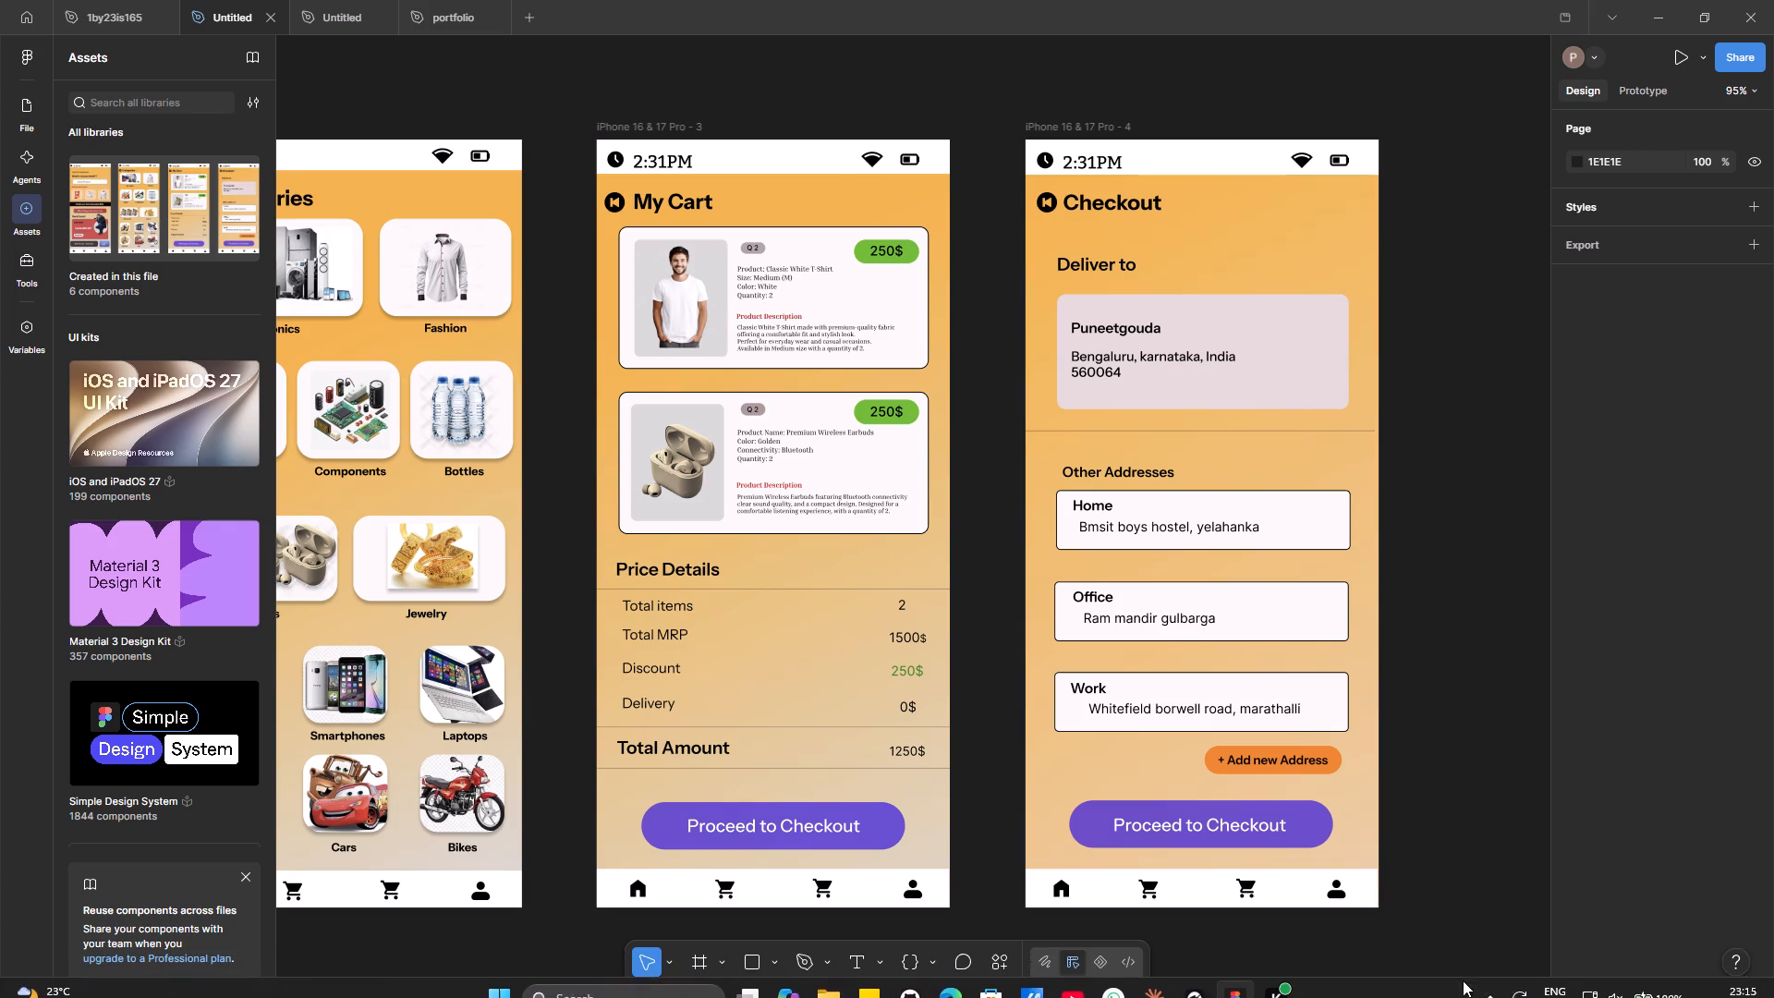
pyautogui.moveTo(1473, 987); pyautogui.dragTo(905, 960)
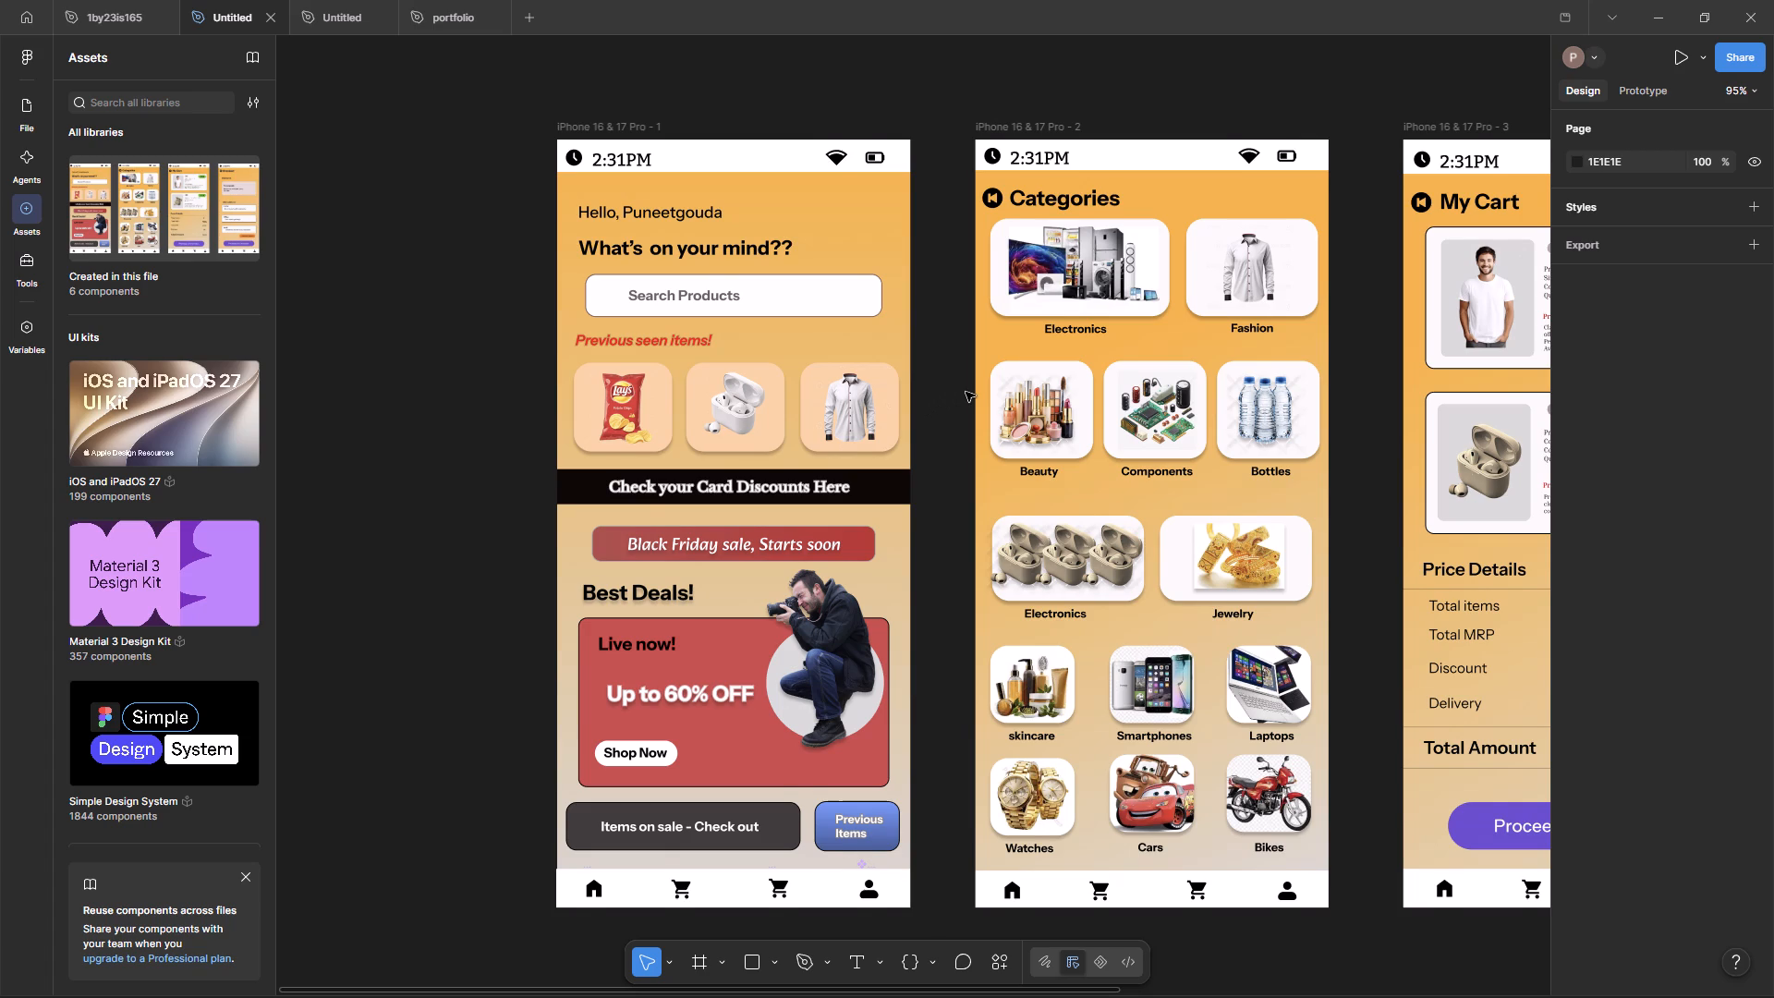
pyautogui.scroll(-1, 966, 392)
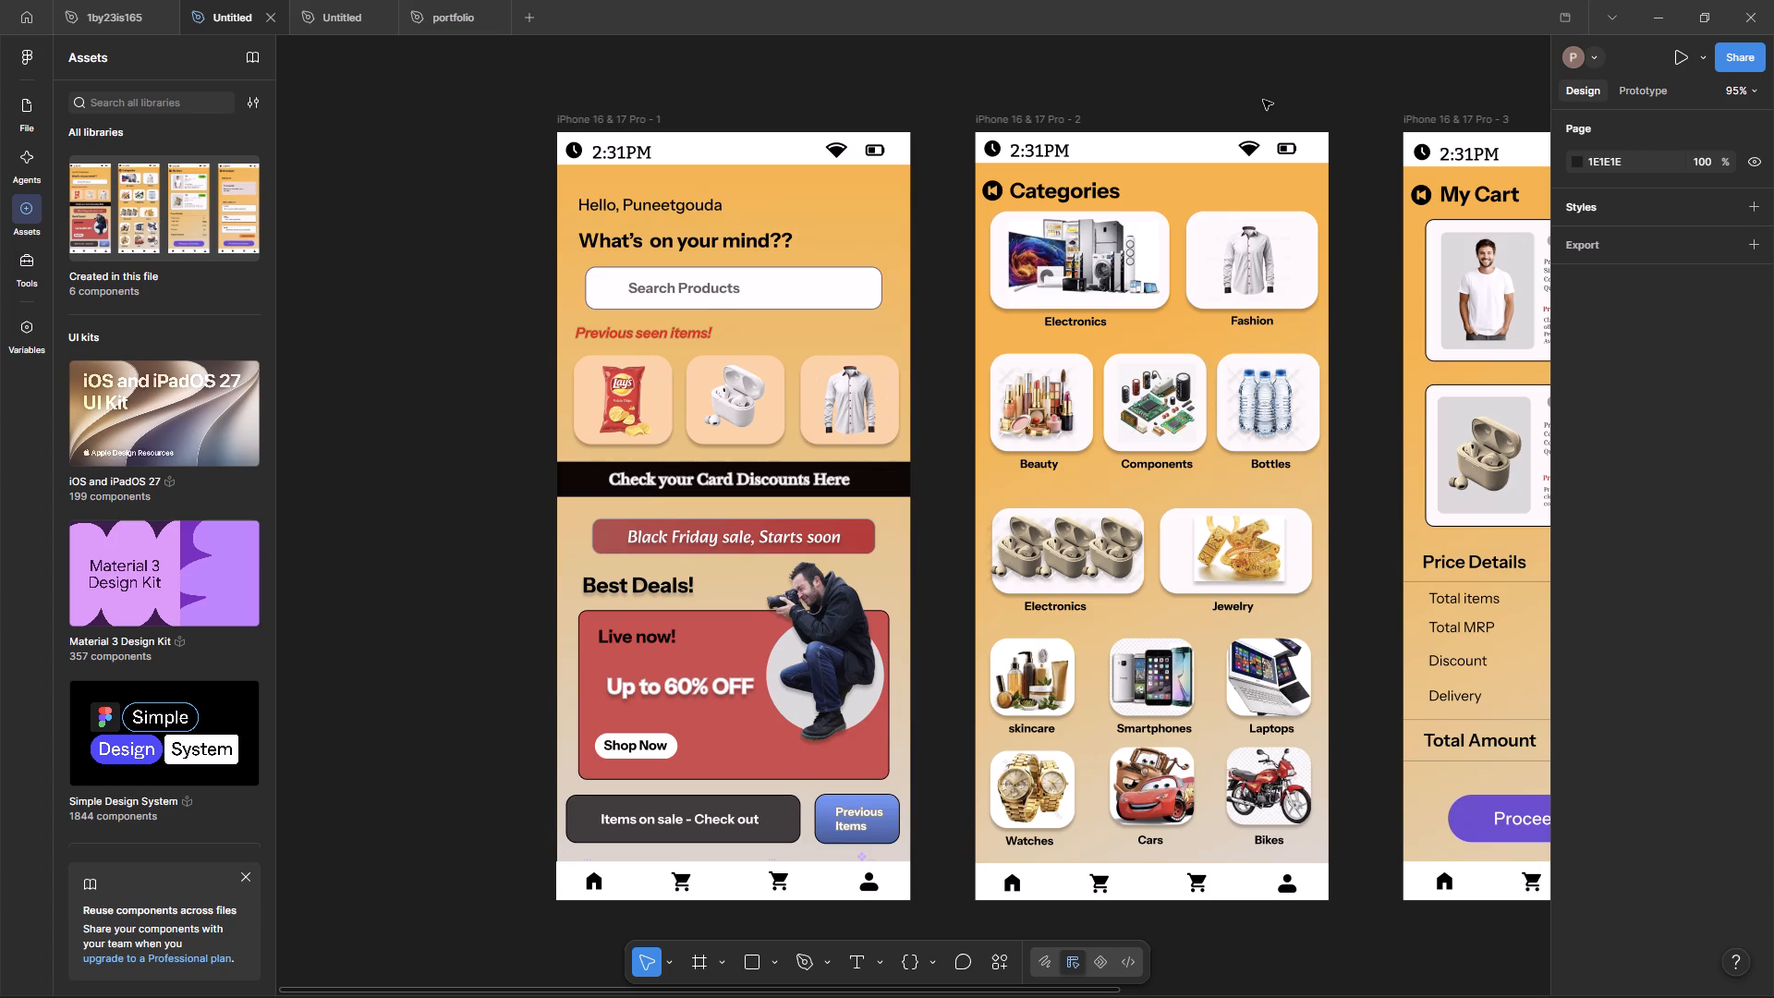
# Dismiss the "Reuse components across files" notice below the asset libraries.
pyautogui.scroll(2, 208, 410)
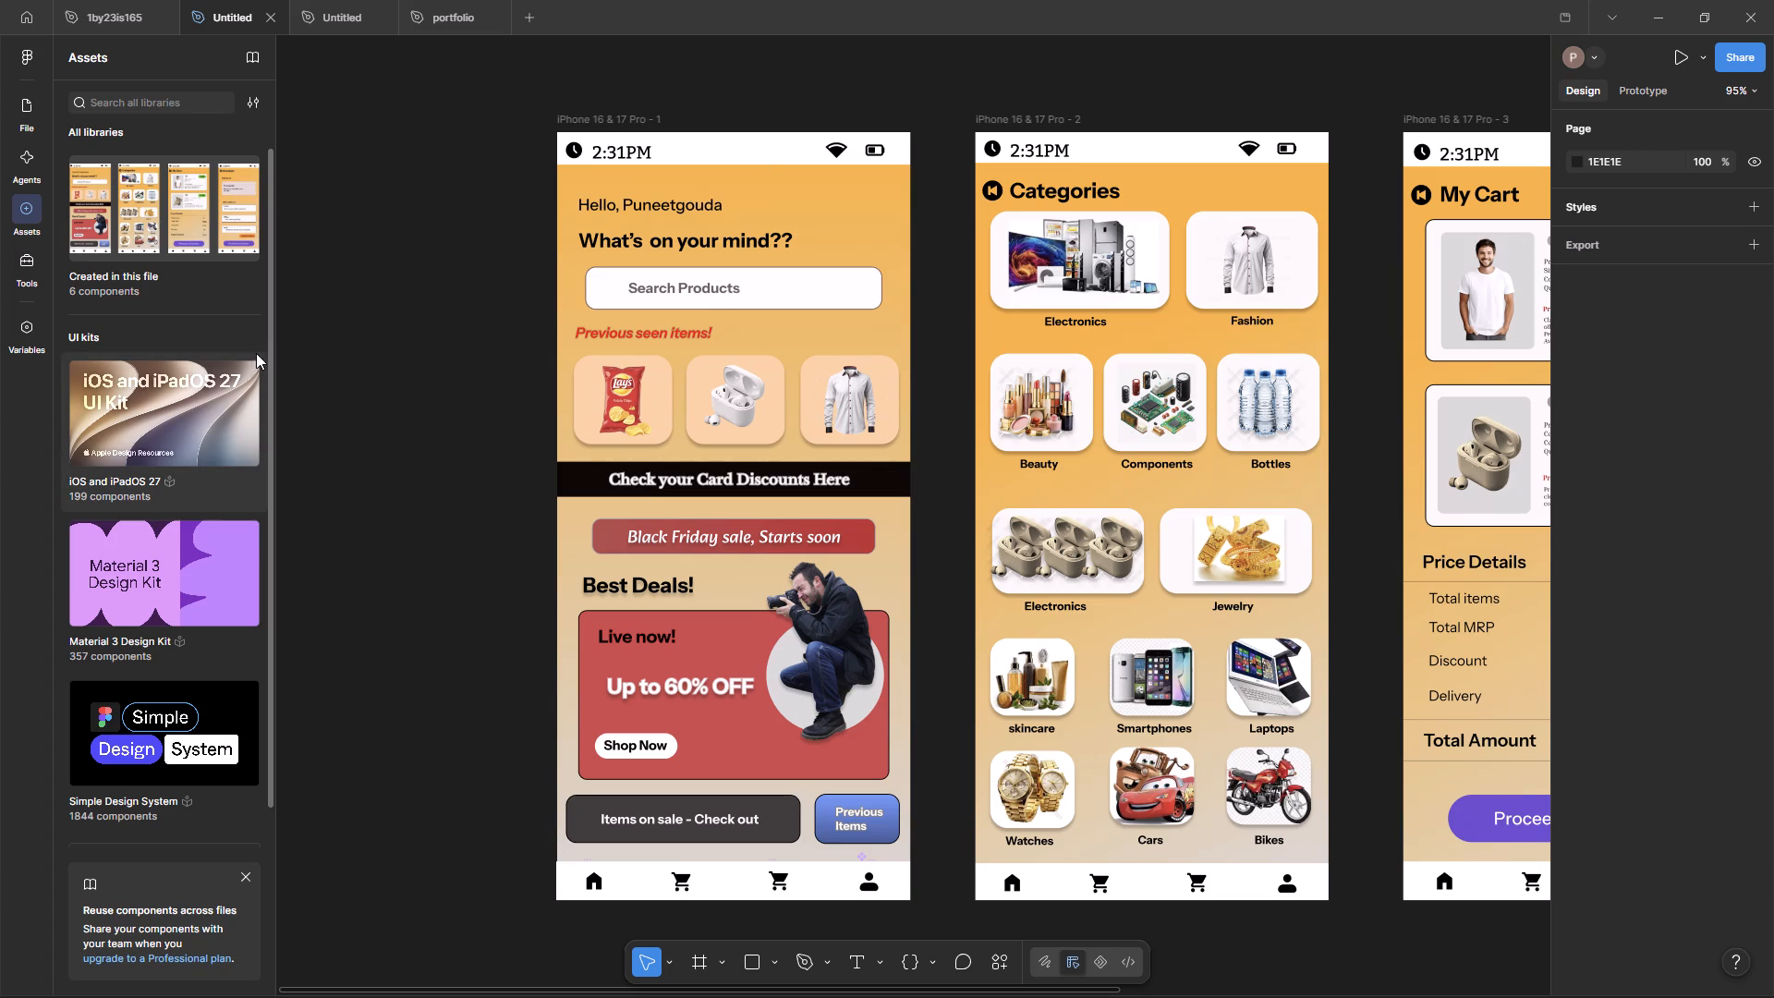
pyautogui.moveTo(268, 372); pyautogui.dragTo(267, 434)
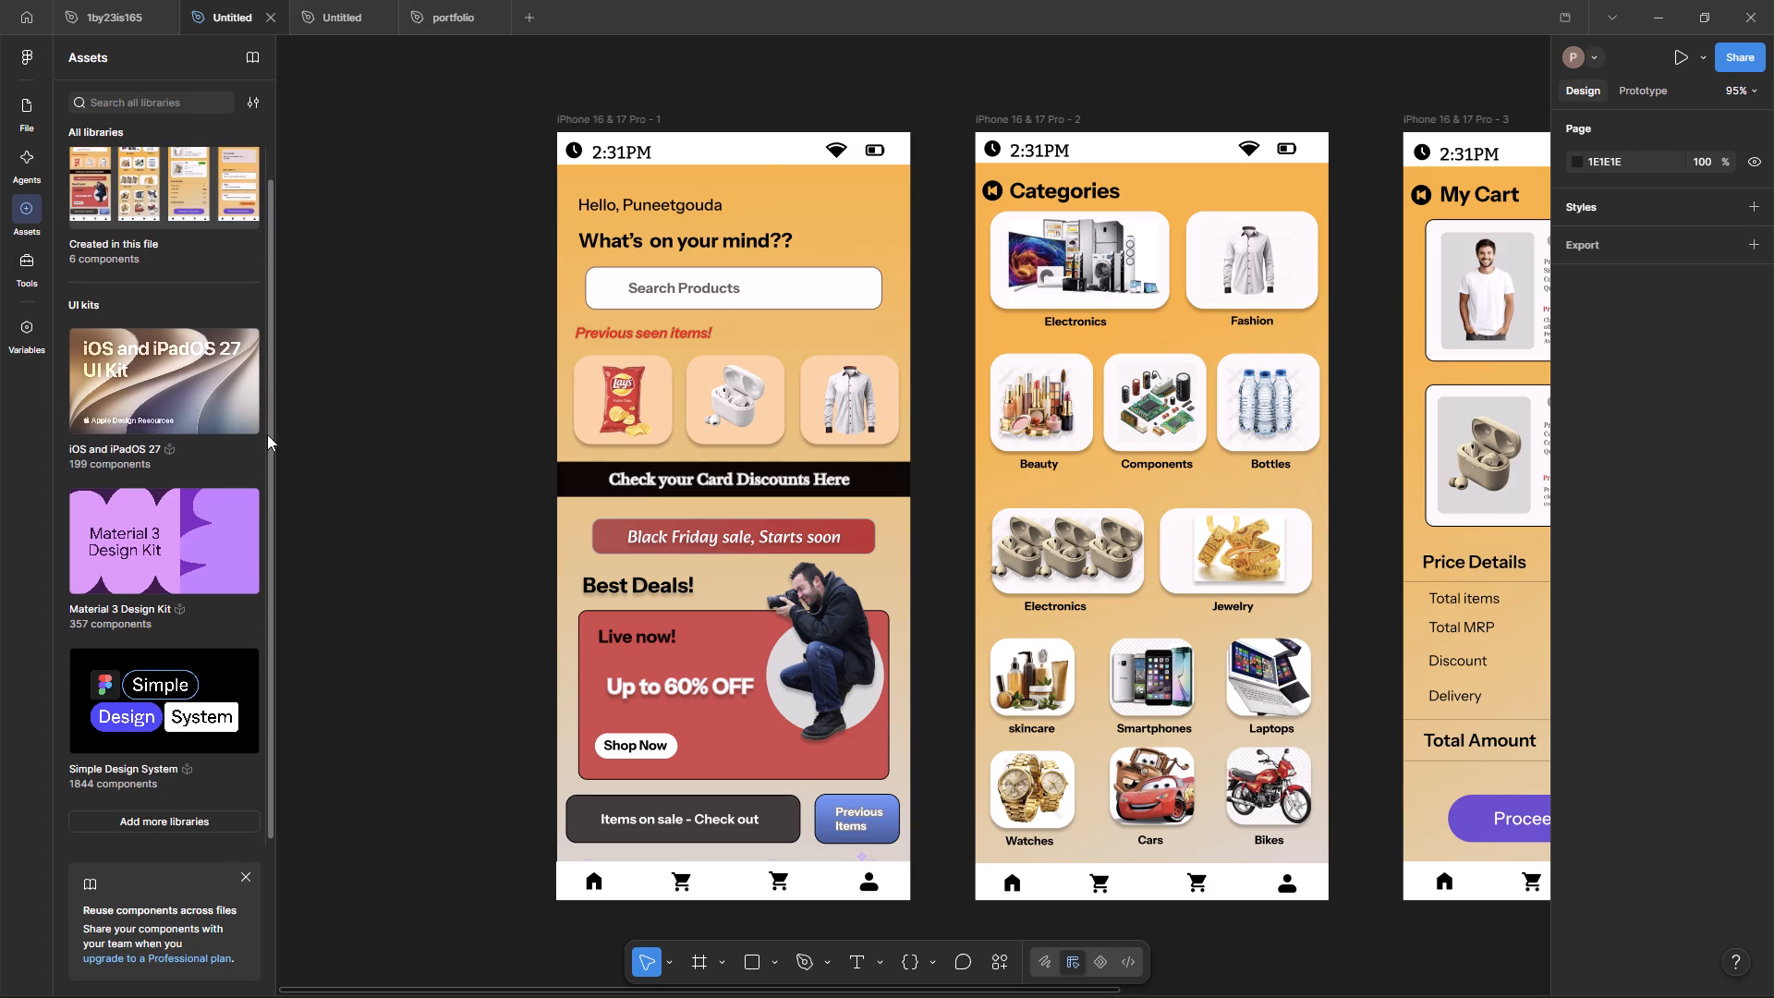
pyautogui.moveTo(267, 434); pyautogui.dragTo(313, 394)
pyautogui.click(240, 882)
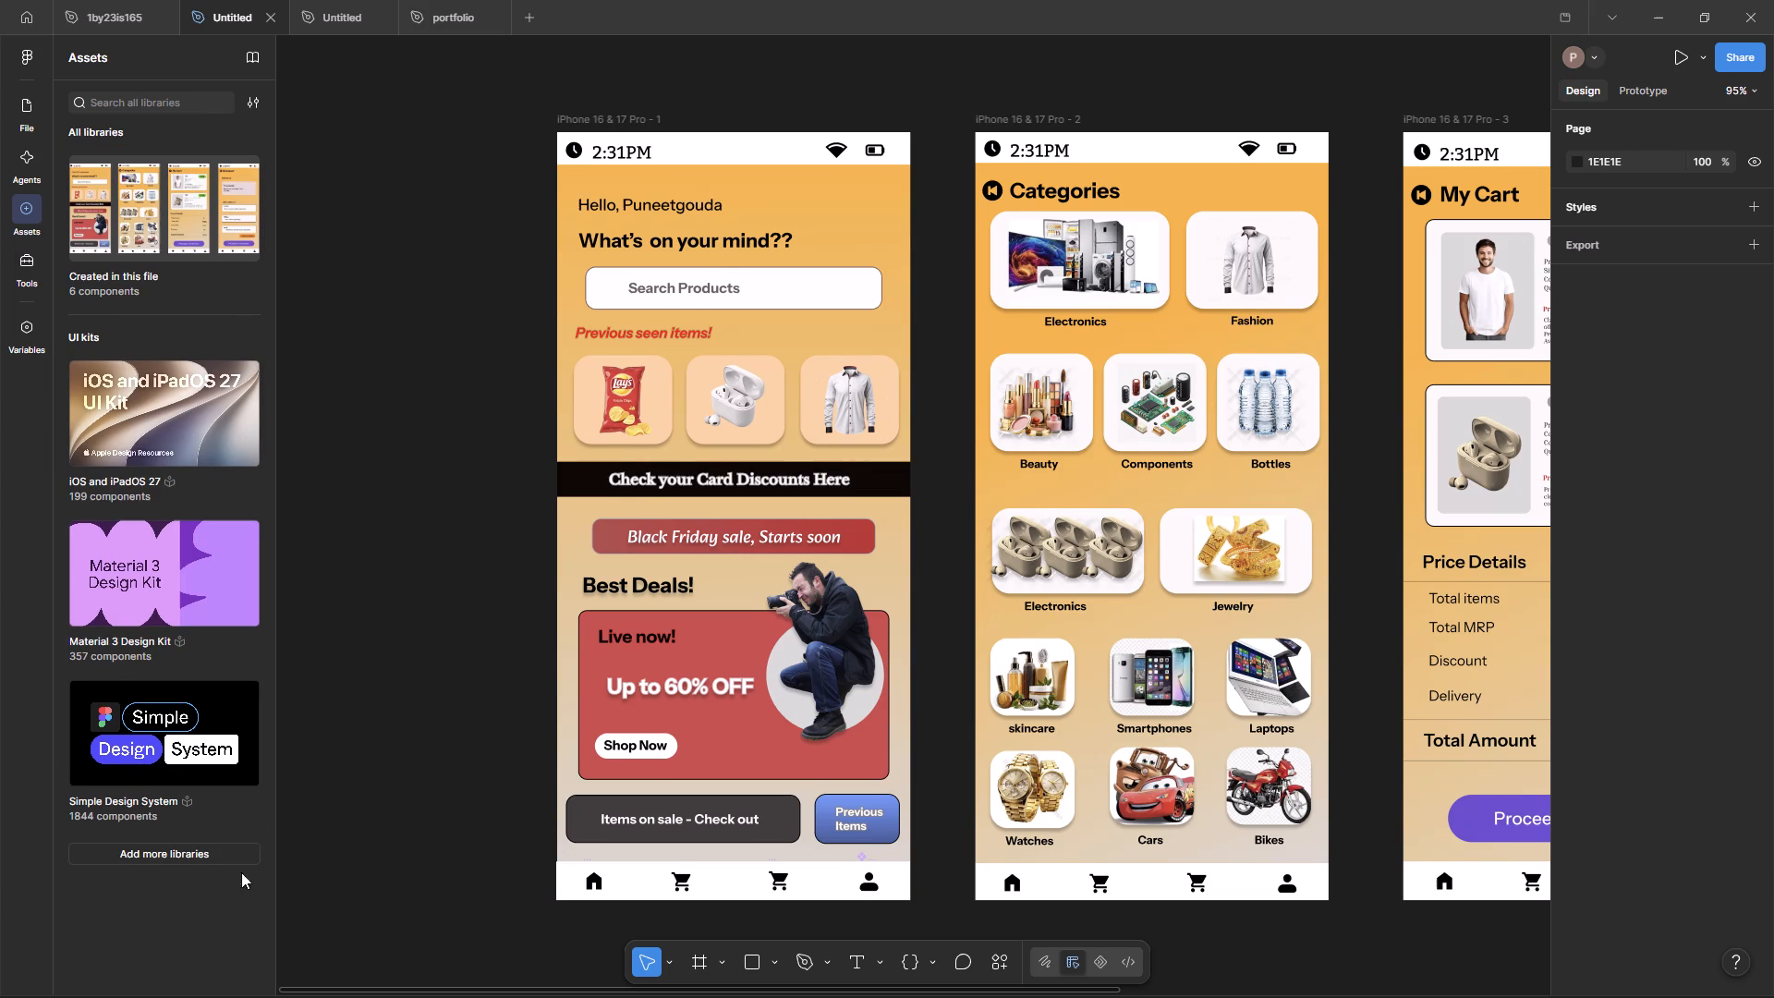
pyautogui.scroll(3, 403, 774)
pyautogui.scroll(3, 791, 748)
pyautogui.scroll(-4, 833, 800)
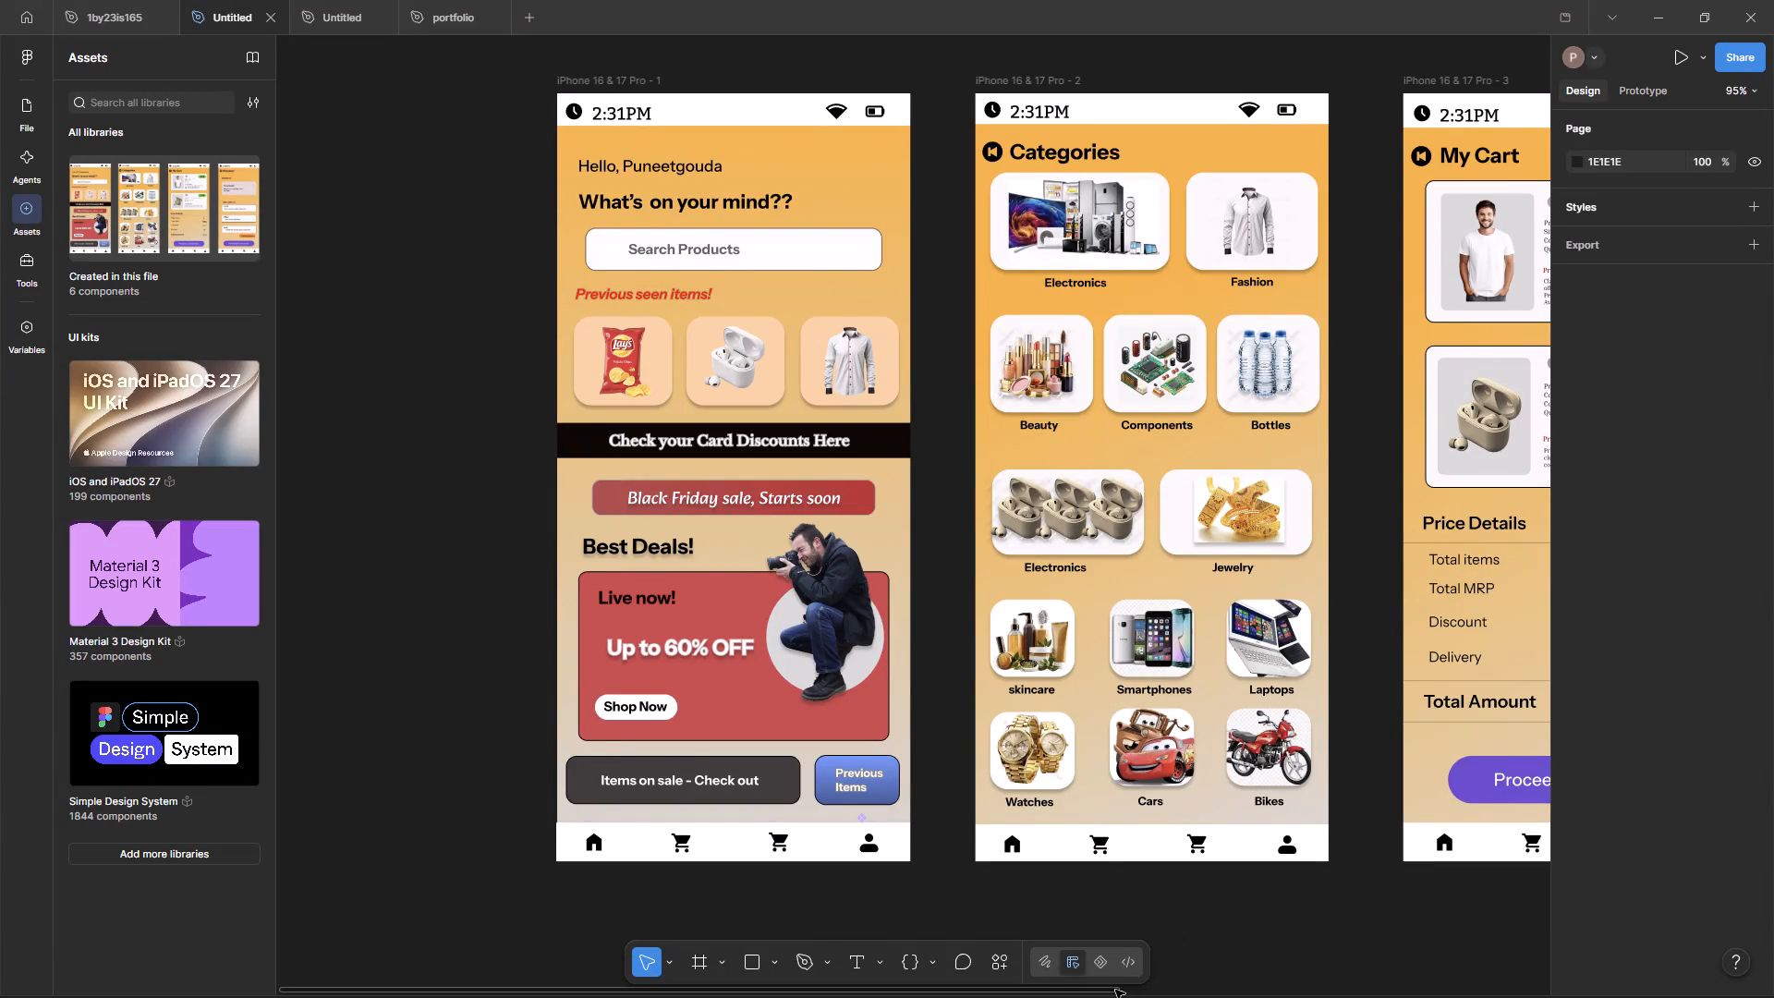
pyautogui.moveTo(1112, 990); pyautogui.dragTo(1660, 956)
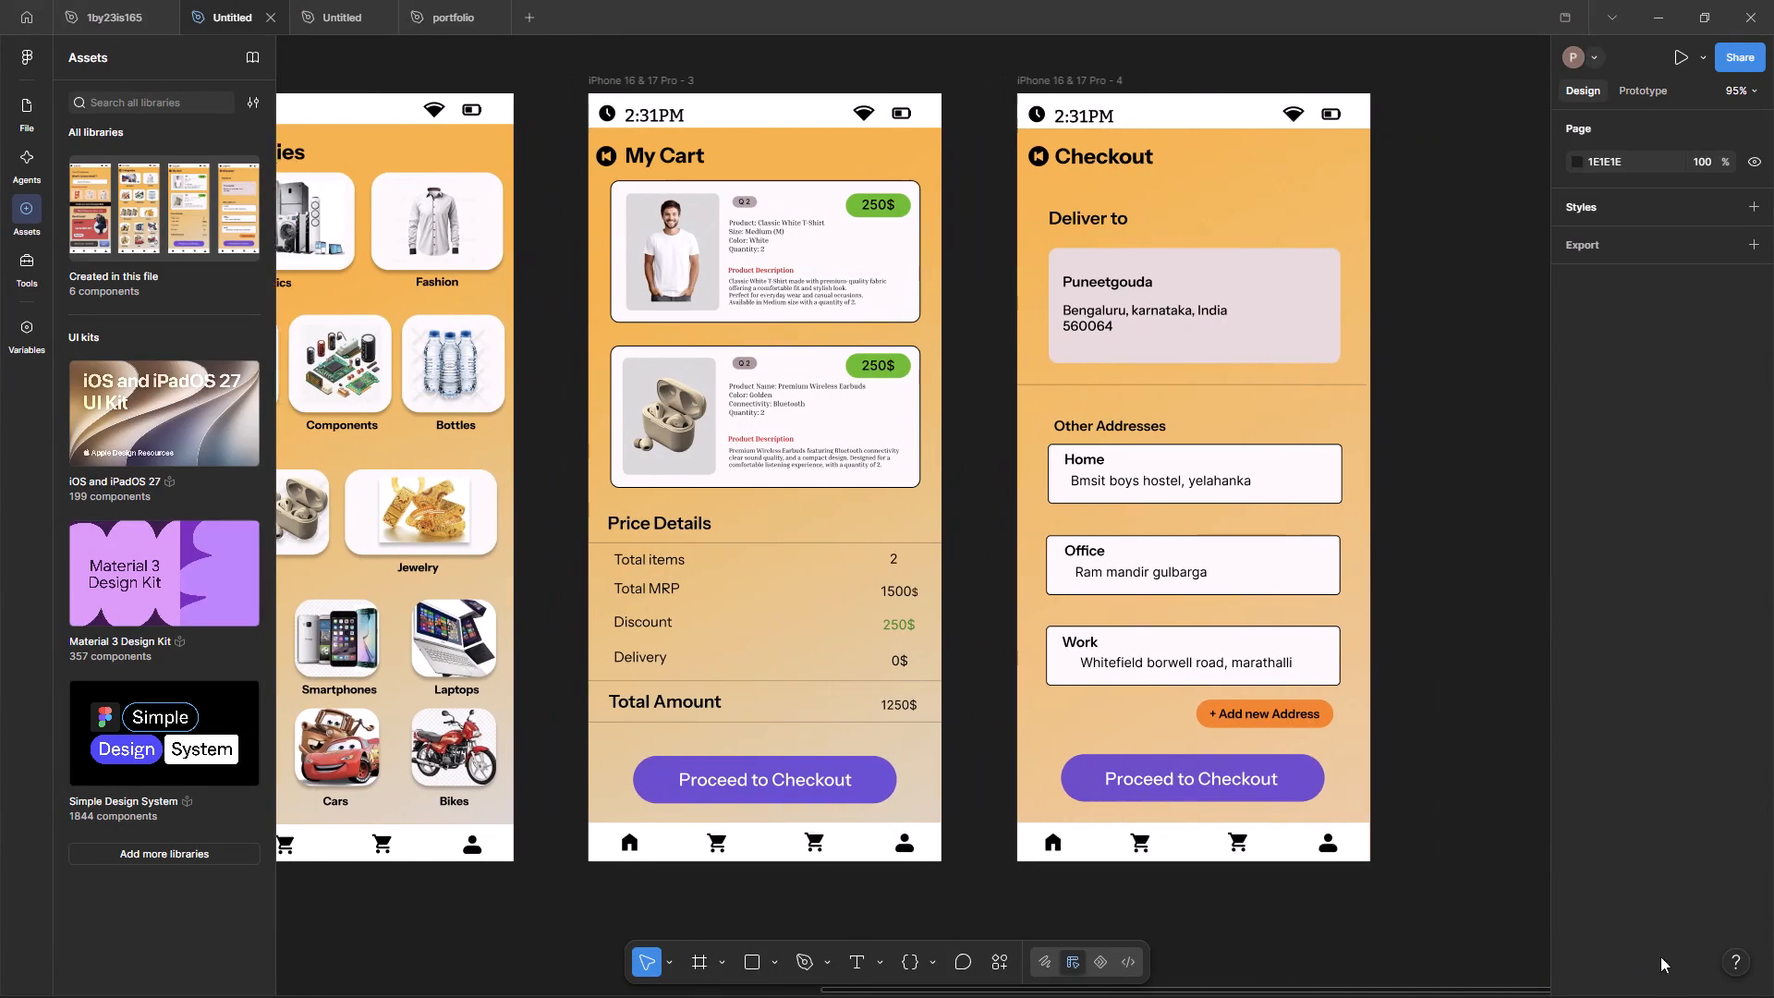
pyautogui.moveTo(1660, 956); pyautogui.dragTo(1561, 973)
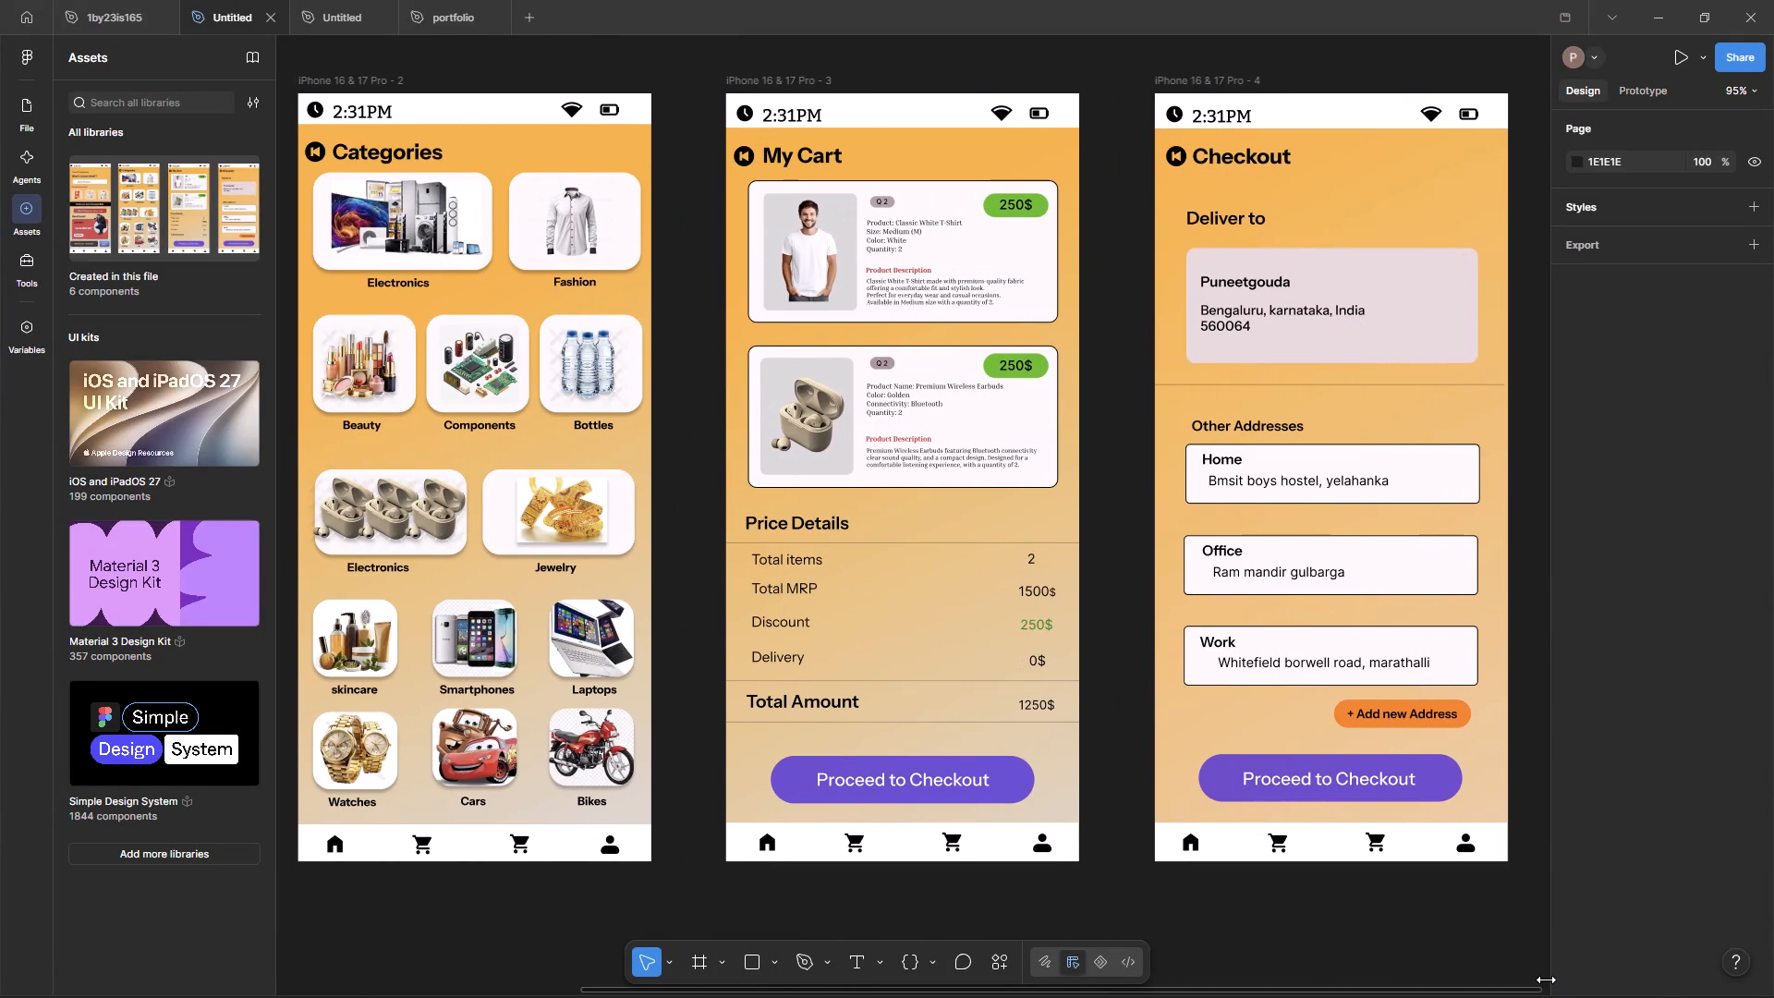
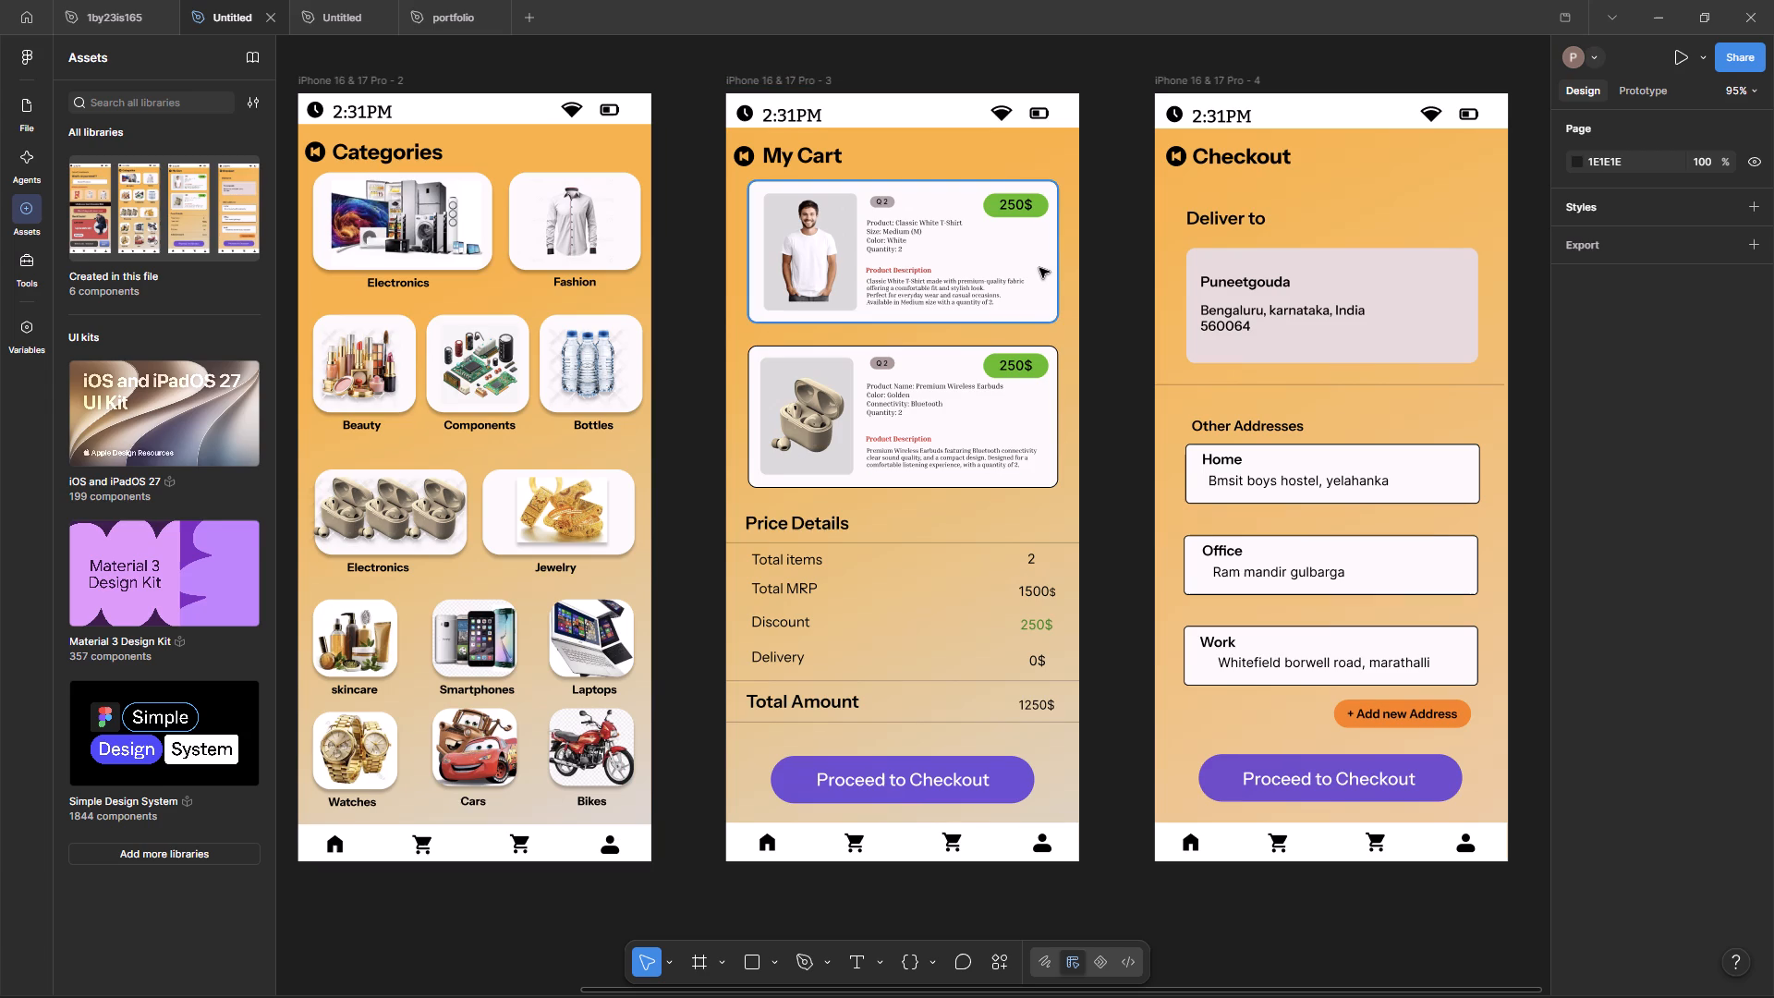
# Examine the Categories, My Cart and Checkout screens for layout and text consistency.
pyautogui.scroll(2, 555, 542)
pyautogui.scroll(3, 675, 554)
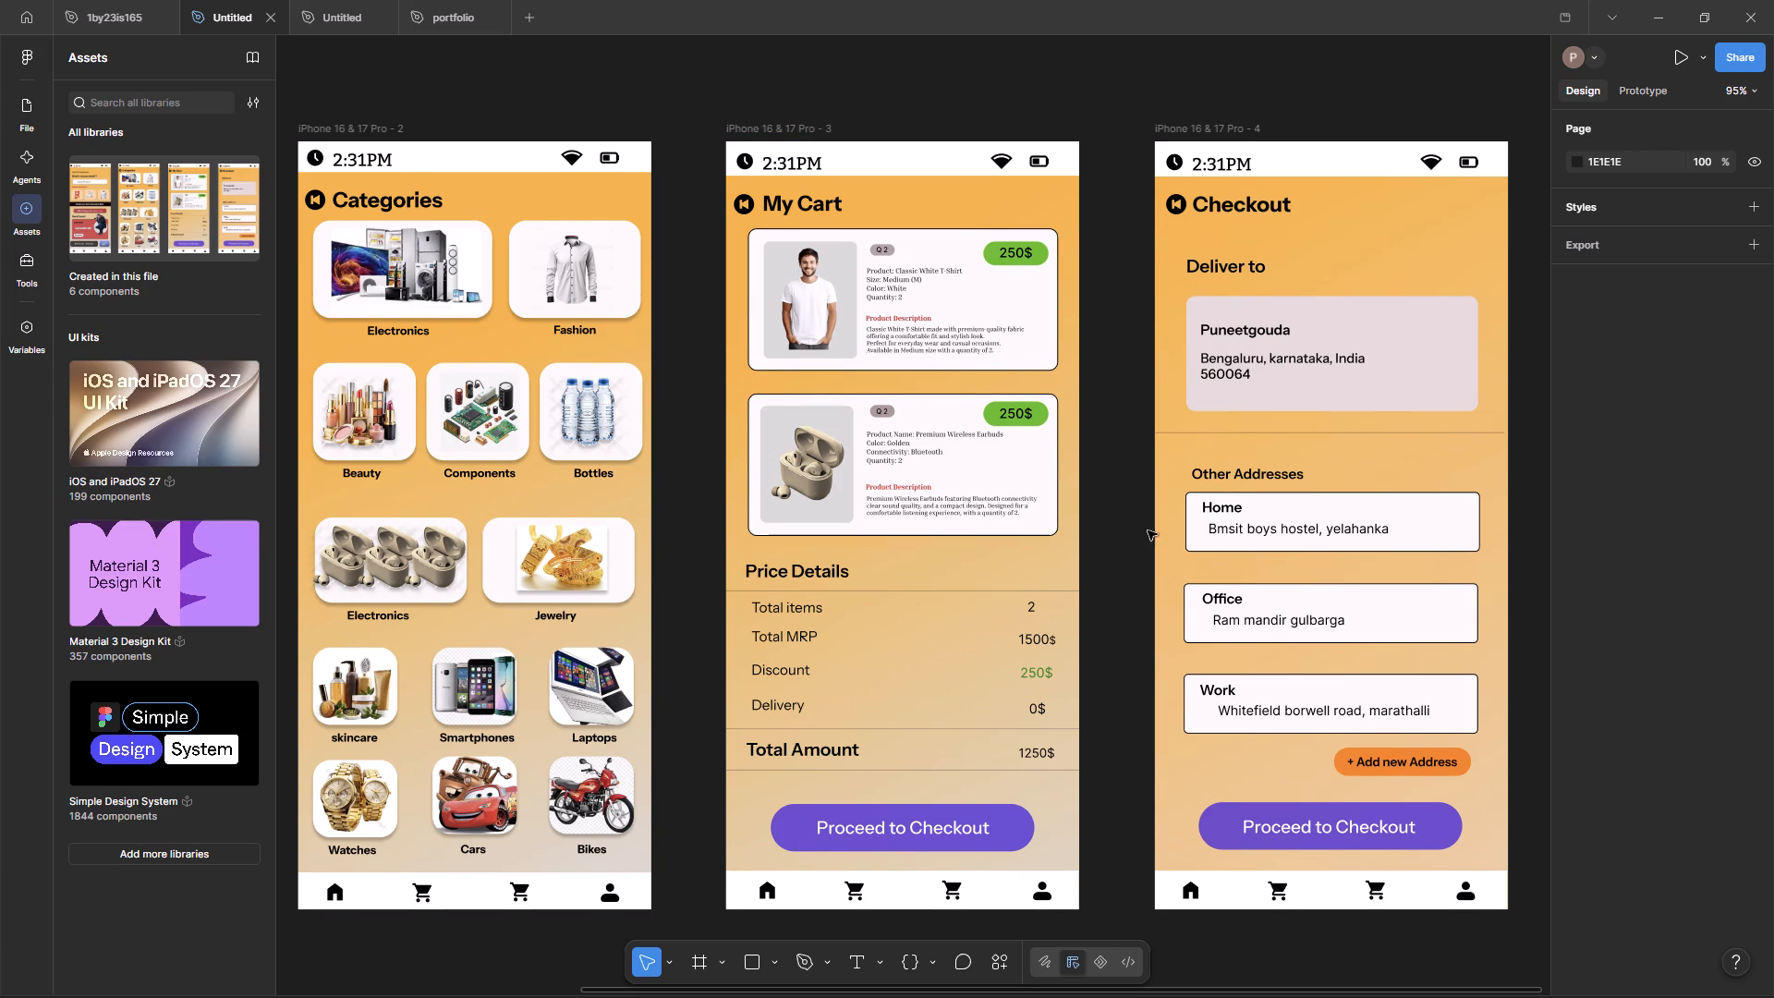
pyautogui.click(1131, 561)
pyautogui.keyDown('ctrl'); pyautogui.scroll(5, 1125, 566); pyautogui.keyUp('ctrl')
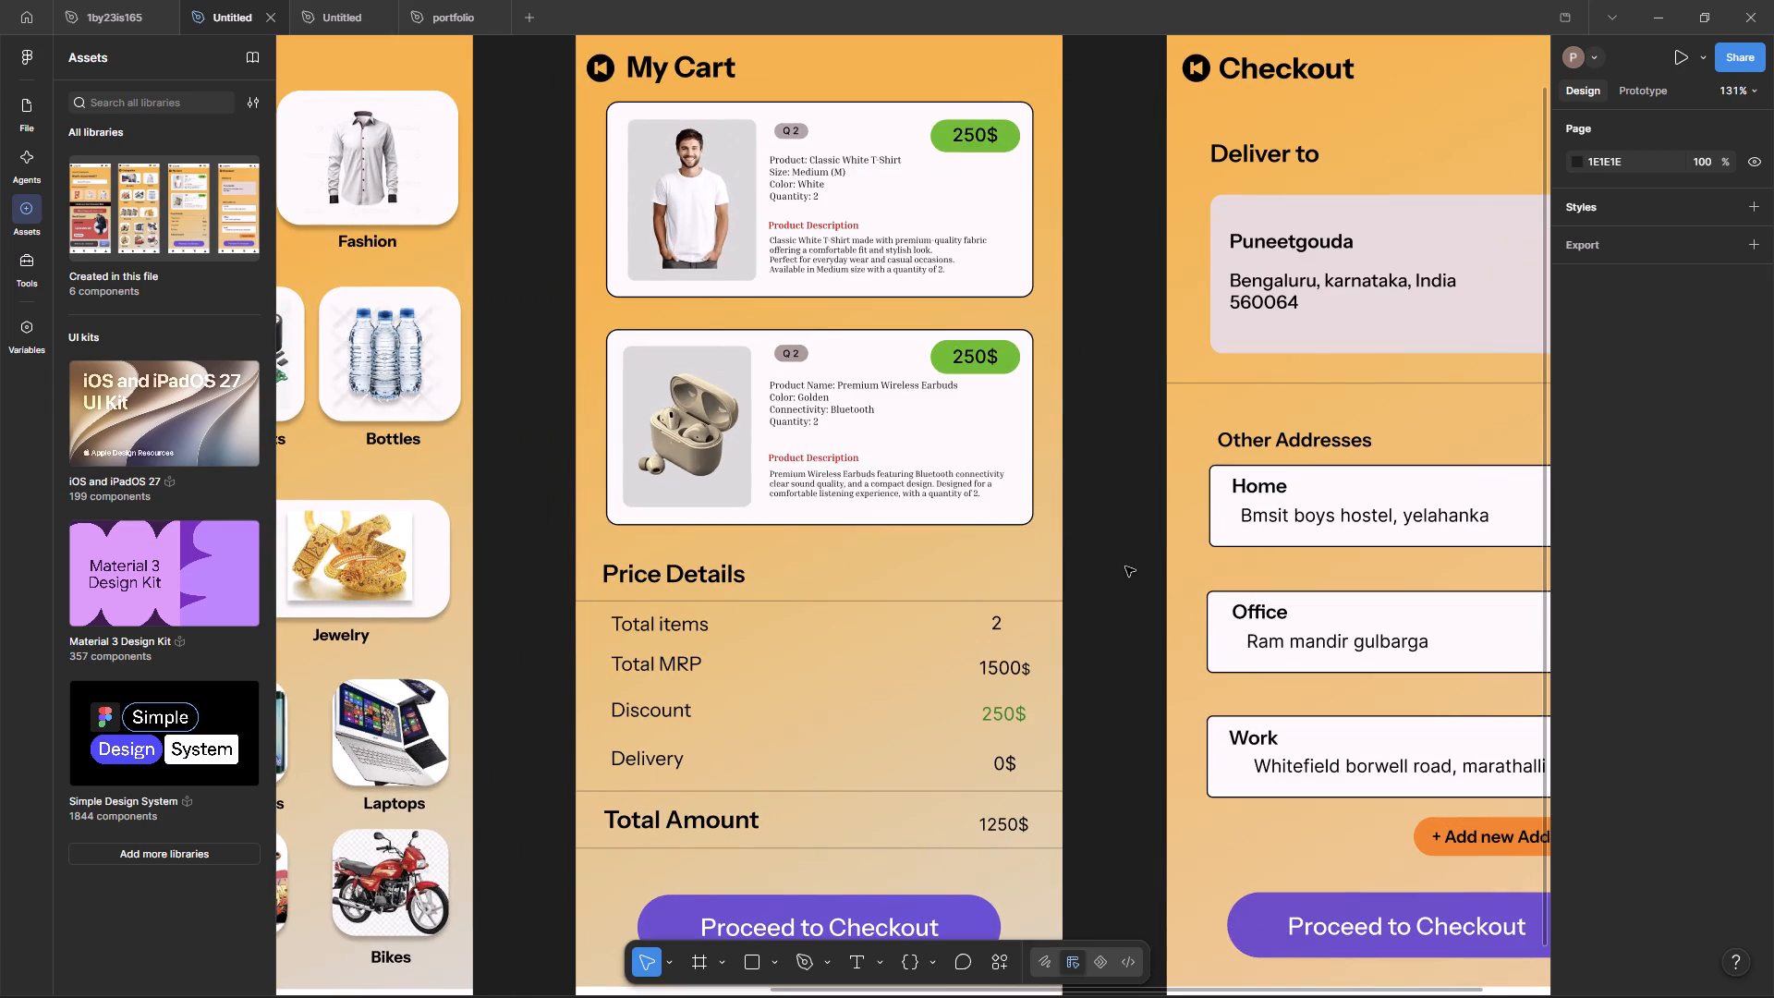
pyautogui.keyDown('ctrl'); pyautogui.scroll(-4, 1125, 566); pyautogui.keyUp('ctrl')
pyautogui.keyDown('ctrl'); pyautogui.scroll(4, 1125, 566); pyautogui.keyUp('ctrl')
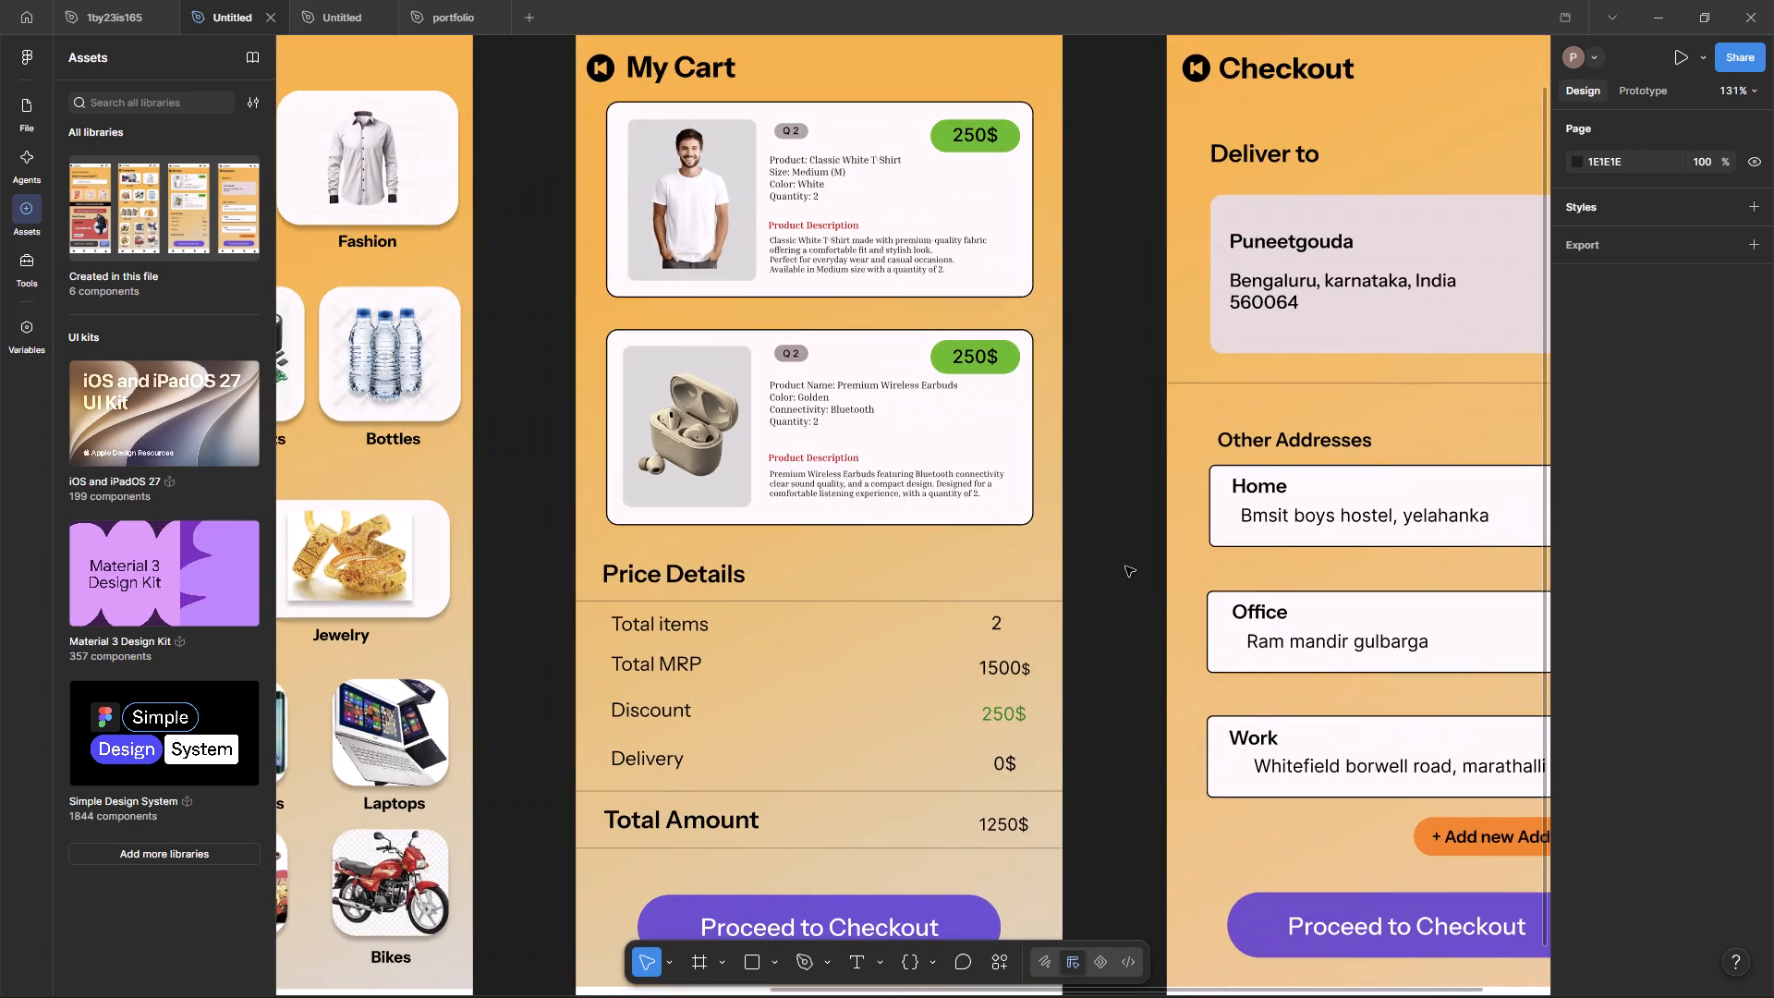
pyautogui.keyDown('ctrl'); pyautogui.scroll(-3, 1125, 566); pyautogui.keyUp('ctrl')
pyautogui.keyDown('ctrl'); pyautogui.scroll(3, 1125, 567); pyautogui.keyUp('ctrl')
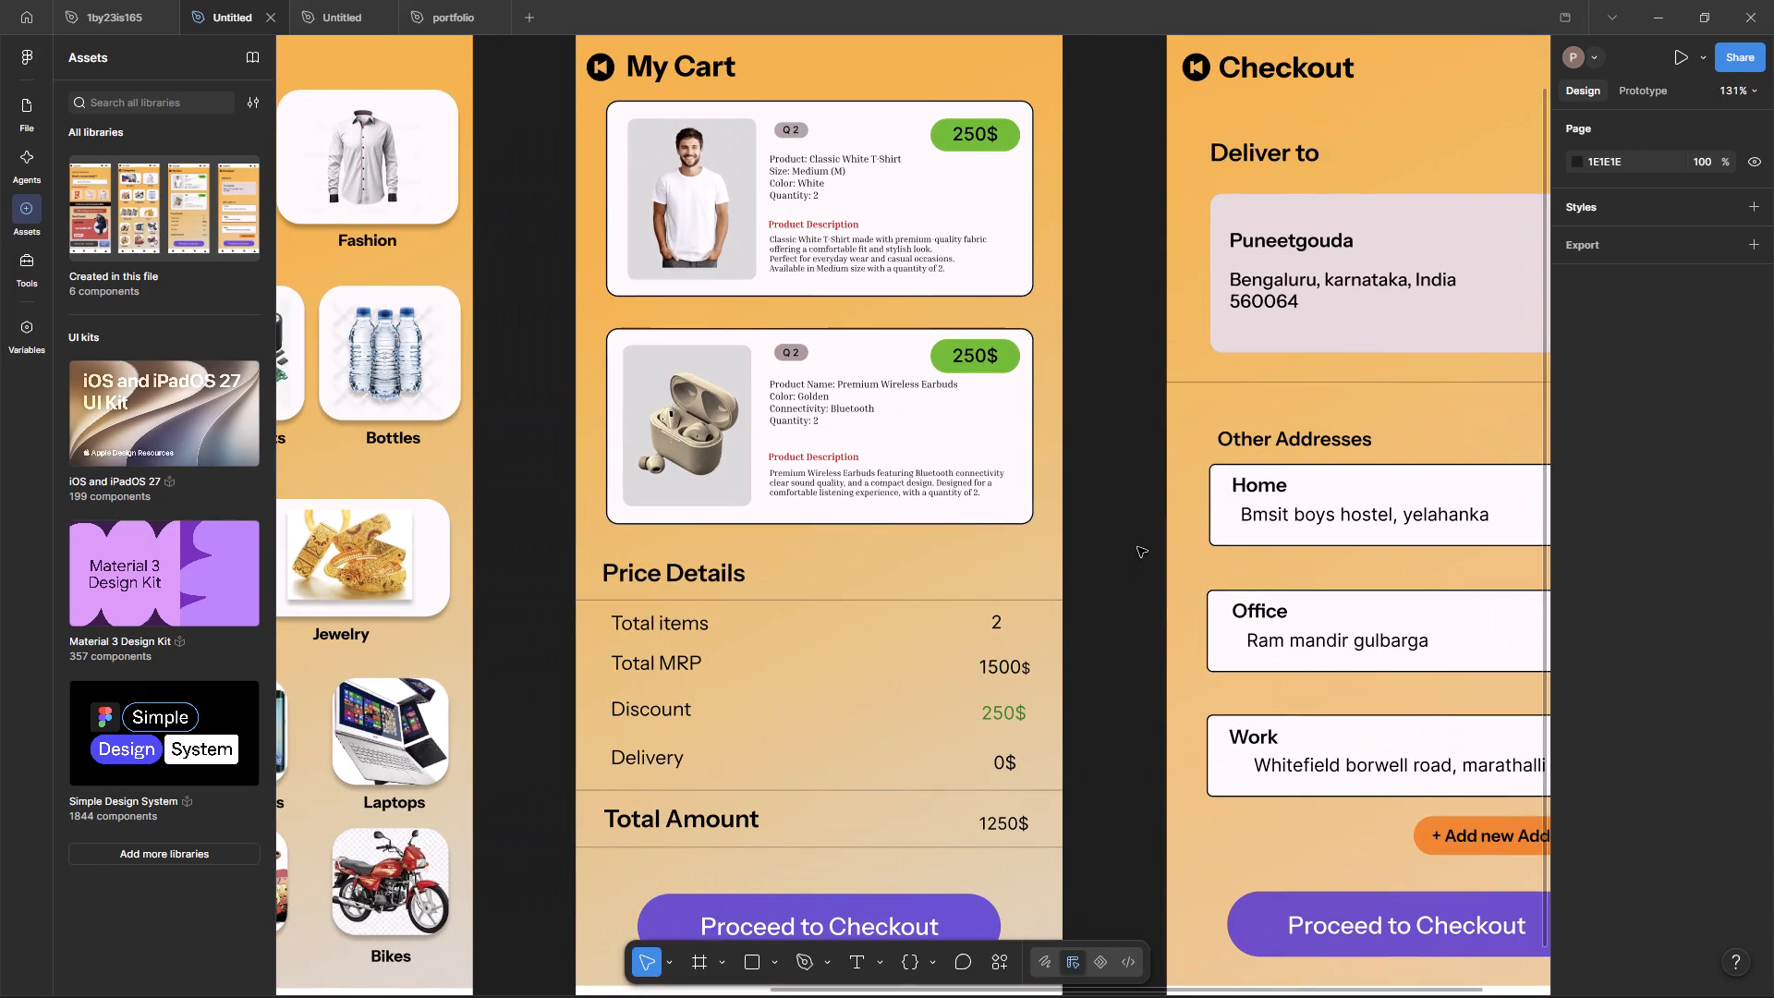
pyautogui.scroll(3, 1139, 538)
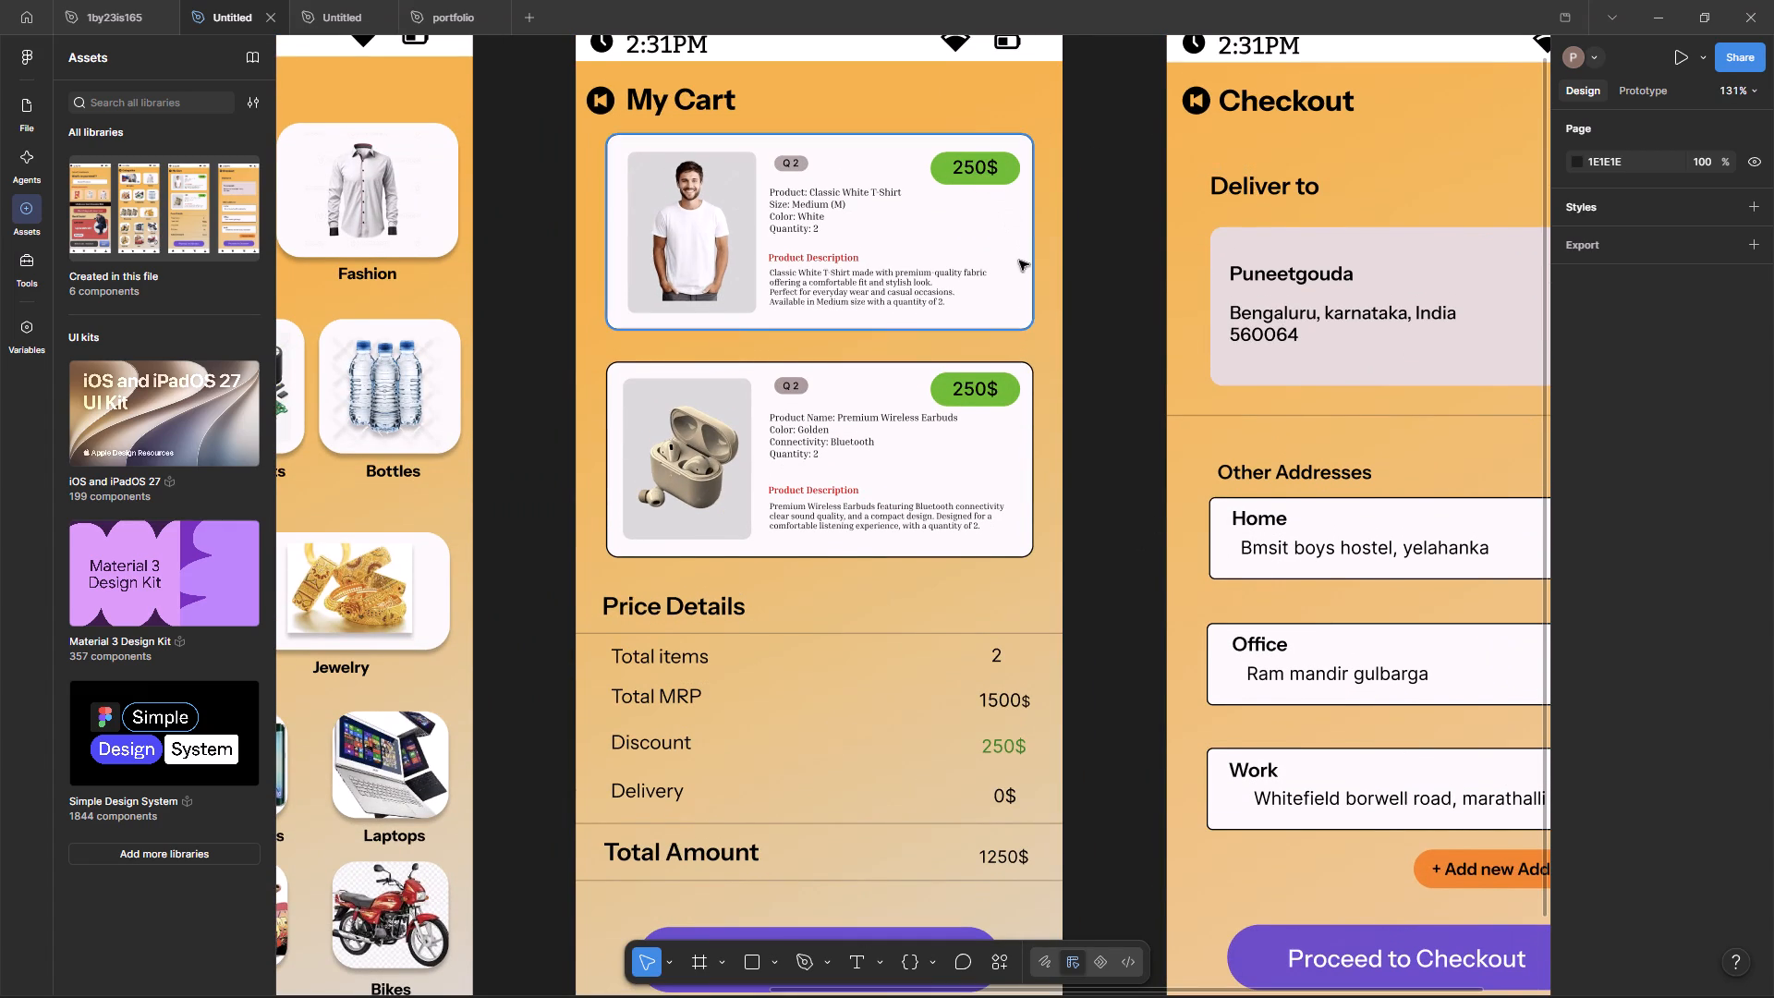
# Remove the word "Premium" from the earbuds' product name on the My Cart screen, leaving "Product Name: Wireless Earbuds".
pyautogui.keyDown('ctrl'); pyautogui.scroll(6, 993, 501); pyautogui.keyUp('ctrl')
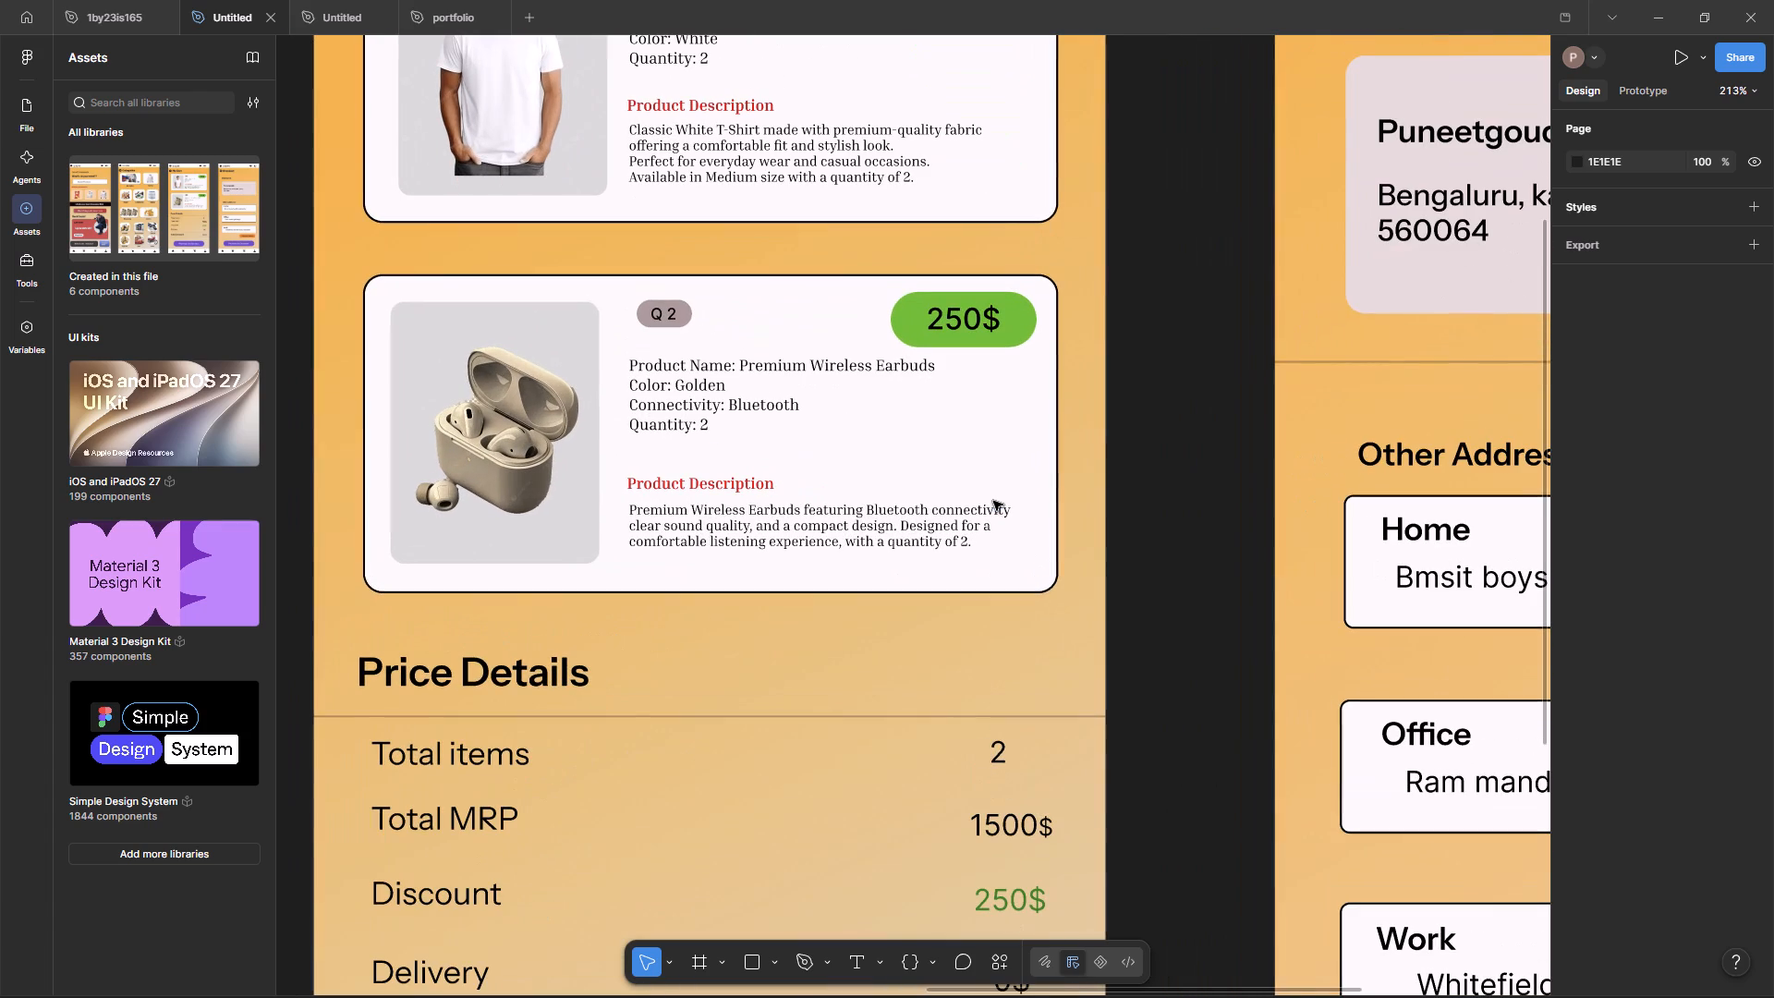
pyautogui.doubleClick(805, 368)
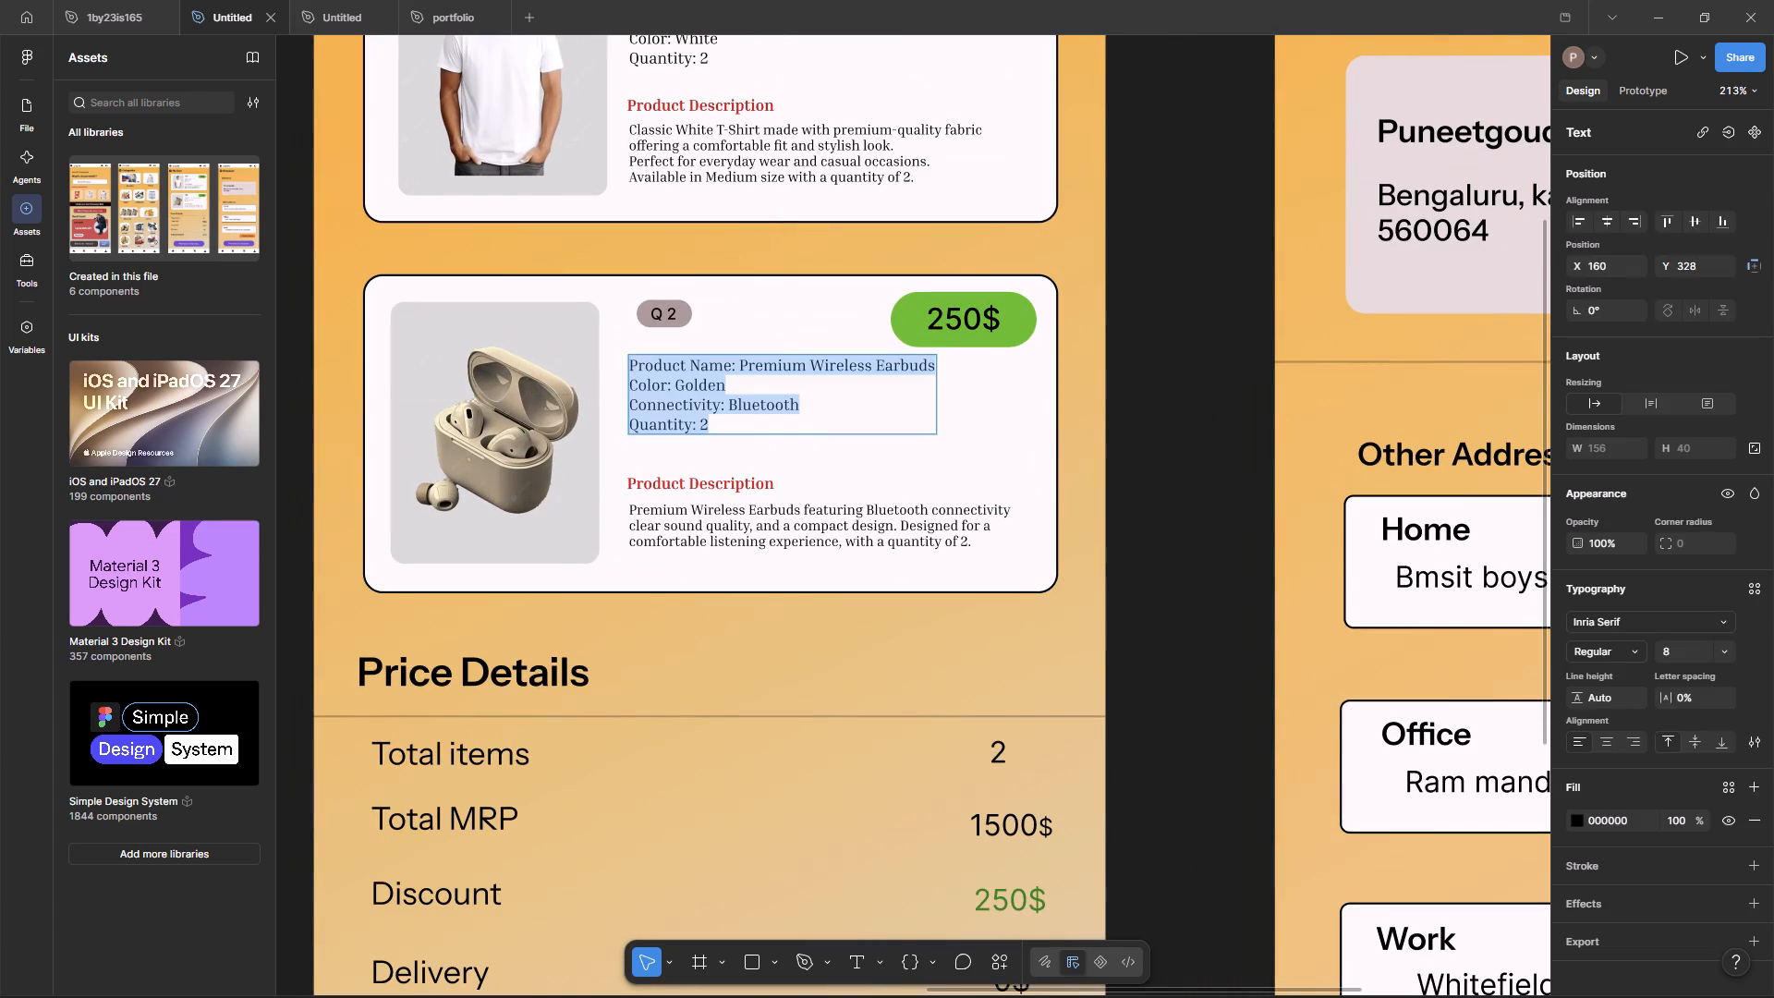
pyautogui.click(805, 368)
pyautogui.press('BackSpace')
pyautogui.press('BackSpace')
pyautogui.press('BackSpace')
pyautogui.press('BackSpace')
pyautogui.press('BackSpace')
pyautogui.press('BackSpace')
pyautogui.press('BackSpace')
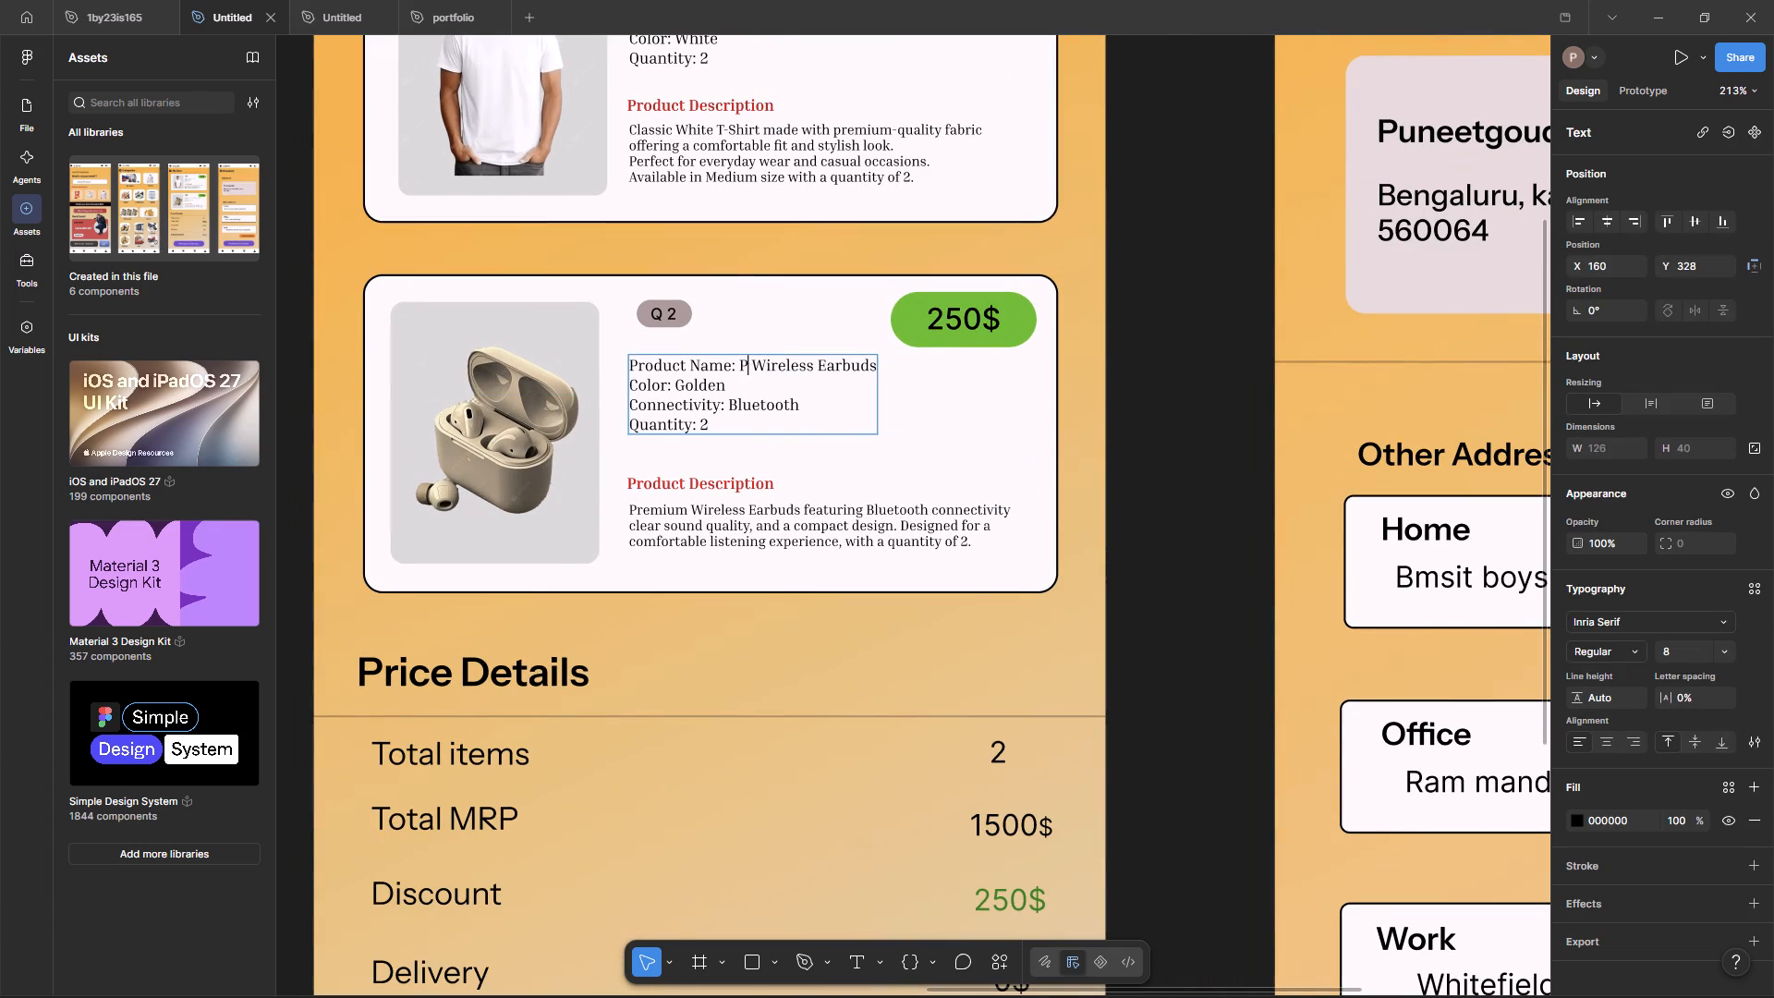
pyautogui.press('Right')
pyautogui.press('BackSpace')
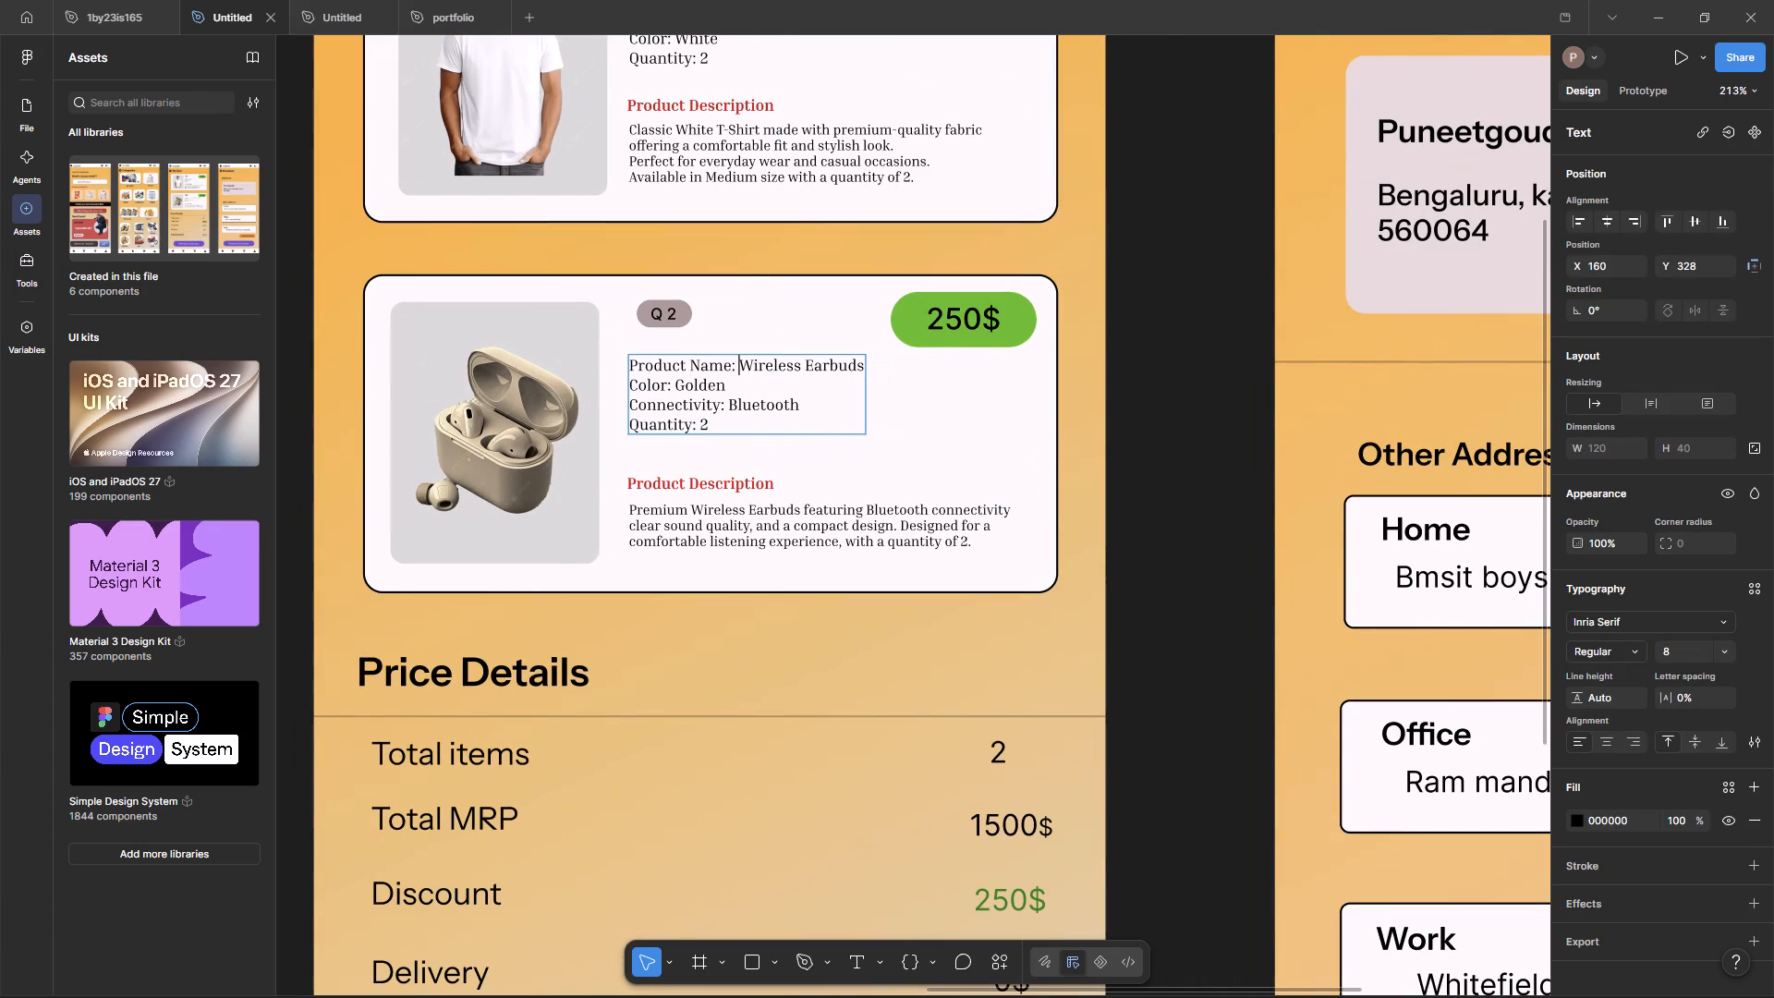
pyautogui.click(1183, 303)
pyautogui.keyDown('ctrl'); pyautogui.scroll(-4, 1226, 322); pyautogui.keyUp('ctrl')
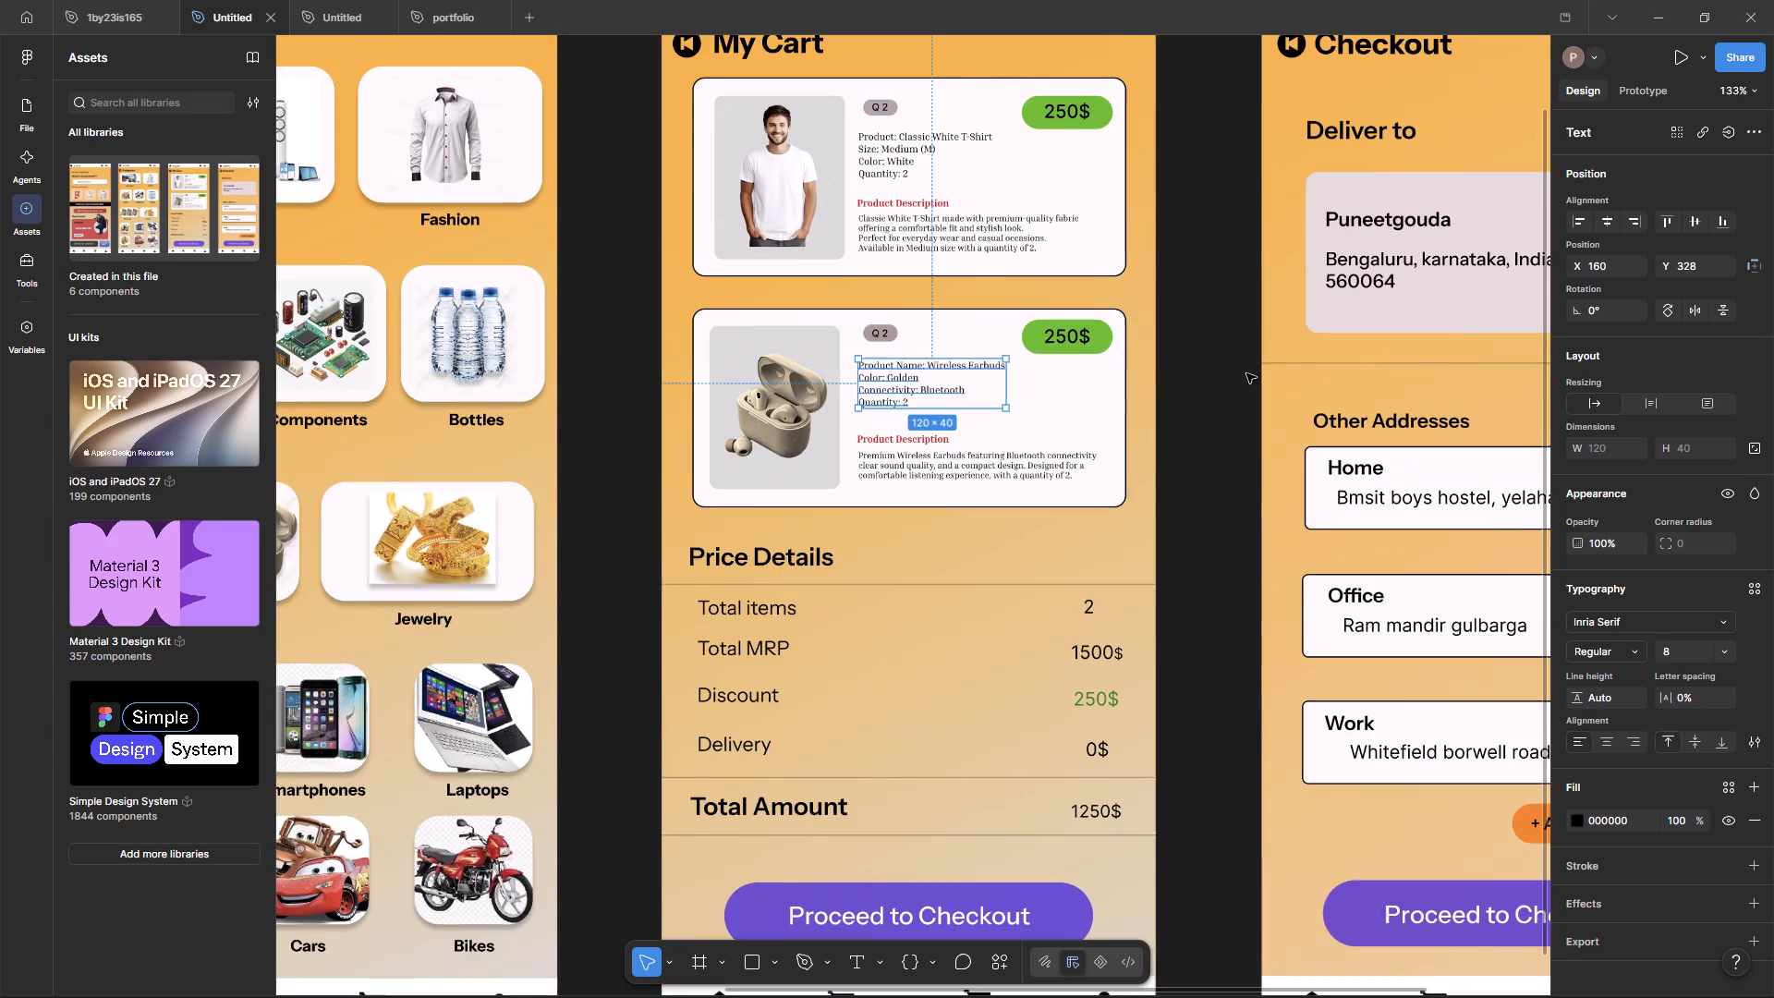
pyautogui.click(1258, 363)
# Set the font size of the 250$ price on the white T-shirt card in My Cart to 13.
pyautogui.scroll(4, 1233, 380)
pyautogui.keyDown('ctrl'); pyautogui.scroll(-5, 1233, 380); pyautogui.keyUp('ctrl')
pyautogui.scroll(2, 1247, 373)
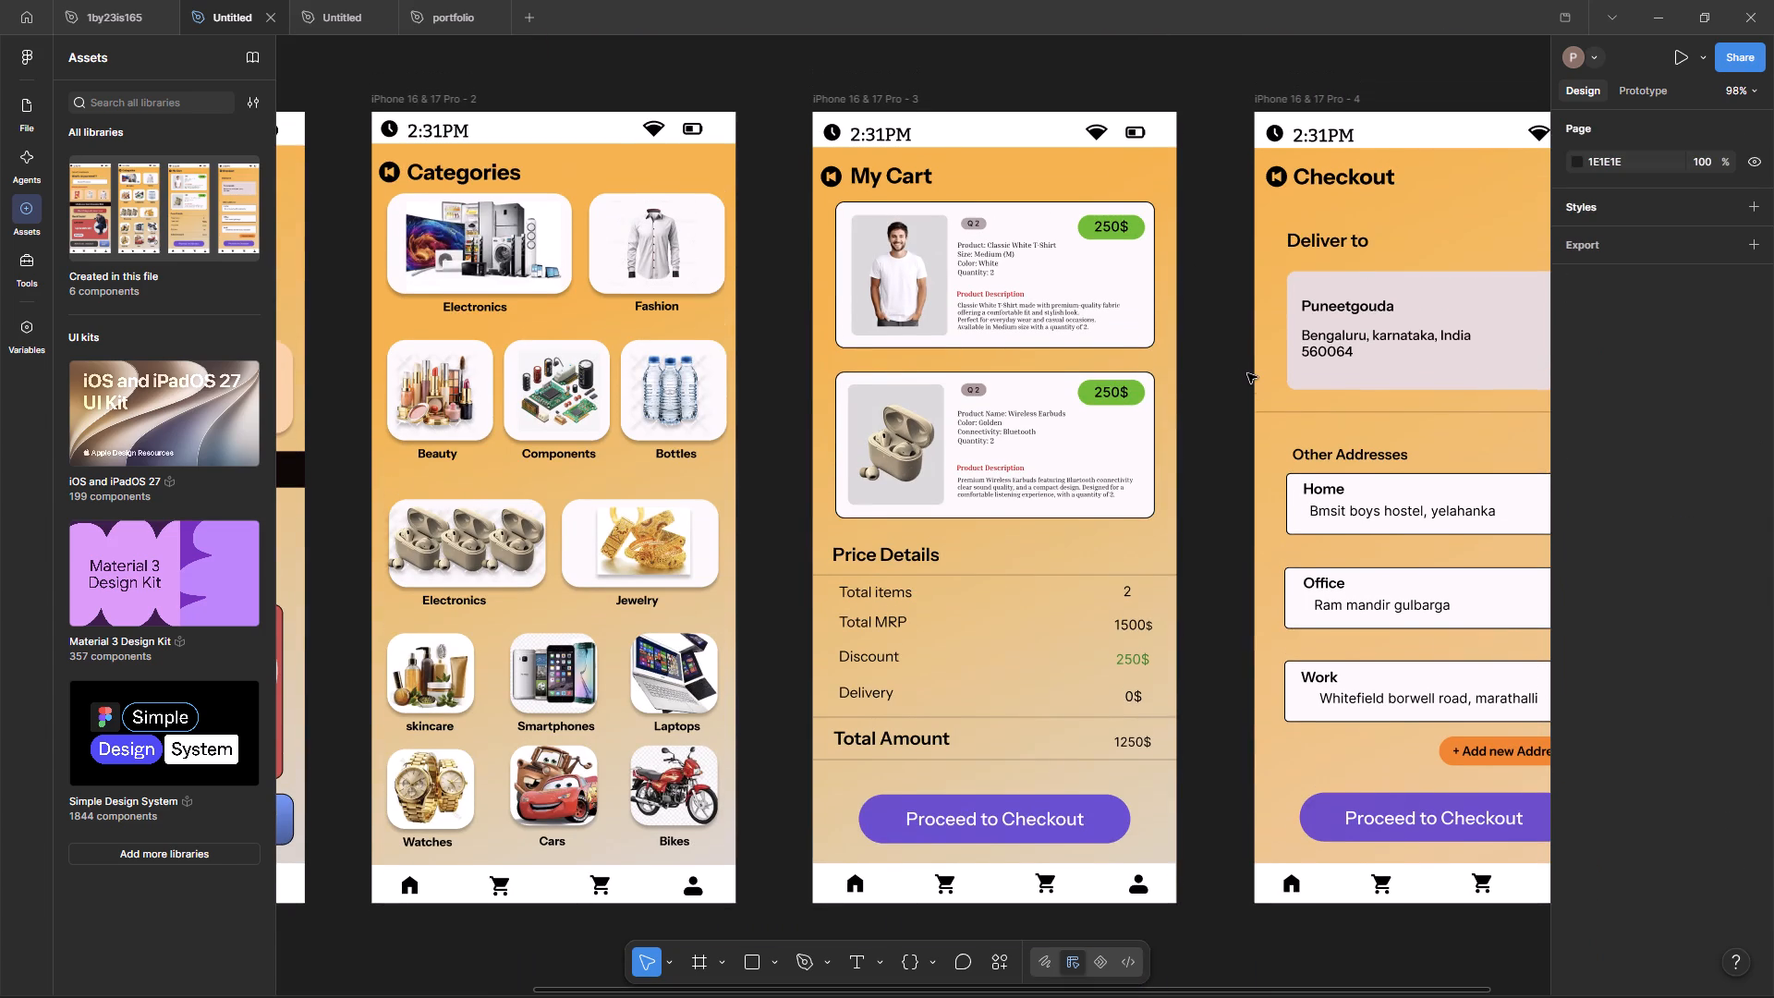
pyautogui.scroll(3, 1247, 373)
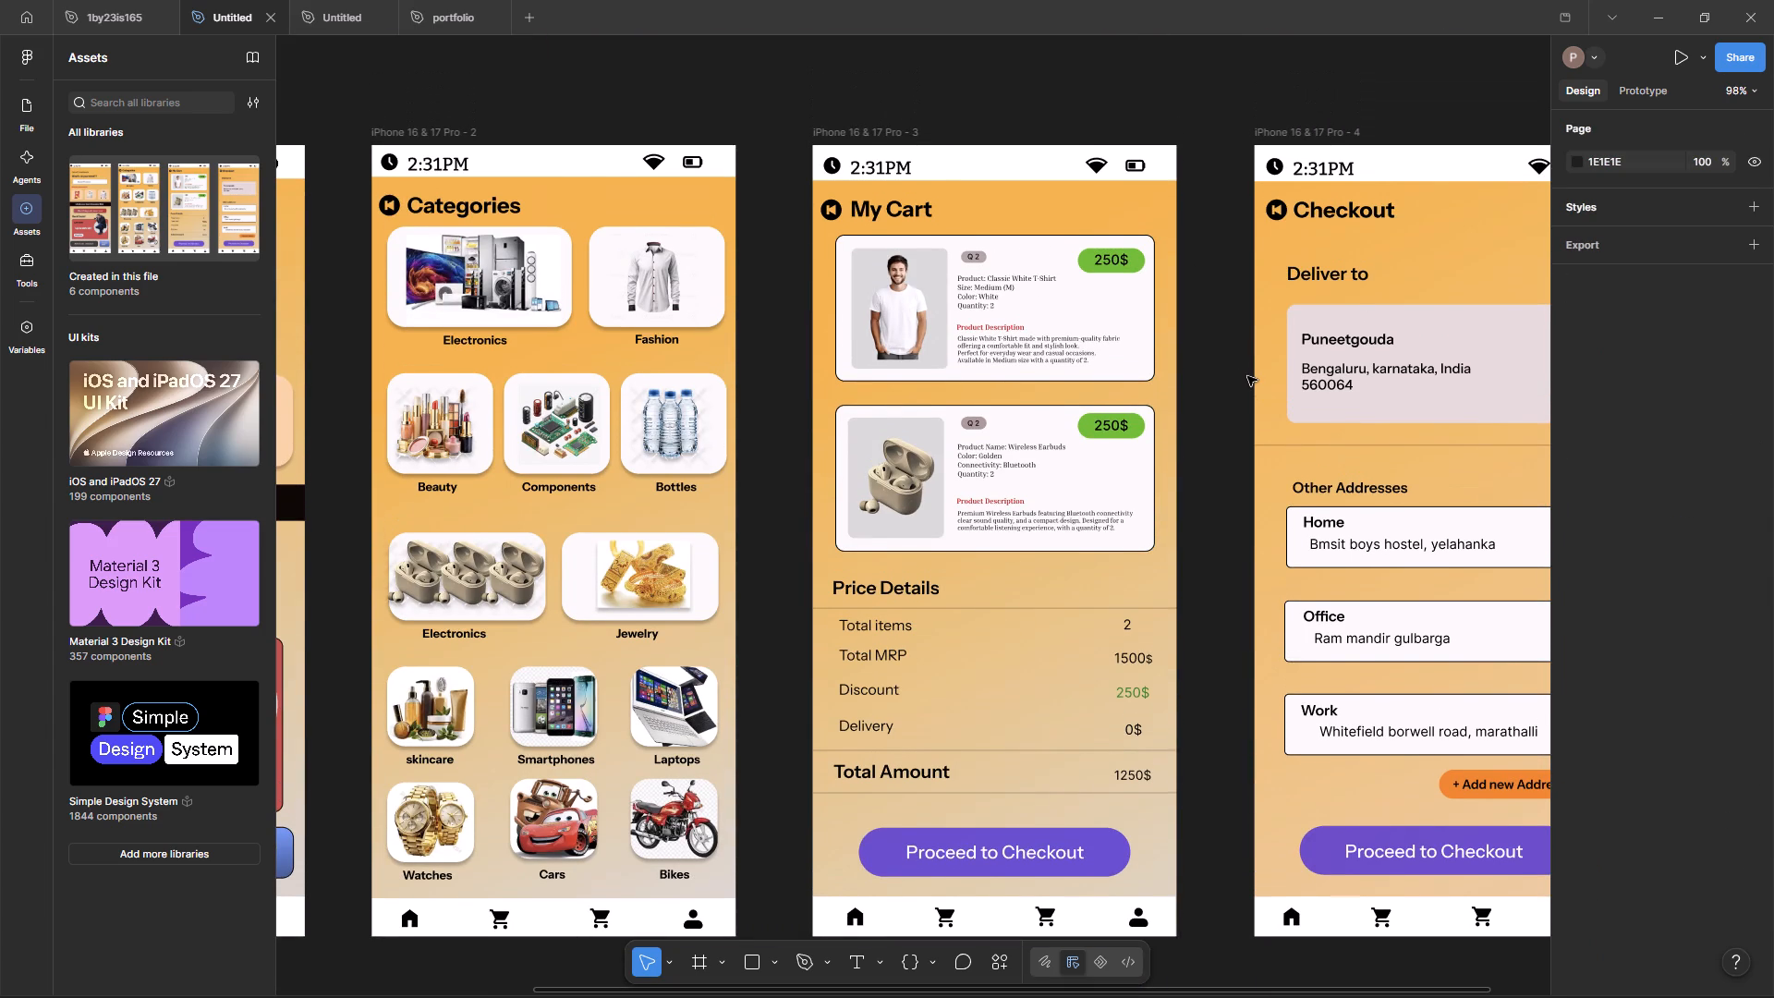
pyautogui.keyDown('ctrl'); pyautogui.scroll(6, 1242, 377); pyautogui.keyUp('ctrl')
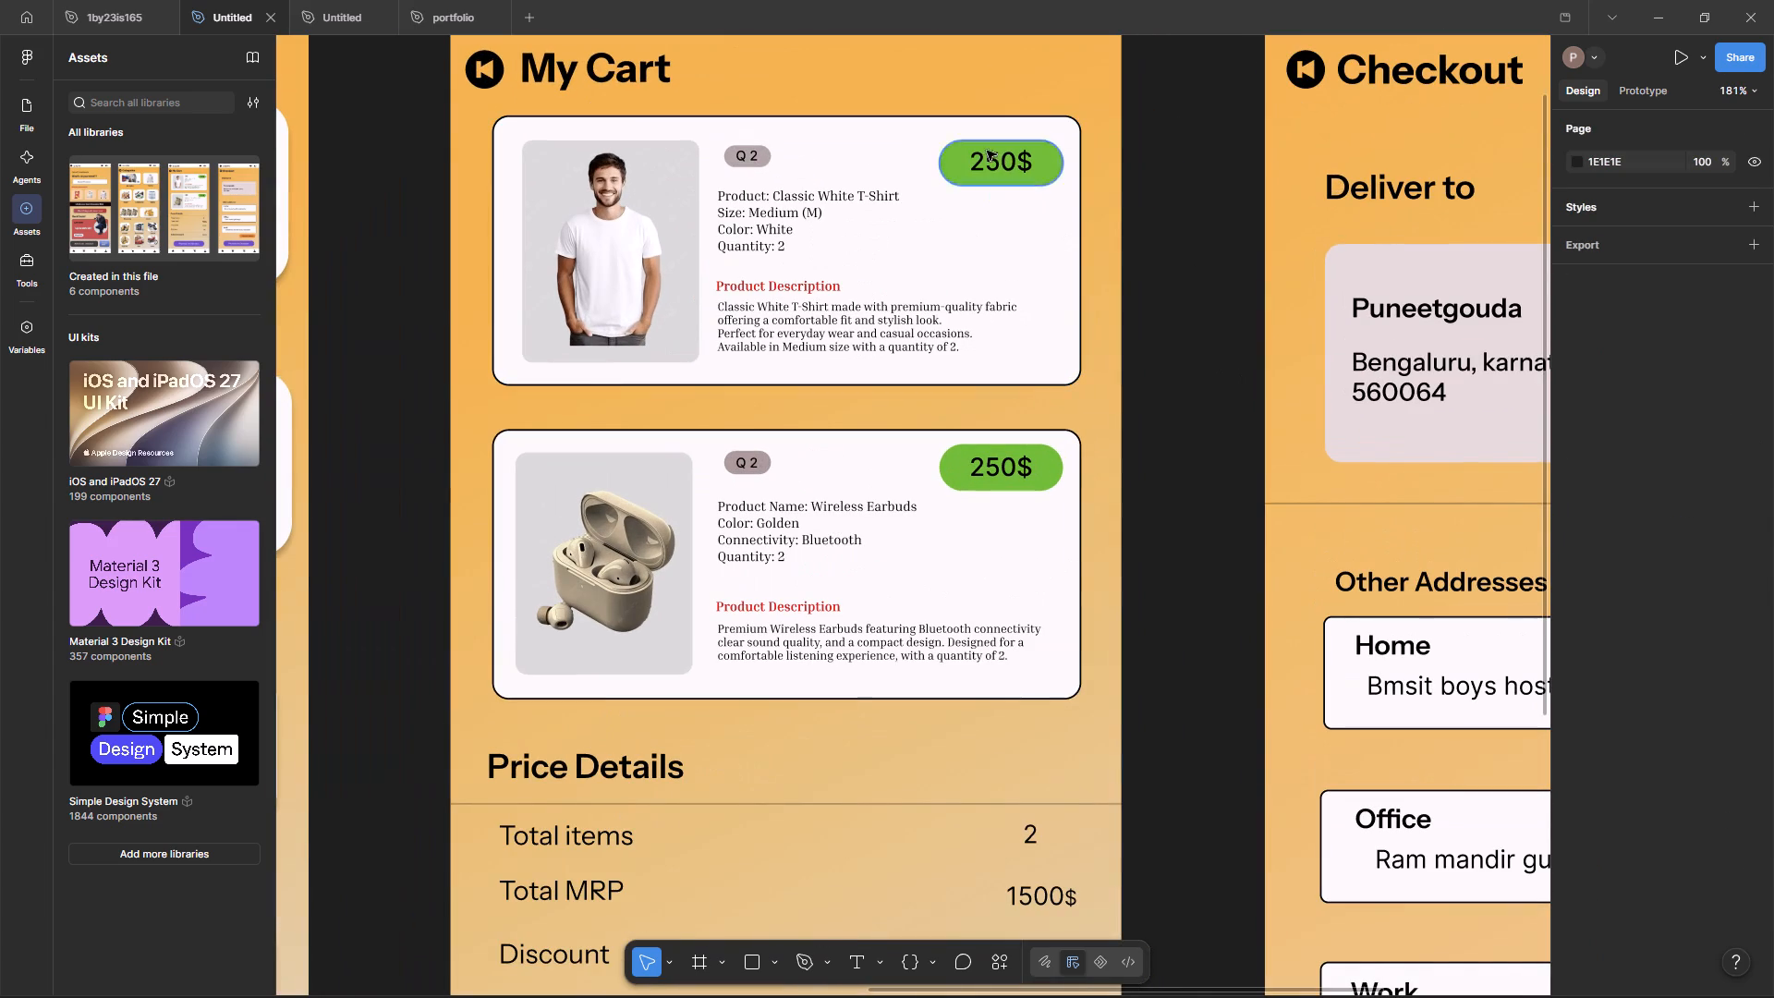
pyautogui.doubleClick(1002, 160)
pyautogui.click(1729, 659)
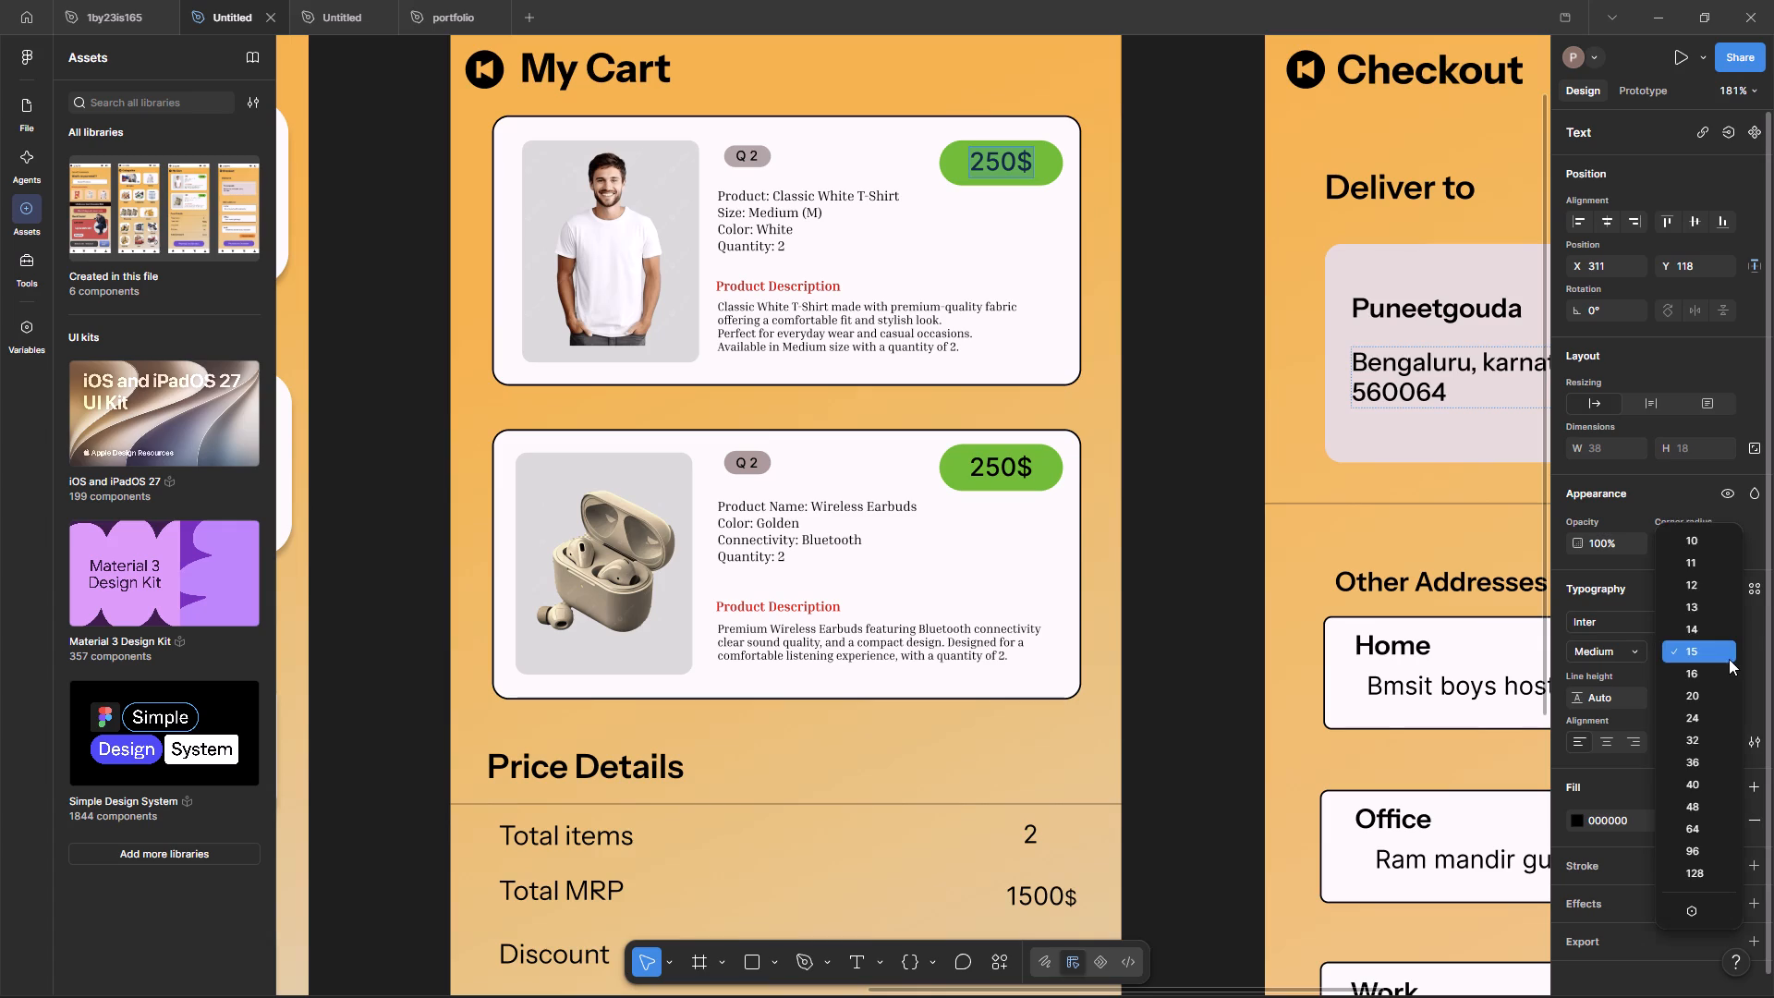
pyautogui.click(1711, 609)
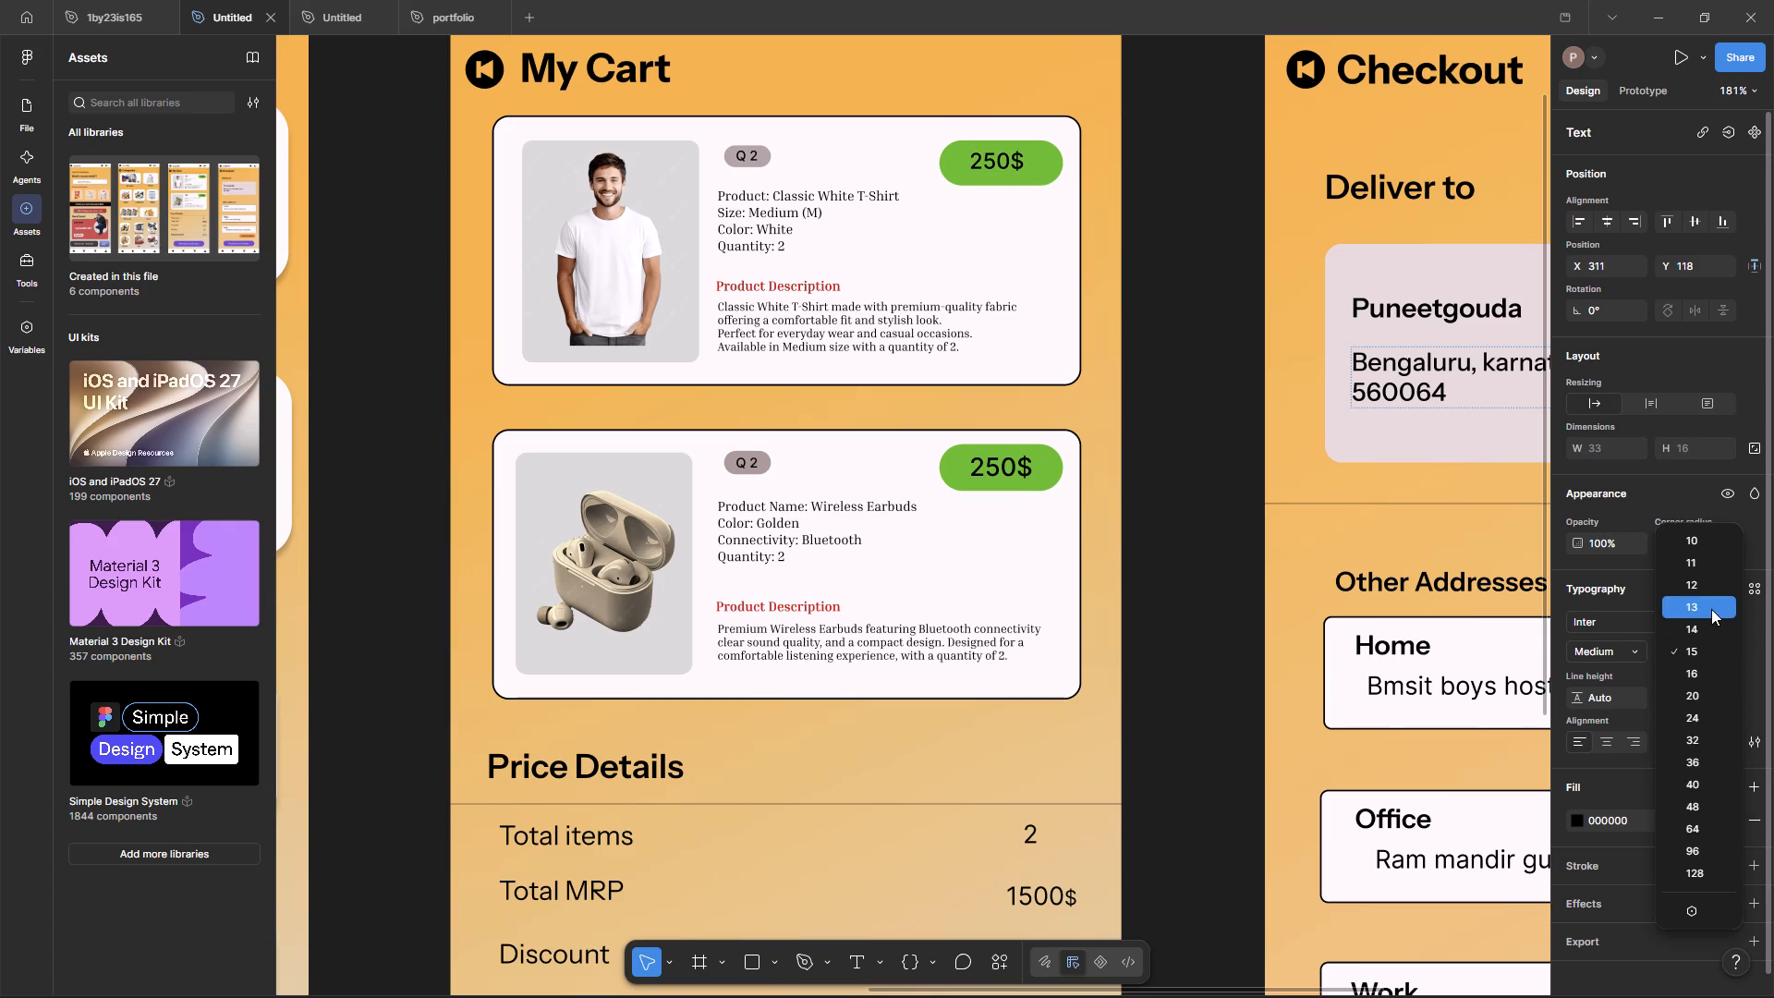
# Set the font size of the 250$ price on the wireless earbuds card in My Cart to 13.
pyautogui.doubleClick(1007, 460)
pyautogui.click(1007, 460)
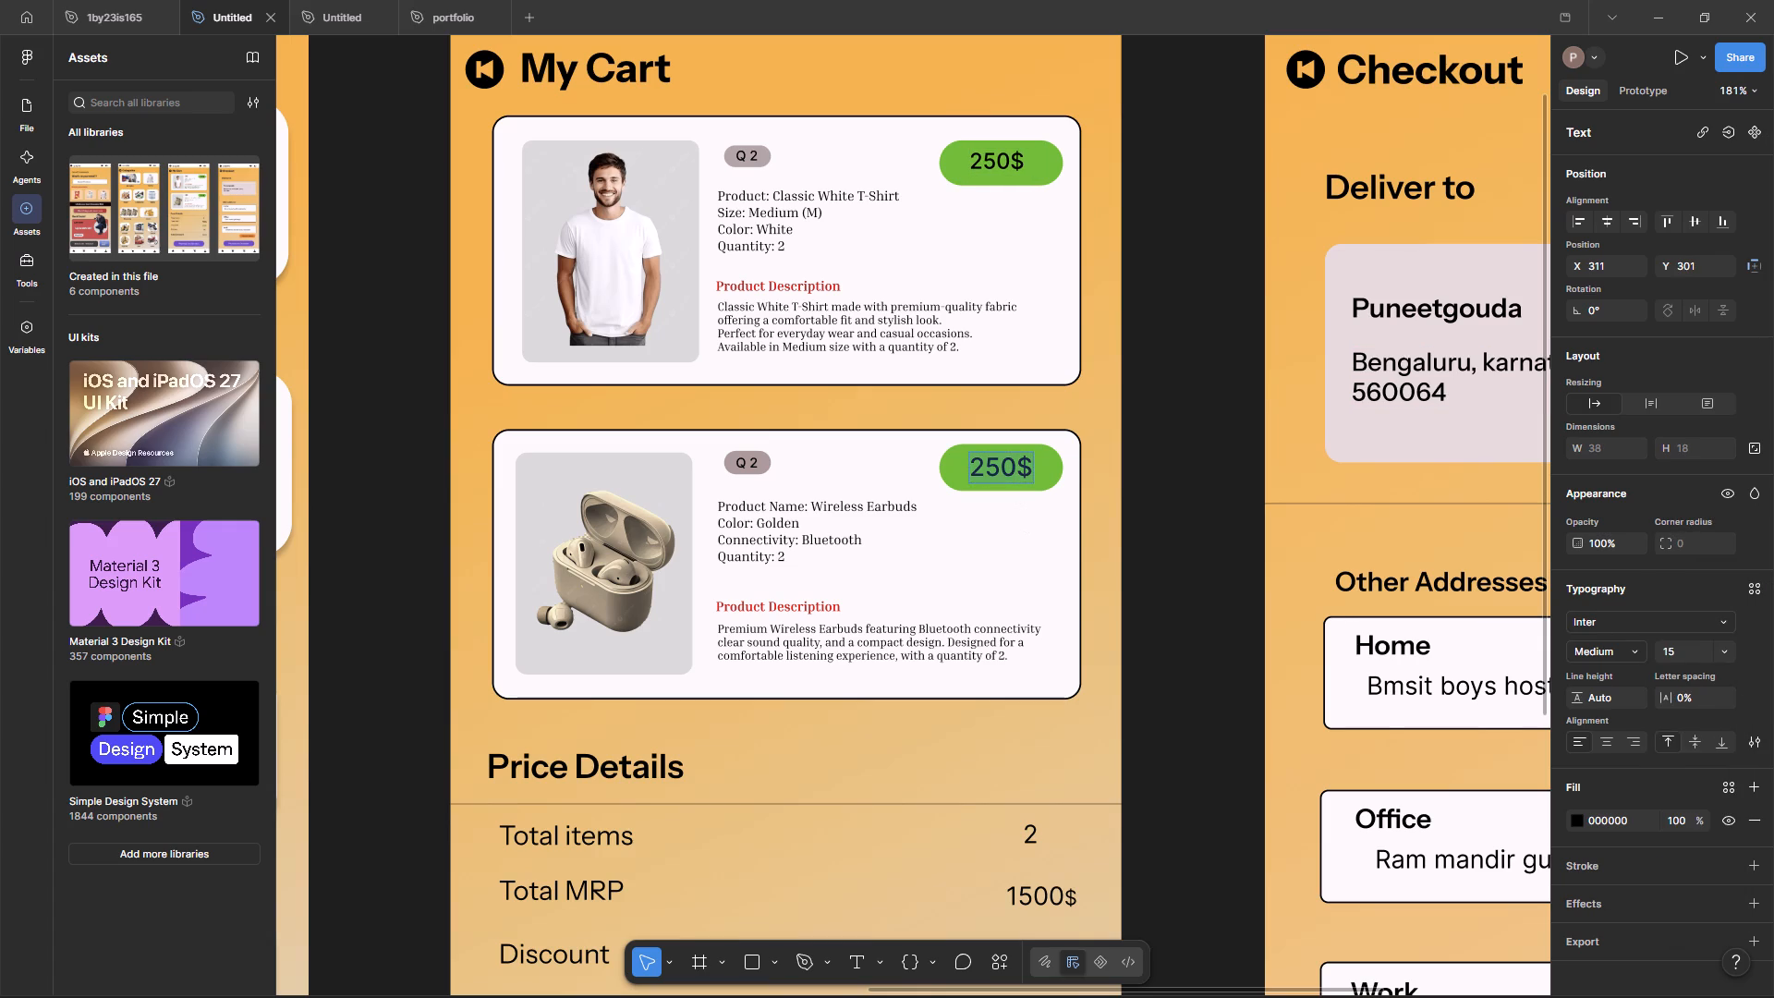
pyautogui.click(1733, 655)
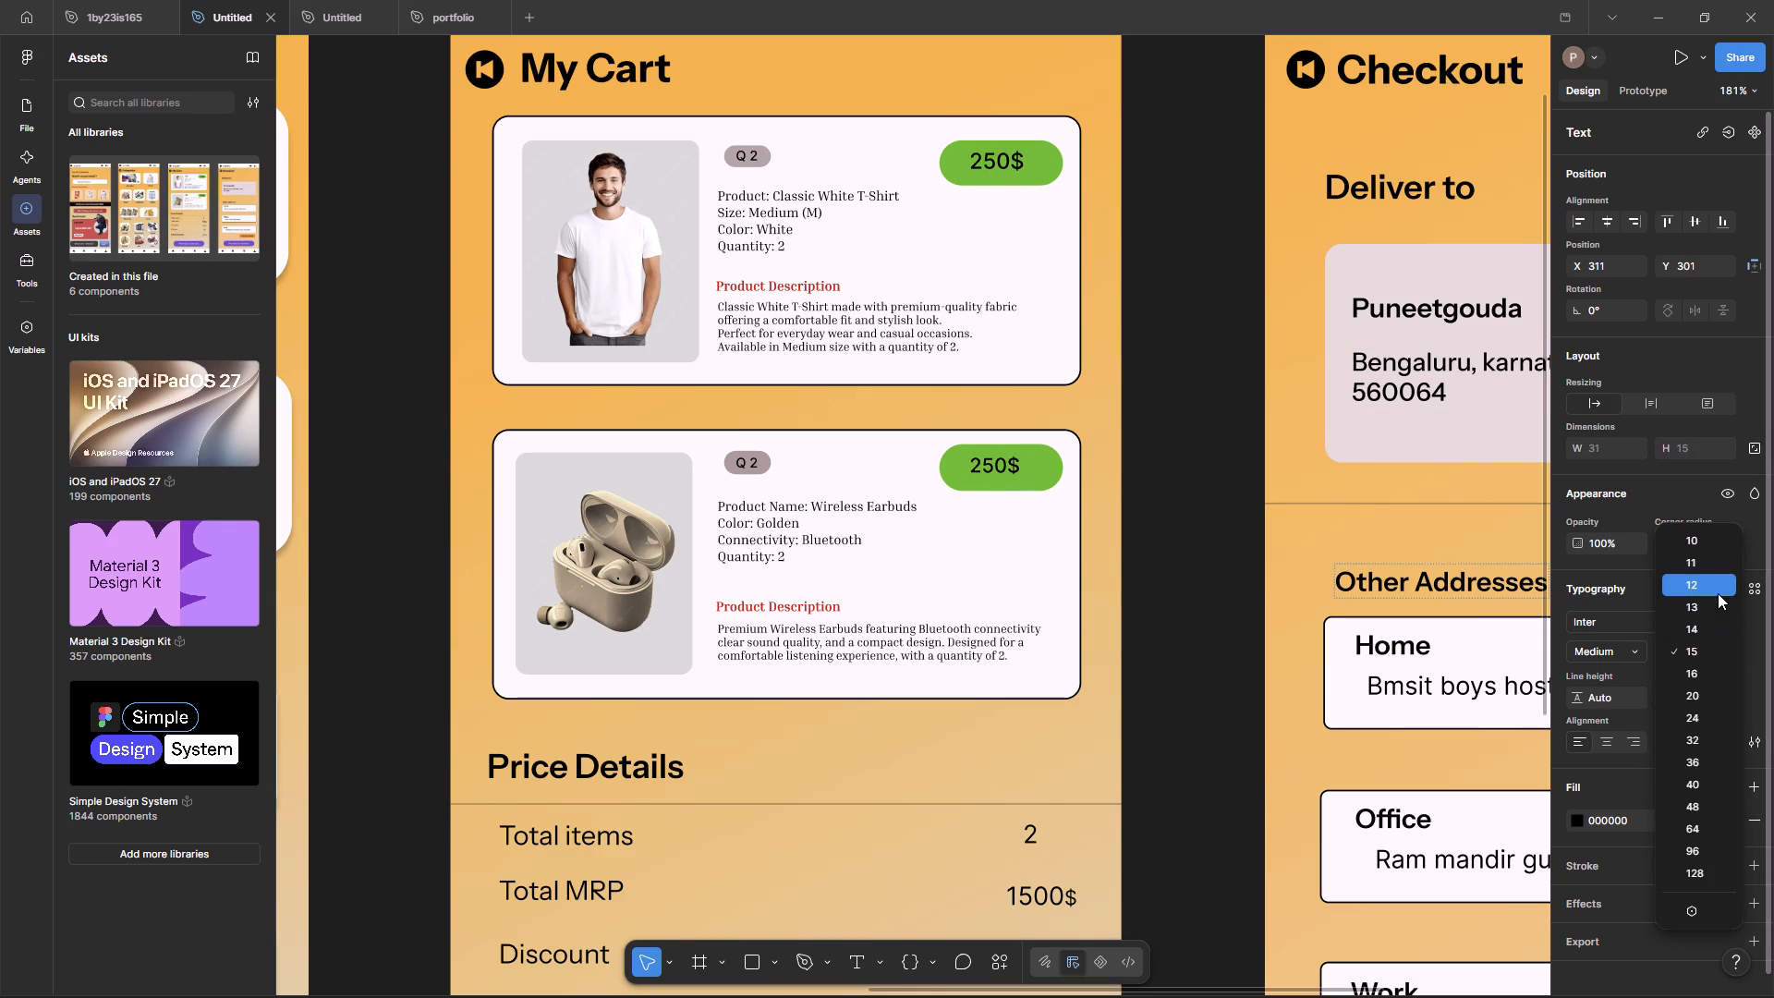
pyautogui.click(1718, 612)
pyautogui.click(1216, 516)
# Shrink the green price pill on the earbuds card to about 61 × 24.
pyautogui.click(1058, 470)
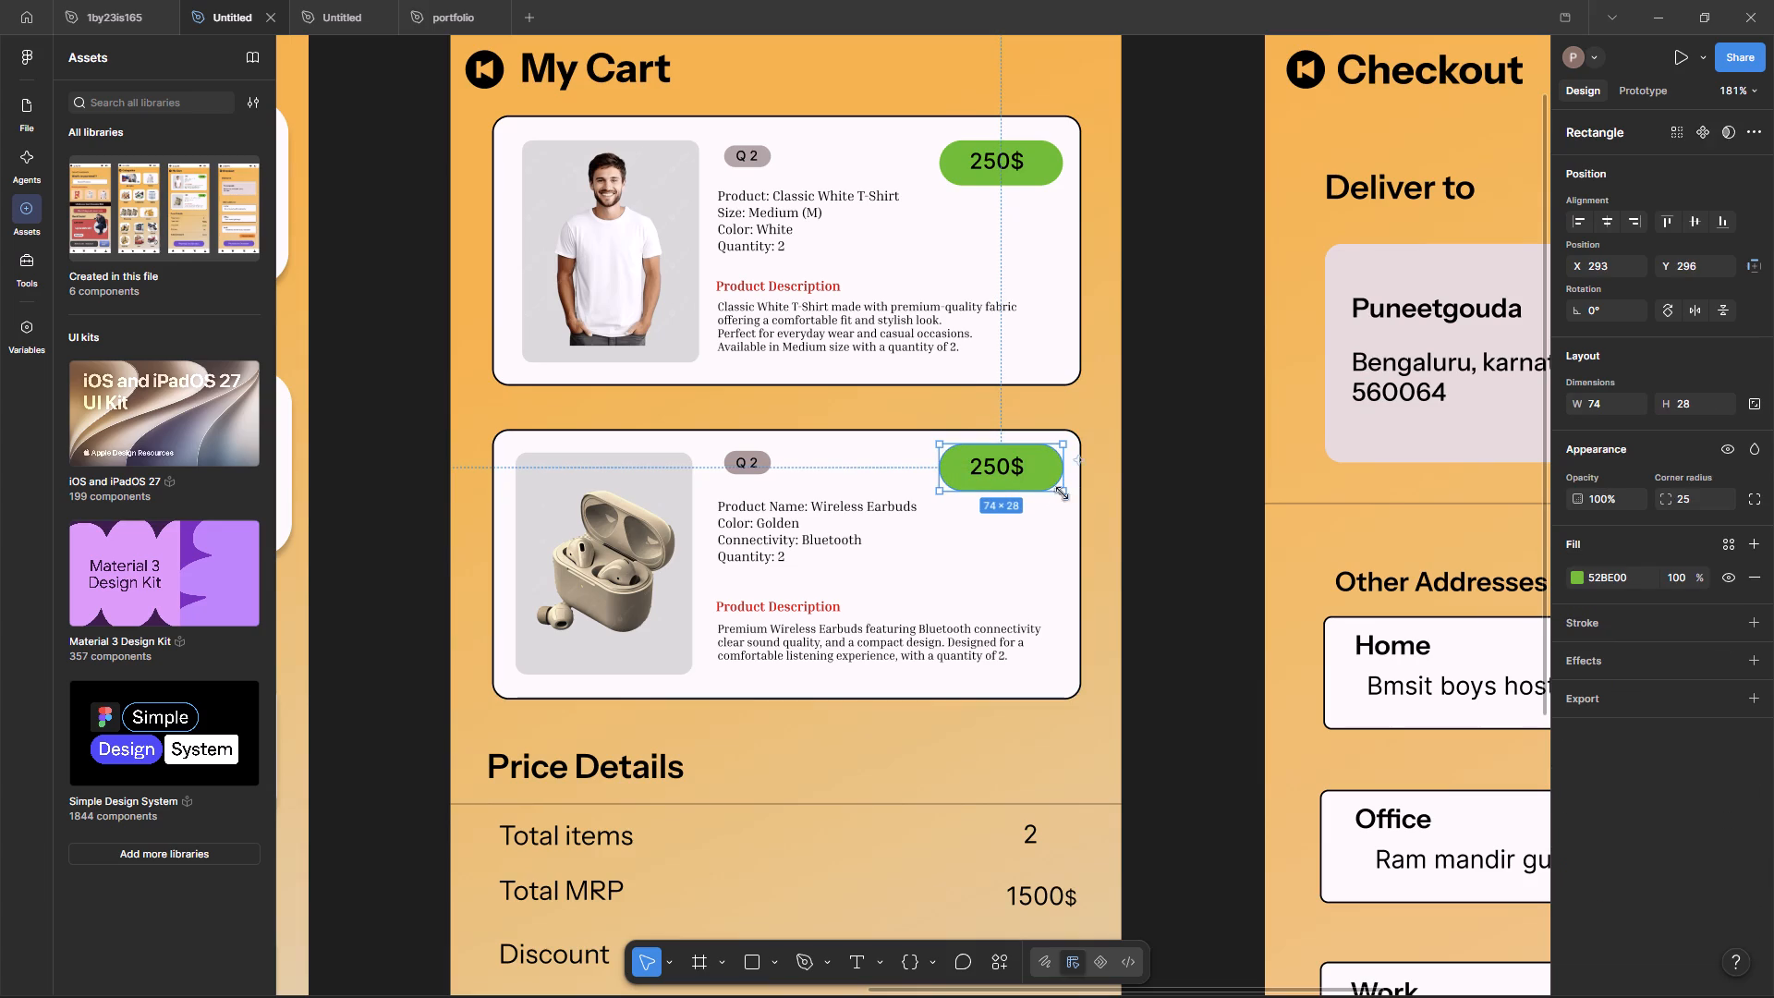
pyautogui.moveTo(1065, 493); pyautogui.dragTo(1039, 488)
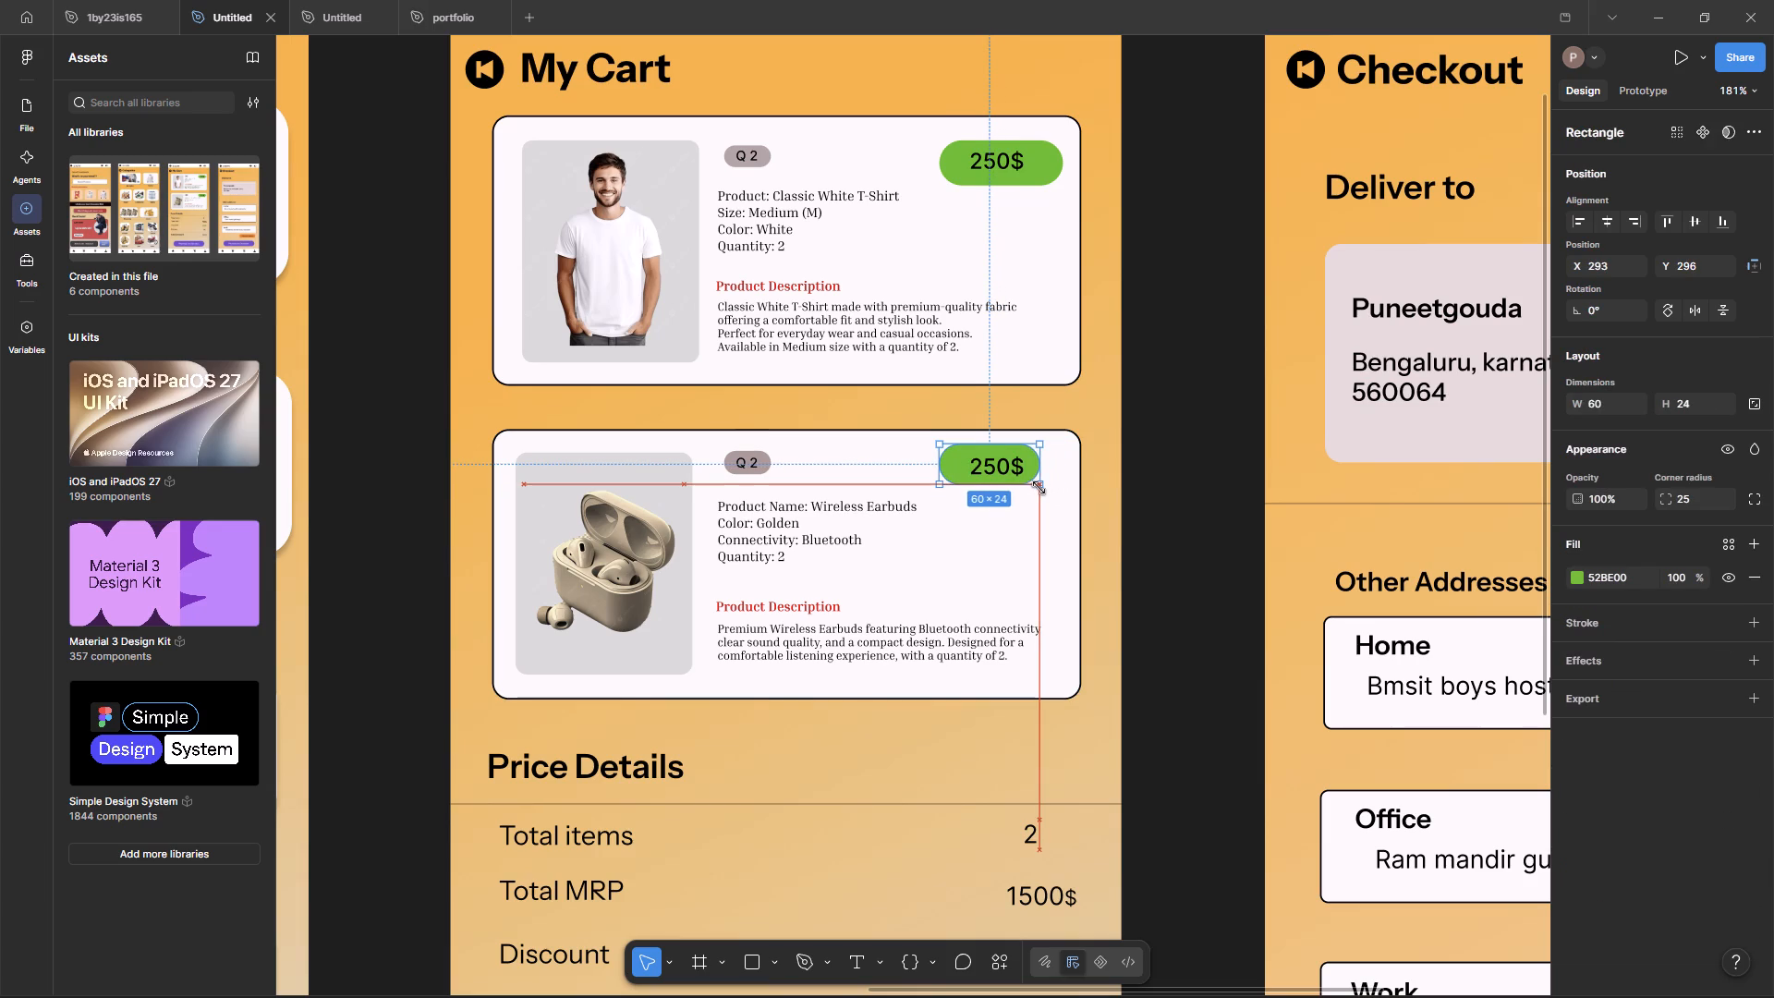
pyautogui.moveTo(1039, 488); pyautogui.dragTo(1041, 486)
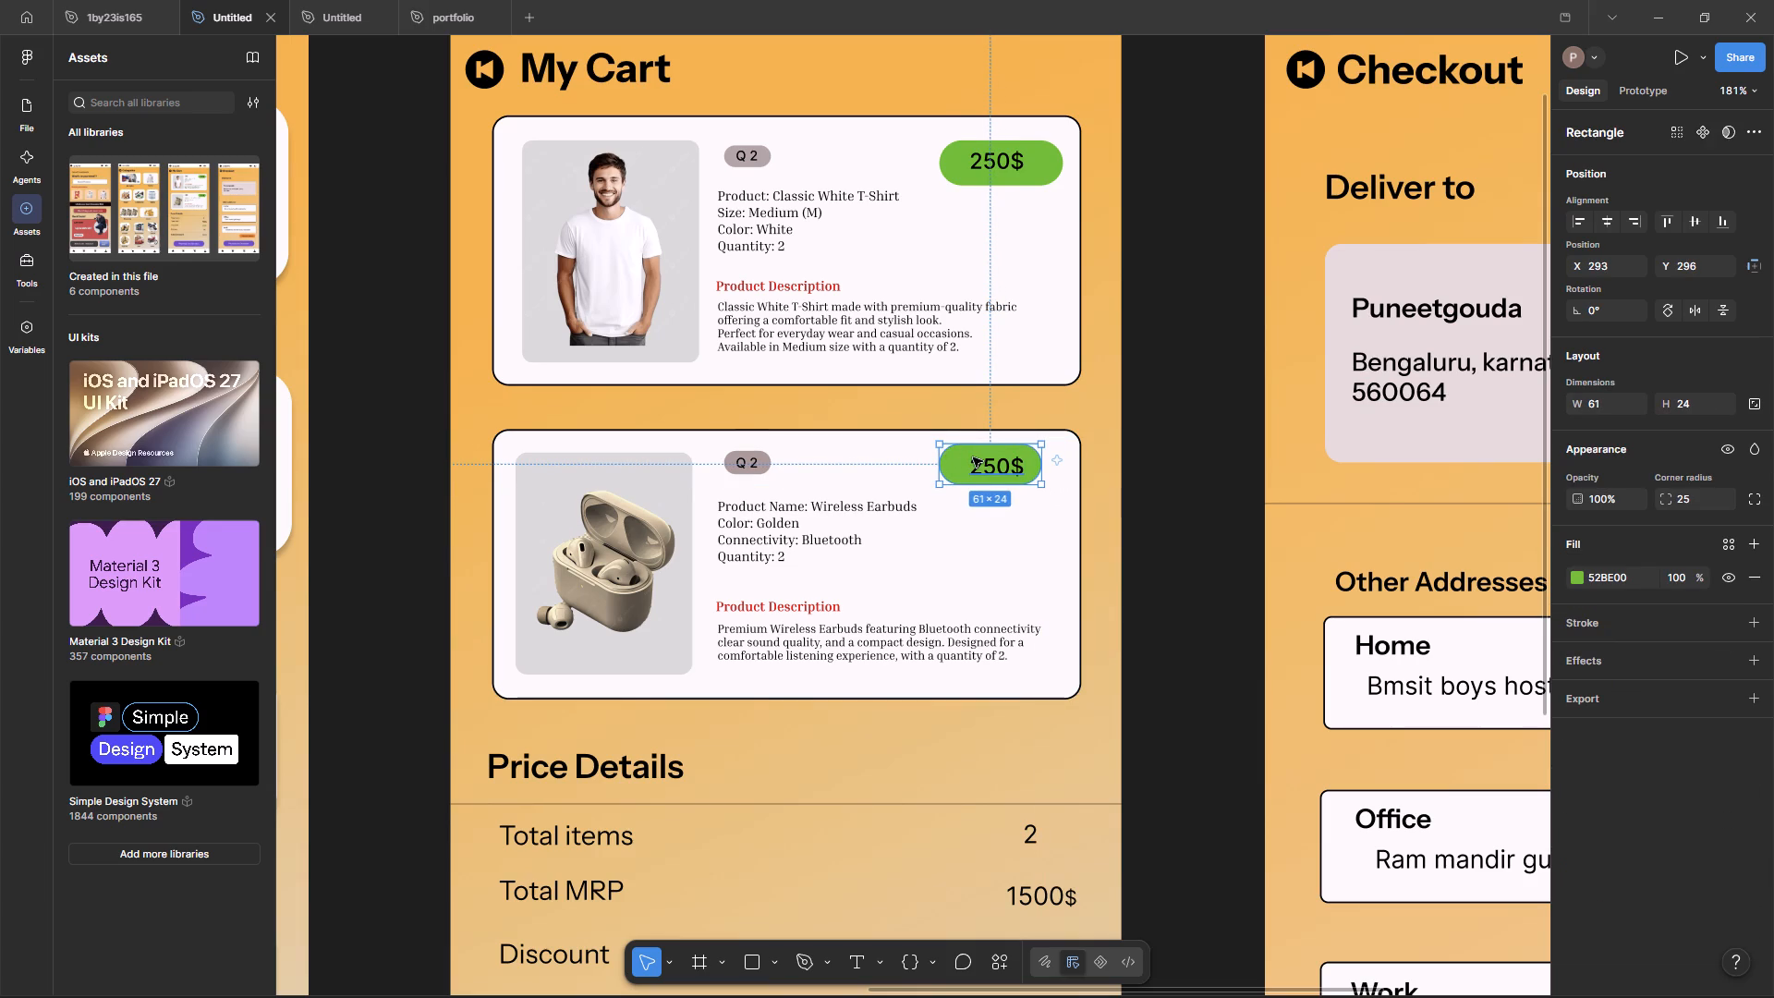
# Nudge the earbuds card's green pill to X 298, Y 297 so it sits evenly behind the 250$ price.
pyautogui.press('Right')
pyautogui.press('Right')
pyautogui.press('Right')
pyautogui.press('Right')
pyautogui.press('Right')
pyautogui.press('Down')
pyautogui.press('Left')
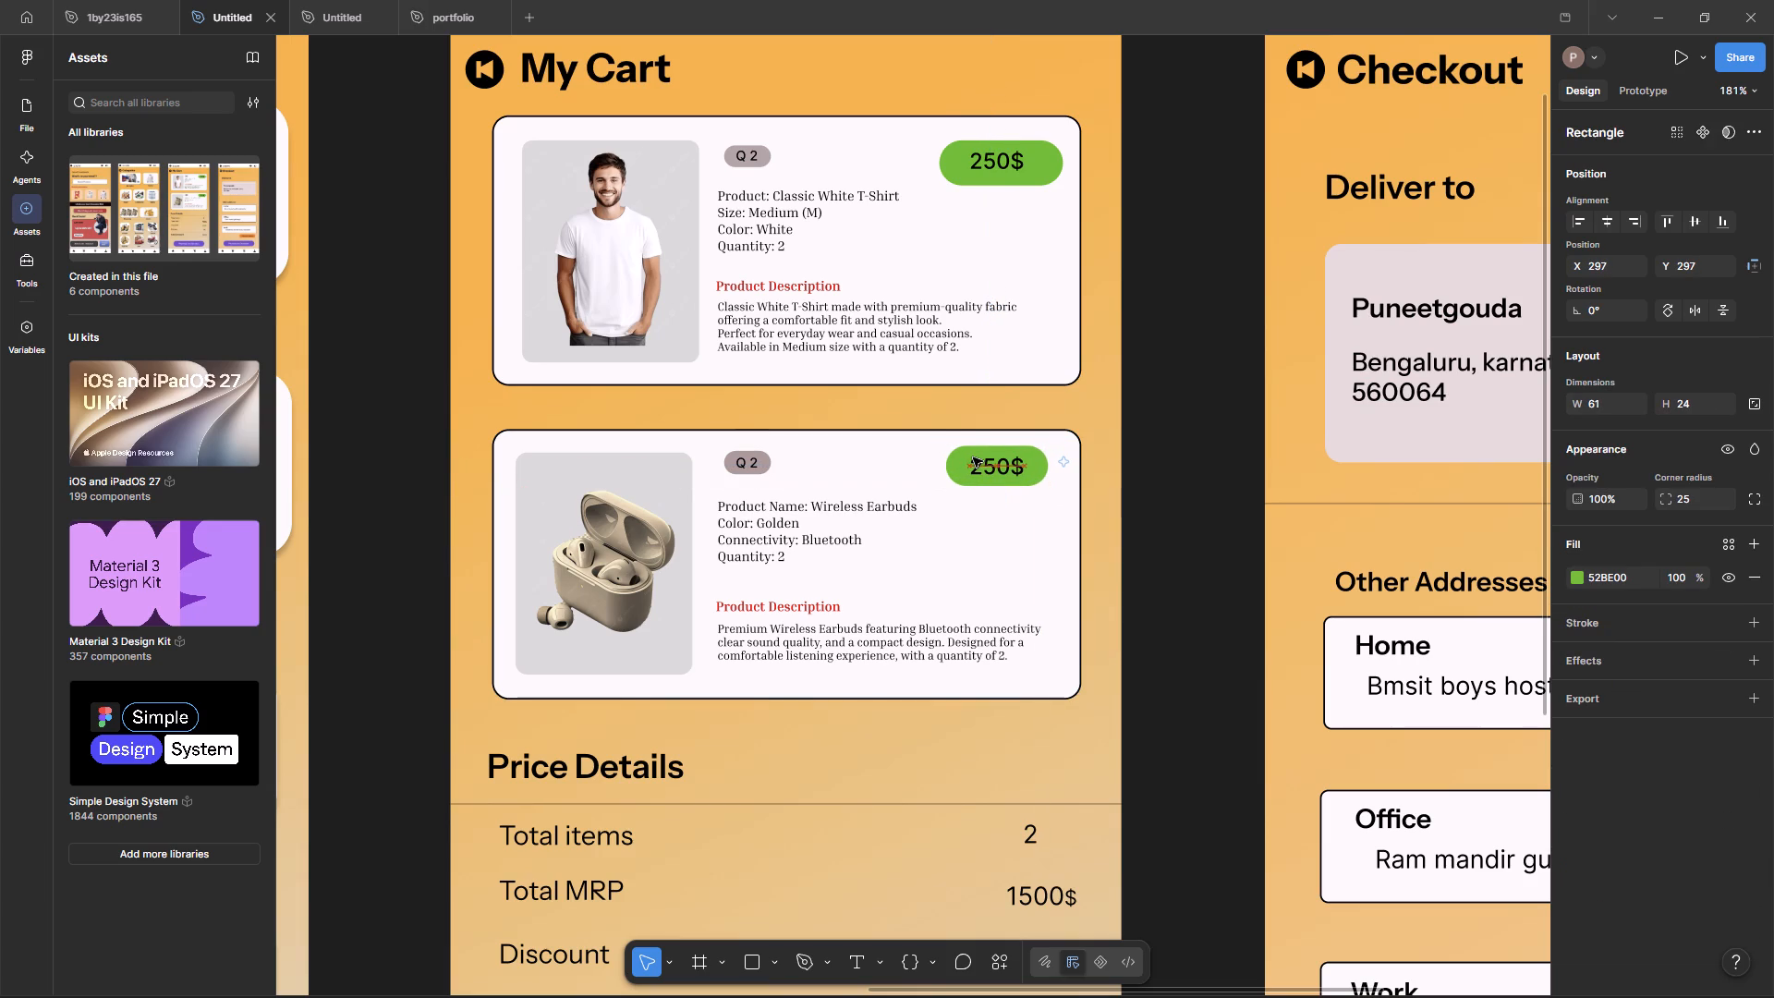
pyautogui.press('Right')
pyautogui.press('Down')
pyautogui.press('Right')
pyautogui.press('Up')
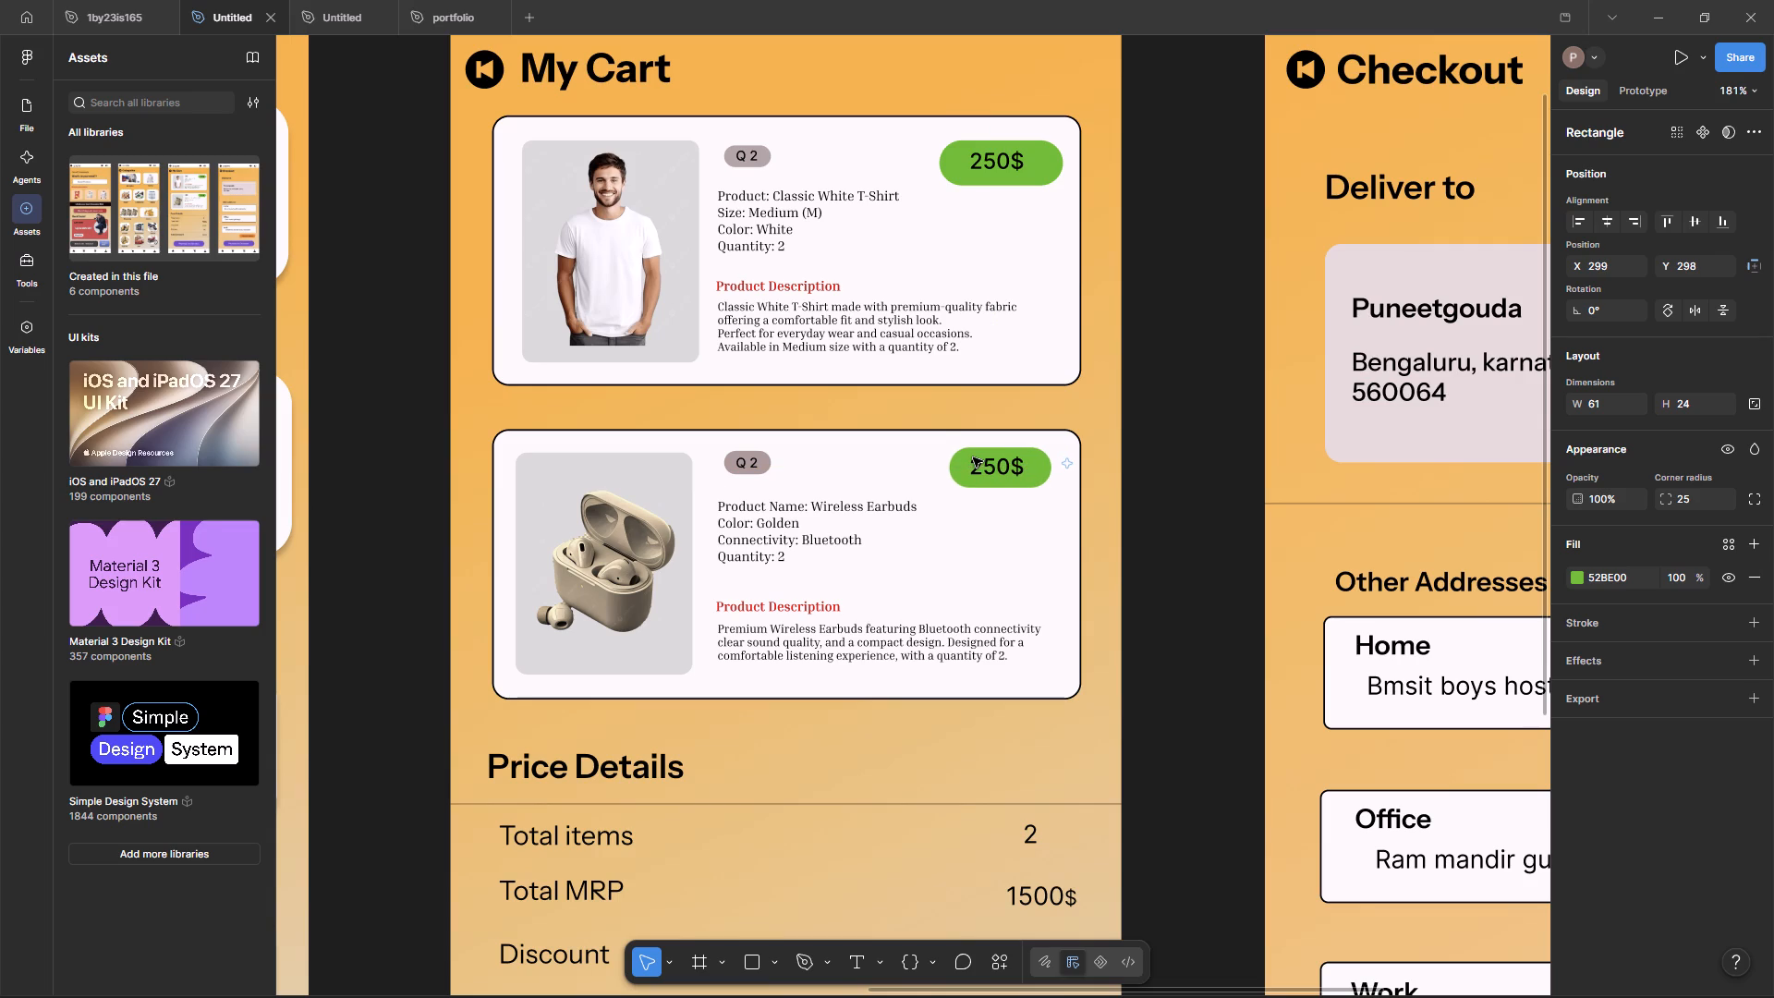
pyautogui.press('Right')
pyautogui.press('Right')
pyautogui.press('Left')
pyautogui.press('Left')
pyautogui.press('Left')
pyautogui.press('Right')
pyautogui.press('Down')
pyautogui.press('Up')
pyautogui.press('Left')
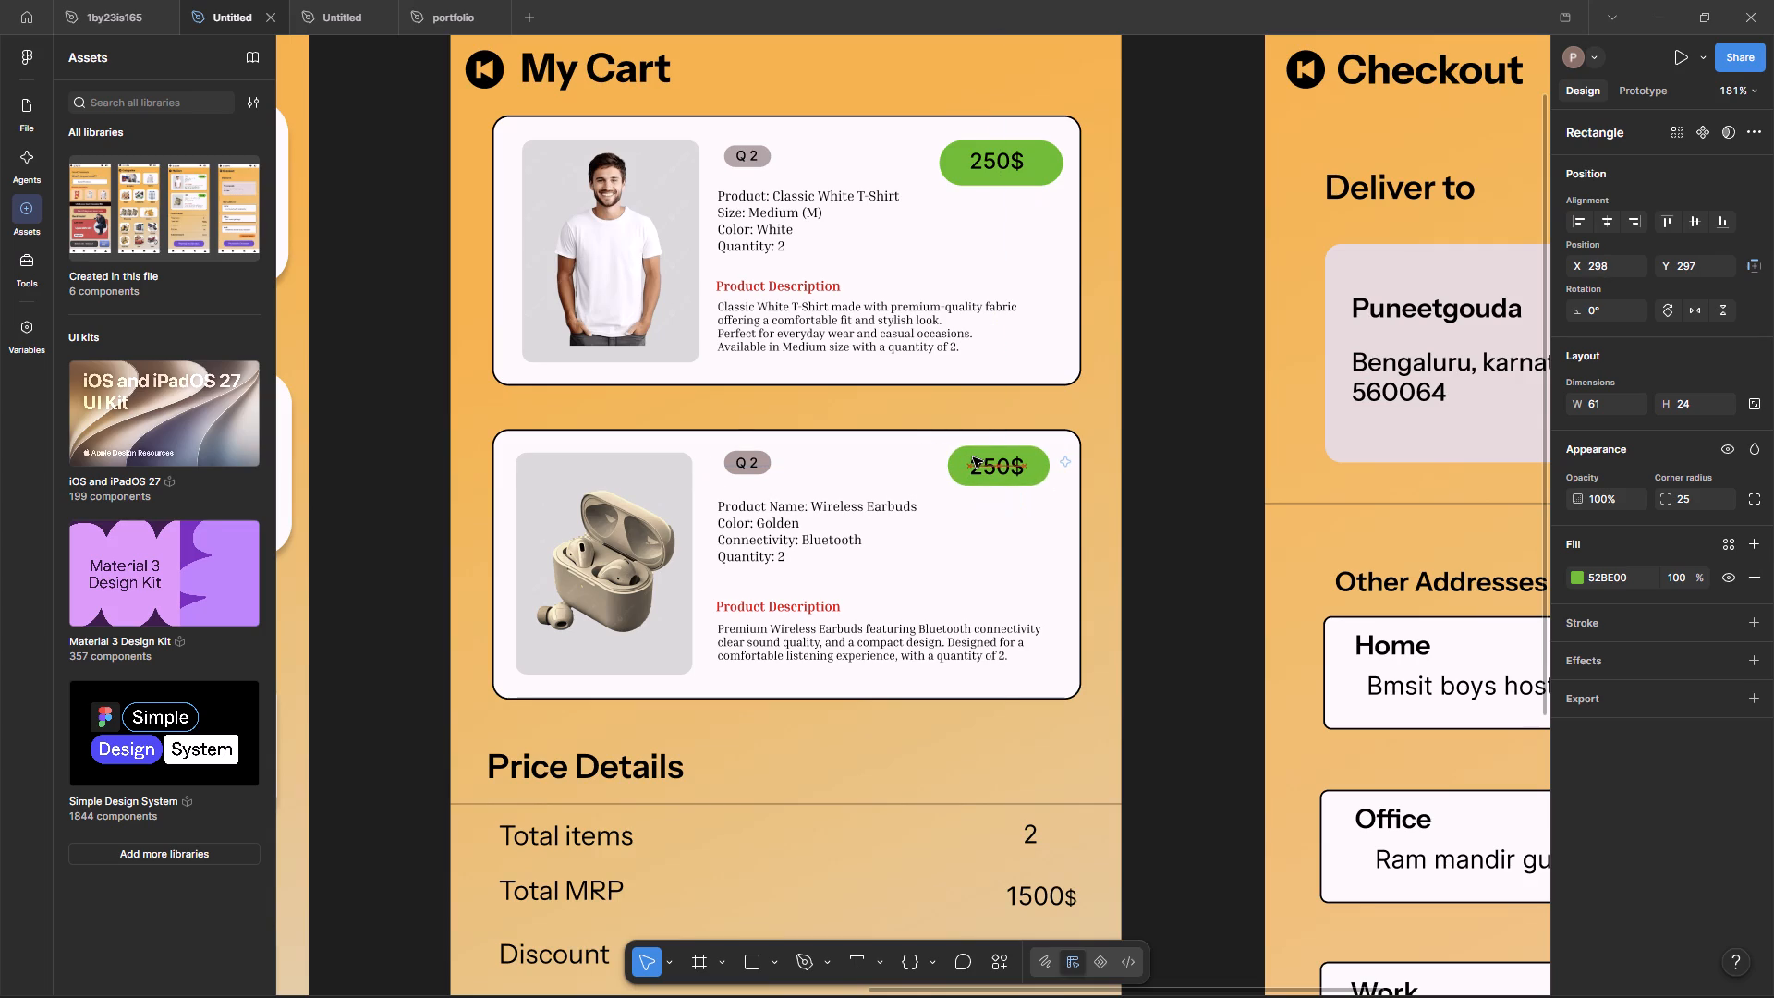
# Shrink the T-shirt card's green price pill to about 59 × 23 and position it at X 297, Y 115 behind its price.
pyautogui.click(1057, 158)
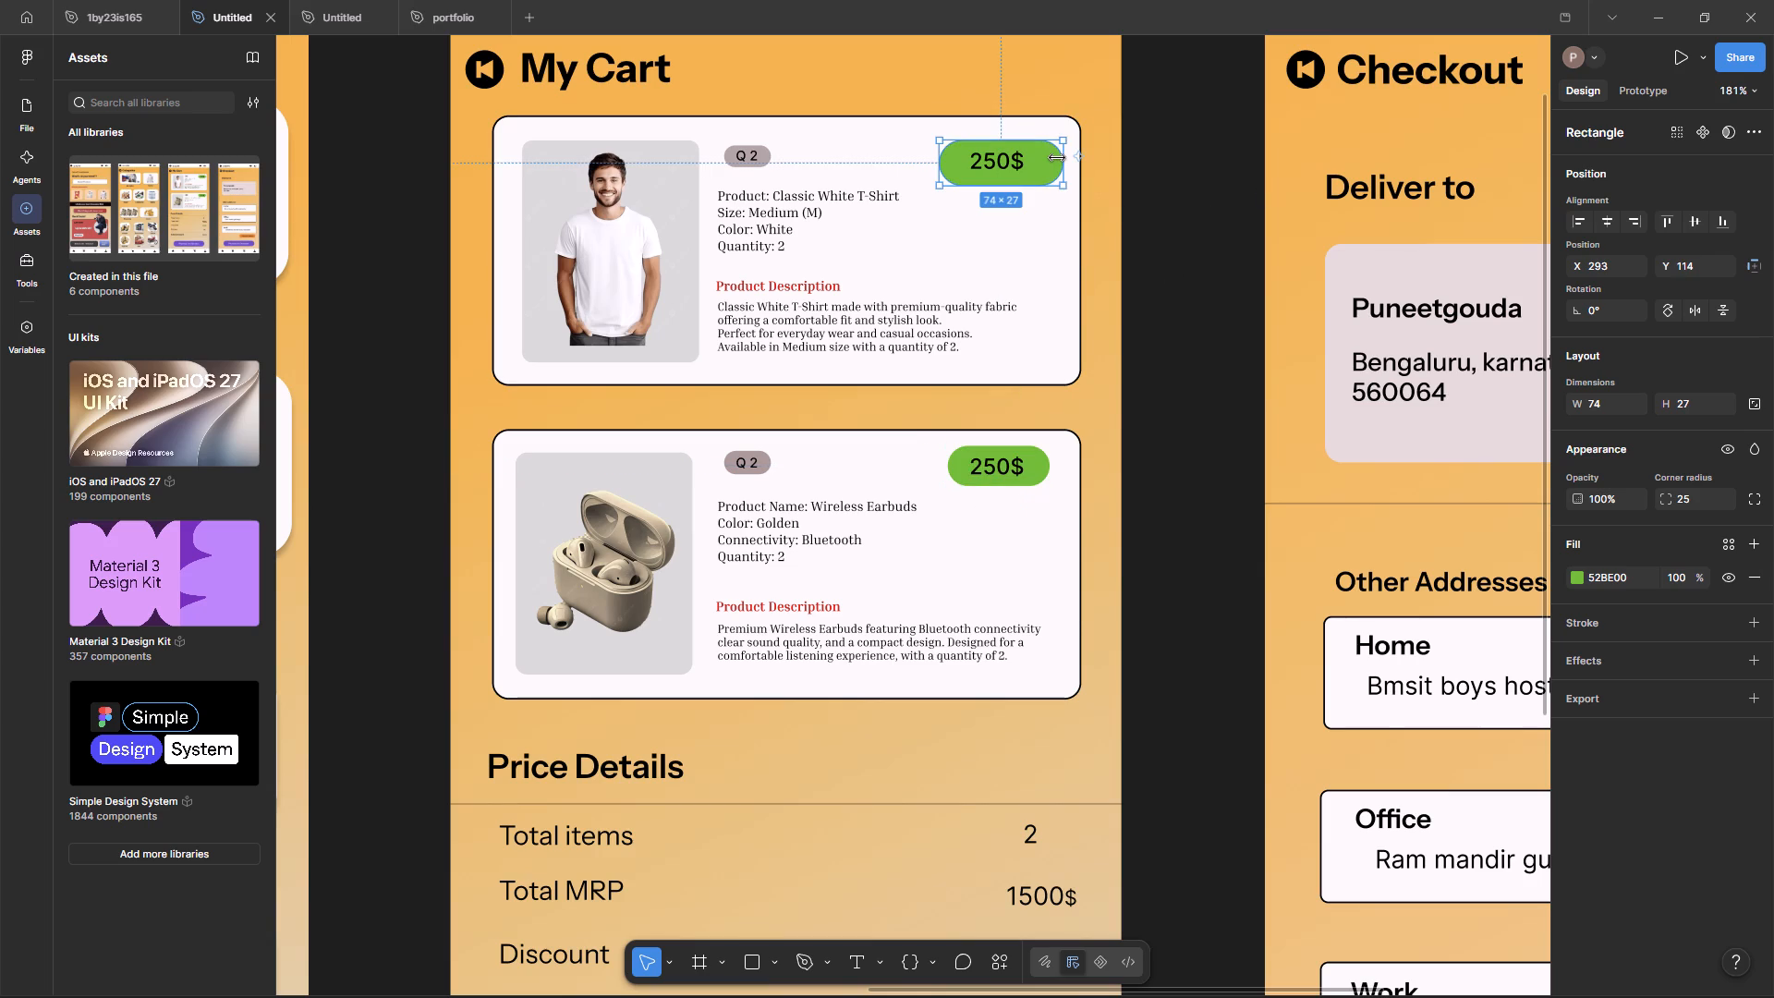
pyautogui.moveTo(1061, 184); pyautogui.dragTo(1059, 183)
pyautogui.moveTo(1059, 183); pyautogui.dragTo(1051, 178)
pyautogui.press('Right')
pyautogui.press('Right')
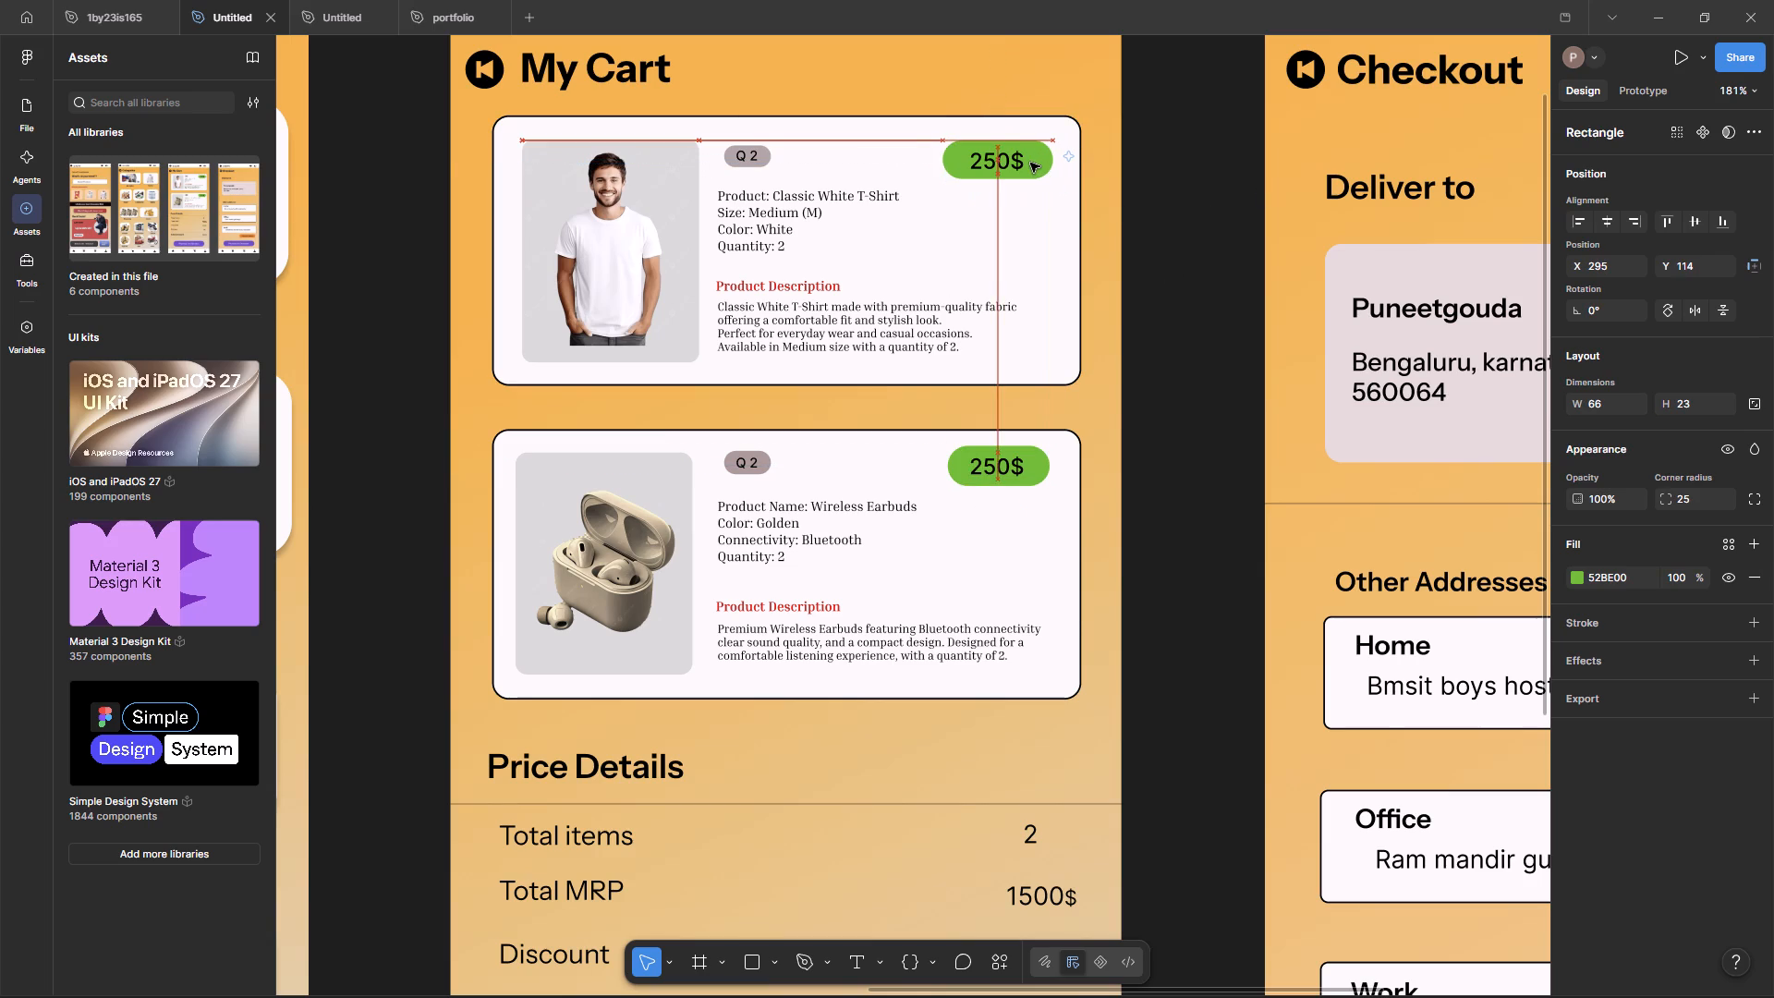
pyautogui.press('Down')
pyautogui.press('Up')
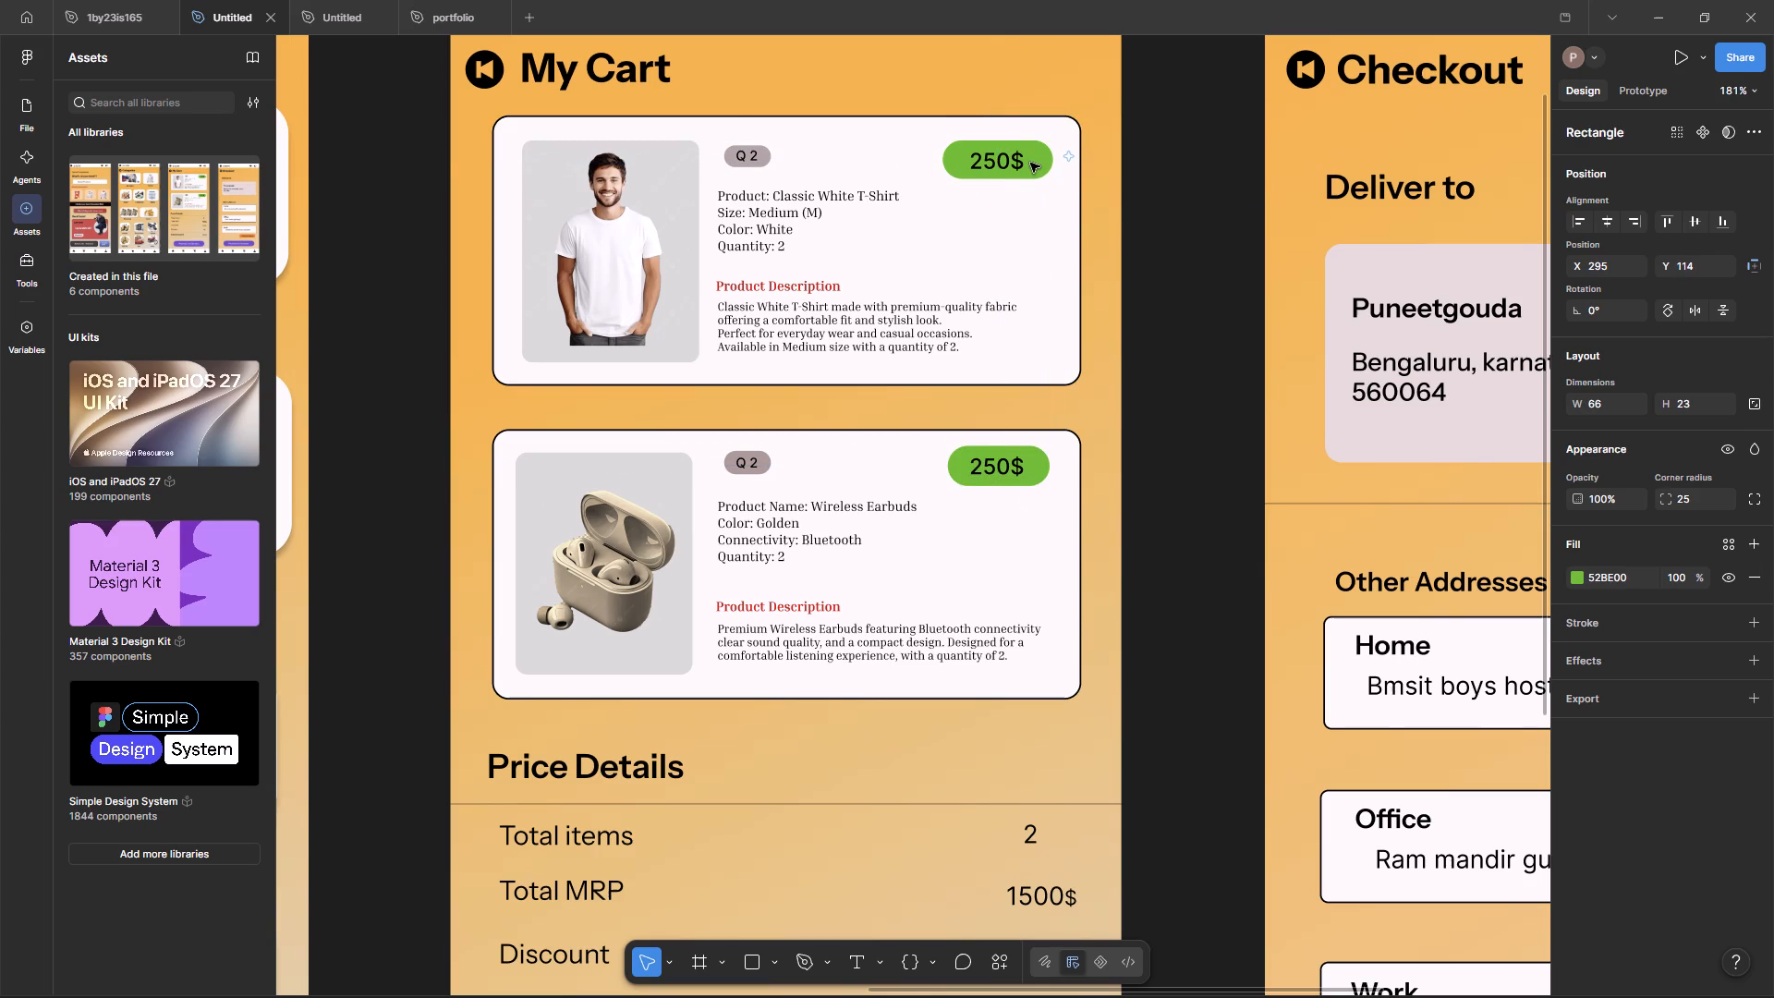
pyautogui.press('Down')
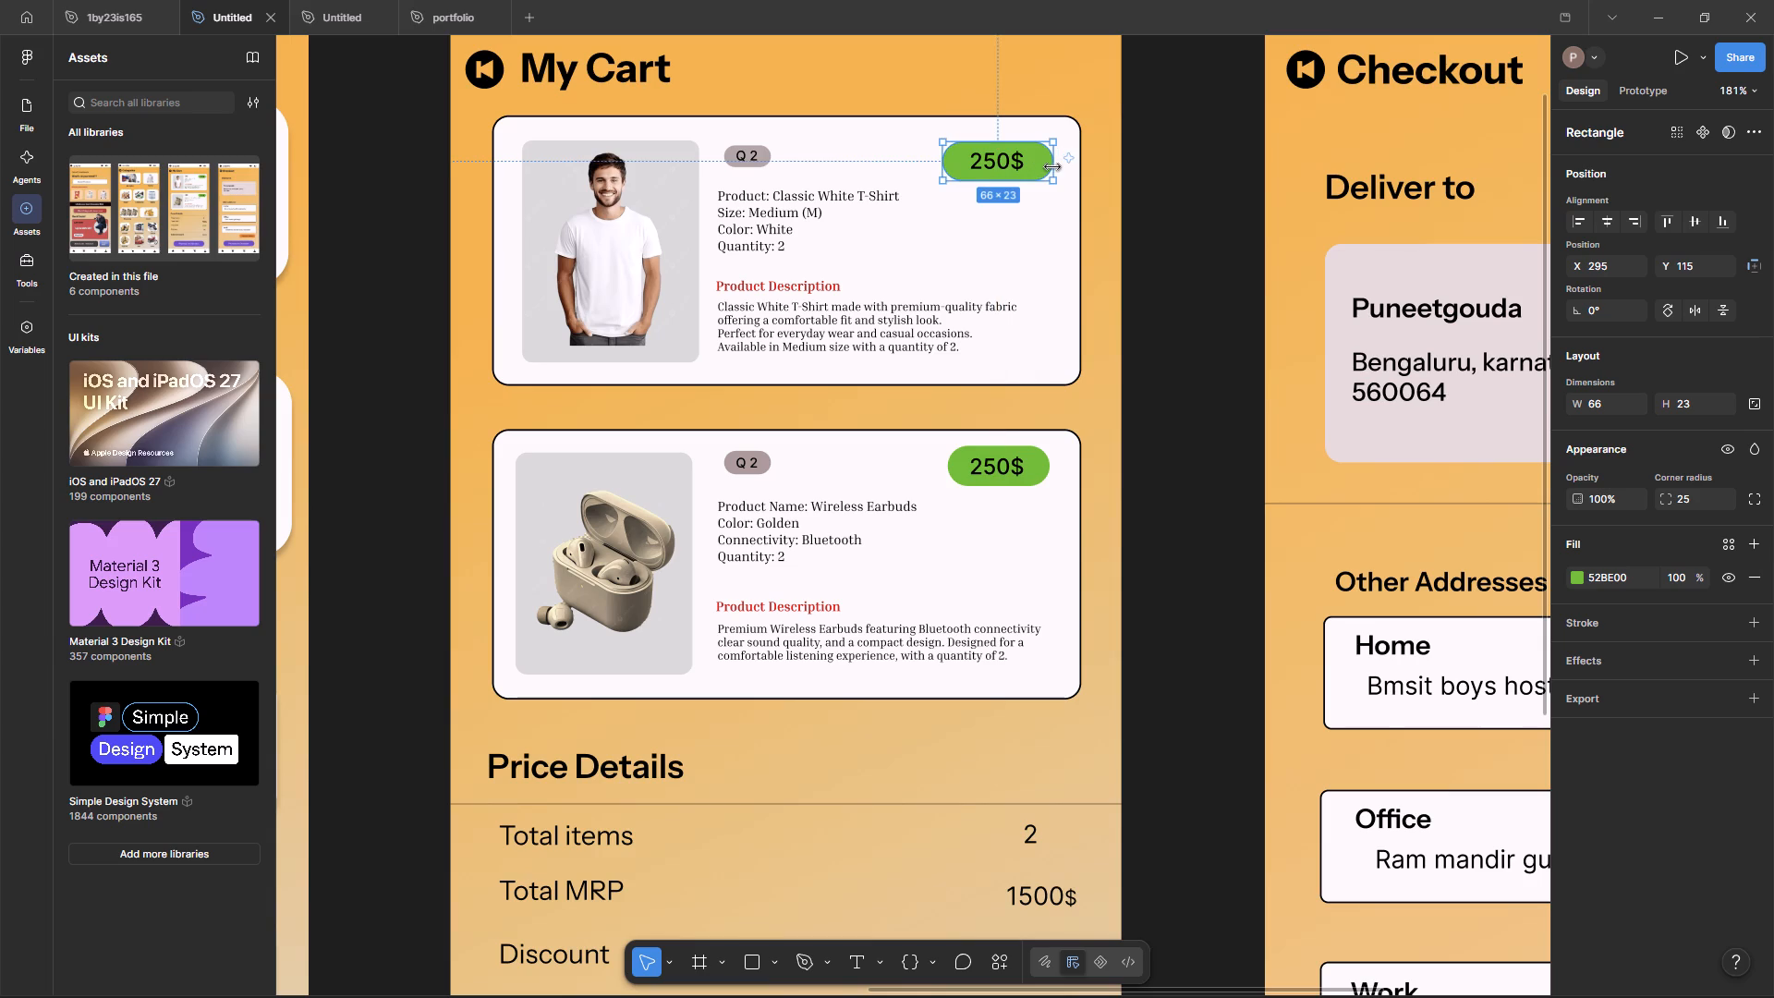
pyautogui.moveTo(1052, 167); pyautogui.dragTo(1041, 167)
pyautogui.press('Right')
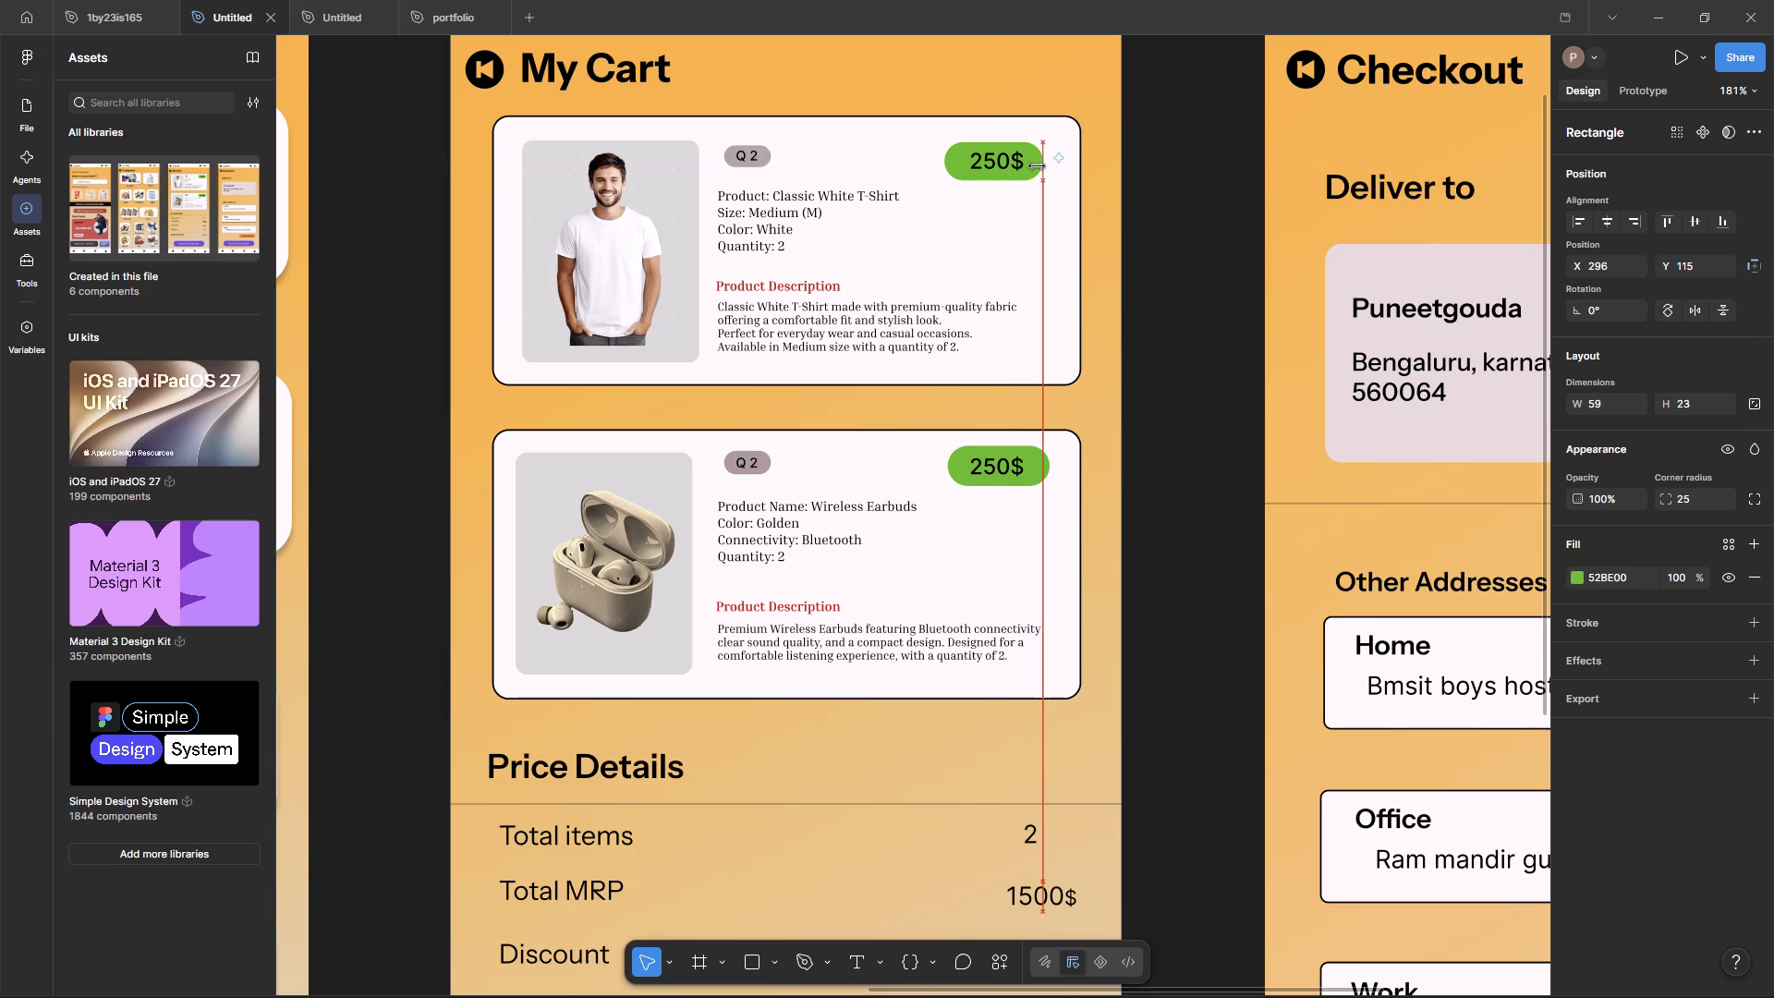
pyautogui.press('Right')
pyautogui.press('Right')
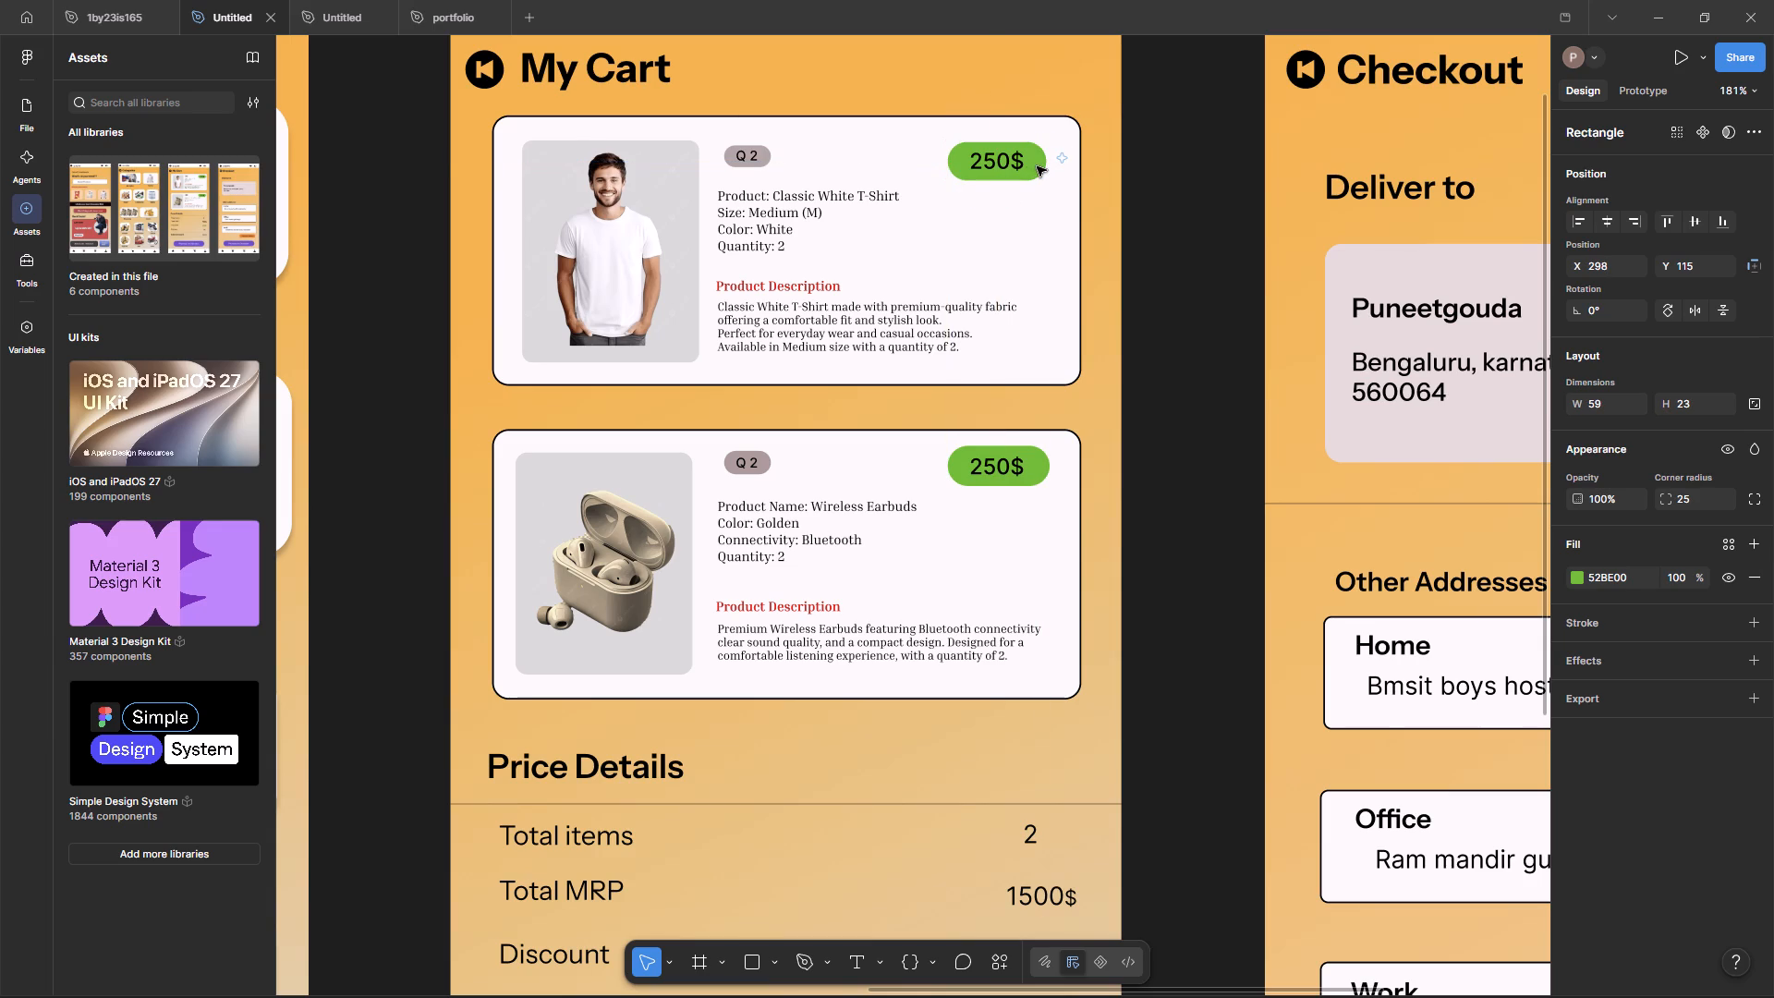
pyautogui.press('Left')
pyautogui.press('Down')
pyautogui.press('Up')
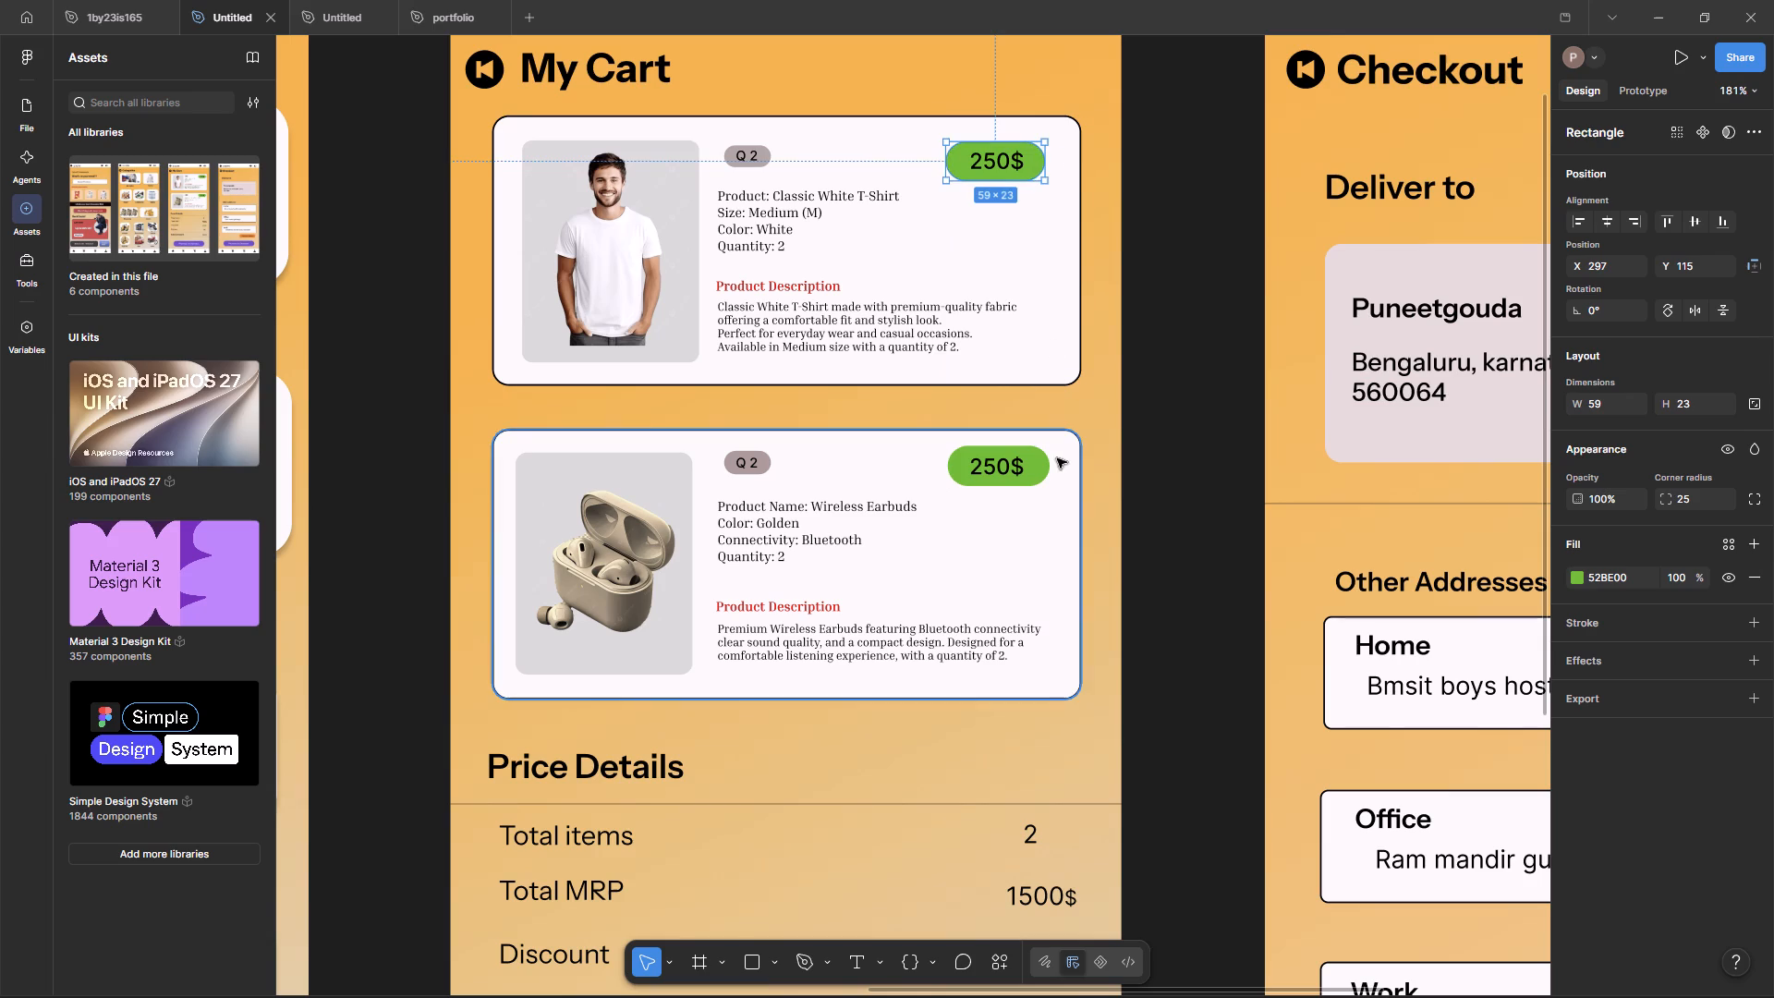
# Narrow the earbuds card's green price pill to about 54 wide and recentre it behind the price at X 300, Y 298.
pyautogui.click(1050, 469)
pyautogui.moveTo(1050, 469); pyautogui.dragTo(1037, 473)
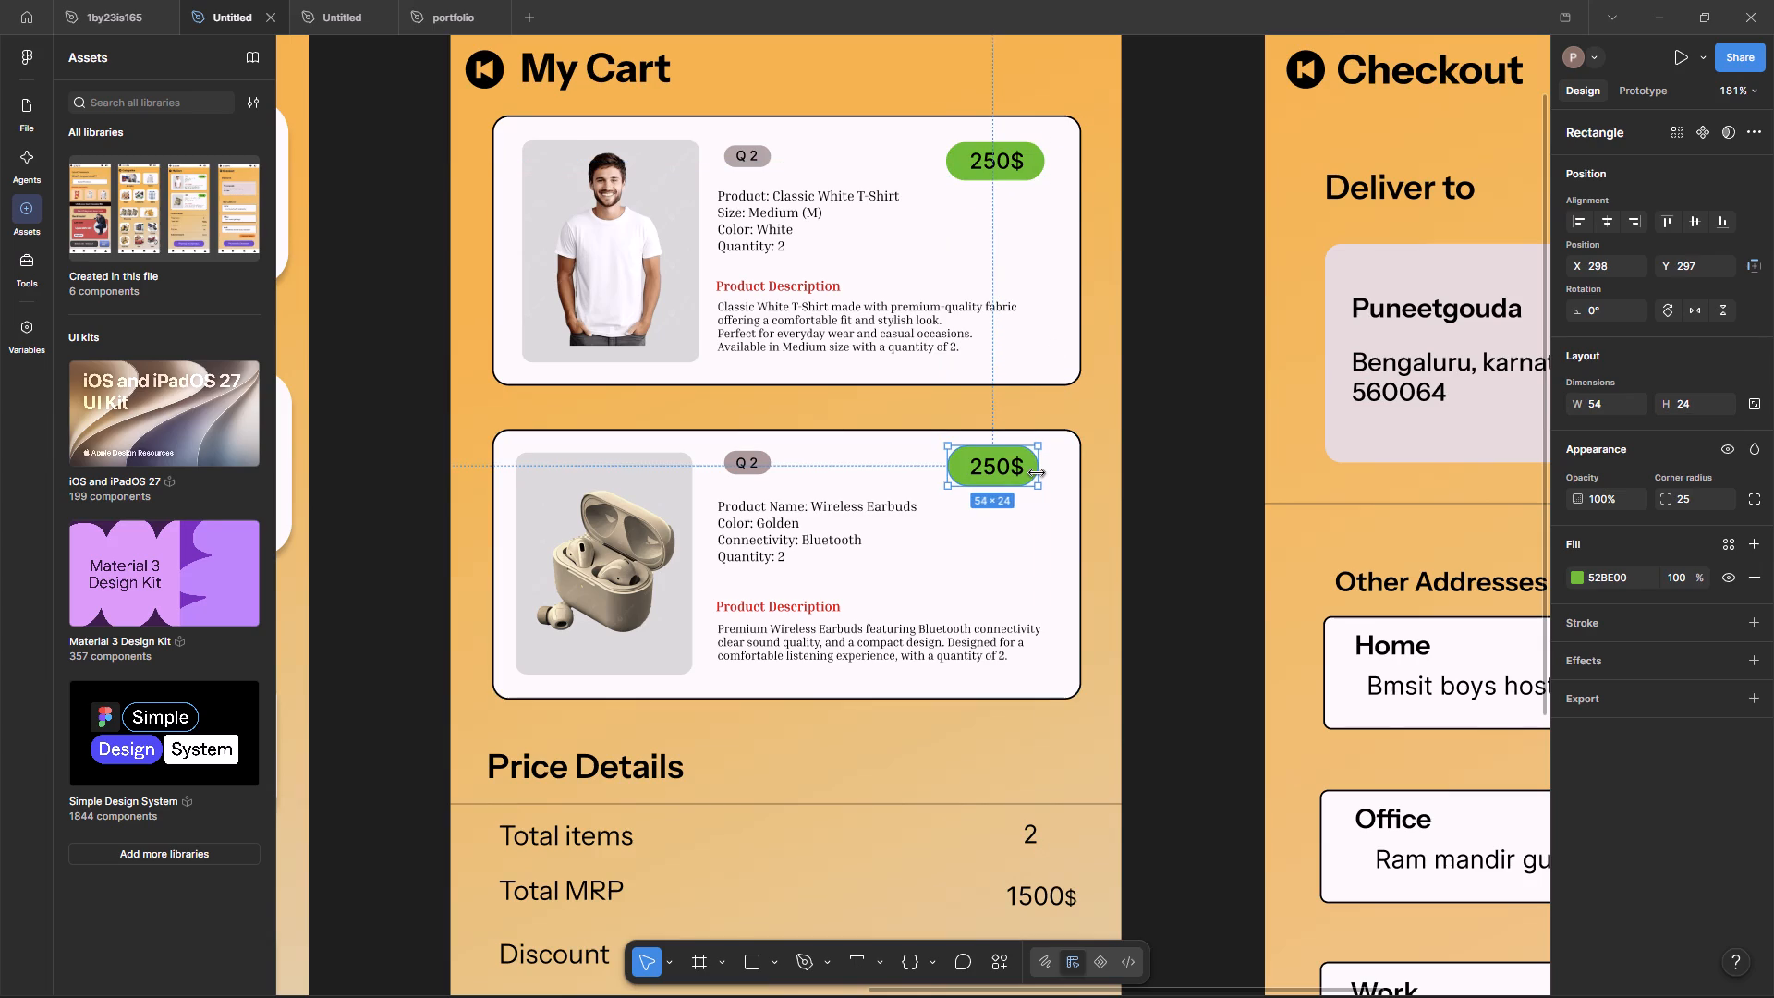
pyautogui.press('Right')
pyautogui.press('Right')
pyautogui.press('Left')
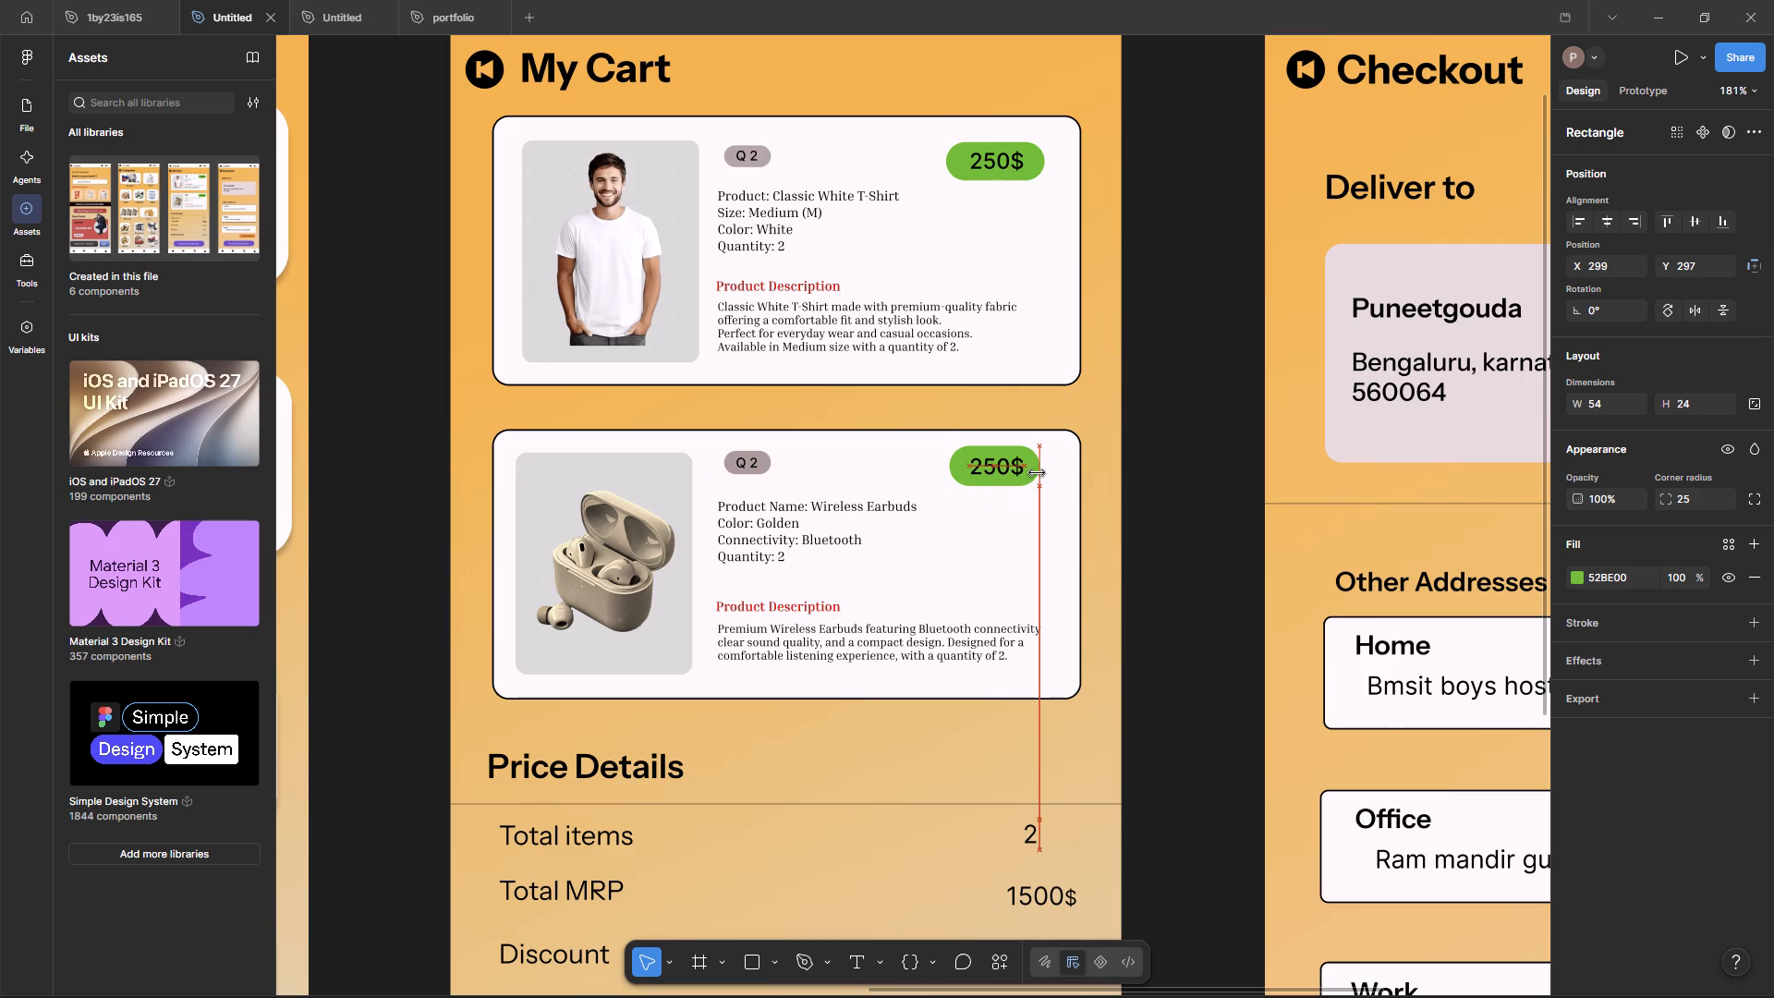
pyautogui.press('Down')
pyautogui.press('Up')
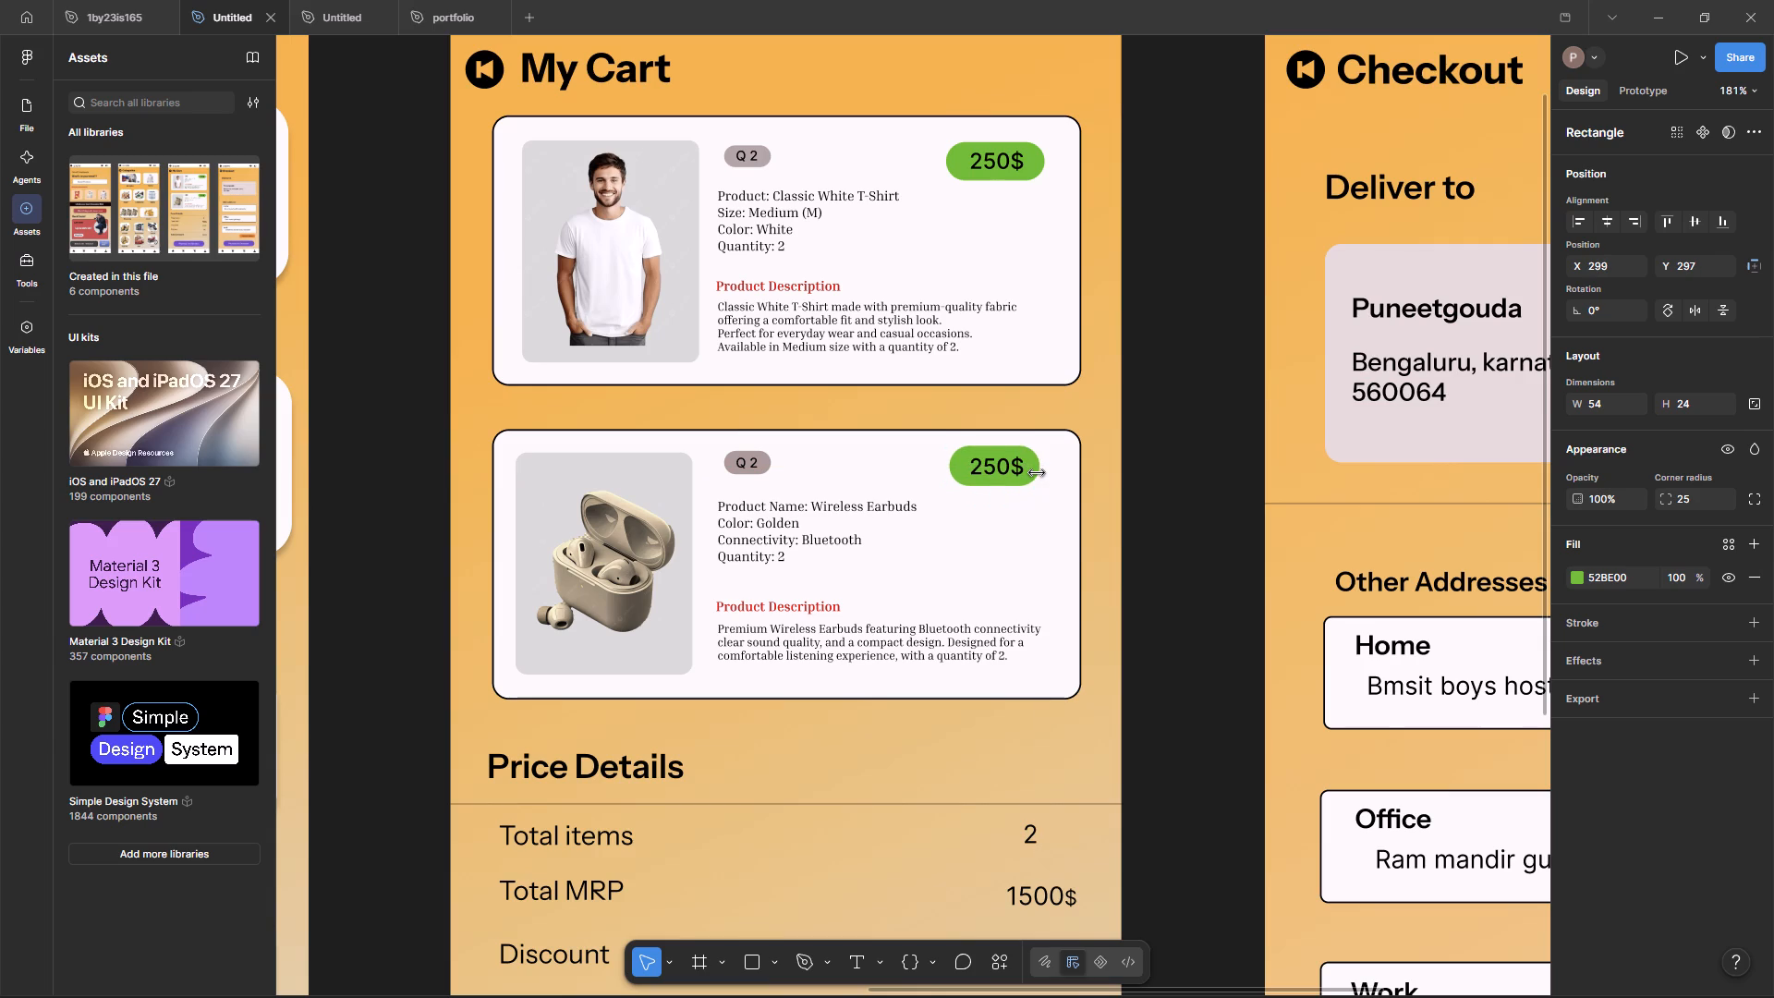
pyautogui.press('Down')
pyautogui.press('Right')
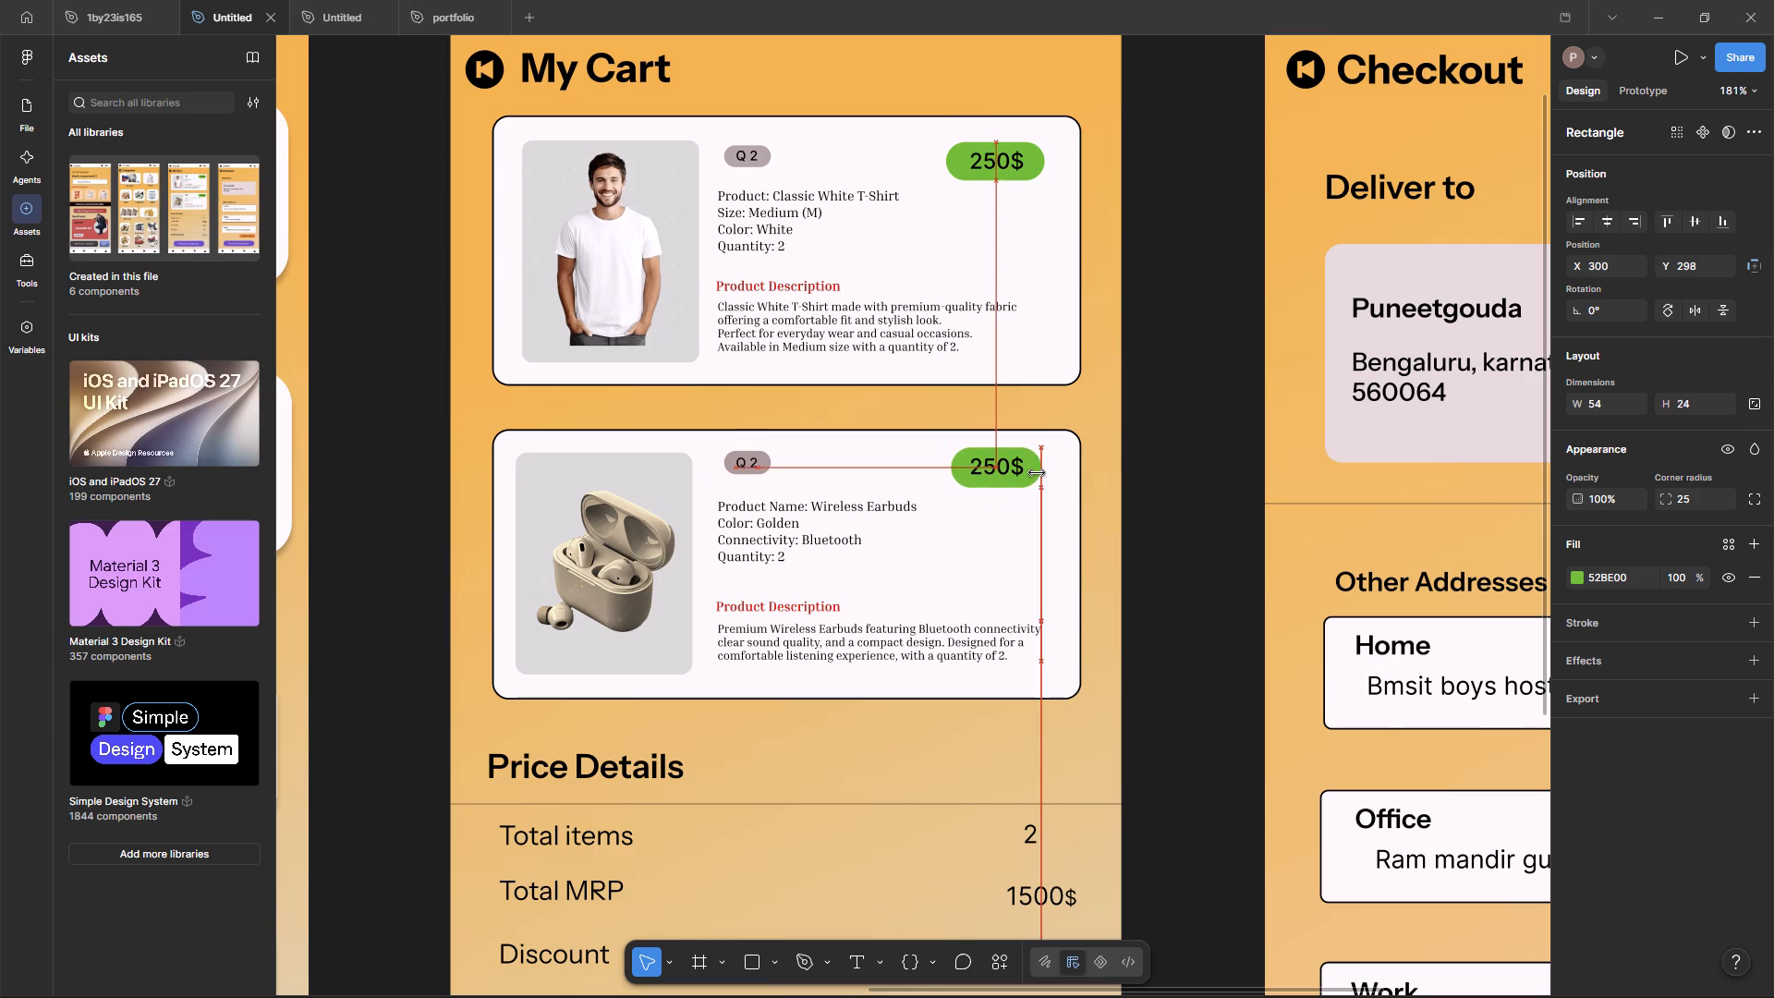
pyautogui.click(1197, 365)
# Narrow the T-shirt card's green price pill to about 55 wide and recentre it behind the price at X 300, Y 115.
pyautogui.keyDown('ctrl'); pyautogui.scroll(-3, 1192, 359); pyautogui.keyUp('ctrl')
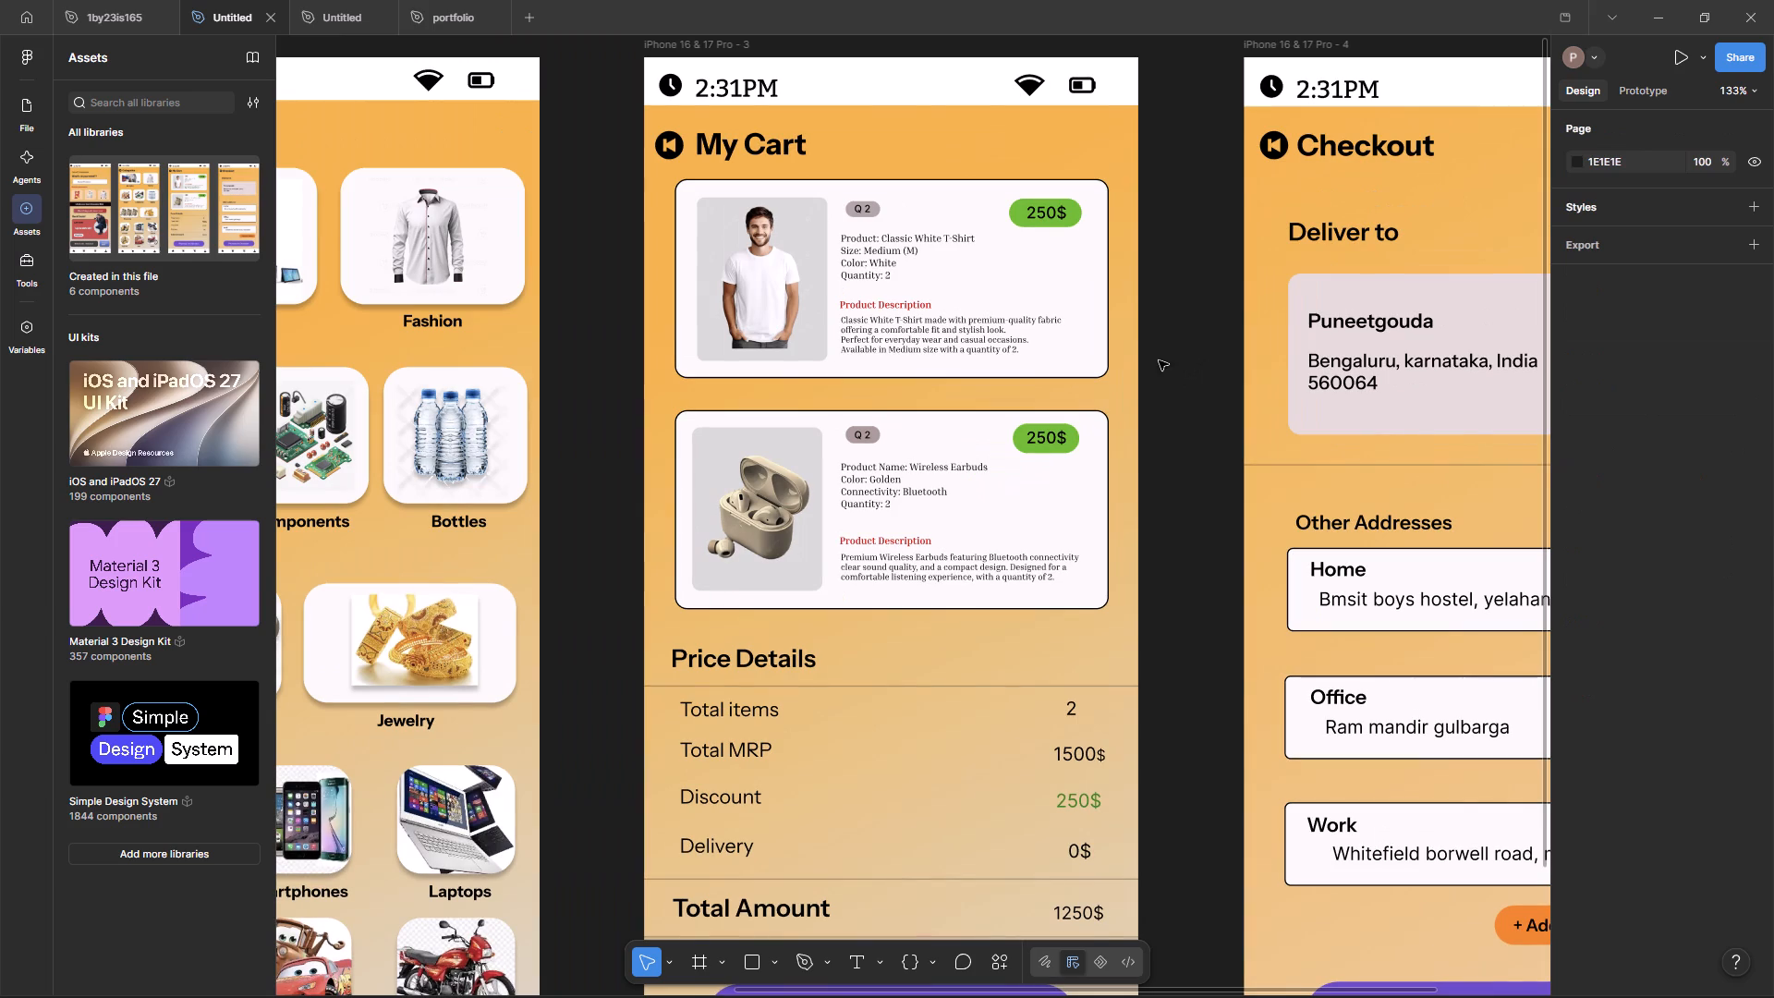
pyautogui.click(1011, 207)
pyautogui.click(1009, 211)
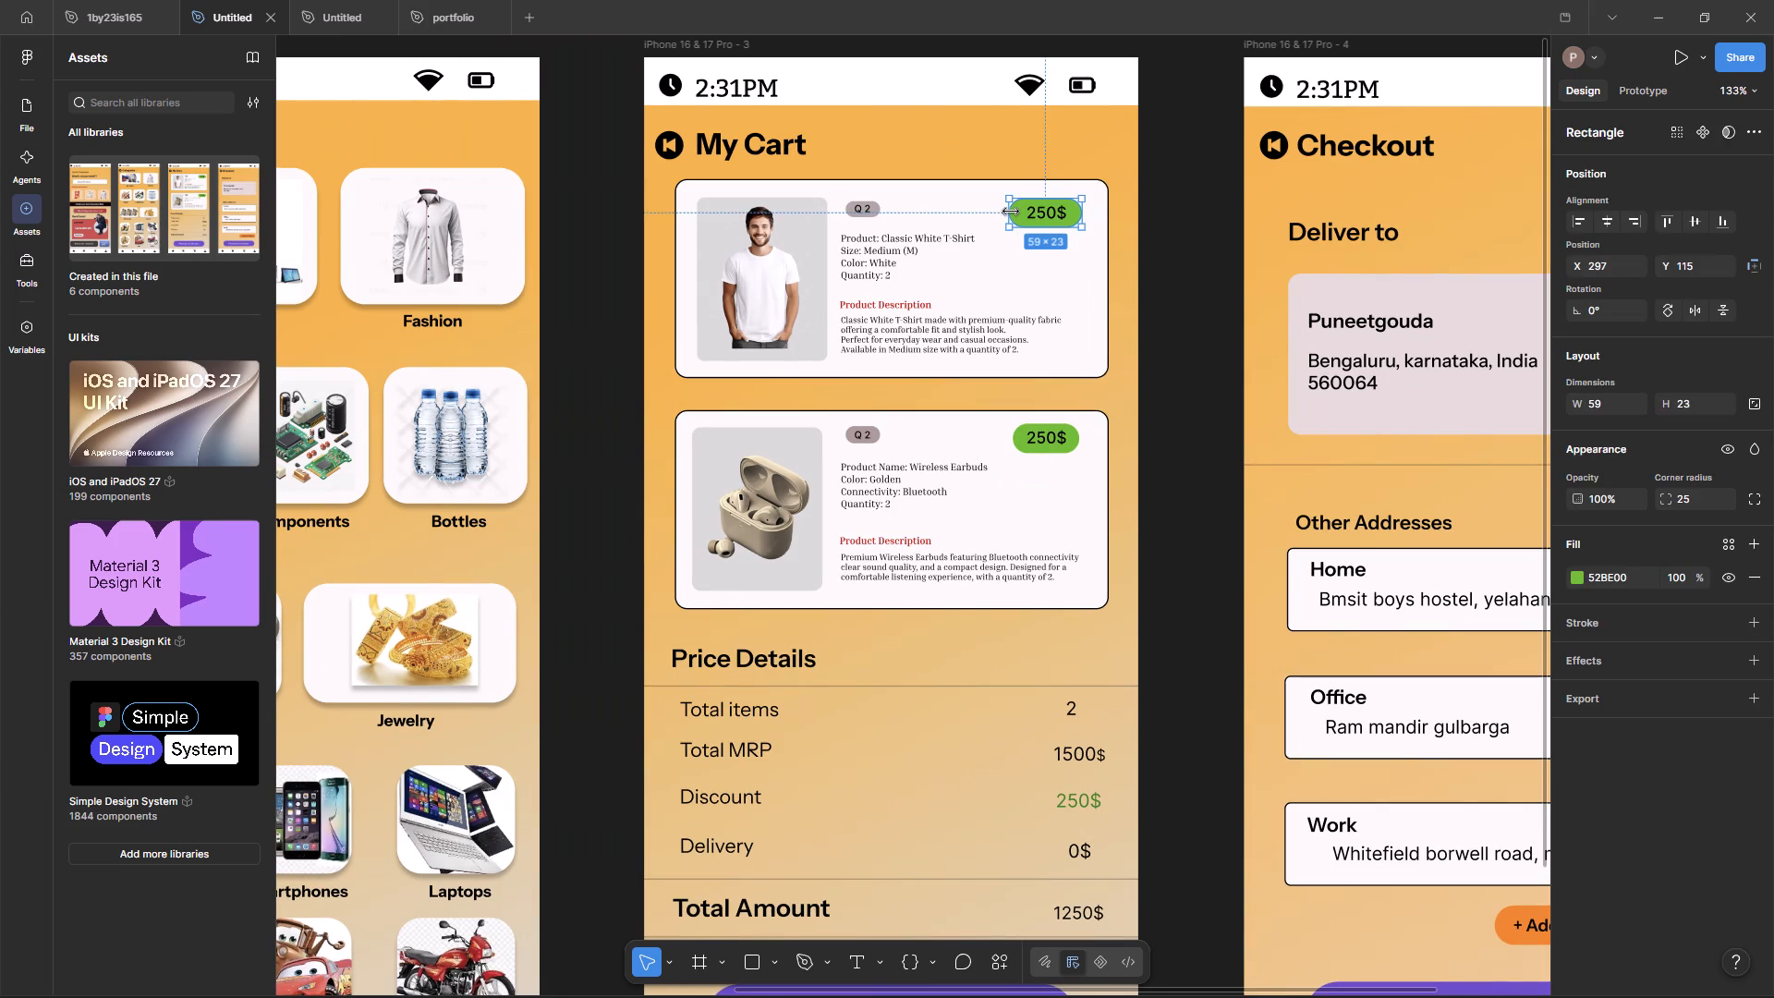
pyautogui.click(1197, 246)
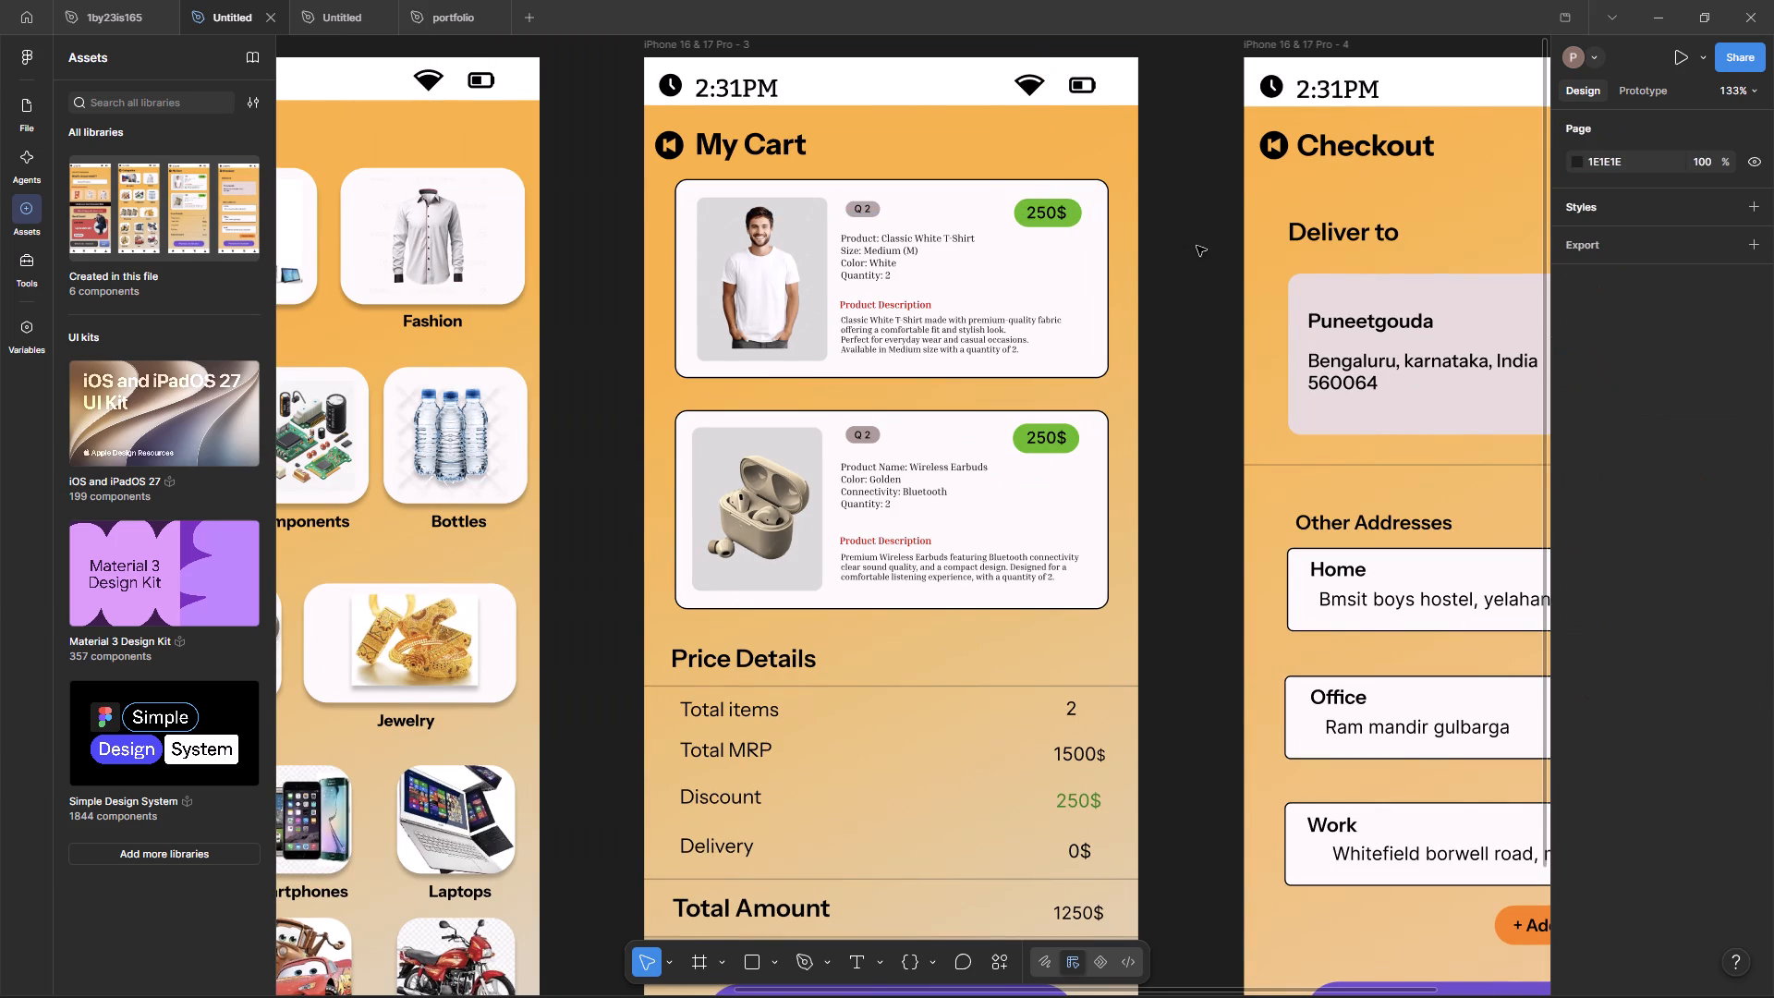
pyautogui.click(1078, 218)
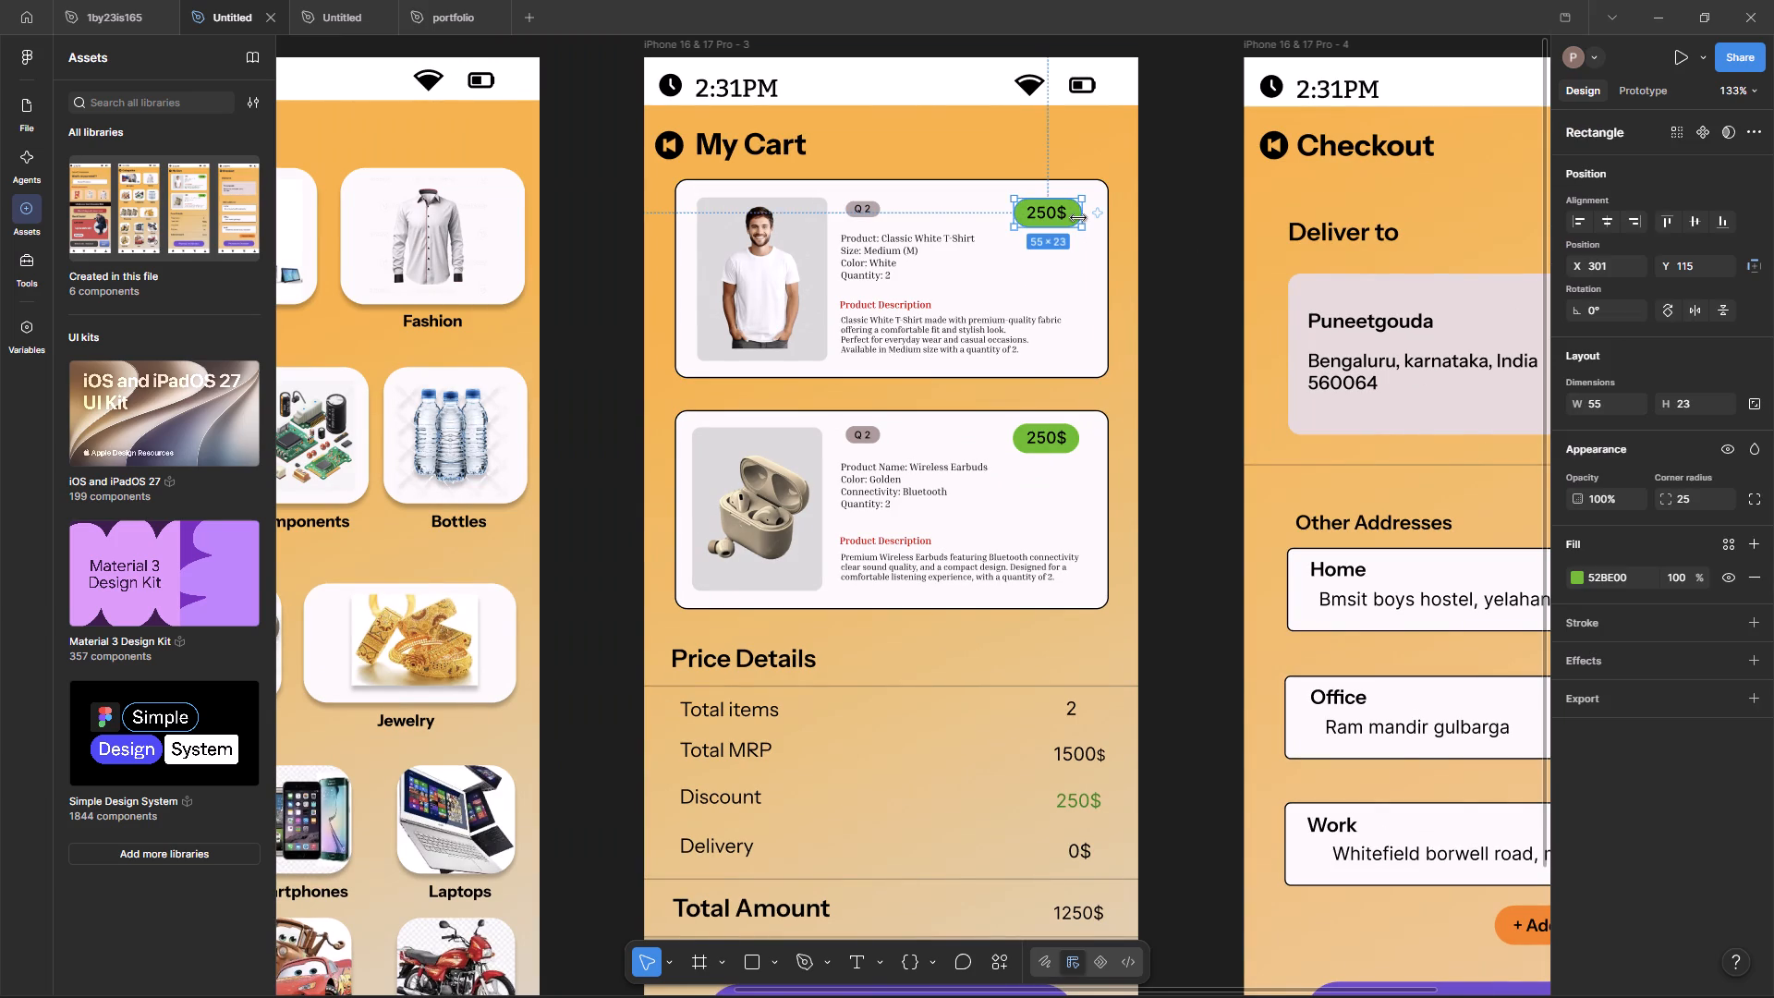
pyautogui.press('Left')
pyautogui.press('Left')
pyautogui.press('Left')
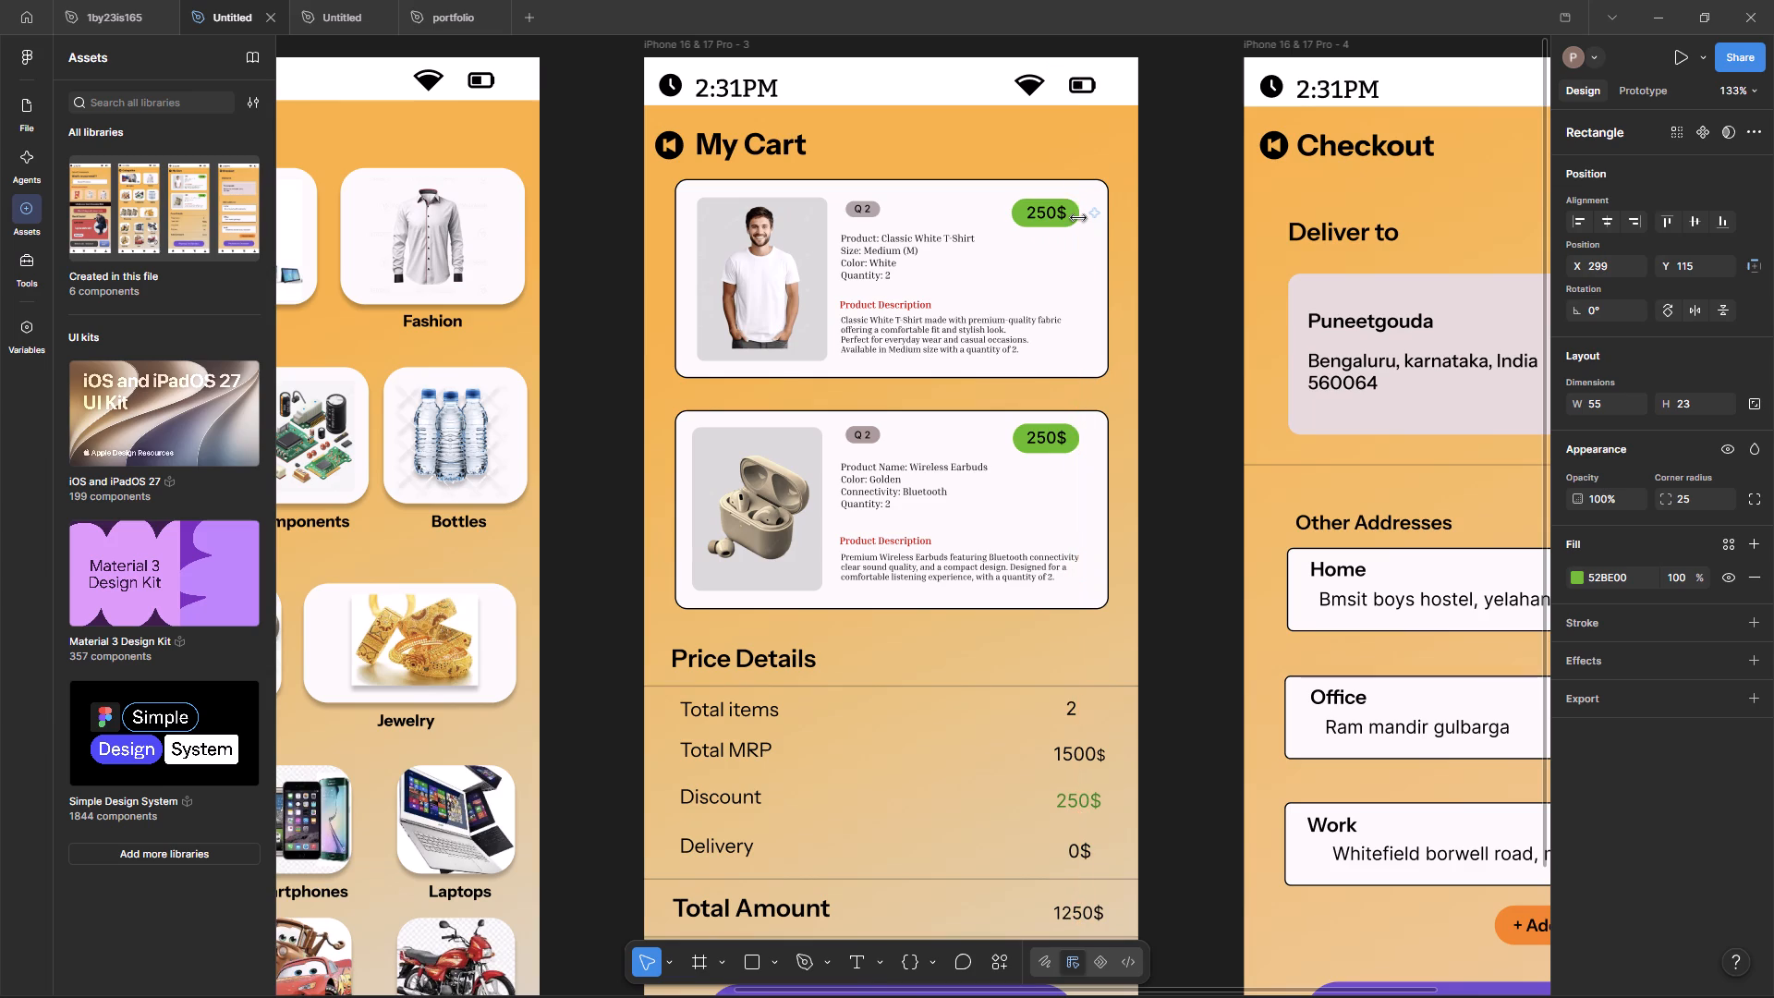
pyautogui.press('Right')
pyautogui.press('Right')
pyautogui.click(1152, 323)
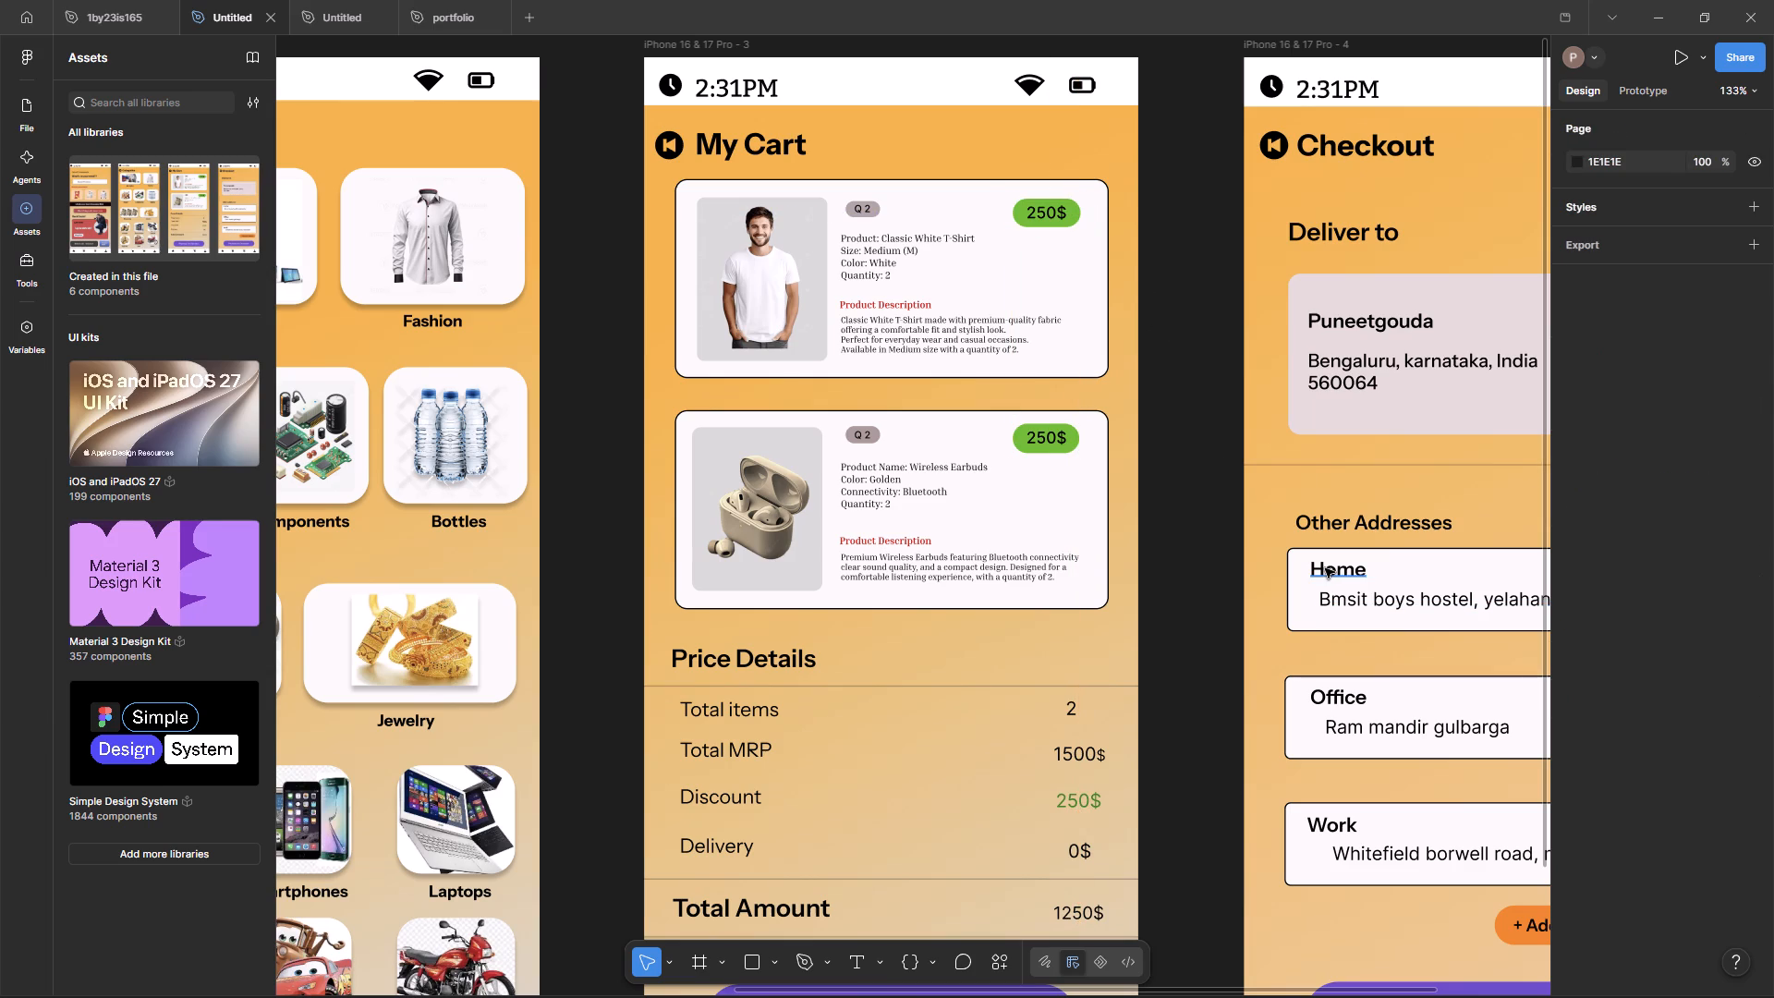
# Examine the Checkout screen's layout from its header and delivery address down to the Proceed to Checkout button.
pyautogui.moveTo(1255, 992); pyautogui.dragTo(1431, 997)
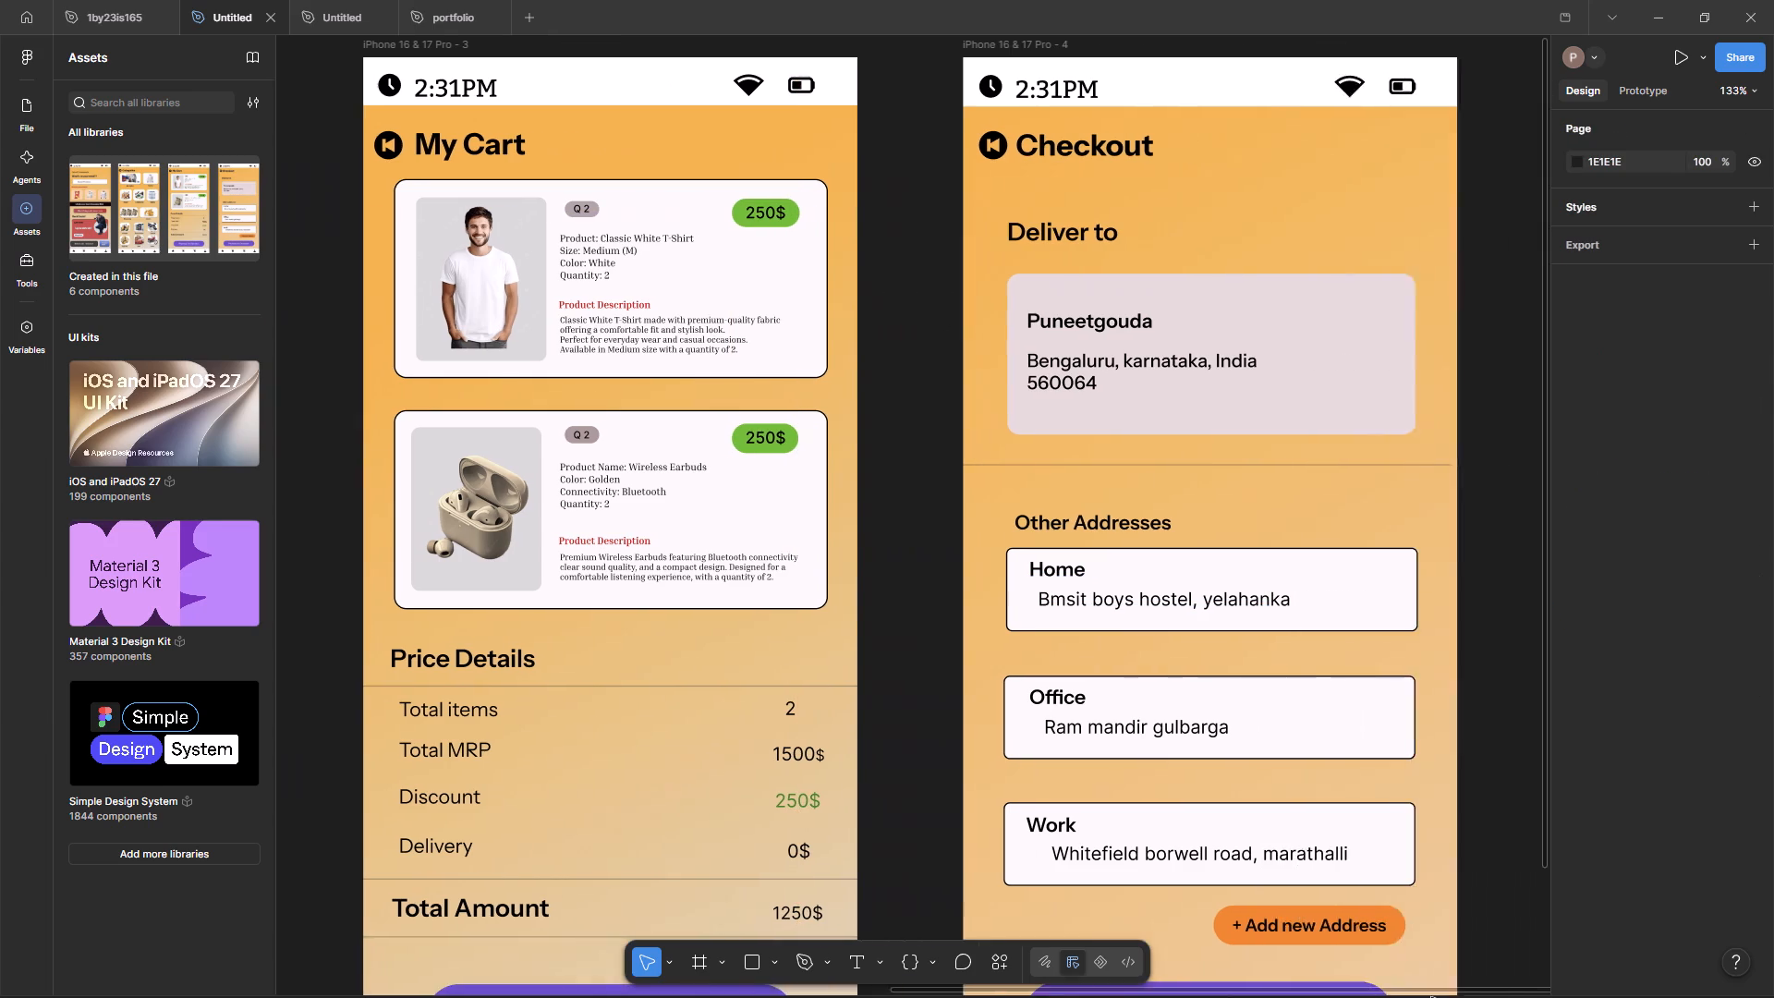
pyautogui.moveTo(1431, 997); pyautogui.dragTo(1547, 997)
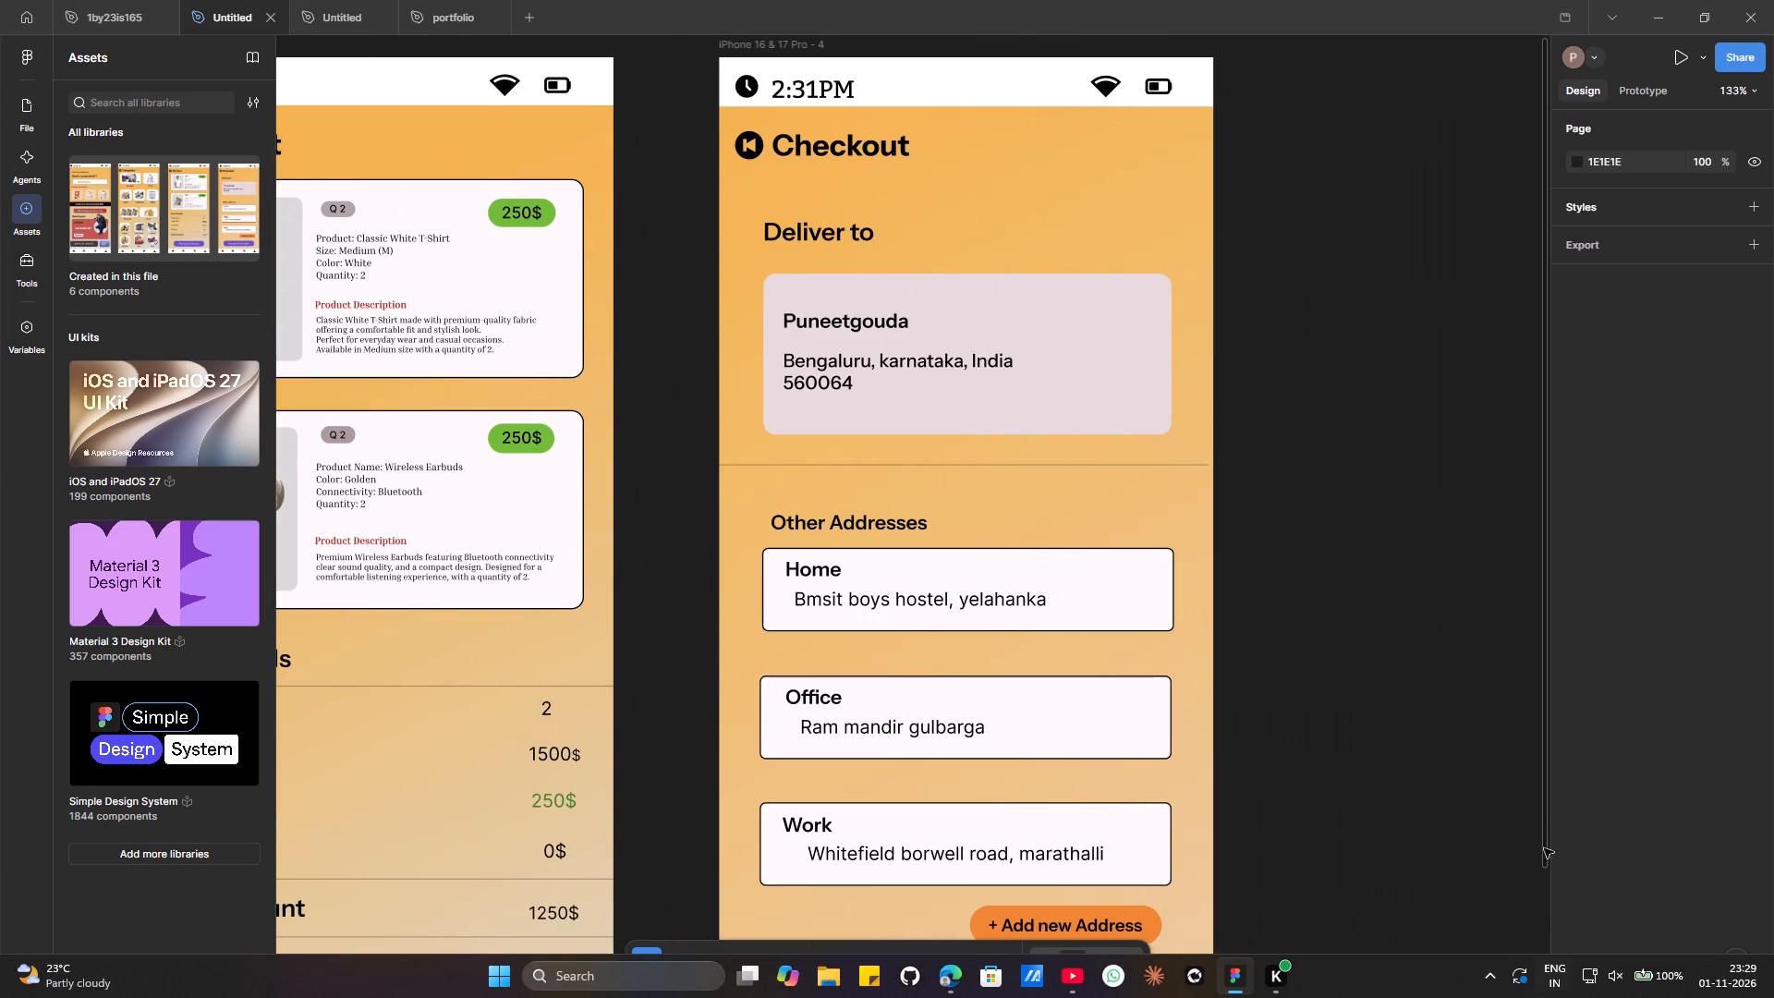
pyautogui.moveTo(1541, 803); pyautogui.dragTo(1567, 925)
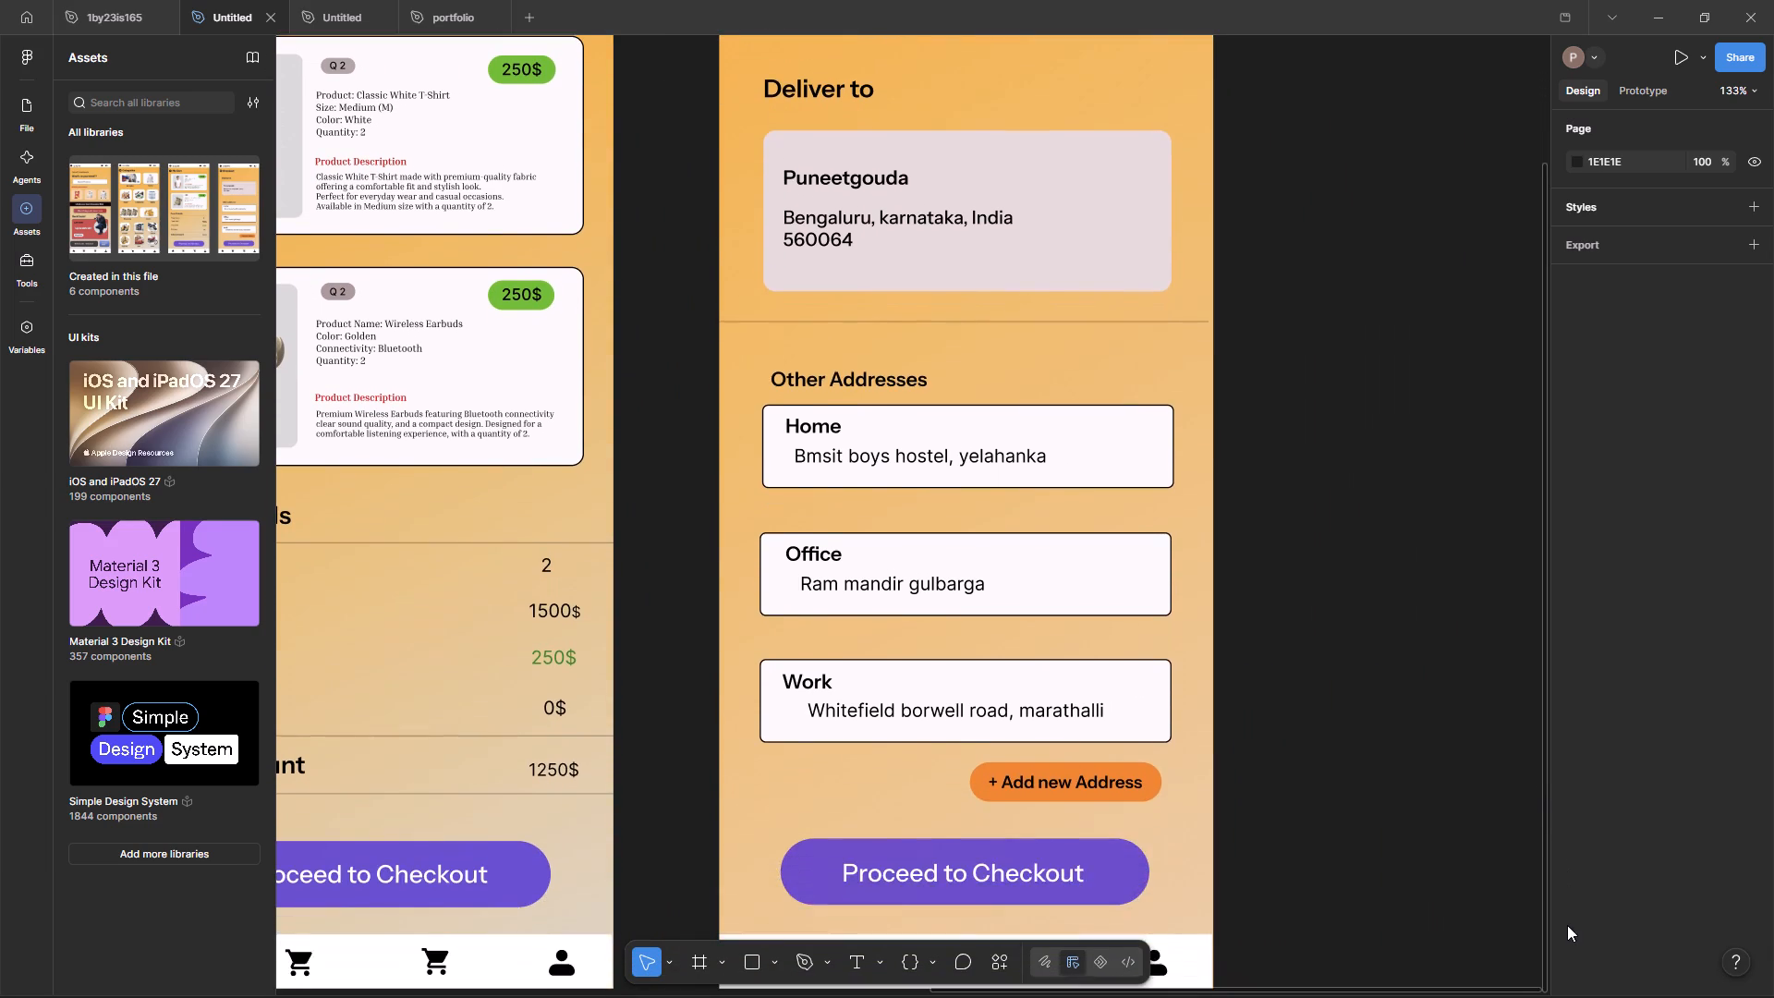
pyautogui.moveTo(1567, 925); pyautogui.dragTo(1521, 831)
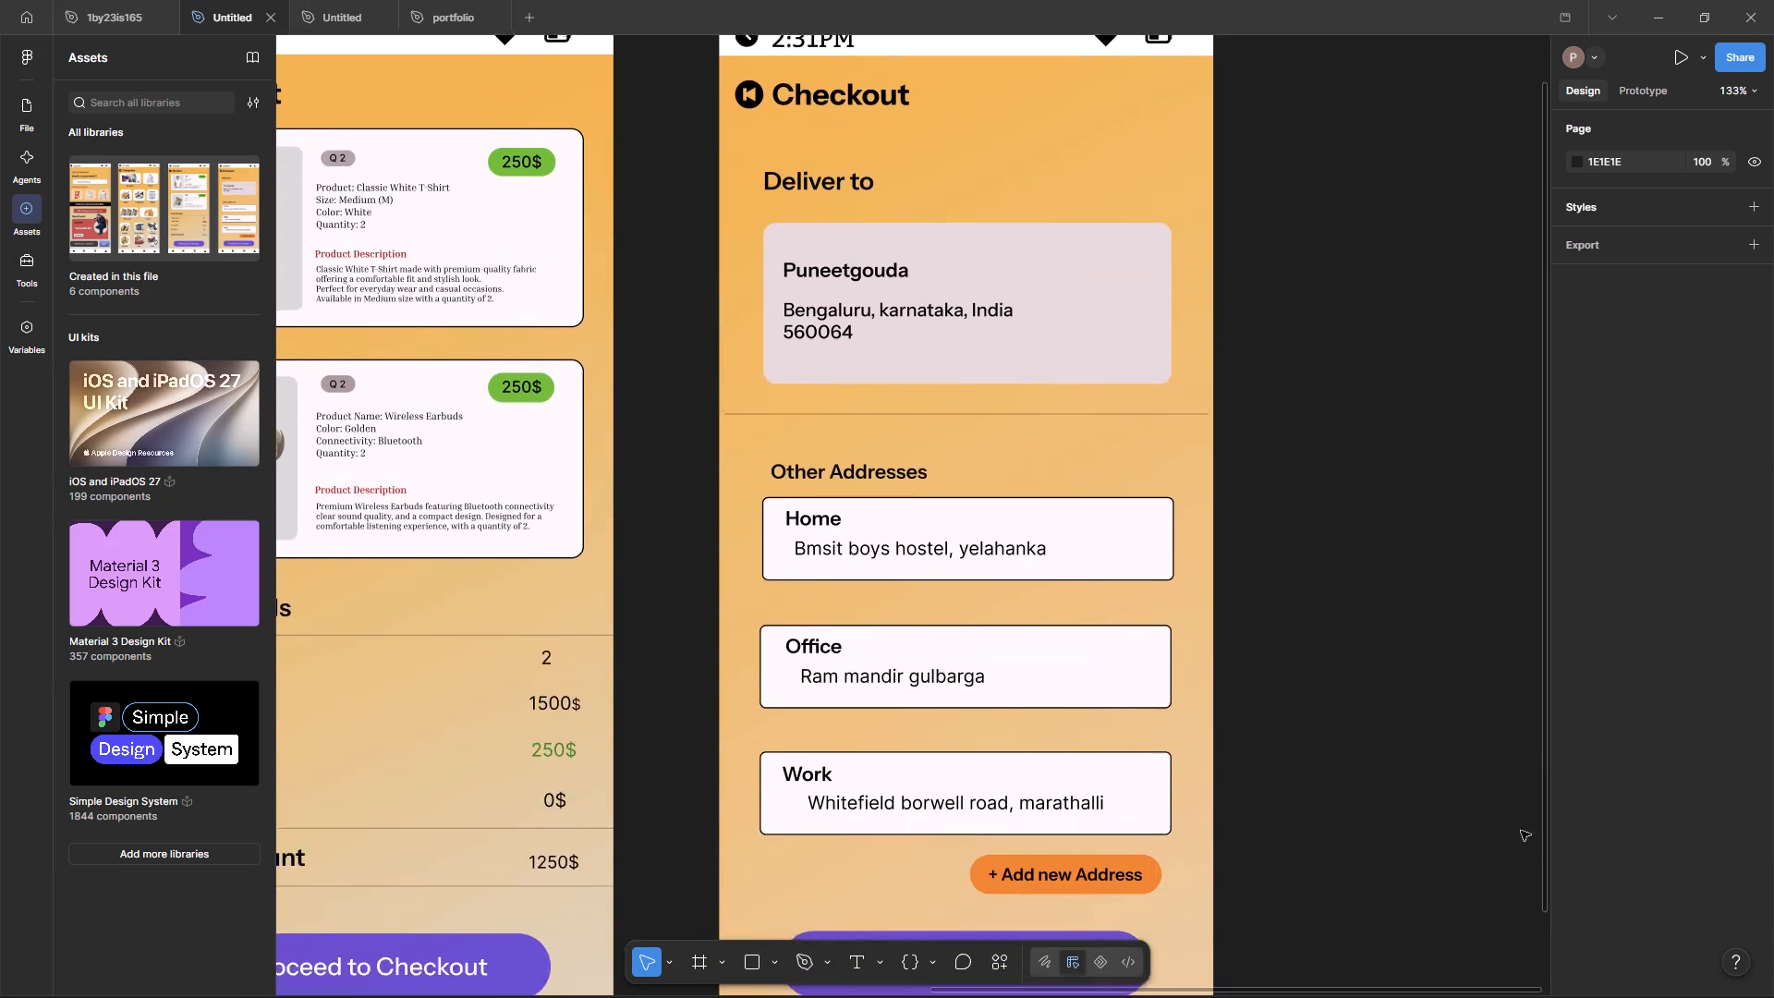
pyautogui.moveTo(1521, 831); pyautogui.dragTo(1529, 680)
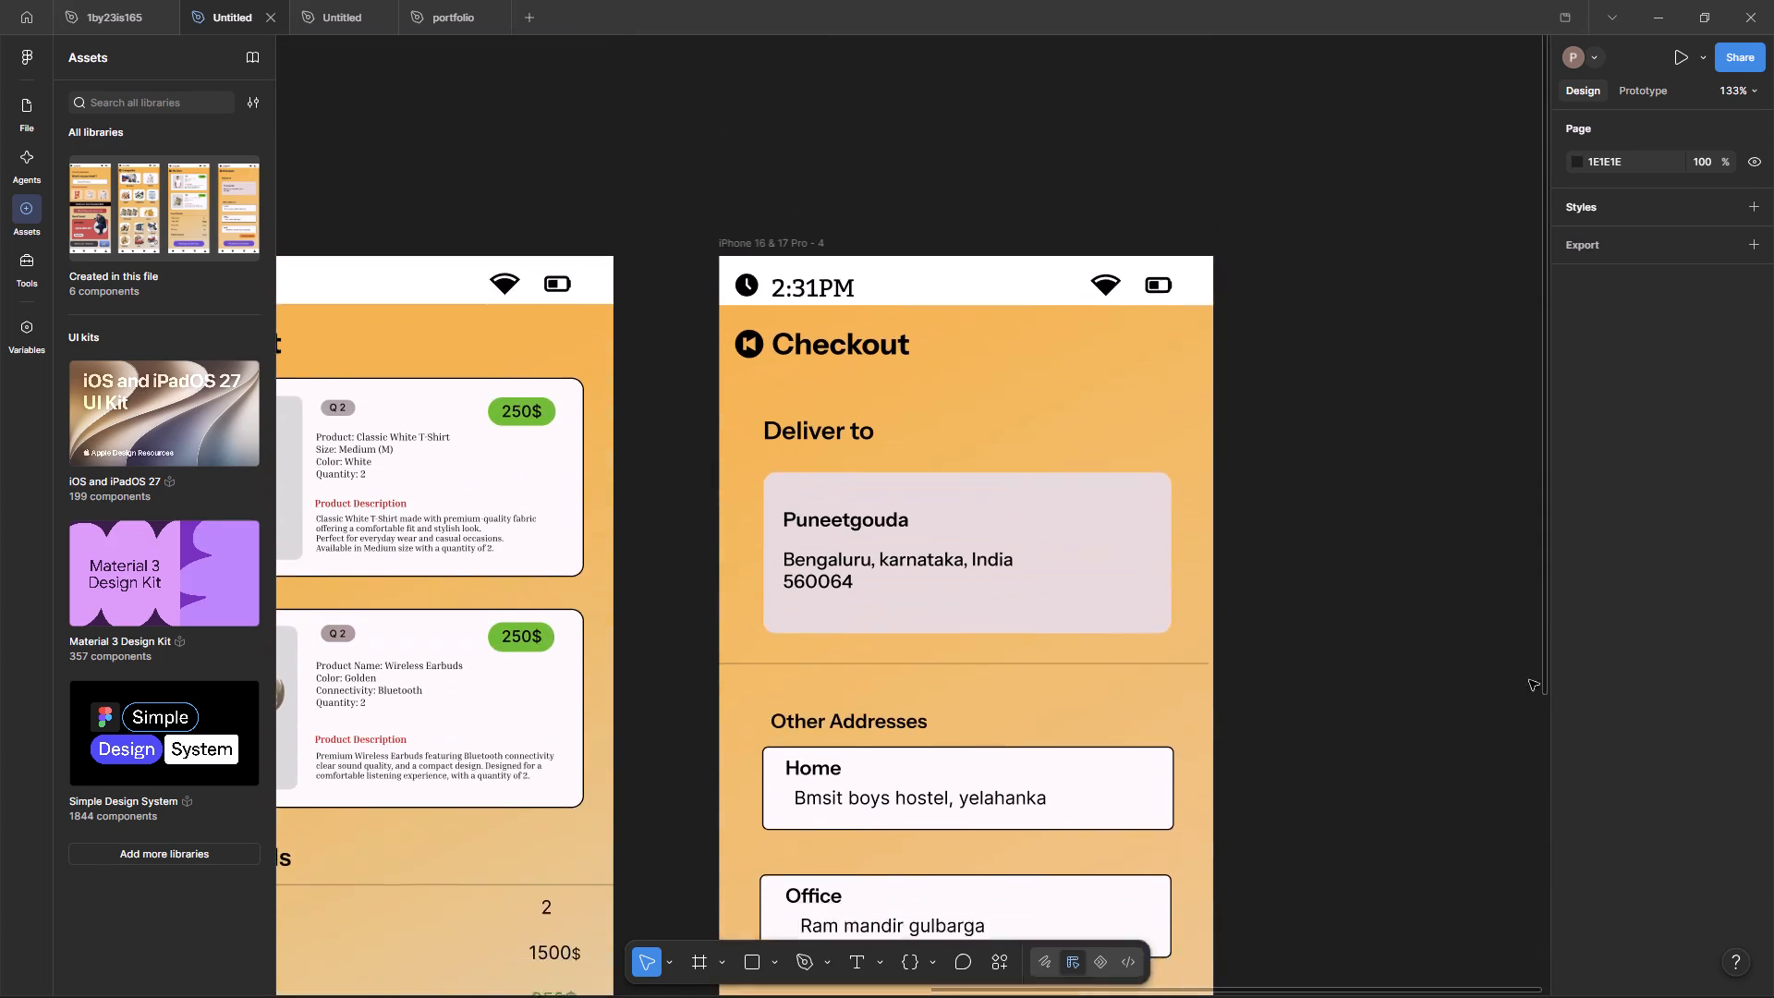
pyautogui.moveTo(1529, 680); pyautogui.dragTo(1504, 912)
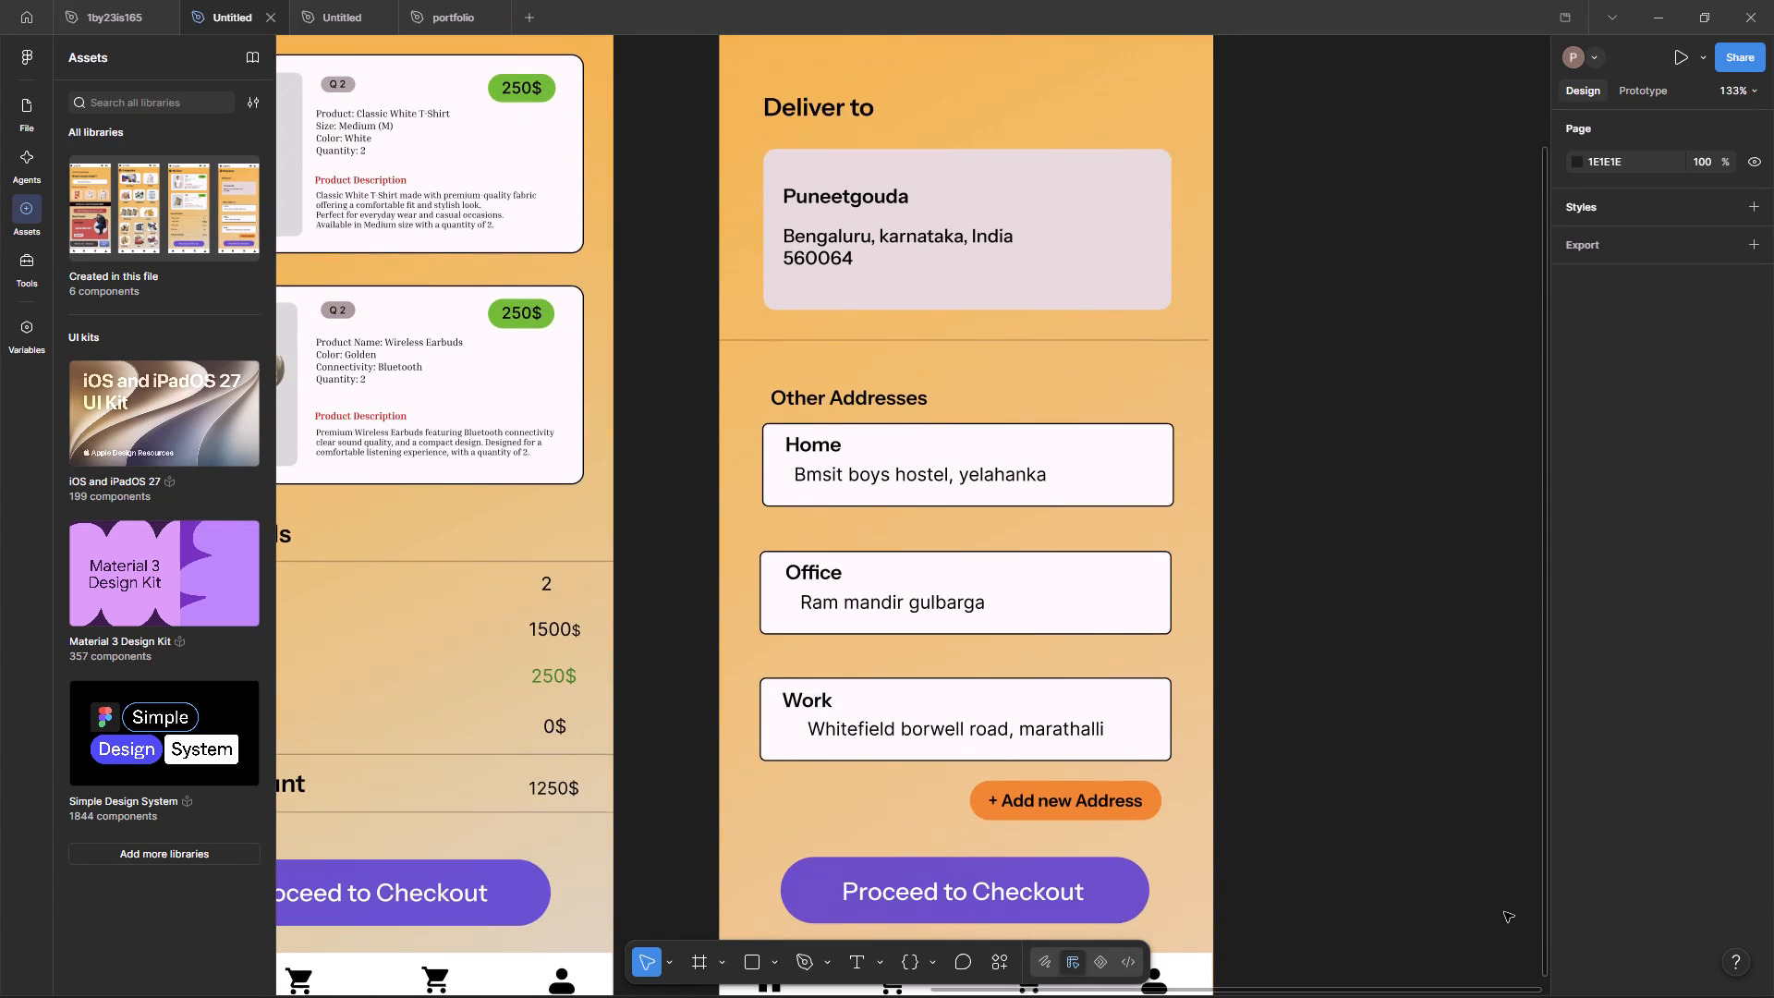
# Examine the Checkout screen from its header down to the bottom navigation, alongside the My Cart and Categories screens.
pyautogui.moveTo(1504, 912); pyautogui.dragTo(1528, 997)
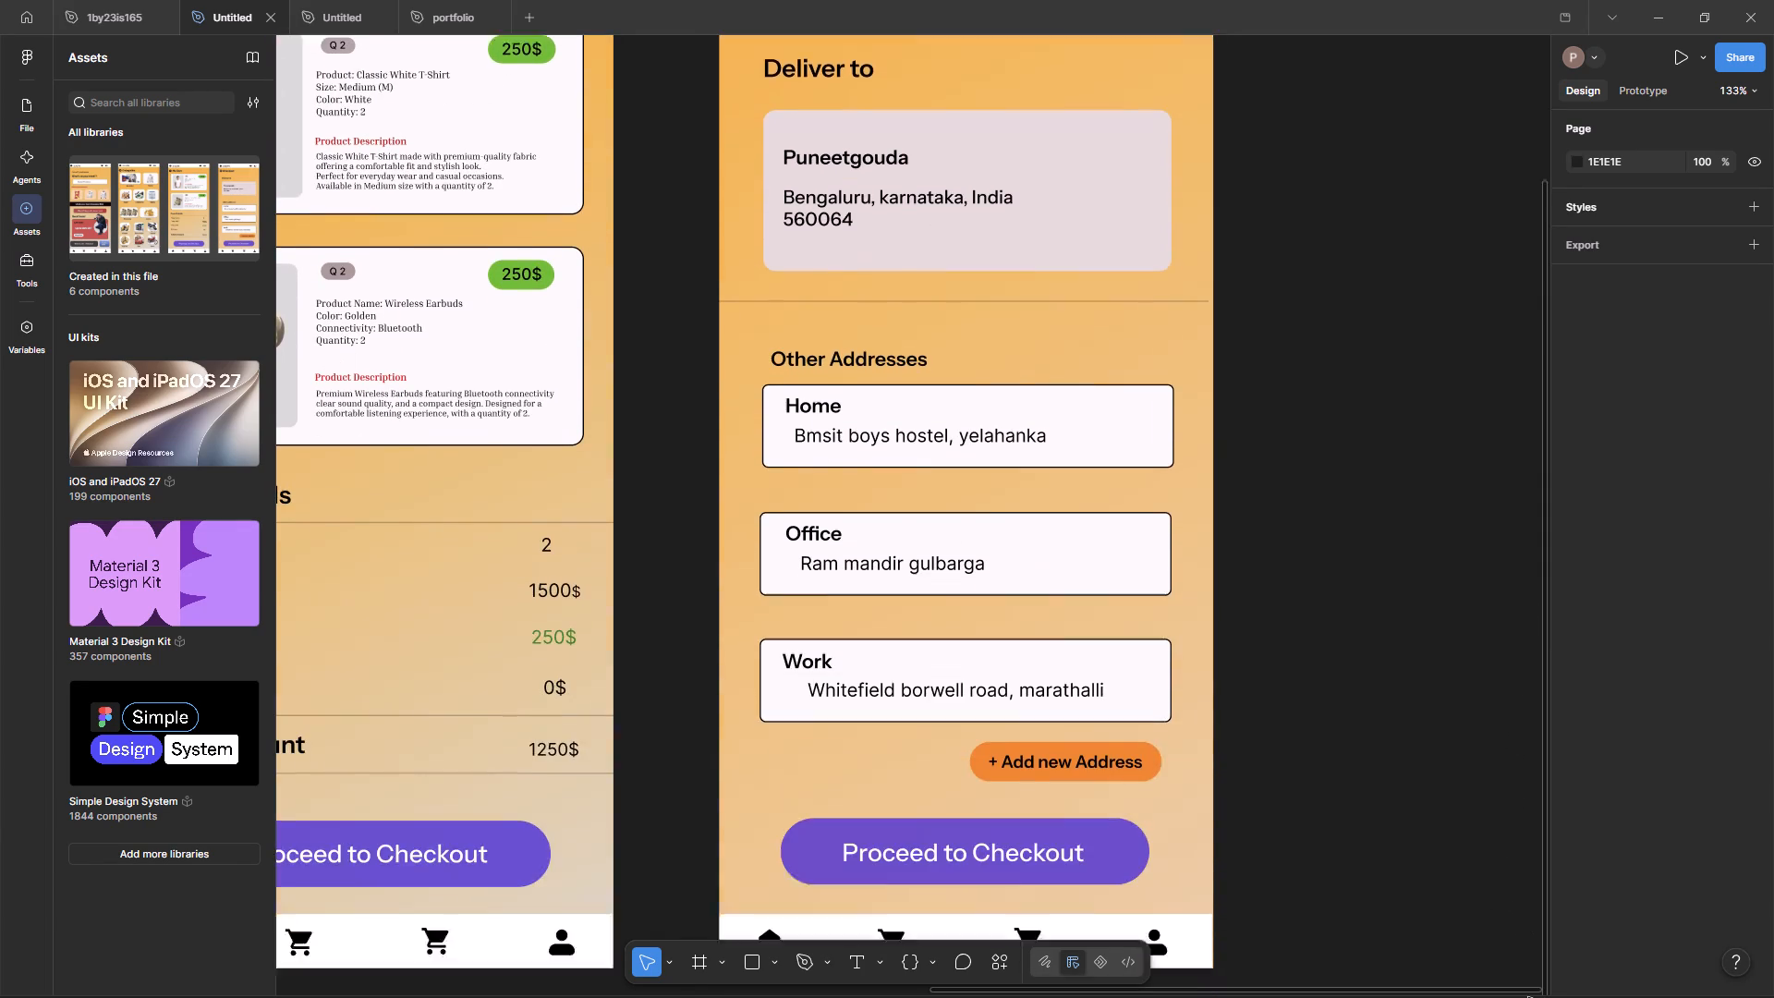
pyautogui.moveTo(1528, 997); pyautogui.dragTo(1554, 587)
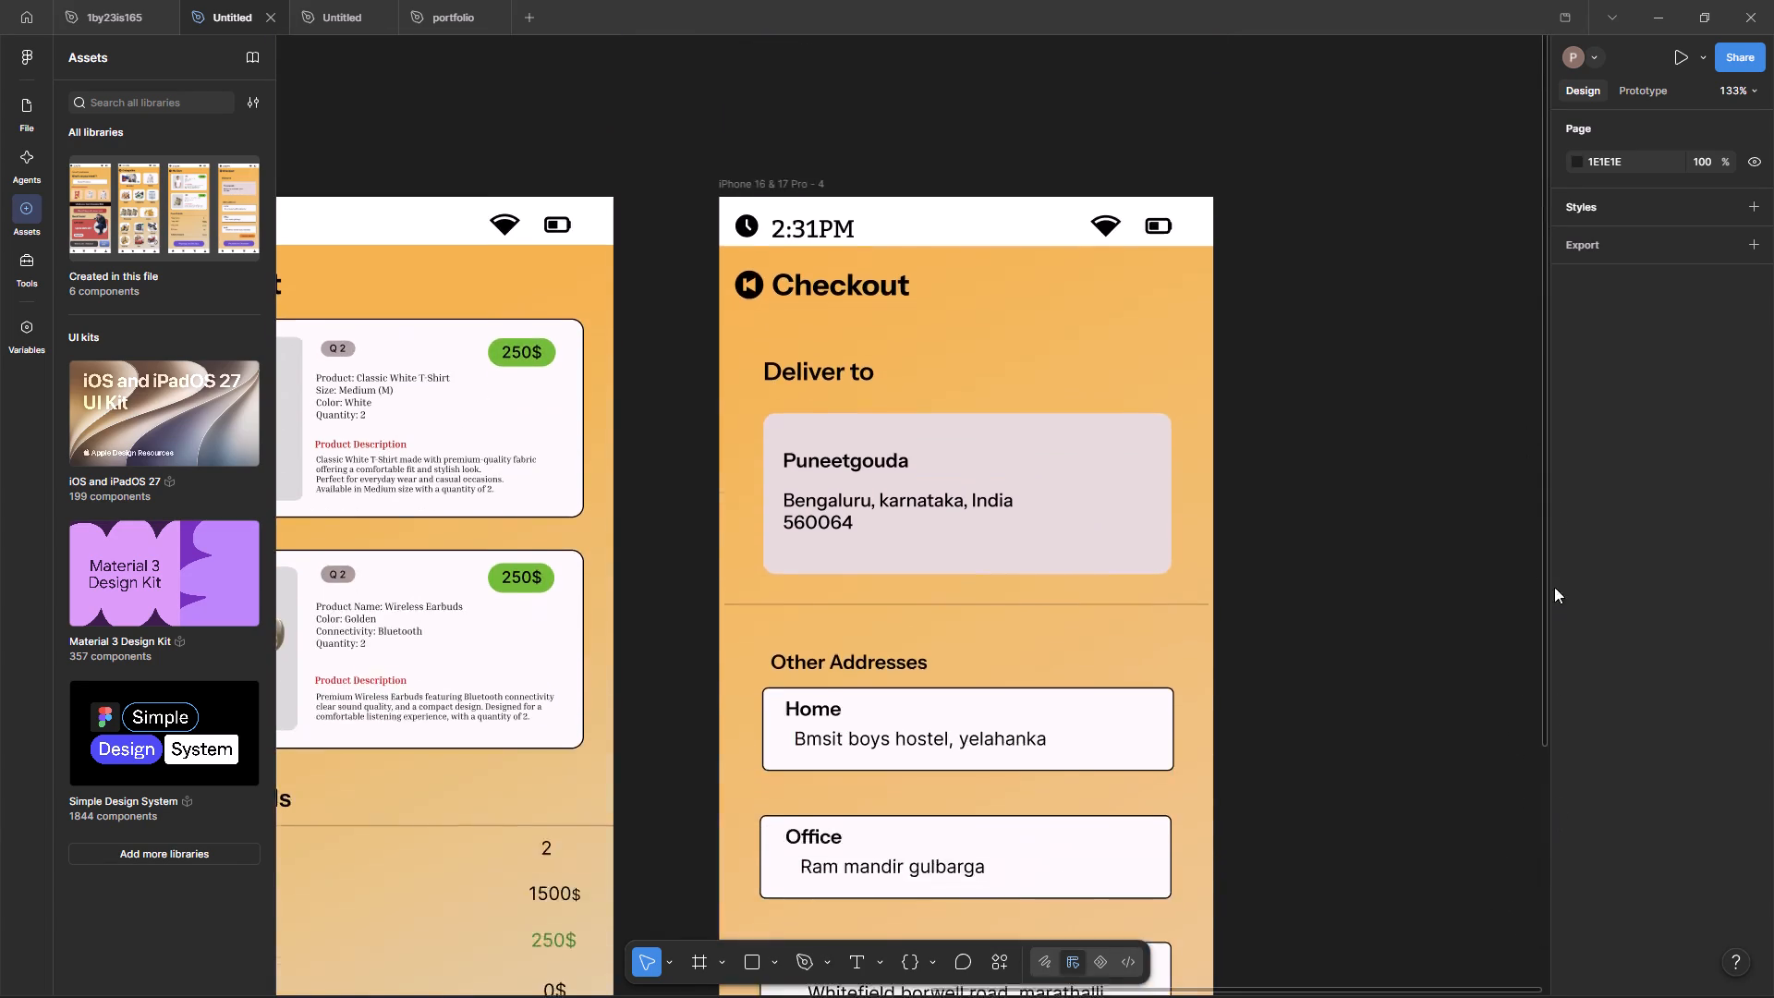
pyautogui.moveTo(1554, 587); pyautogui.dragTo(1596, 701)
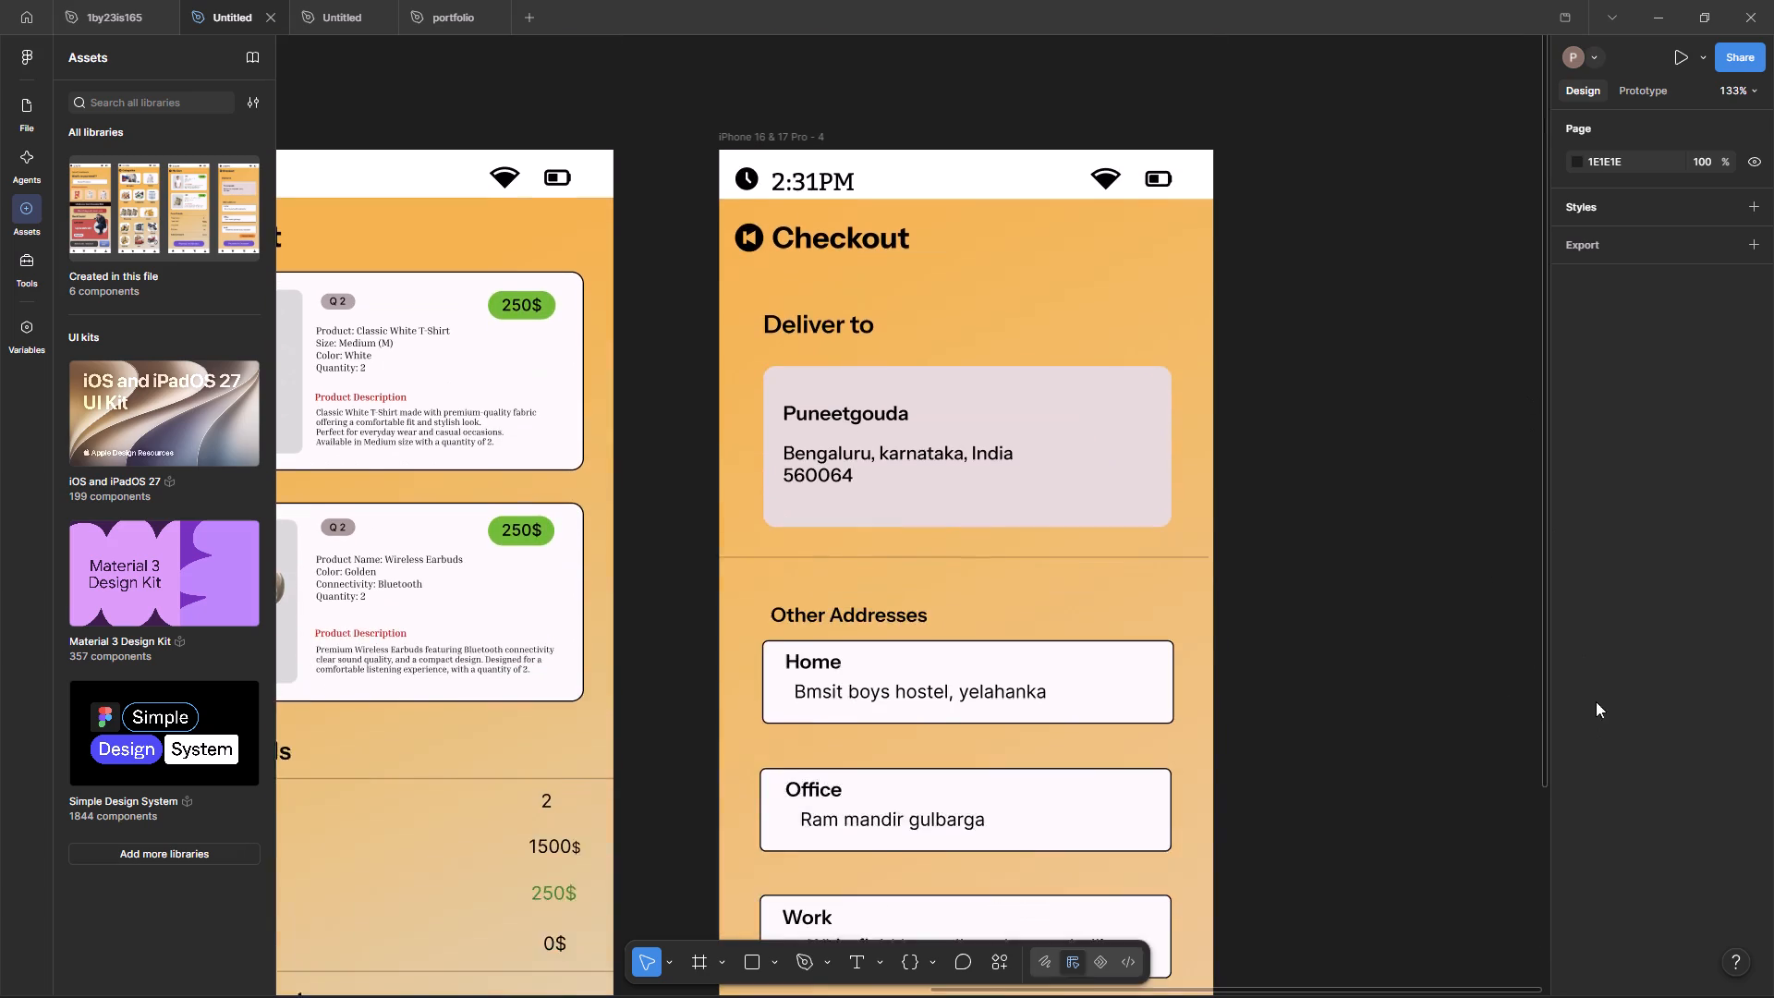
pyautogui.moveTo(1596, 701); pyautogui.dragTo(1561, 892)
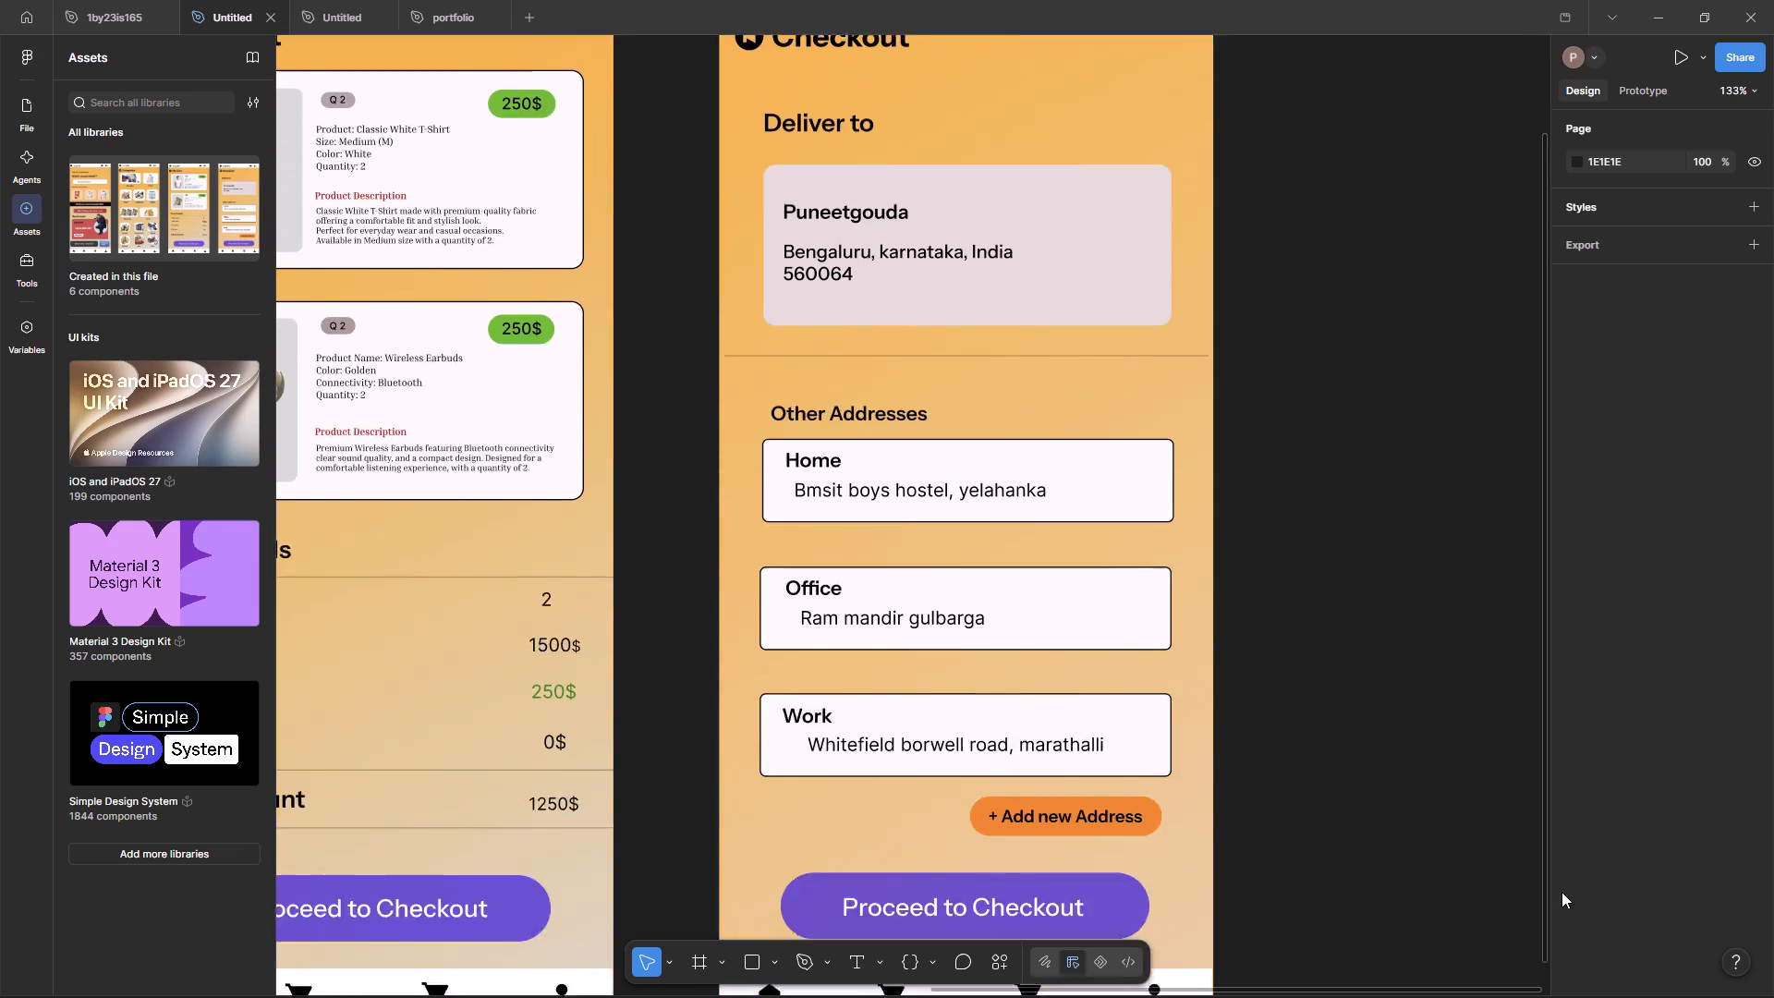
pyautogui.moveTo(1561, 892); pyautogui.dragTo(1512, 516)
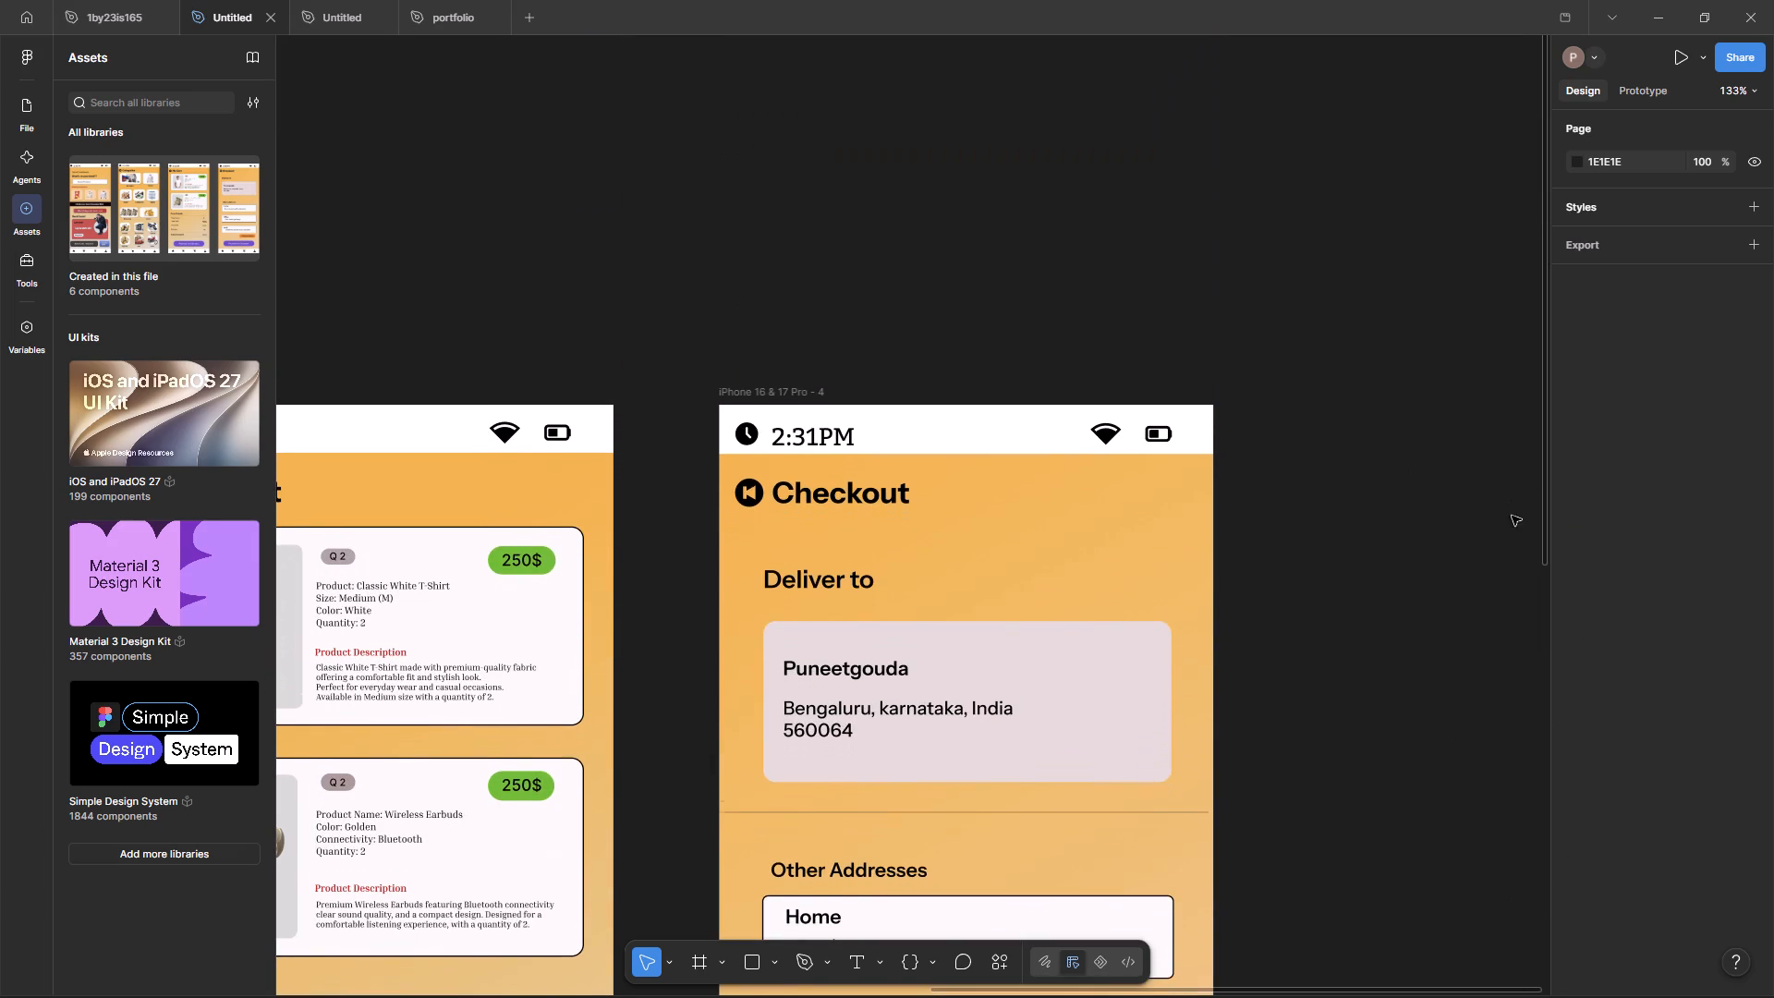
pyautogui.moveTo(1512, 516); pyautogui.dragTo(1550, 376)
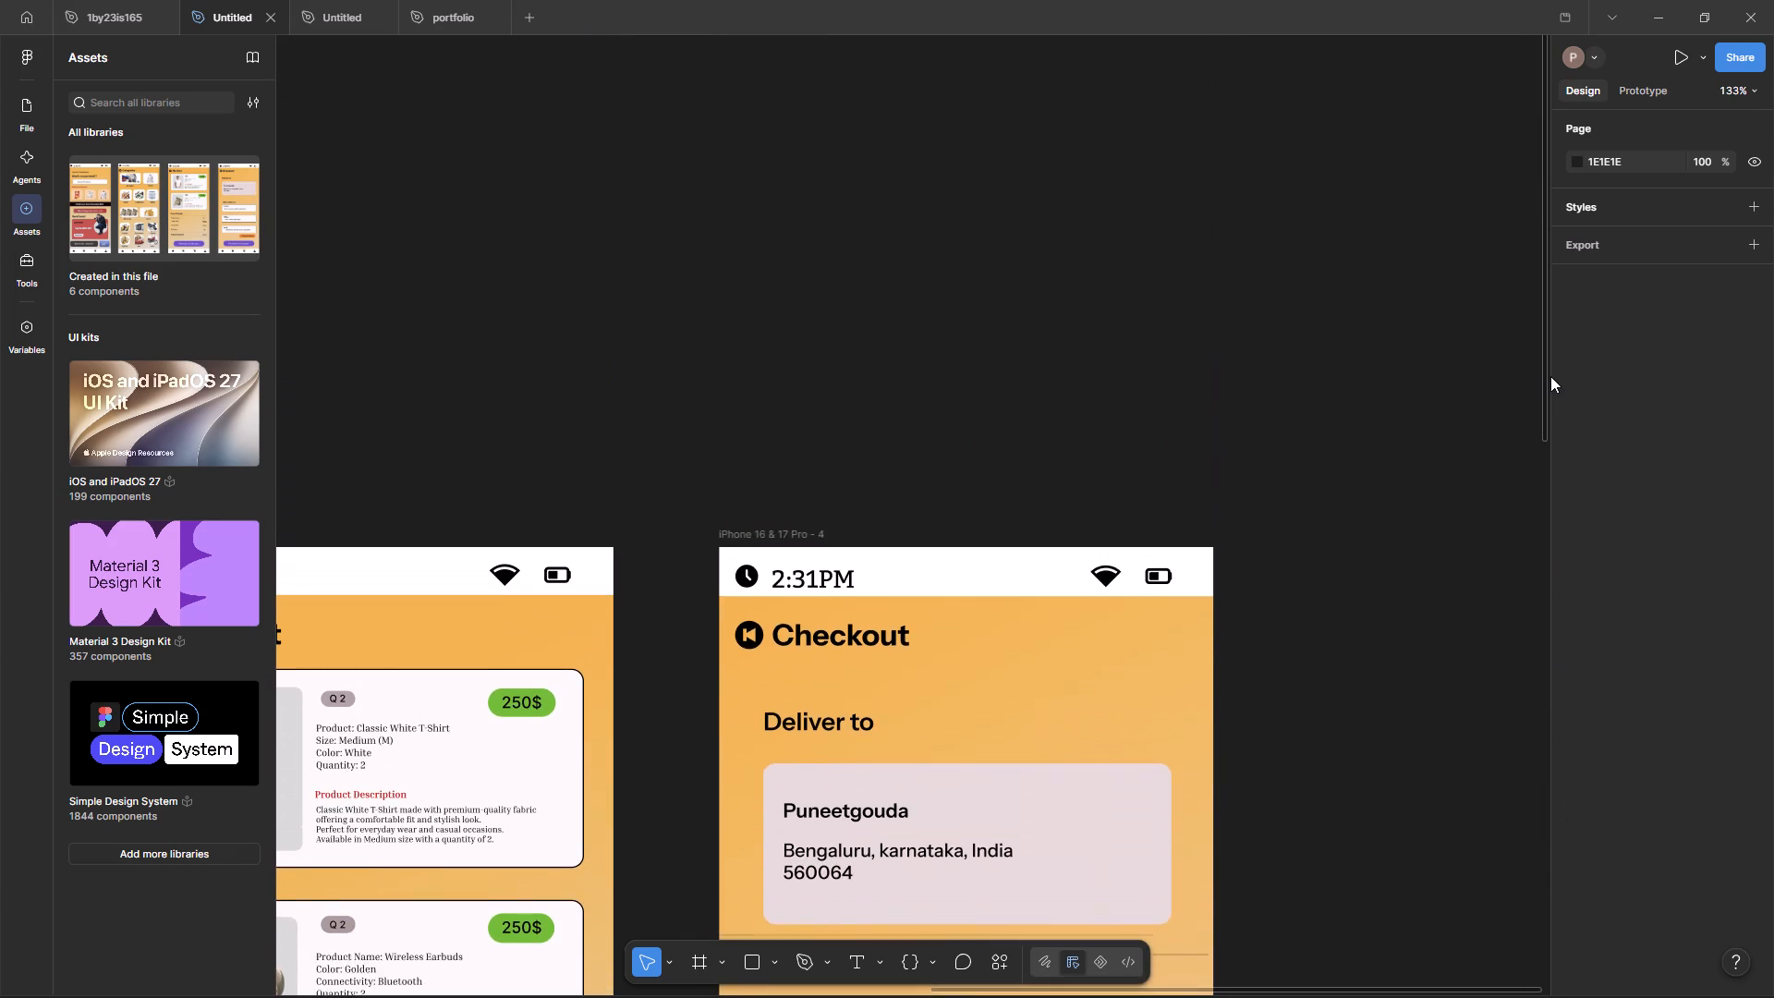
pyautogui.moveTo(1550, 376); pyautogui.dragTo(1541, 434)
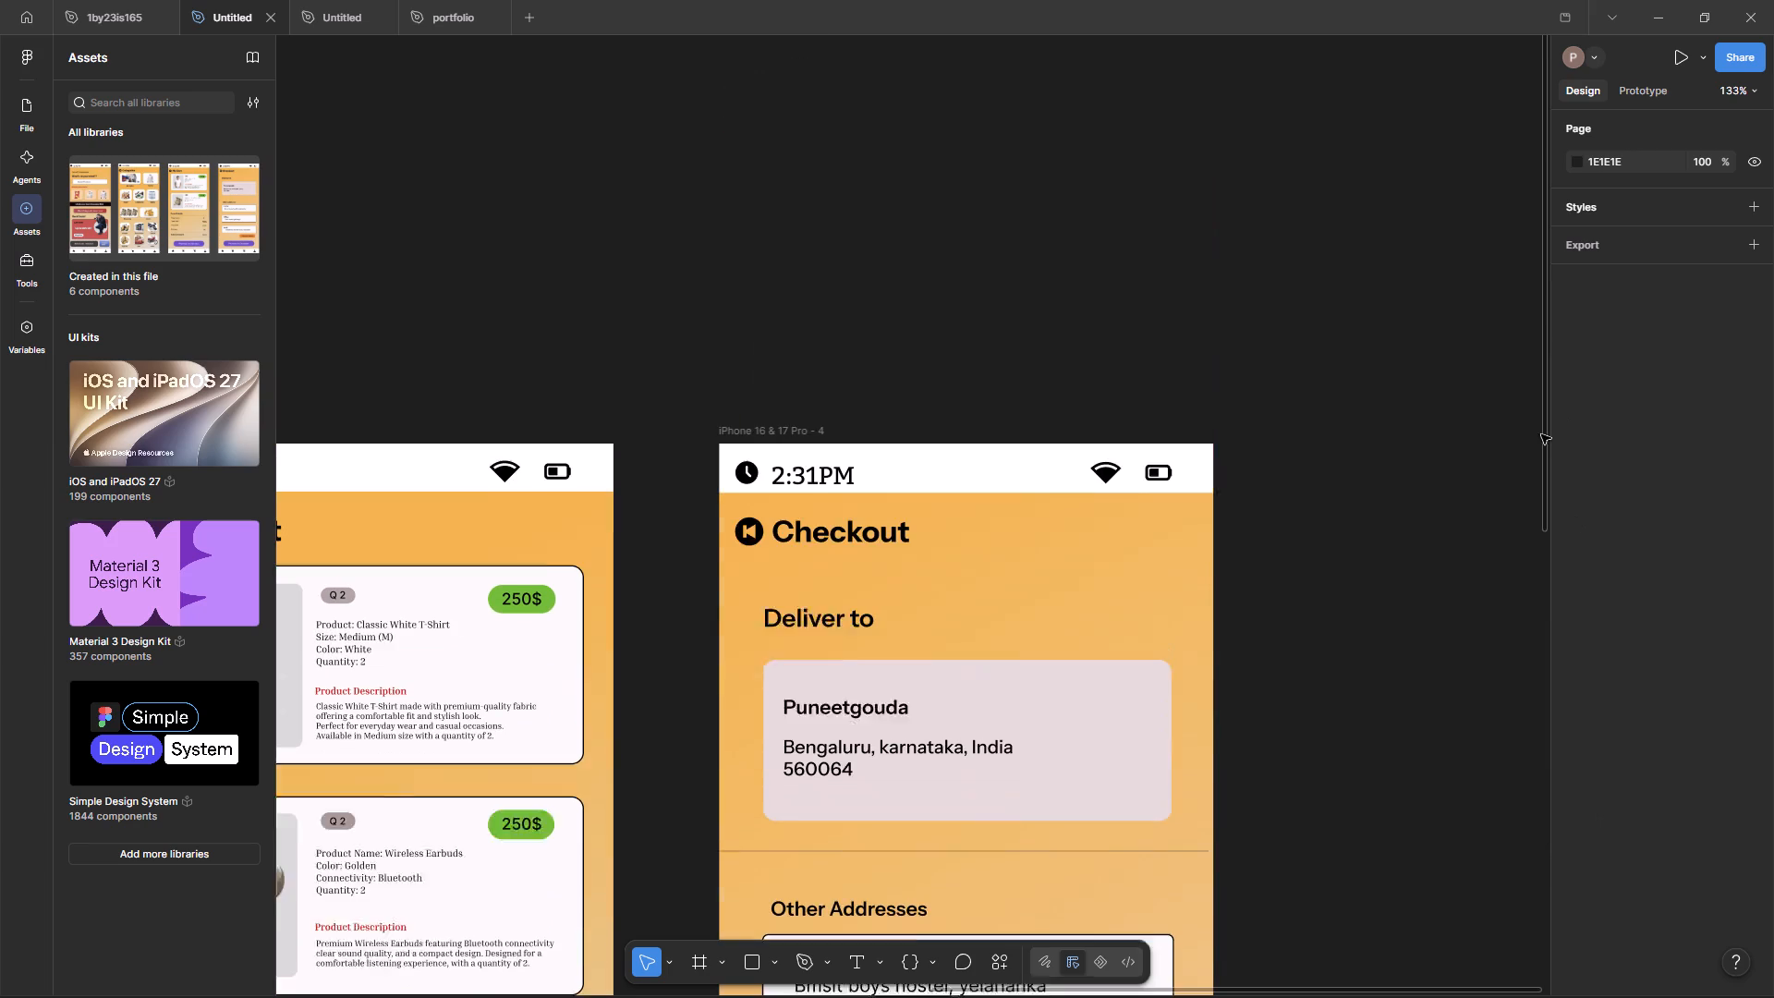
pyautogui.moveTo(1541, 434); pyautogui.dragTo(1514, 514)
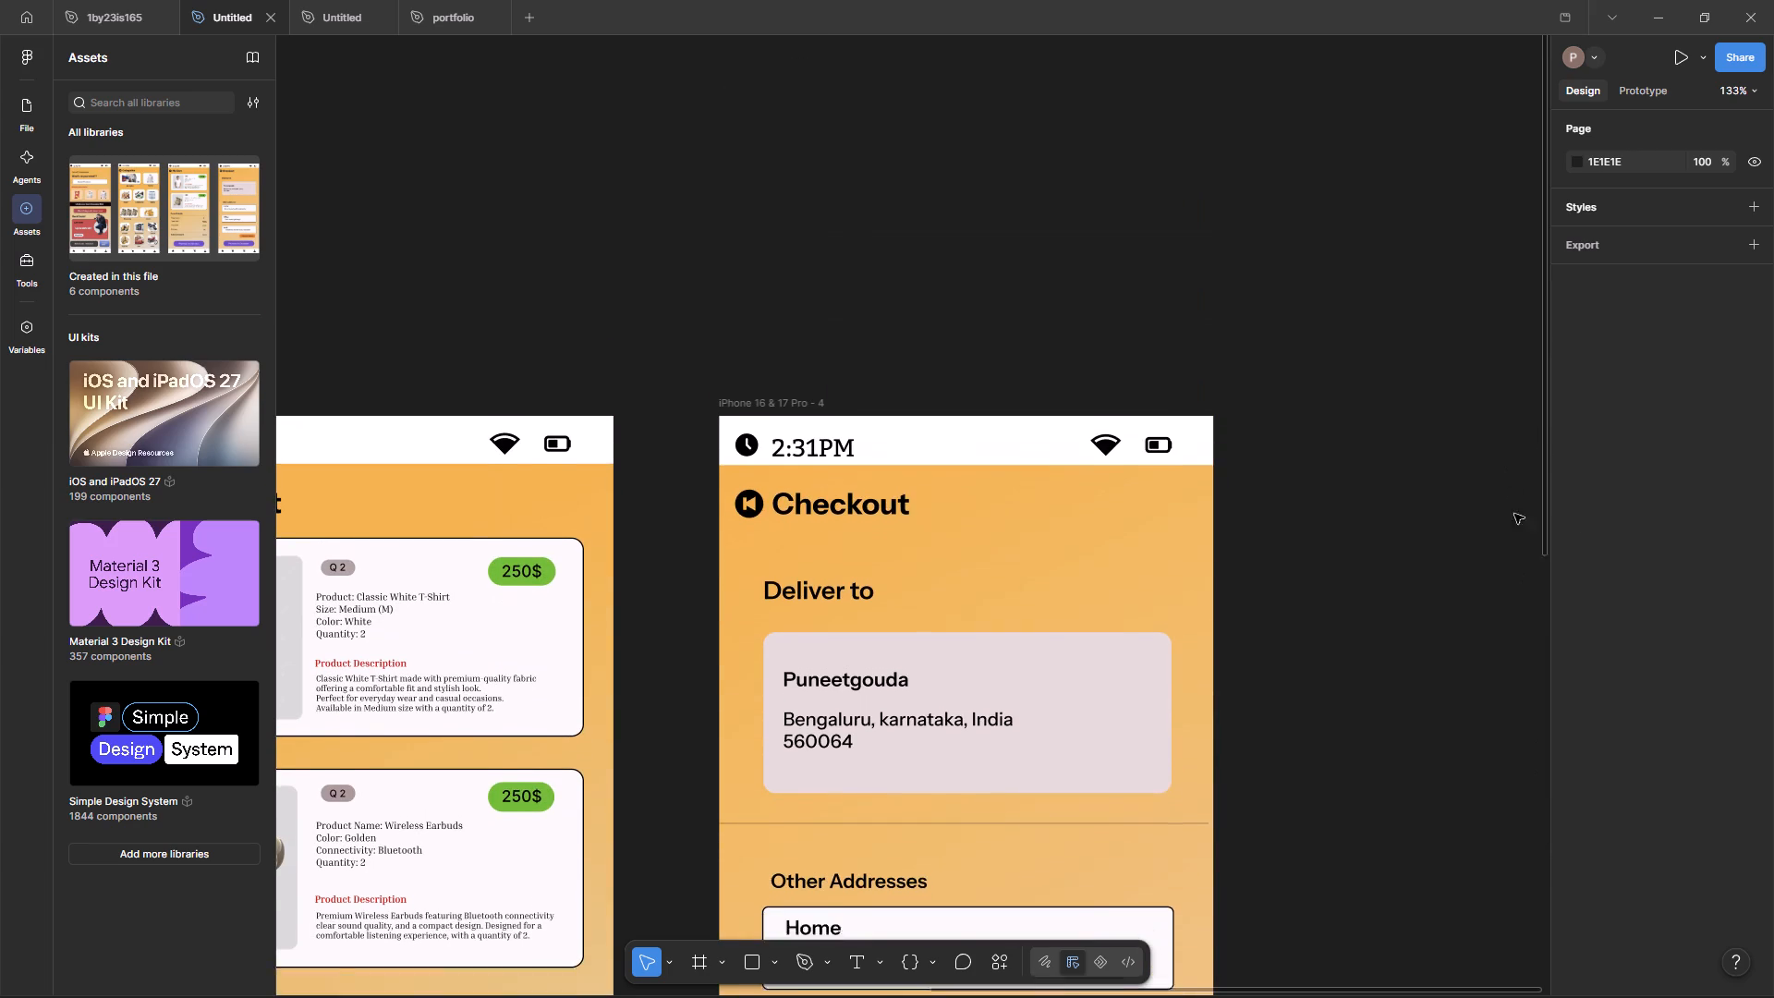
pyautogui.moveTo(1514, 514); pyautogui.dragTo(1574, 907)
pyautogui.scroll(-2, 1408, 764)
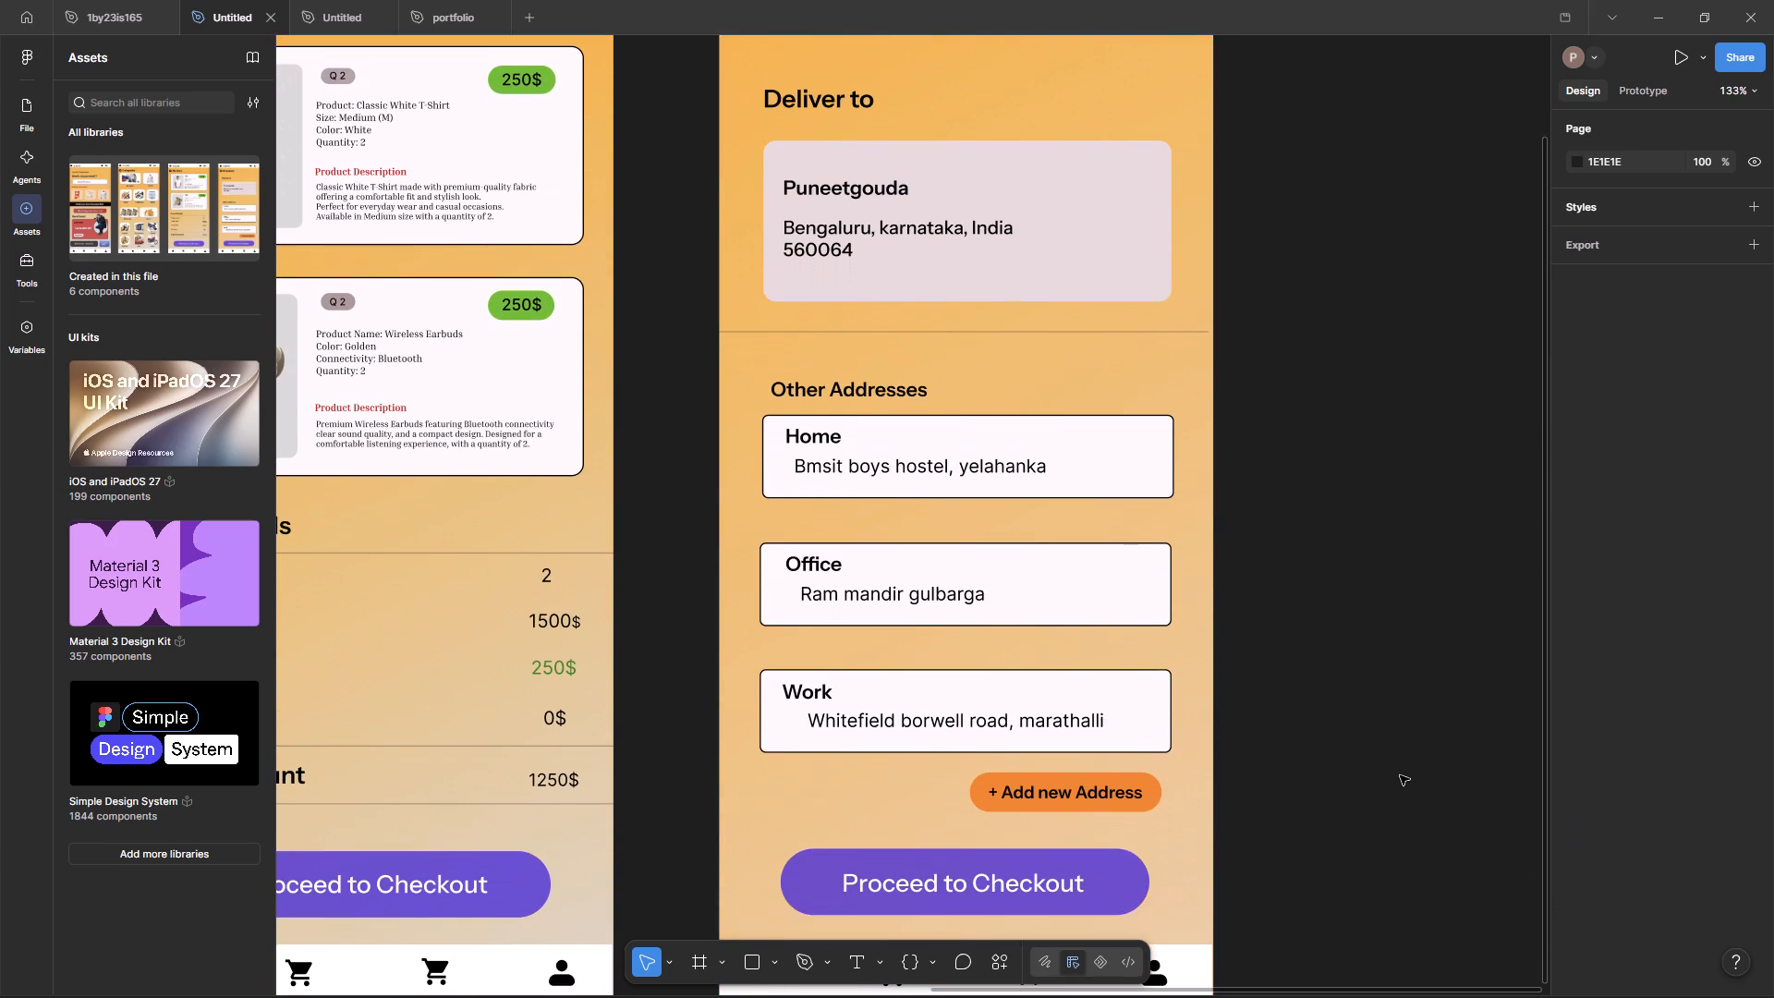
pyautogui.keyDown('ctrl'); pyautogui.scroll(-2, 1400, 775); pyautogui.keyUp('ctrl')
pyautogui.scroll(3, 1400, 775)
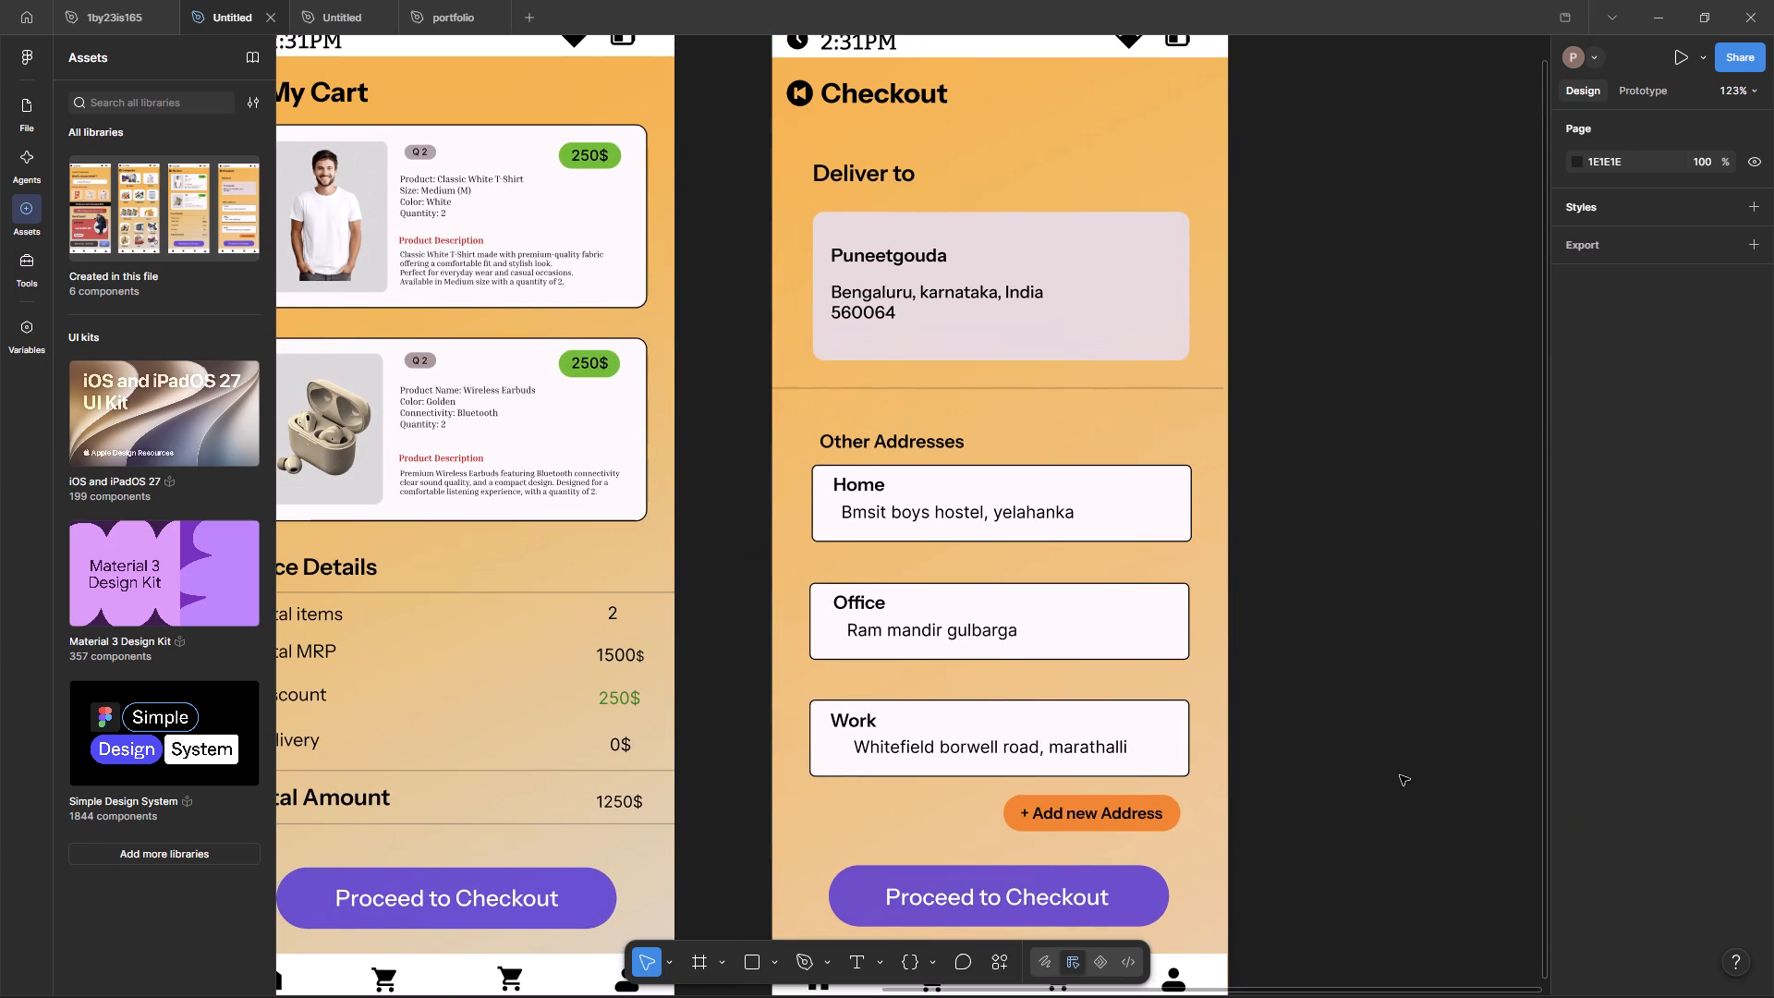
pyautogui.keyDown('ctrl'); pyautogui.scroll(-5, 1150, 513); pyautogui.keyUp('ctrl')
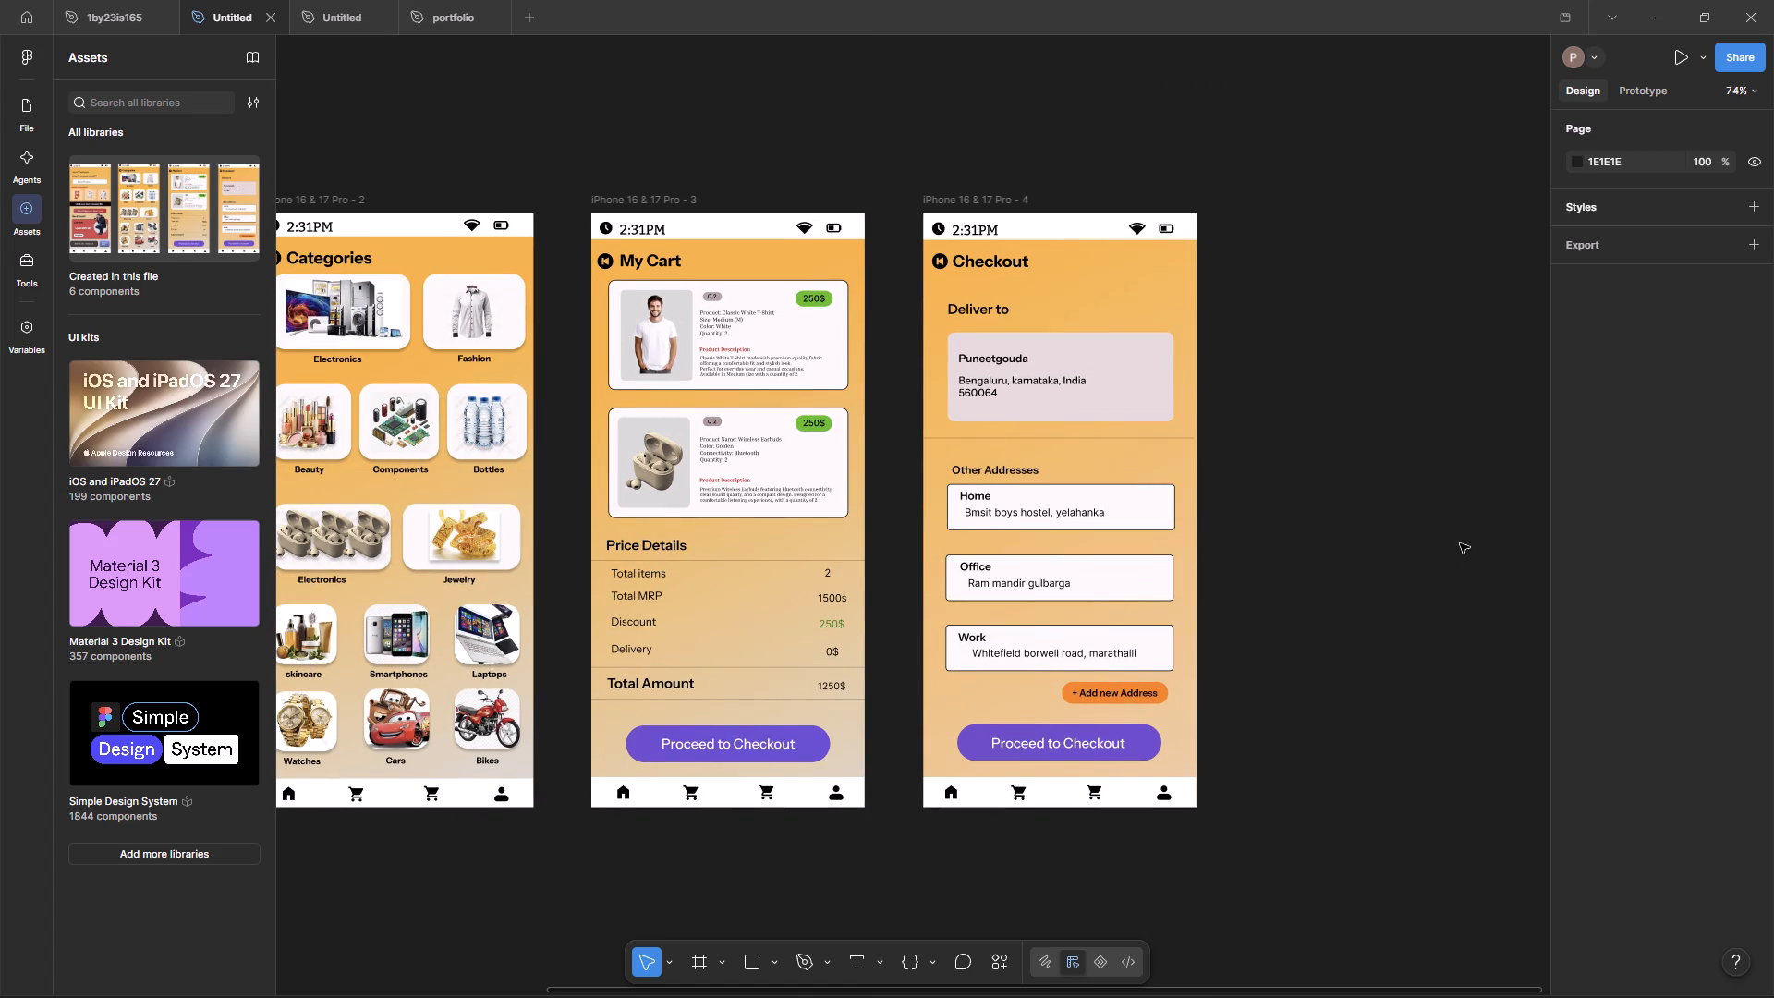
# Move the recipient name in the Checkout screen's Deliver to card up to Y 188, keeping X 52.
pyautogui.keyDown('ctrl'); pyautogui.scroll(6, 1440, 546); pyautogui.keyUp('ctrl')
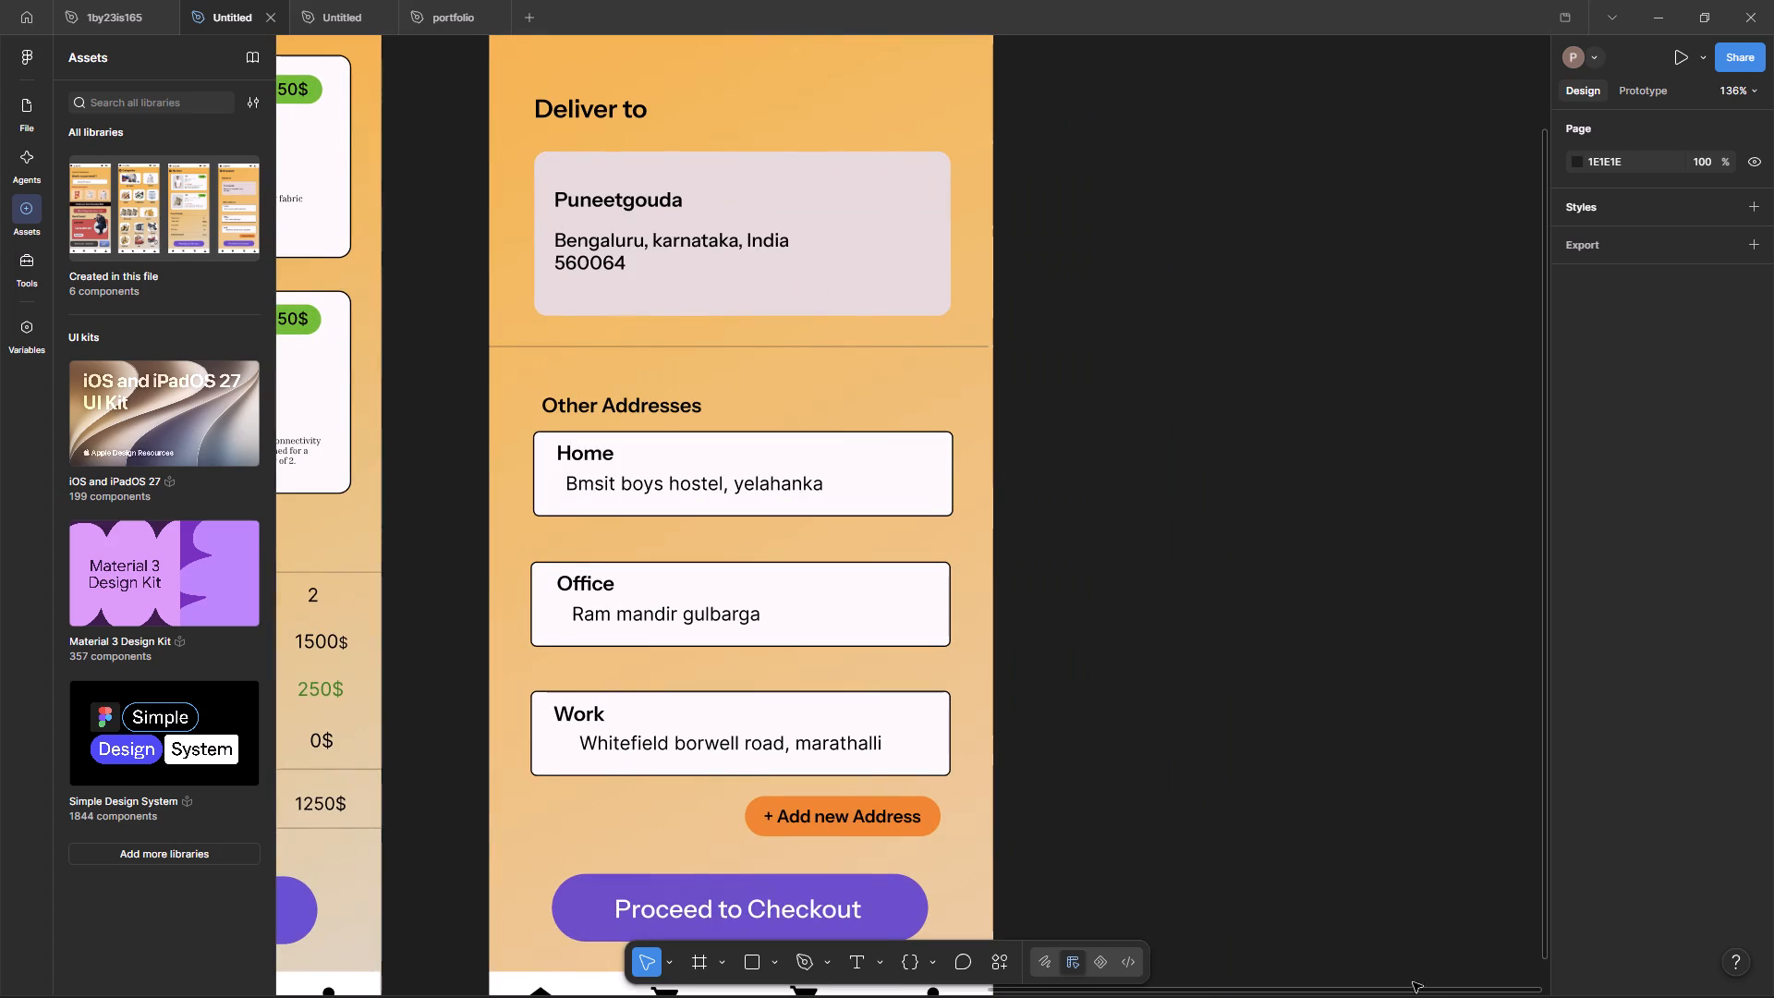
pyautogui.moveTo(1412, 991); pyautogui.dragTo(1248, 997)
pyautogui.scroll(3, 1423, 430)
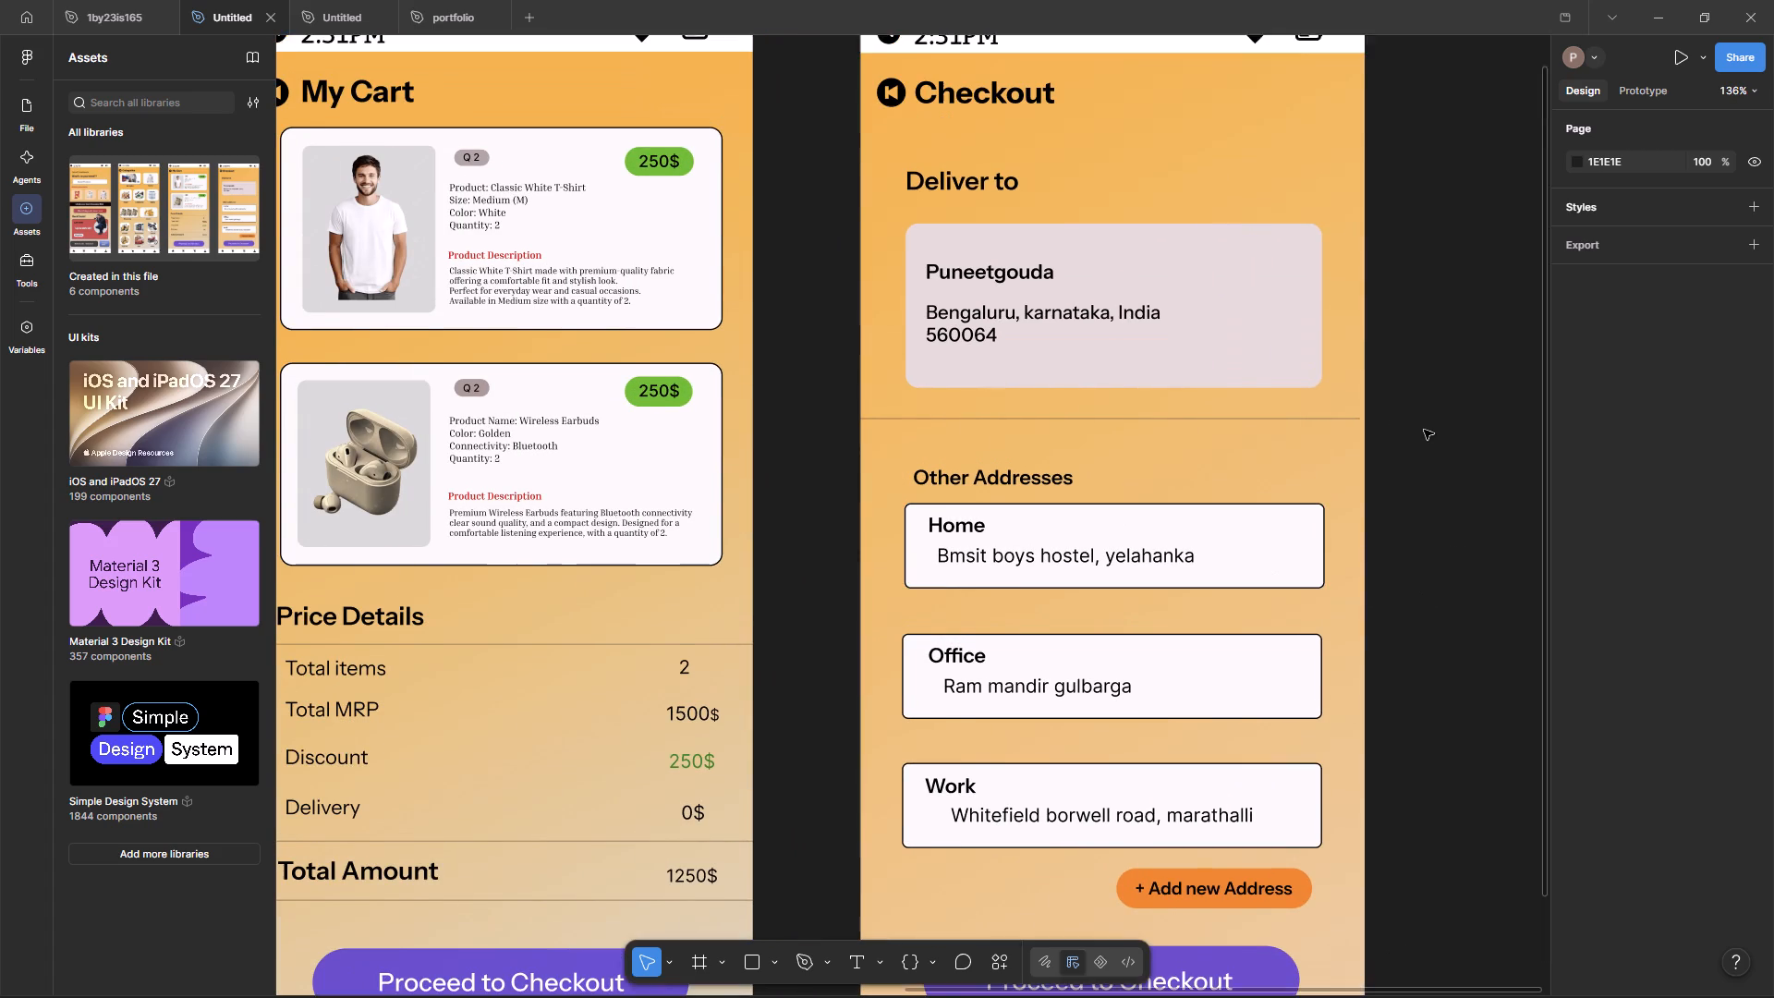
pyautogui.scroll(4, 1424, 430)
pyautogui.click(1024, 352)
pyautogui.press('Up')
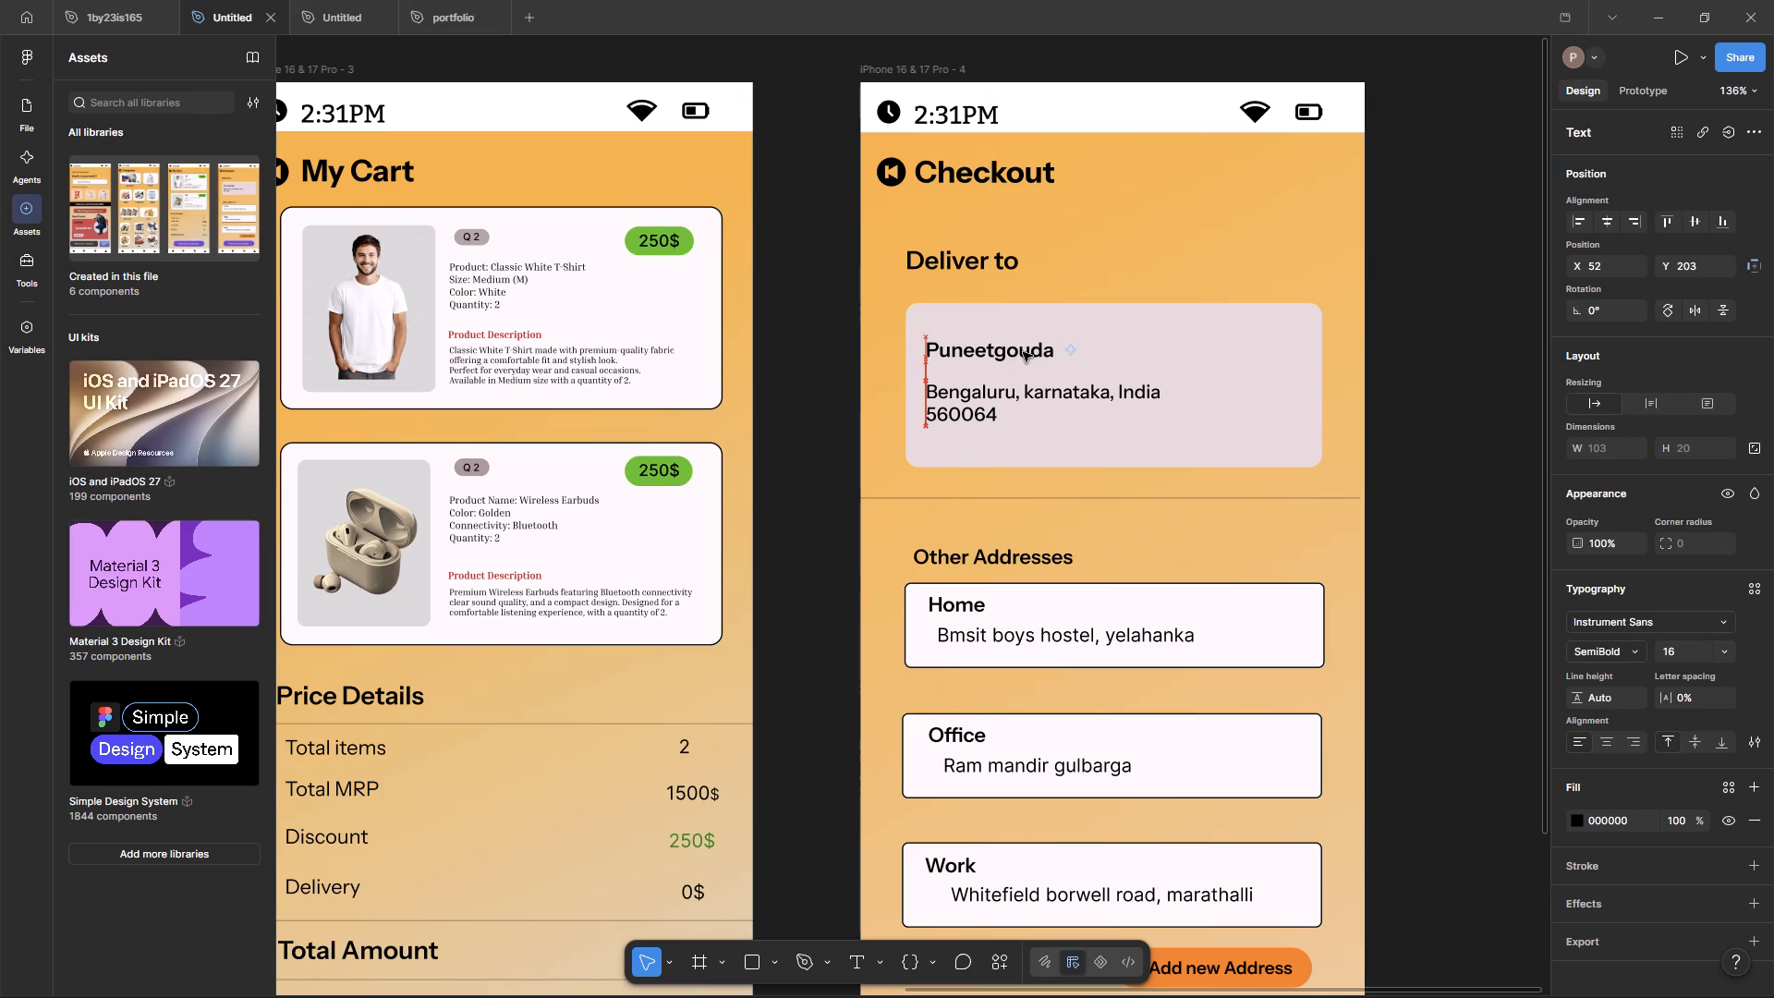
pyautogui.press('Up')
pyautogui.press('Up')
pyautogui.press('Up')
pyautogui.press('Up')
pyautogui.press('Up')
pyautogui.press('Up')
pyautogui.press('Up')
pyautogui.press('Up')
pyautogui.press('Up')
pyautogui.press('Up')
pyautogui.press('Up')
pyautogui.press('Up')
pyautogui.press('Up')
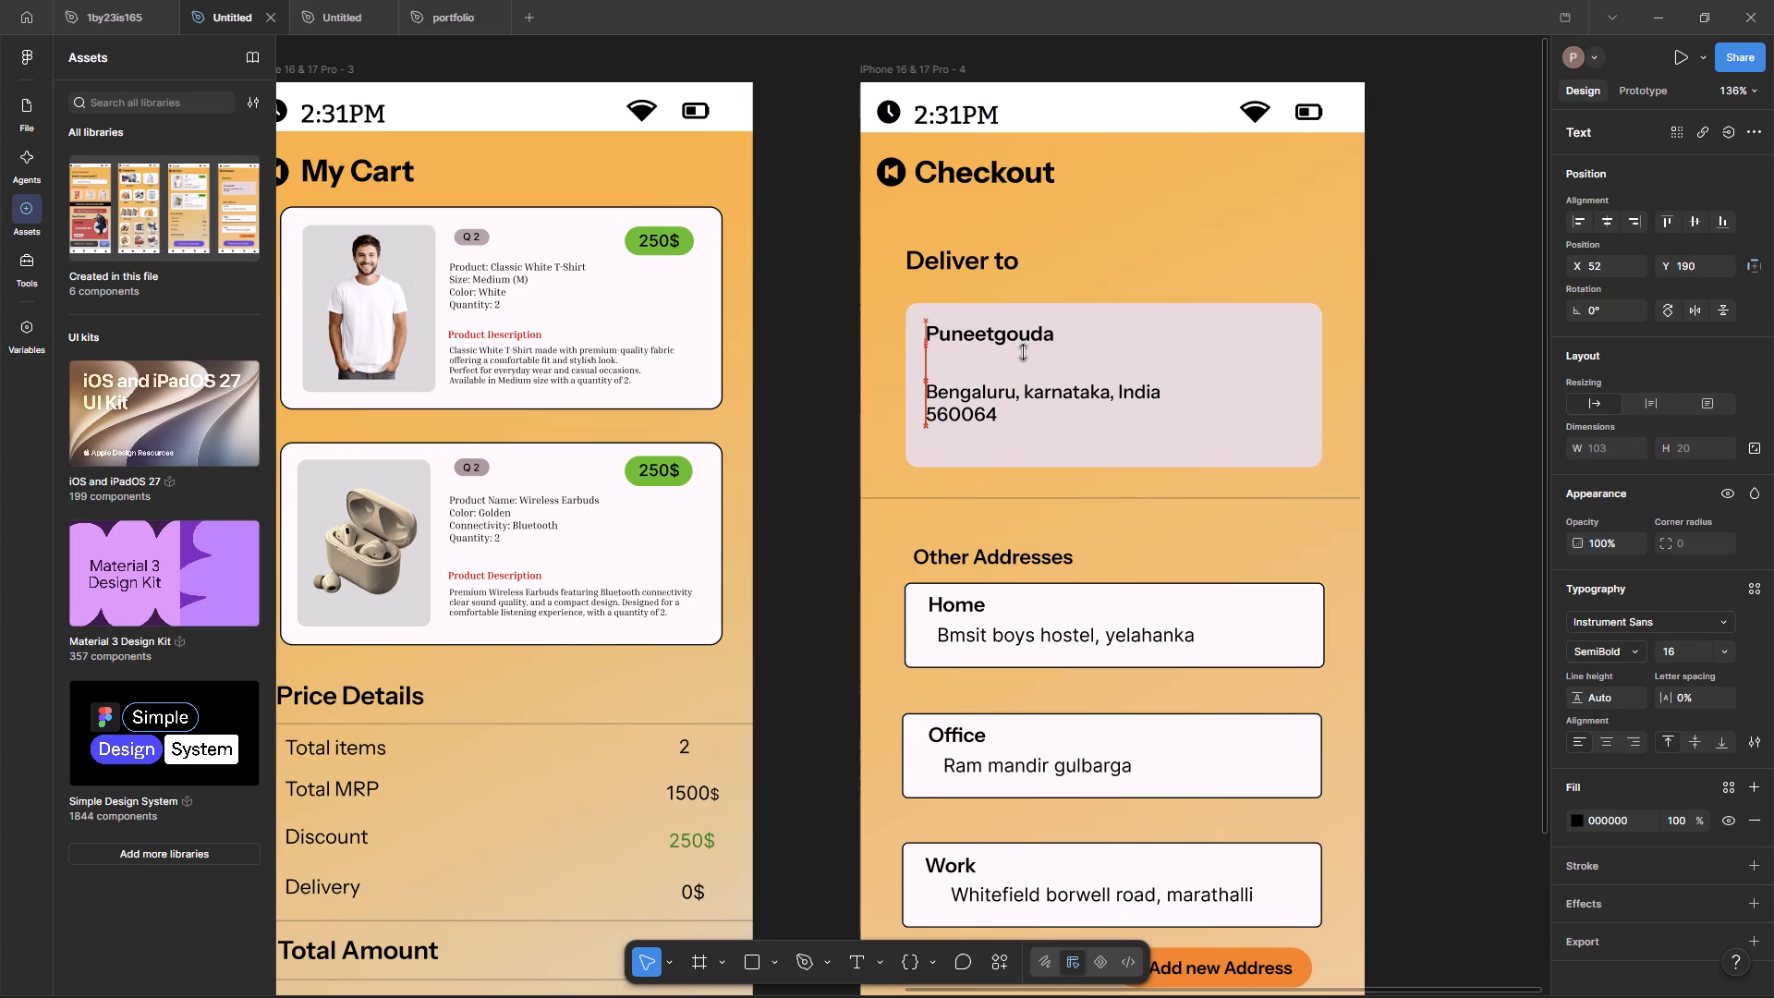
pyautogui.press('Up')
pyautogui.press('Up')
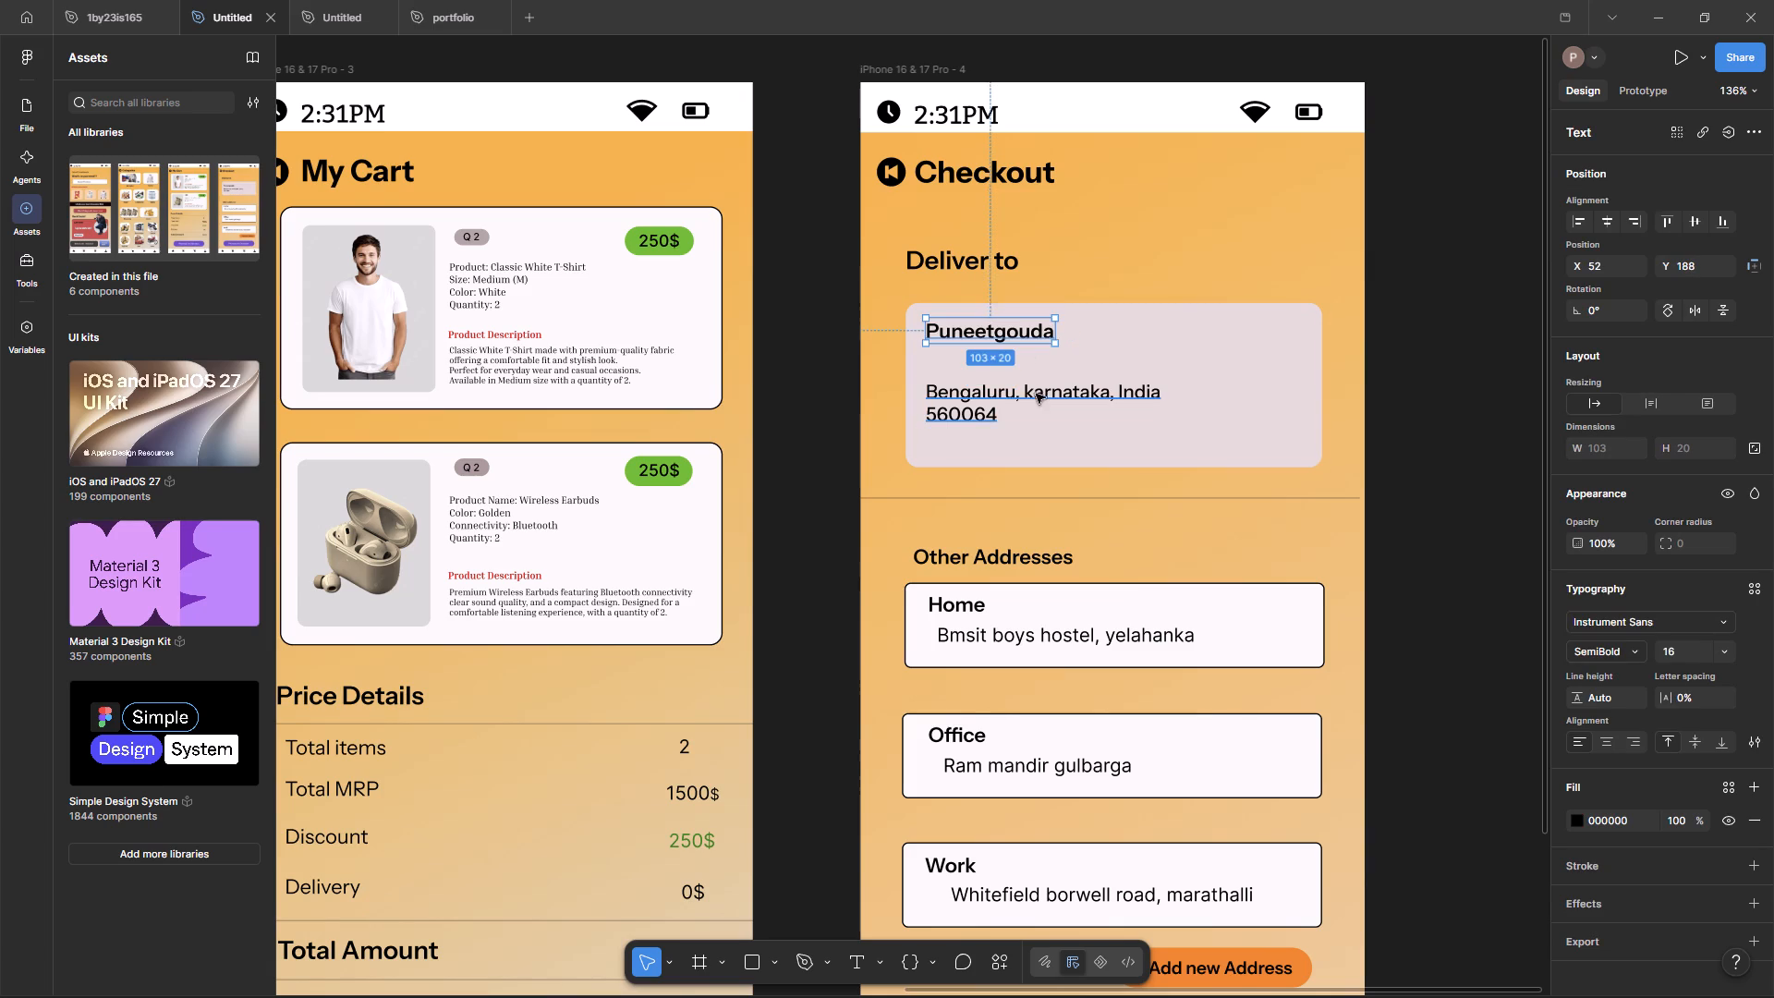
# Move the address text in the Deliver to card down near the card's lower edge, at about Y 255.
pyautogui.click(1019, 395)
pyautogui.press('Down')
pyautogui.press('Down')
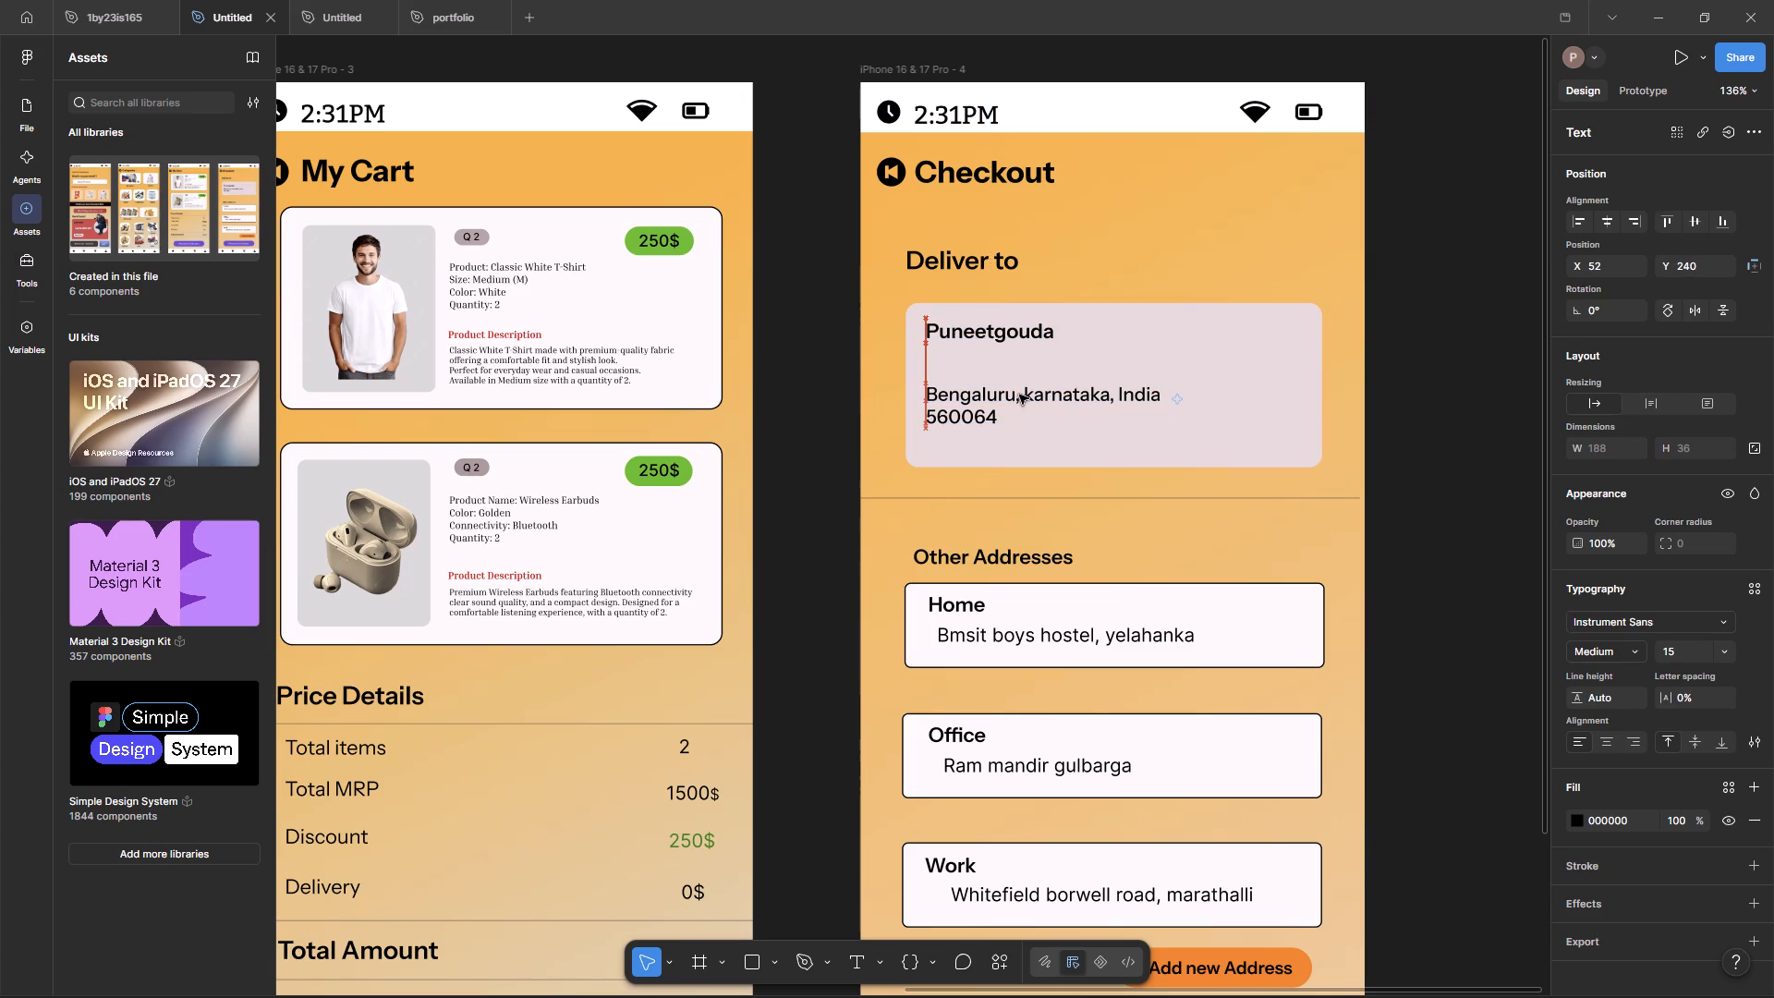
pyautogui.press('Down')
pyautogui.press('Down')
pyautogui.press('Down')
pyautogui.press('Down')
pyautogui.press('Down')
pyautogui.press('Down')
pyautogui.press('Down')
pyautogui.press('Down')
pyautogui.press('Down')
pyautogui.press('Down')
pyautogui.press('Down')
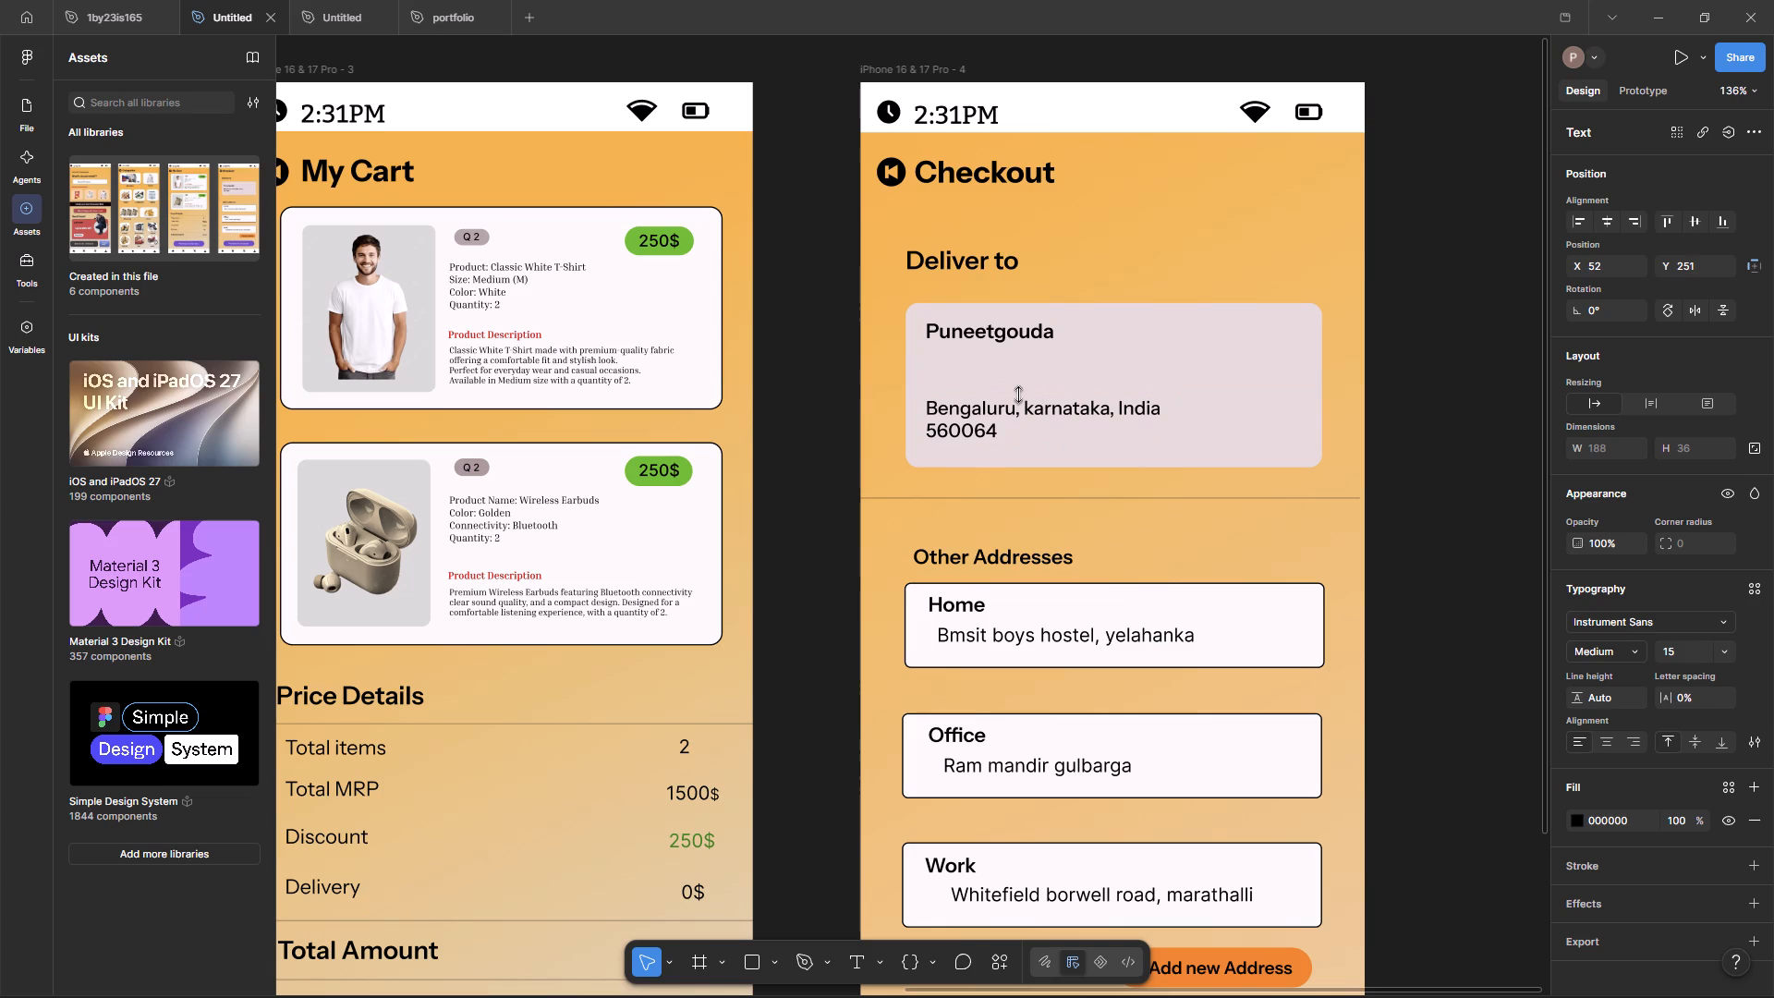
pyautogui.press('Up')
pyautogui.press('Up')
pyautogui.press('Up')
pyautogui.press('Up')
pyautogui.press('Up')
pyautogui.press('Up')
pyautogui.press('Up')
pyautogui.press('Up')
pyautogui.press('Up')
pyautogui.press('Up')
pyautogui.press('Up')
pyautogui.press('Up')
pyautogui.press('Up')
pyautogui.press('Up')
pyautogui.press('Up')
pyautogui.press('Up')
pyautogui.press('Up')
pyautogui.press('Up')
pyautogui.press('Up')
pyautogui.press('Up')
pyautogui.press('Down')
pyautogui.press('Down')
pyautogui.press('Down')
pyautogui.press('Down')
pyautogui.press('Down')
pyautogui.press('Down')
pyautogui.press('Down')
pyautogui.press('Down')
pyautogui.press('Down')
pyautogui.press('Down')
pyautogui.press('Down')
pyautogui.press('Down')
pyautogui.press('Down')
pyautogui.press('Down')
pyautogui.press('Down')
pyautogui.press('Down')
pyautogui.press('Down')
pyautogui.press('Down')
pyautogui.press('Down')
pyautogui.press('Down')
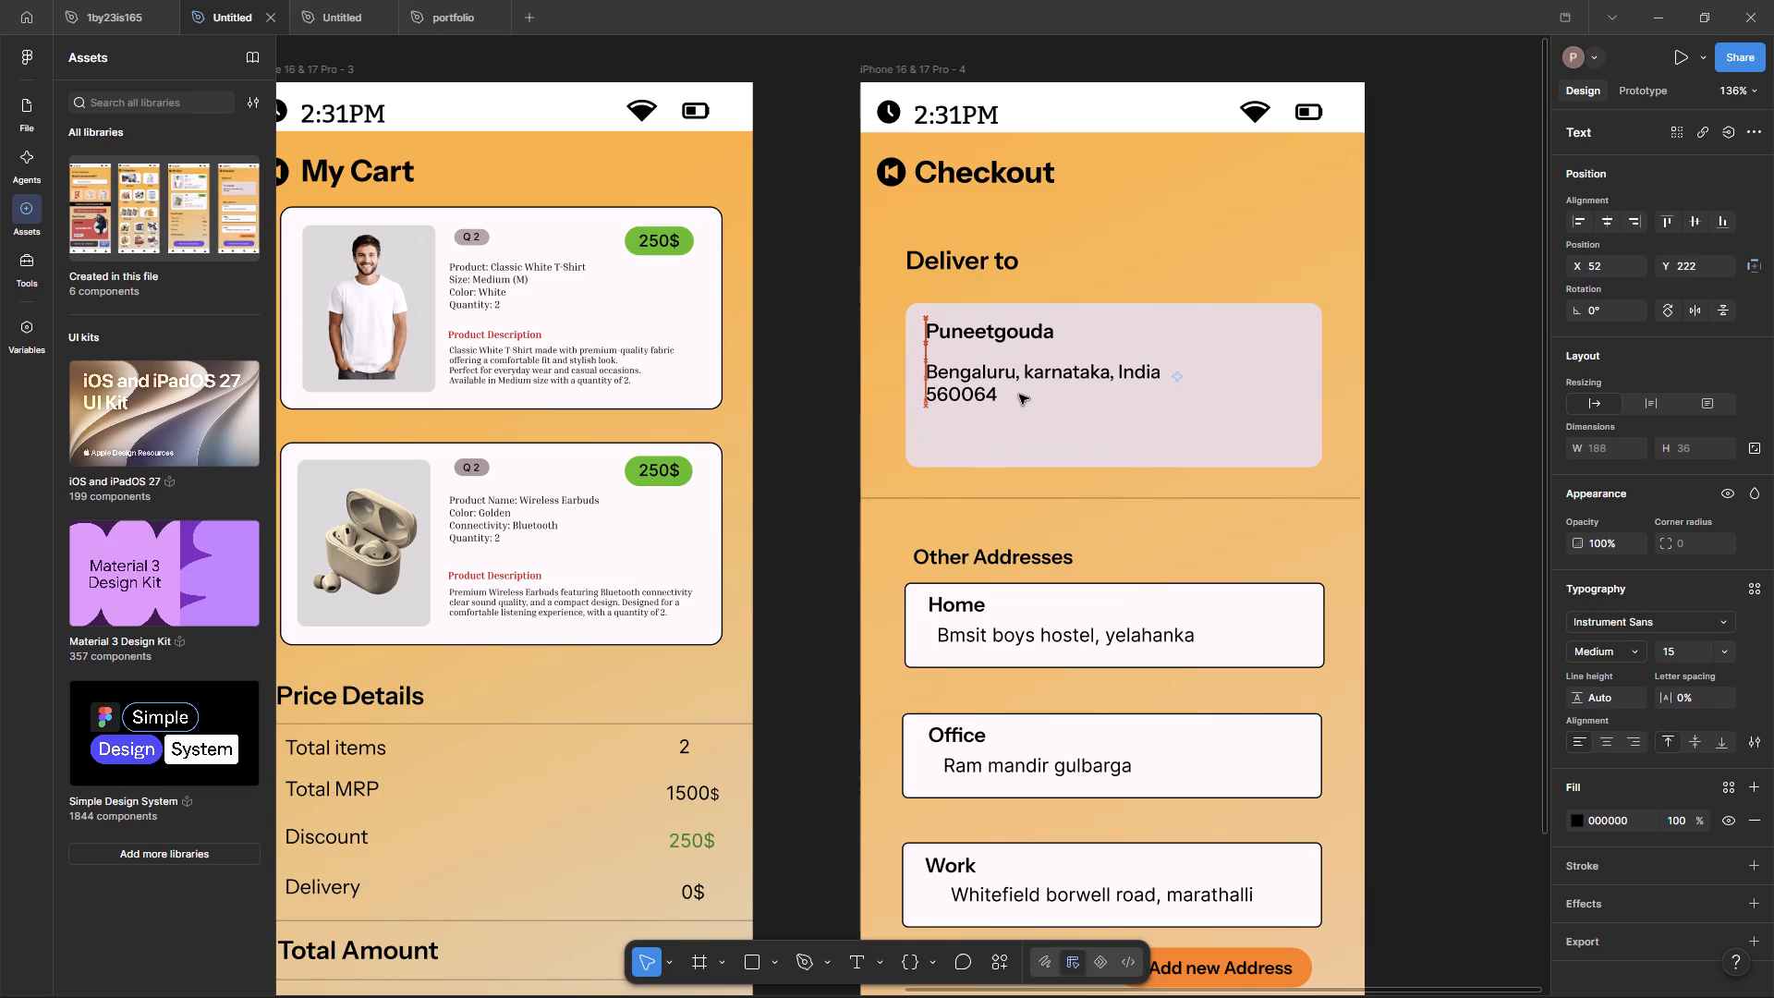
pyautogui.press('Down')
pyautogui.press('Down')
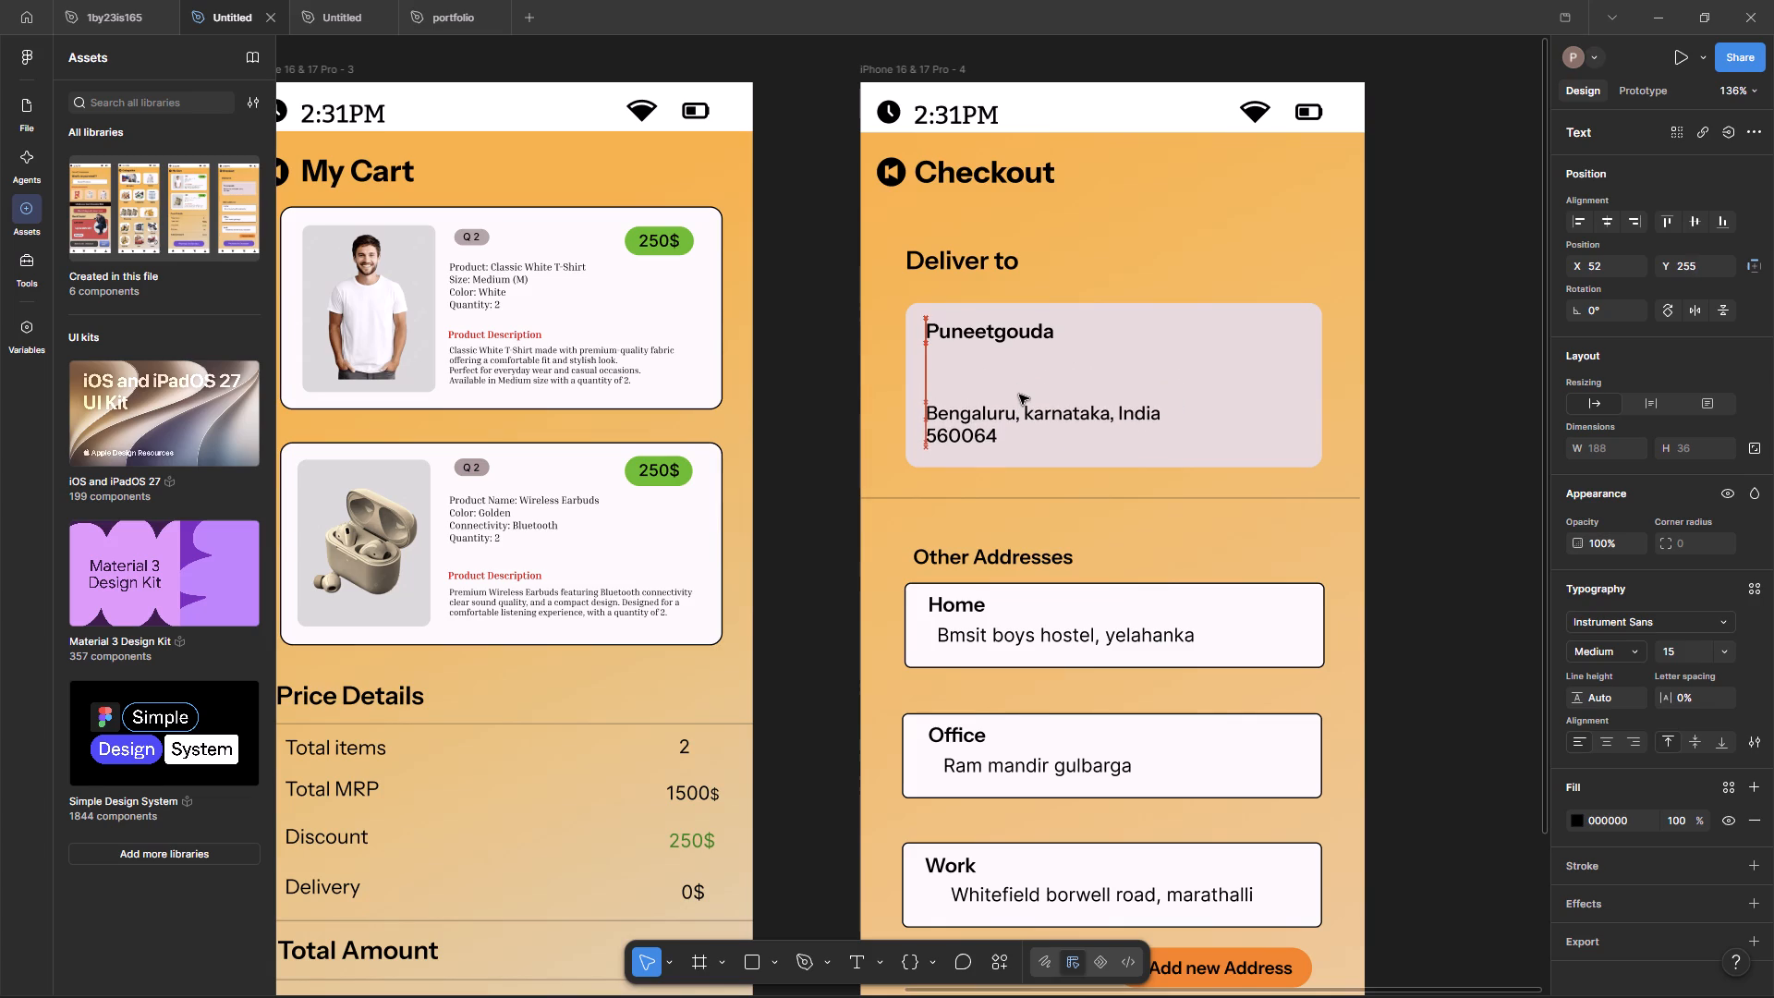
pyautogui.press('Down')
pyautogui.press('Down')
pyautogui.click(1521, 350)
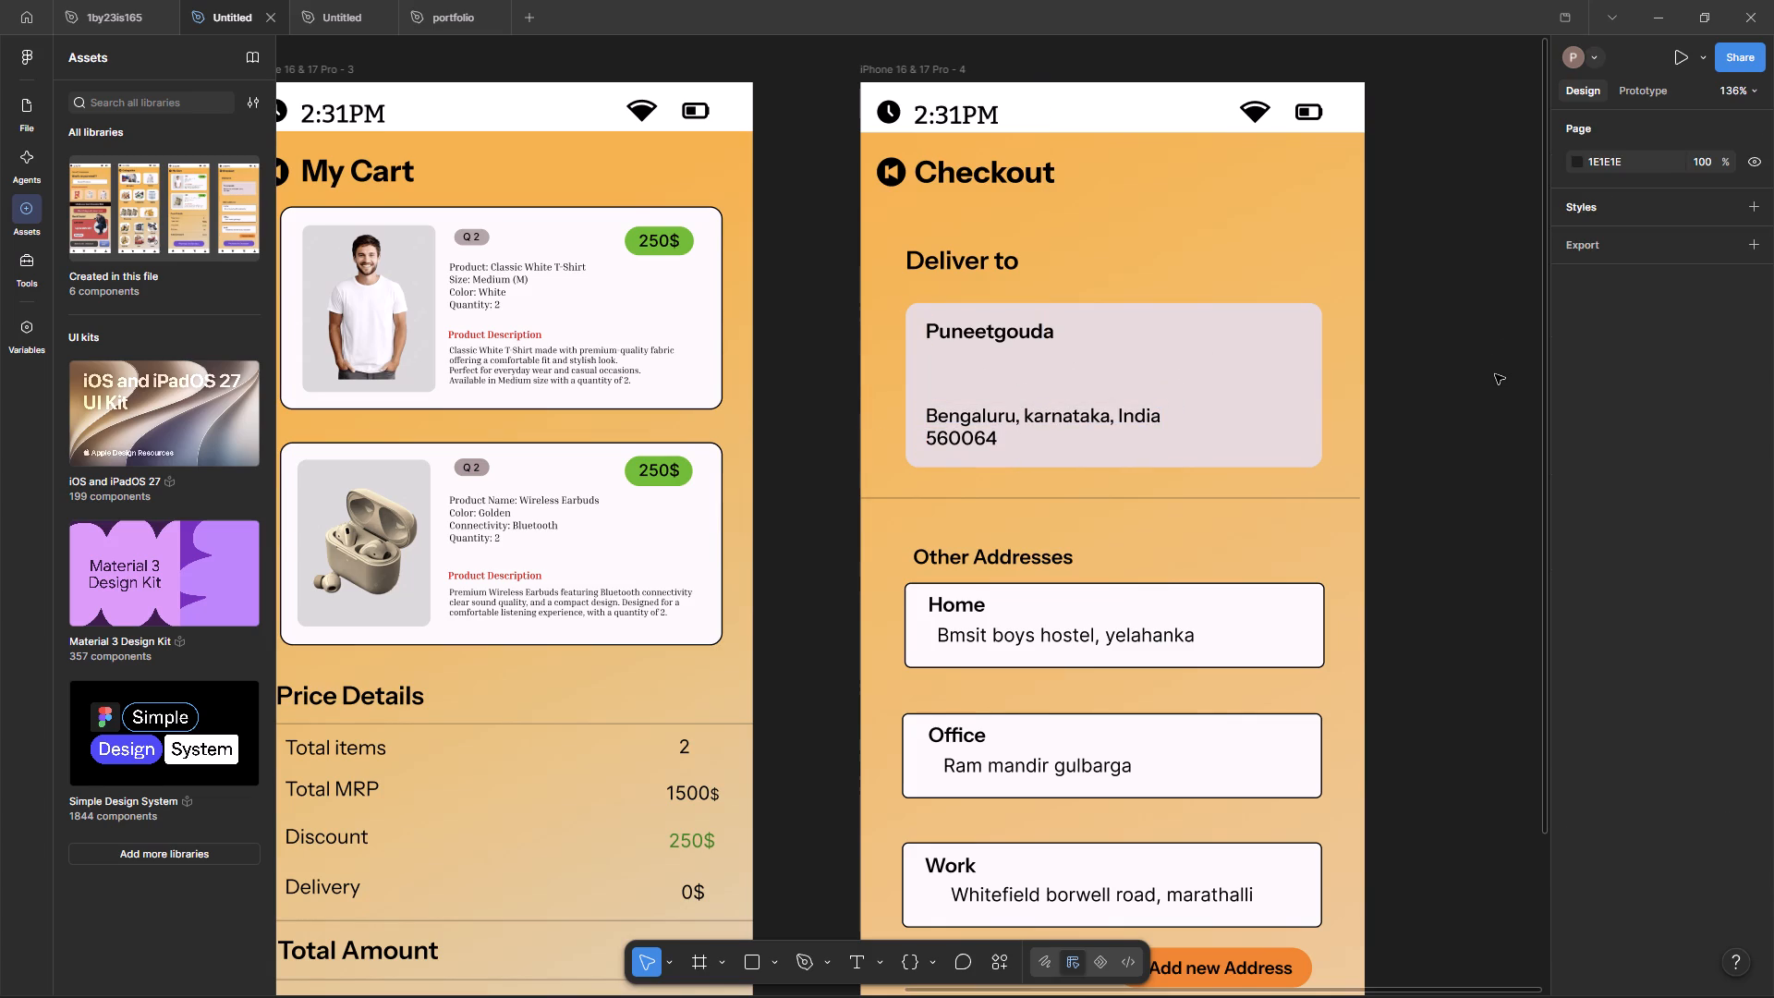
pyautogui.click(1442, 391)
# Examine the Checkout screen's spacing and compare it with the other three app screens.
pyautogui.scroll(-5, 1438, 401)
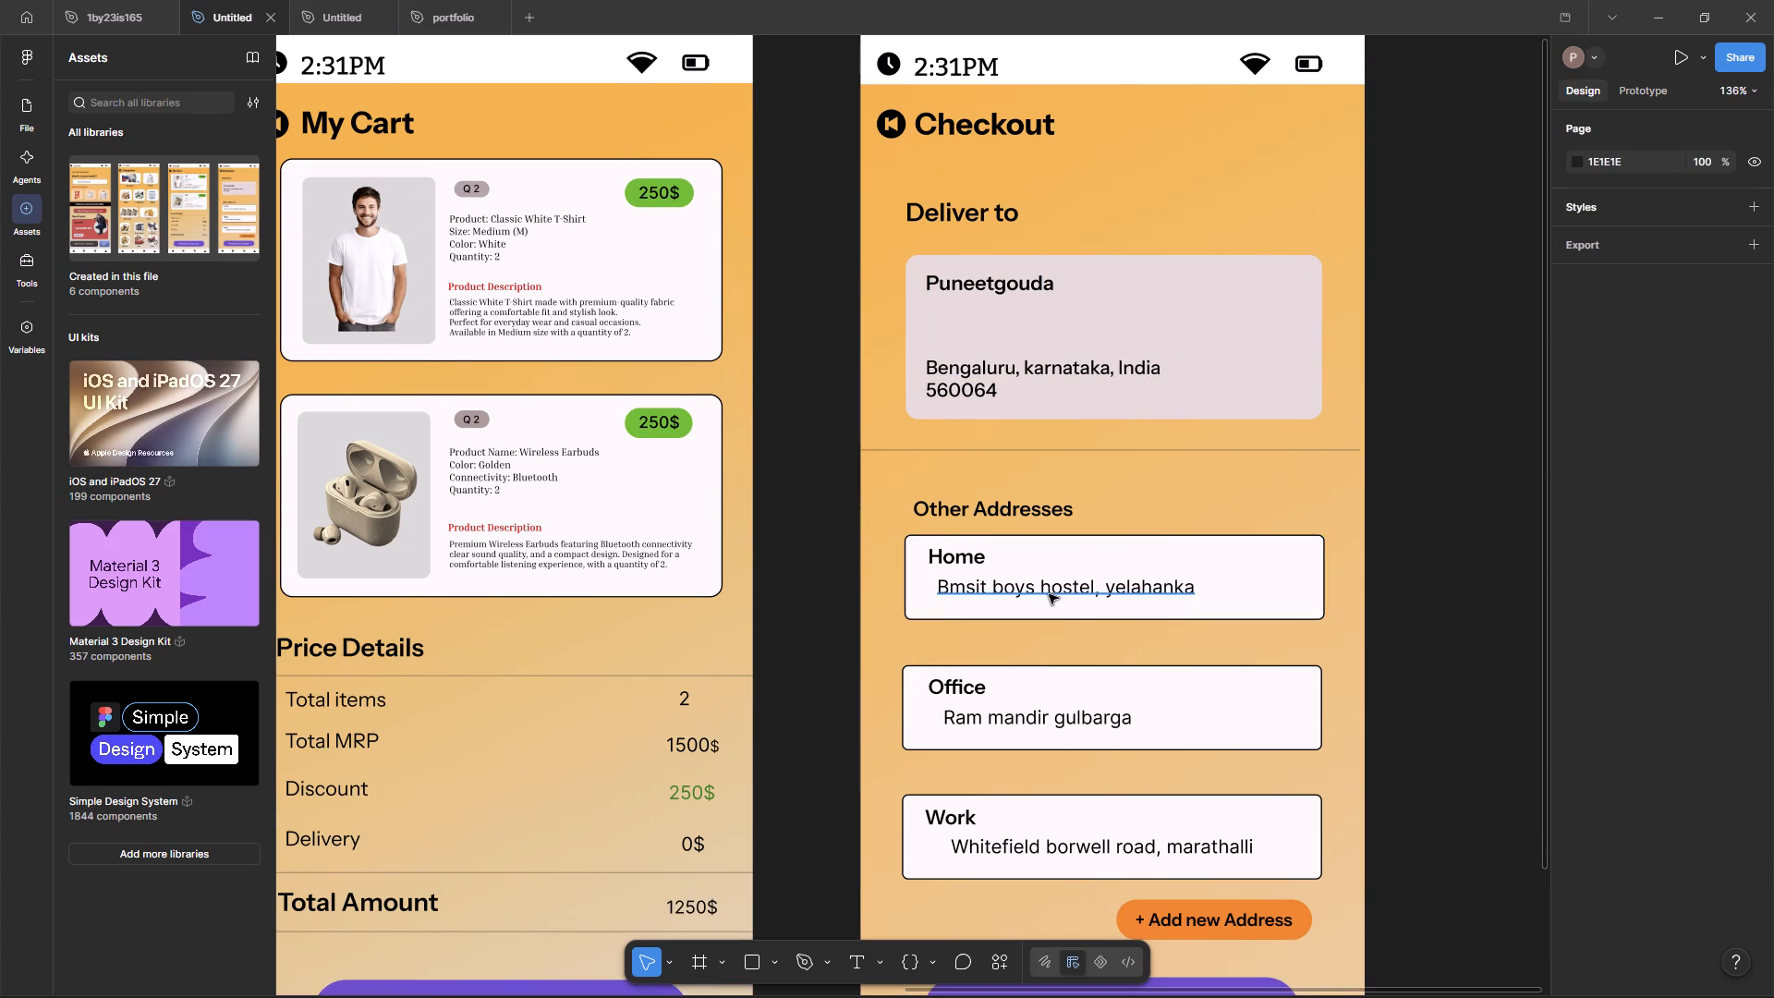
pyautogui.scroll(-5, 1435, 605)
pyautogui.keyDown('ctrl'); pyautogui.scroll(-2, 1503, 468); pyautogui.keyUp('ctrl')
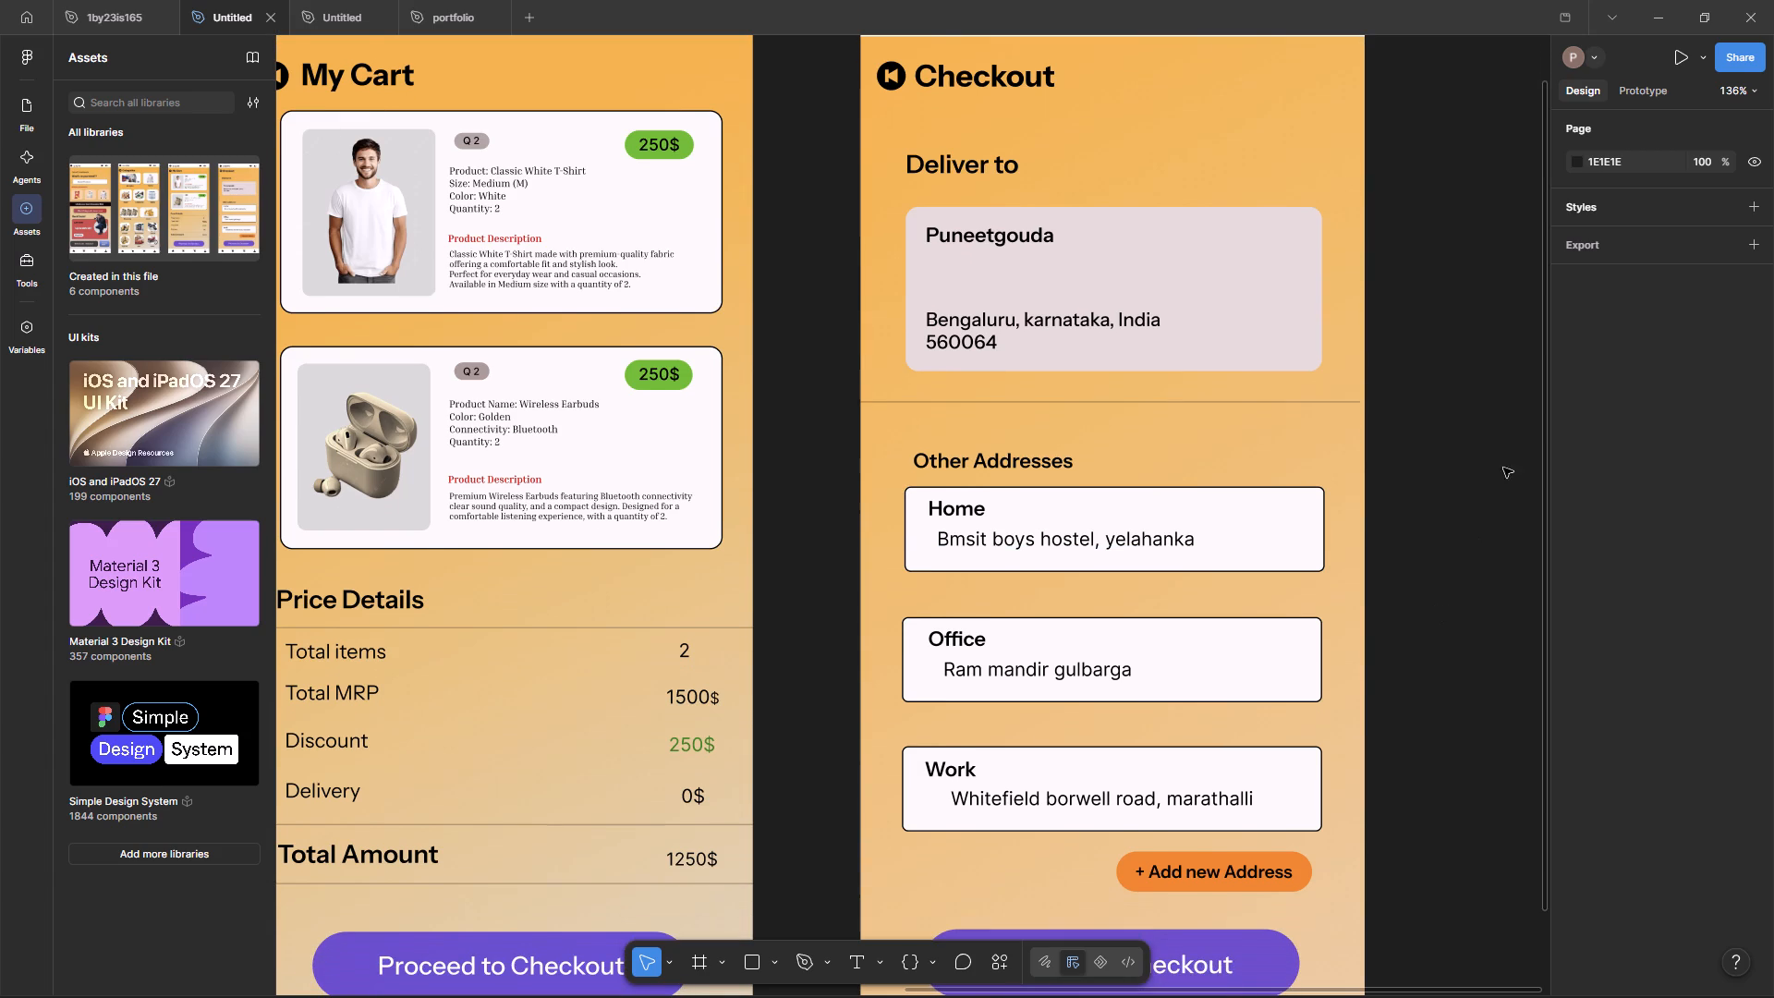
pyautogui.keyDown('ctrl'); pyautogui.scroll(-7, 1503, 468); pyautogui.keyUp('ctrl')
pyautogui.scroll(3, 1489, 483)
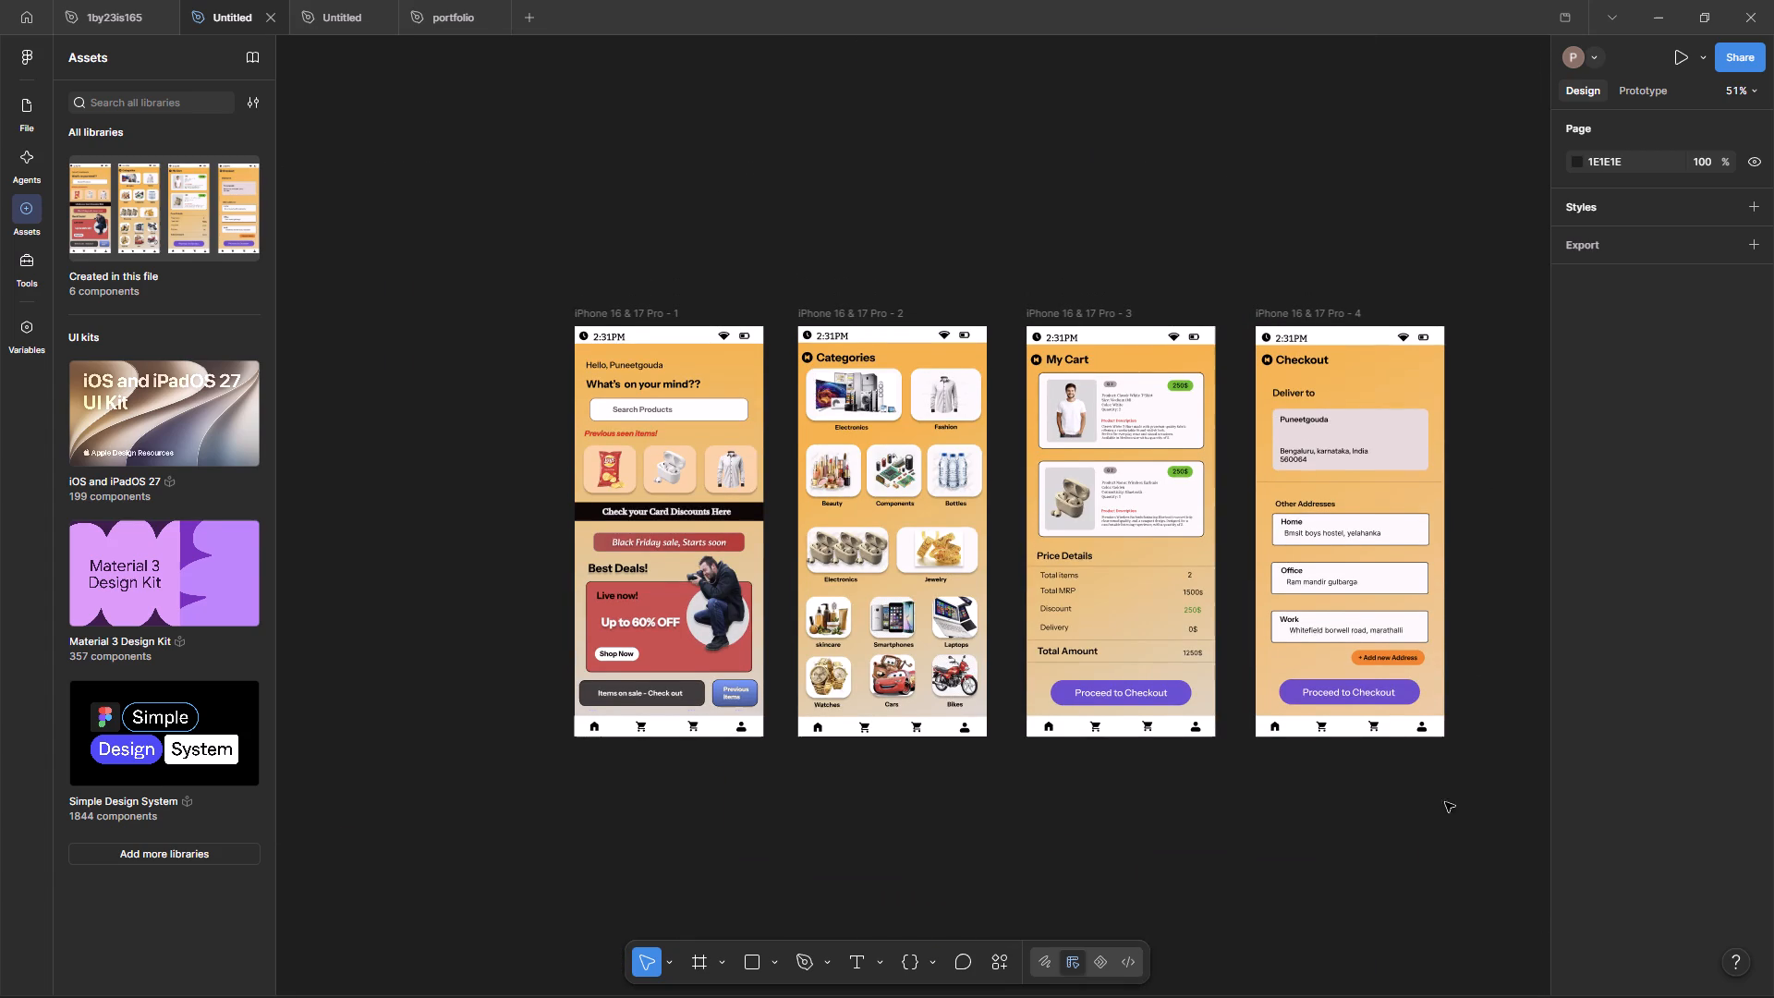
pyautogui.keyDown('ctrl'); pyautogui.scroll(5, 1438, 816); pyautogui.keyUp('ctrl')
pyautogui.scroll(6, 1425, 796)
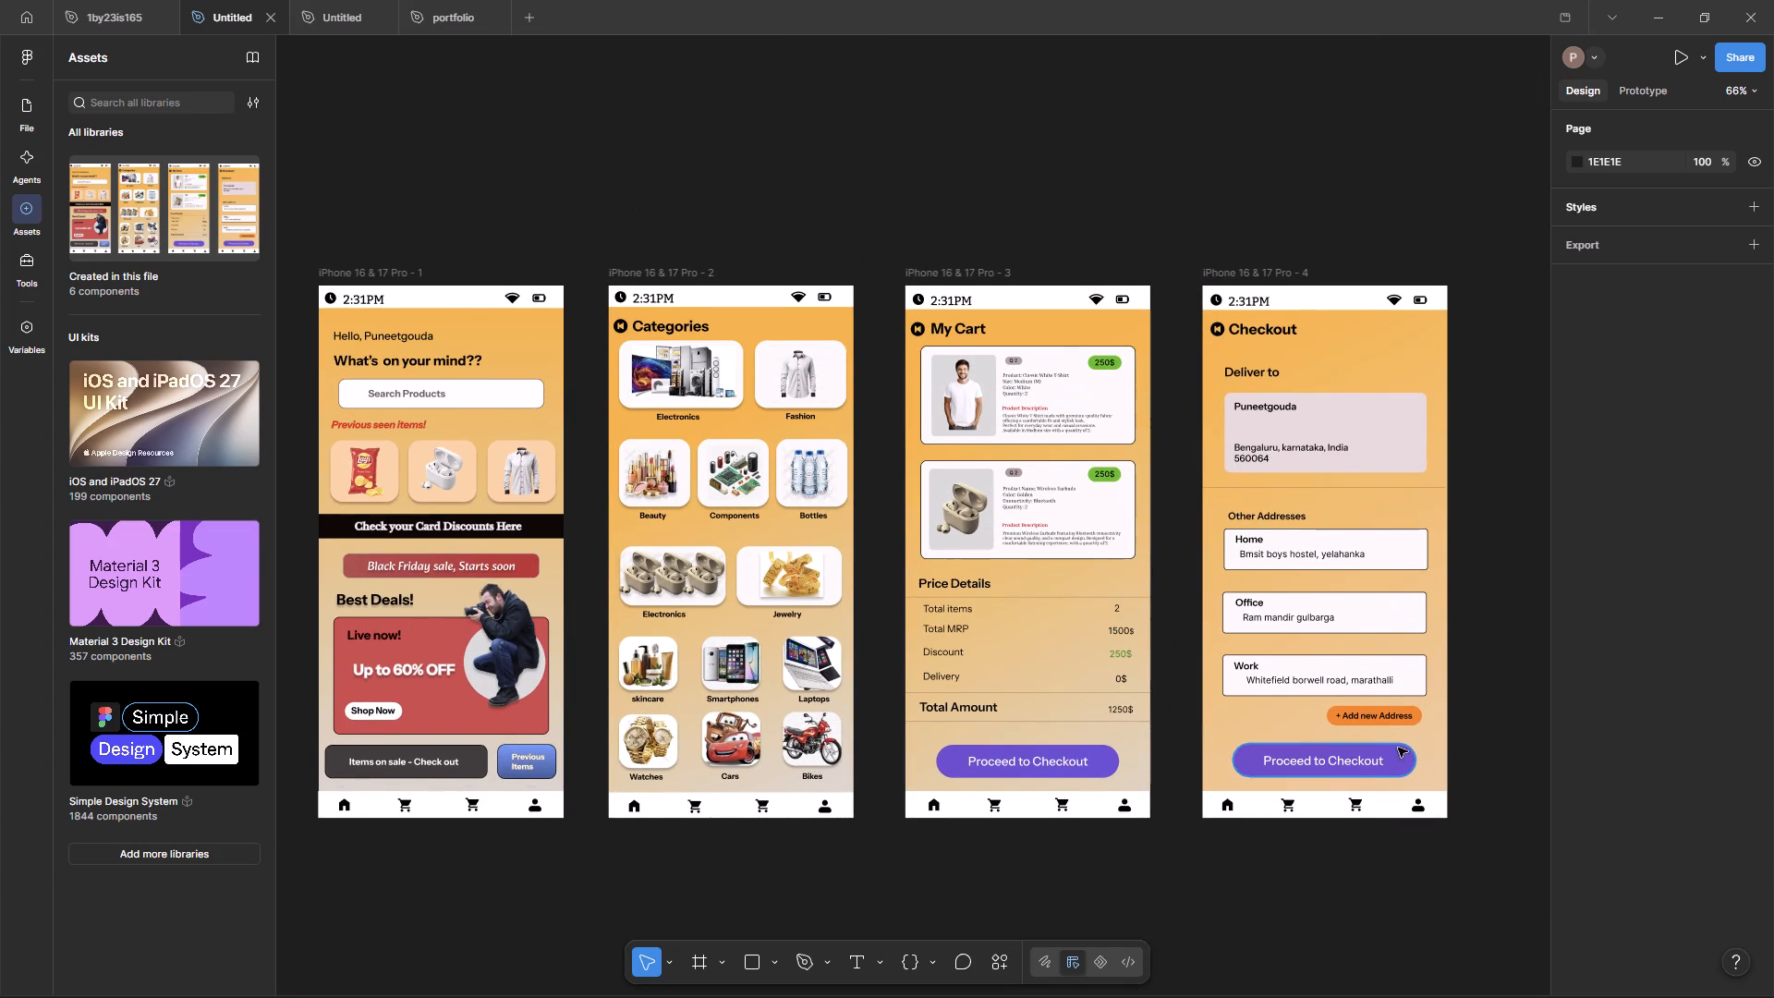
# Set the corner radius of the Home address card on the Checkout screen to 10.
pyautogui.keyDown('ctrl'); pyautogui.scroll(7, 1448, 571); pyautogui.keyUp('ctrl')
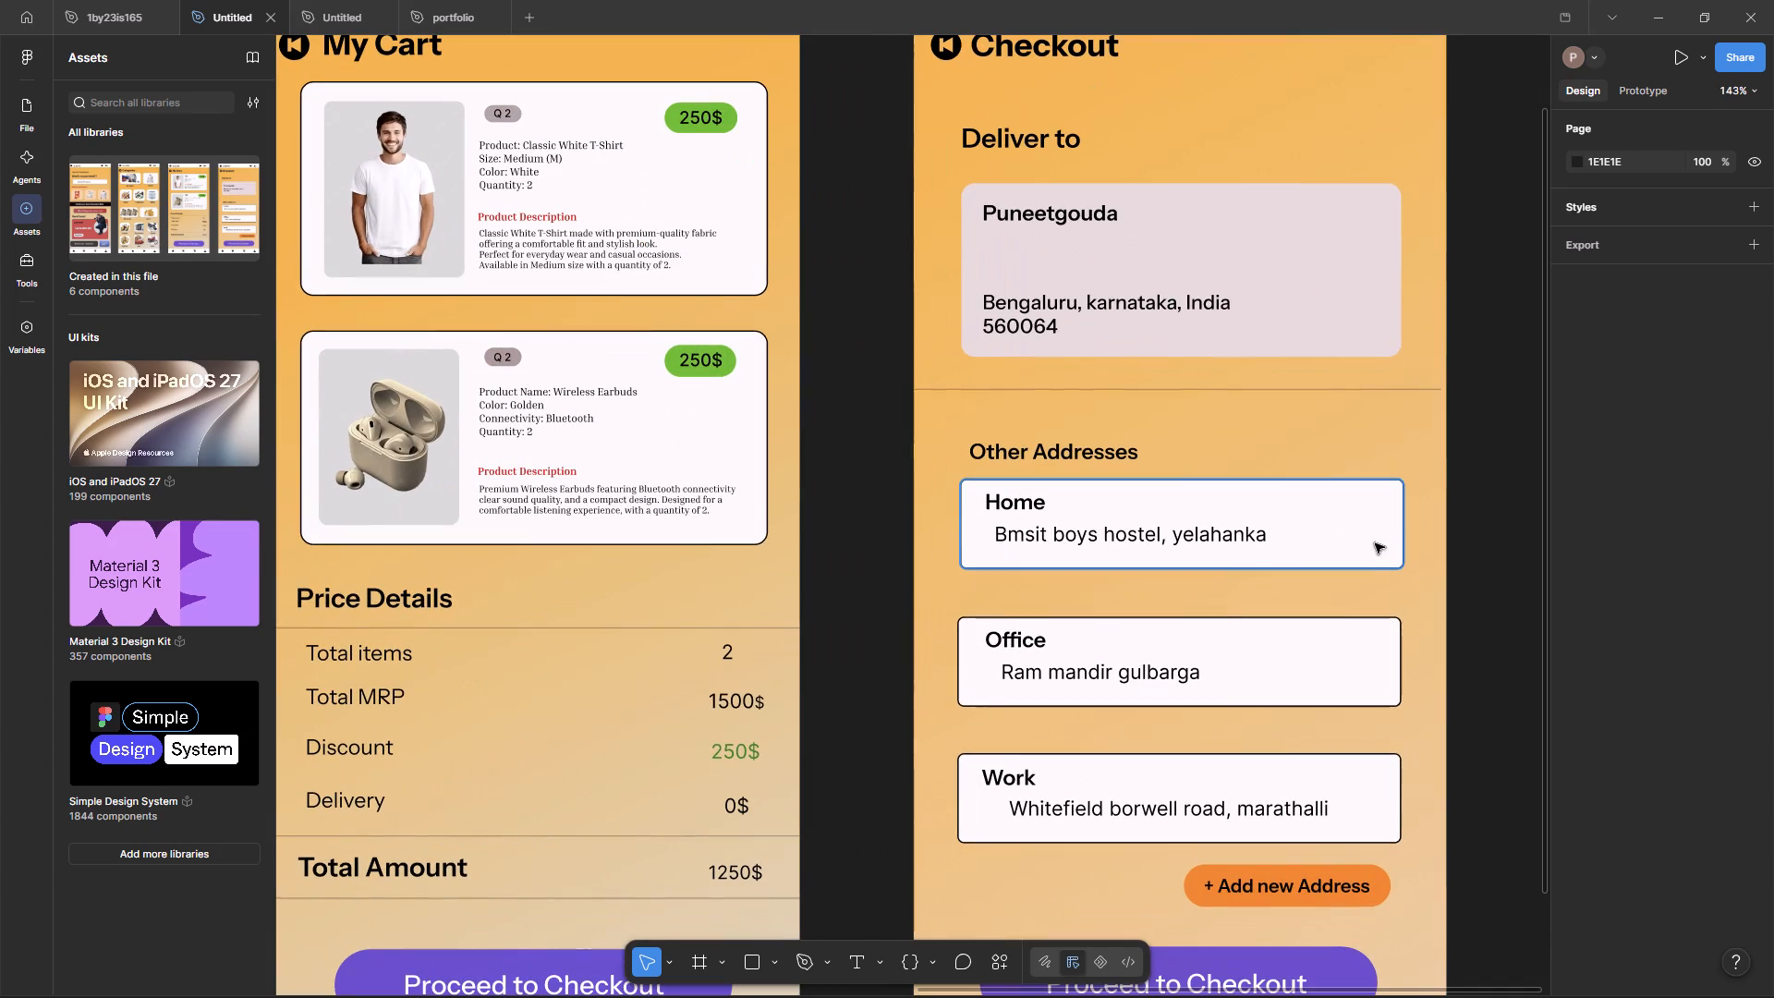
pyautogui.click(1373, 533)
pyautogui.click(1696, 498)
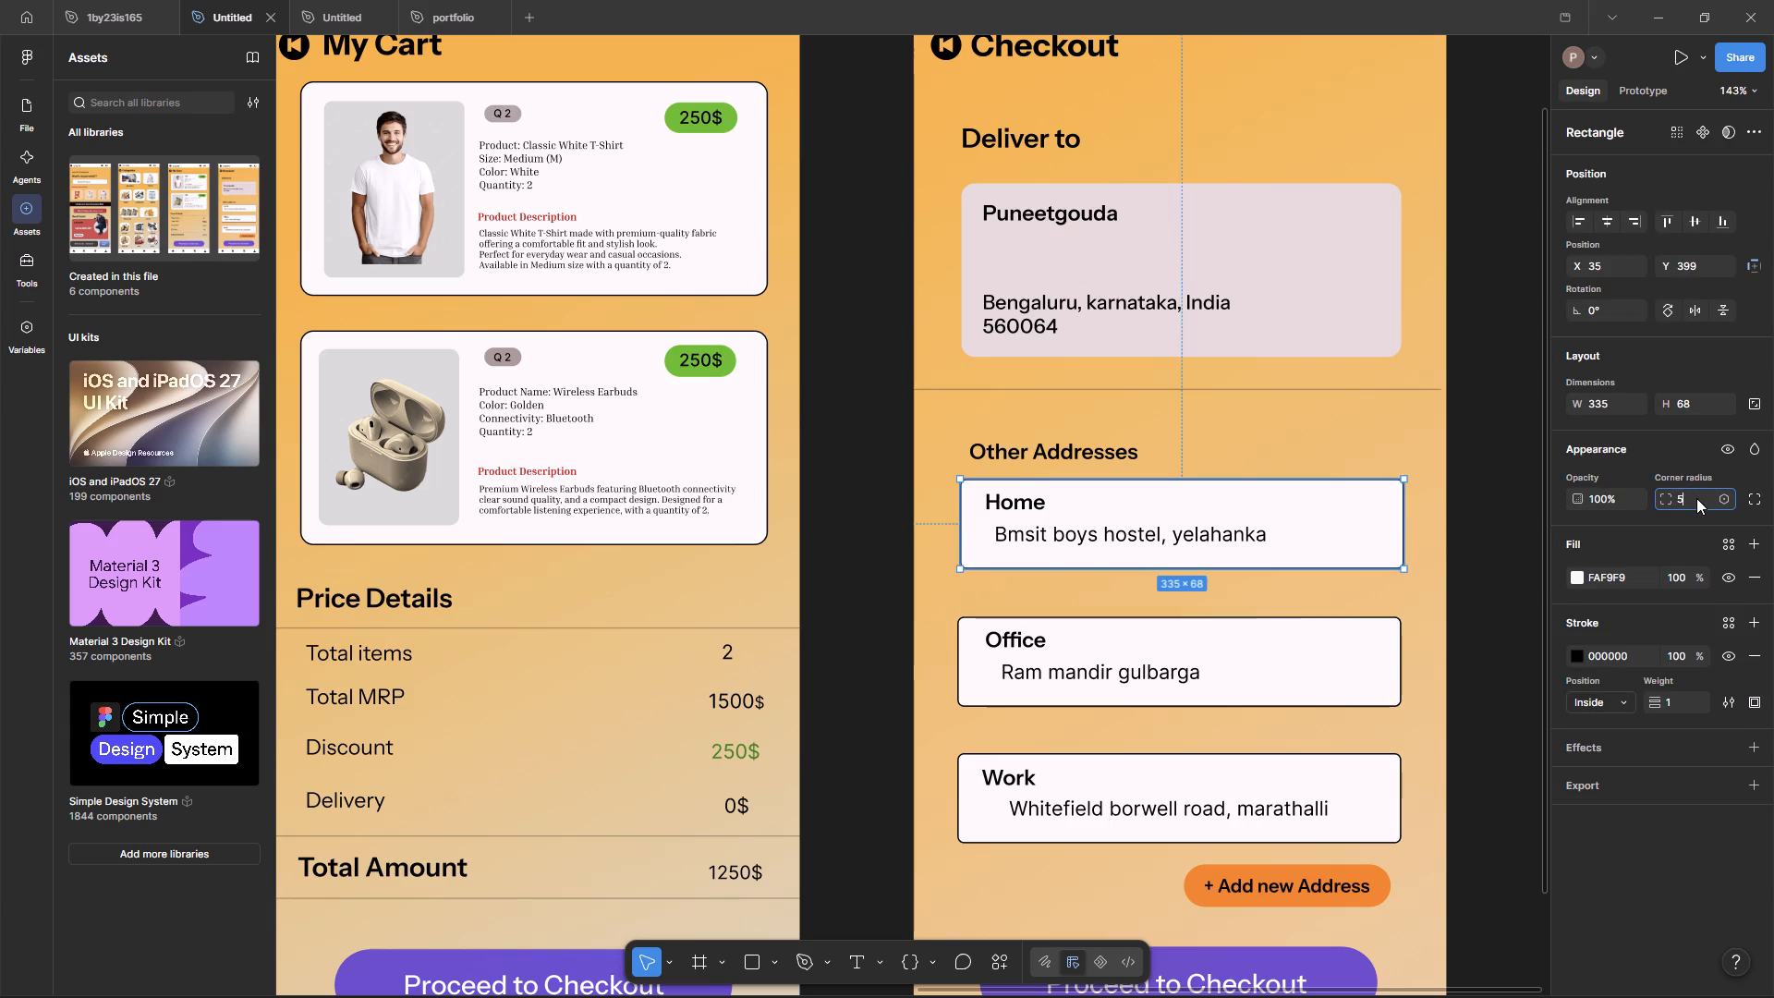
pyautogui.write('10')
pyautogui.press('Return')
pyautogui.press('Escape')
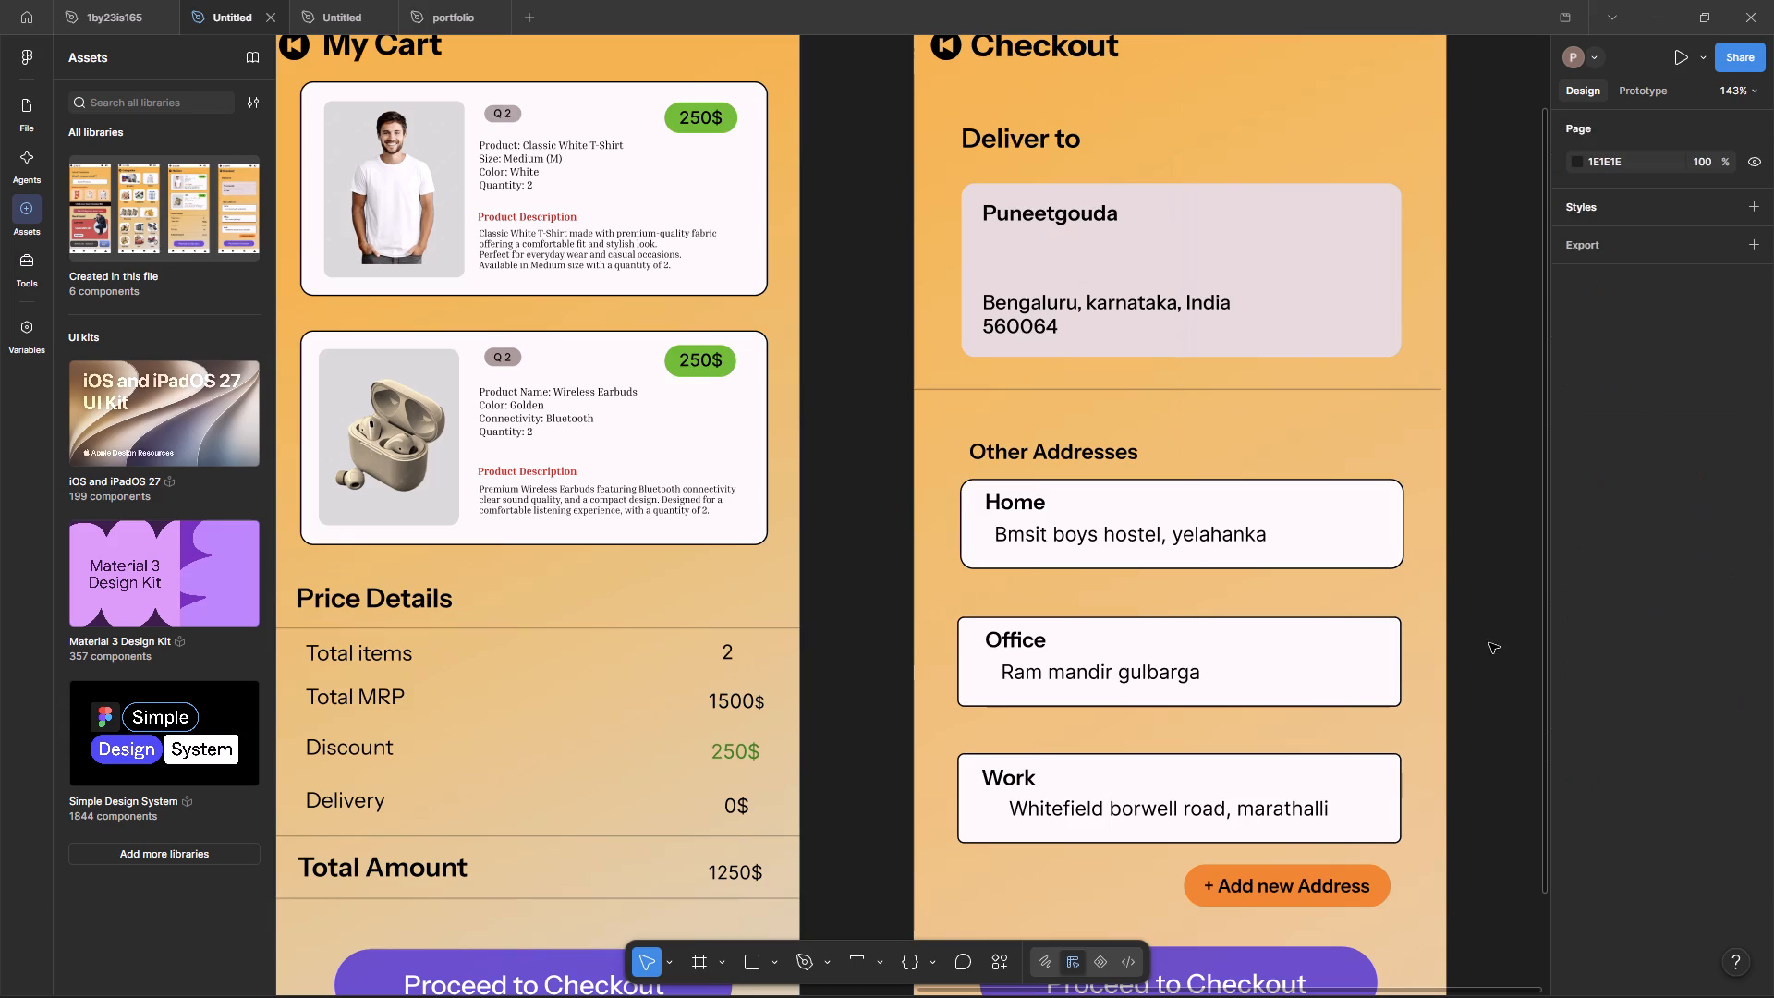
# Set the corner radius of the Office address card on the Checkout screen to 10.
pyautogui.click(1374, 692)
pyautogui.click(1702, 498)
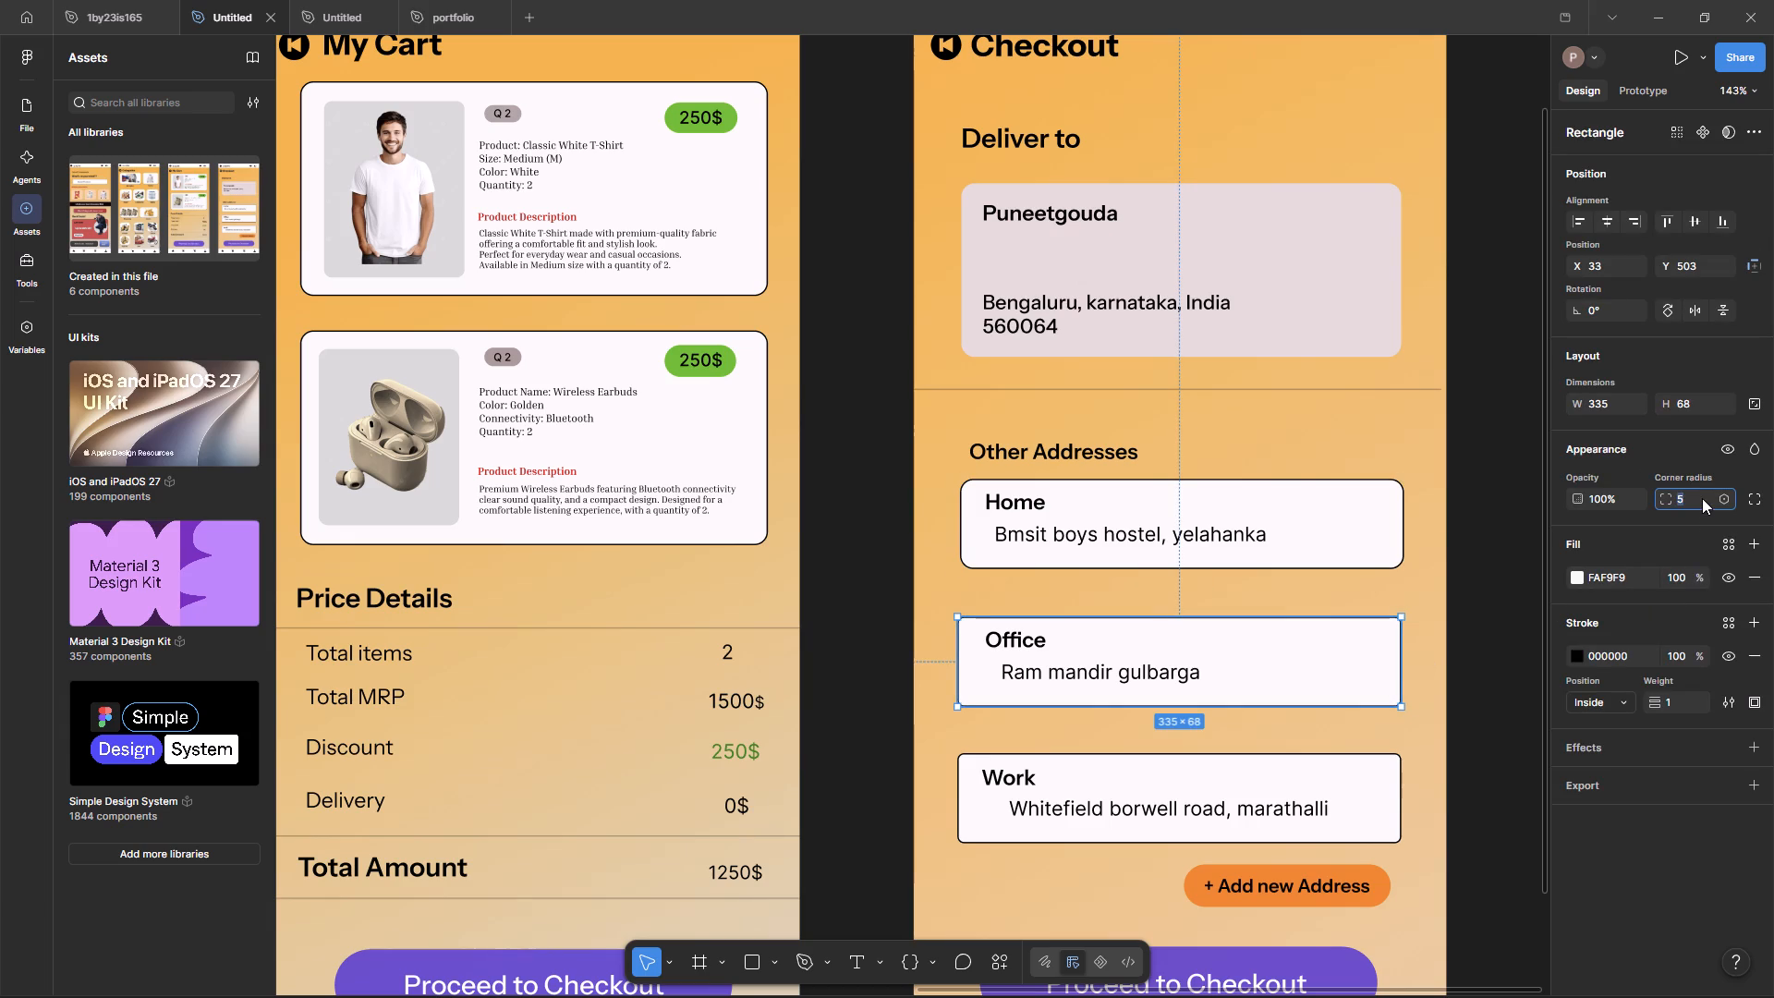
pyautogui.write('10')
pyautogui.press('Return')
pyautogui.press('Escape')
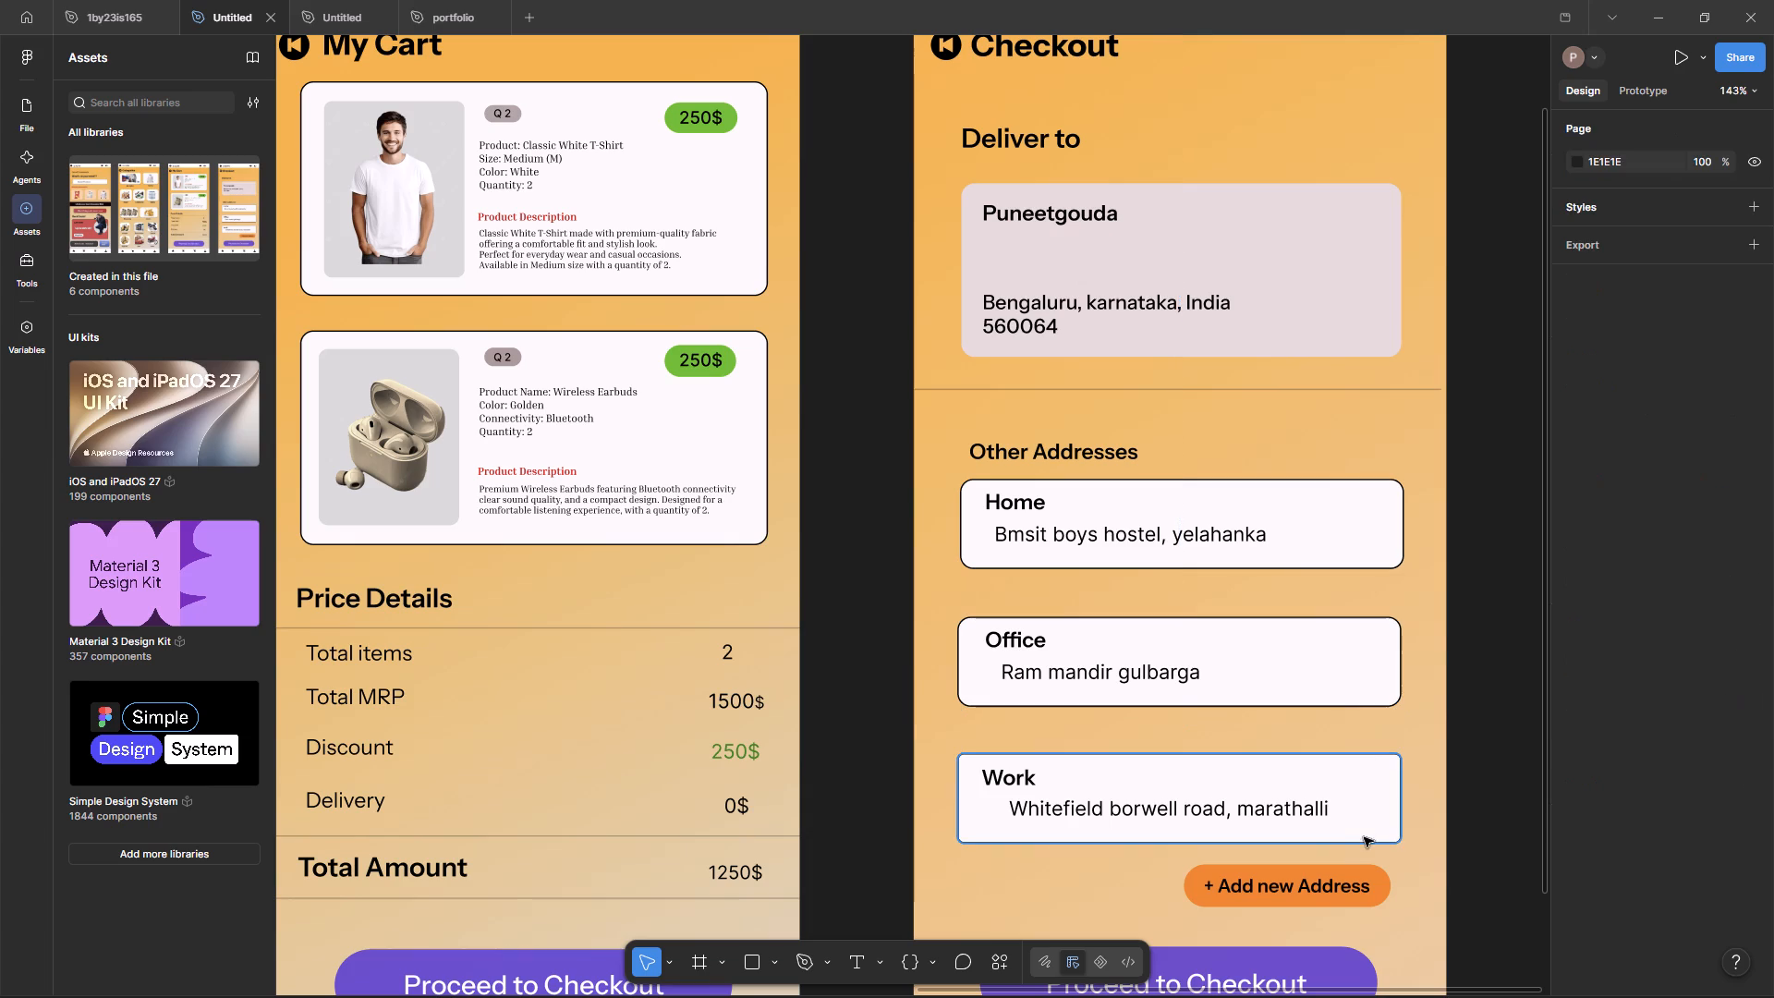
# Select the rectangle of the Work address card on the Checkout screen.
pyautogui.click(1375, 817)
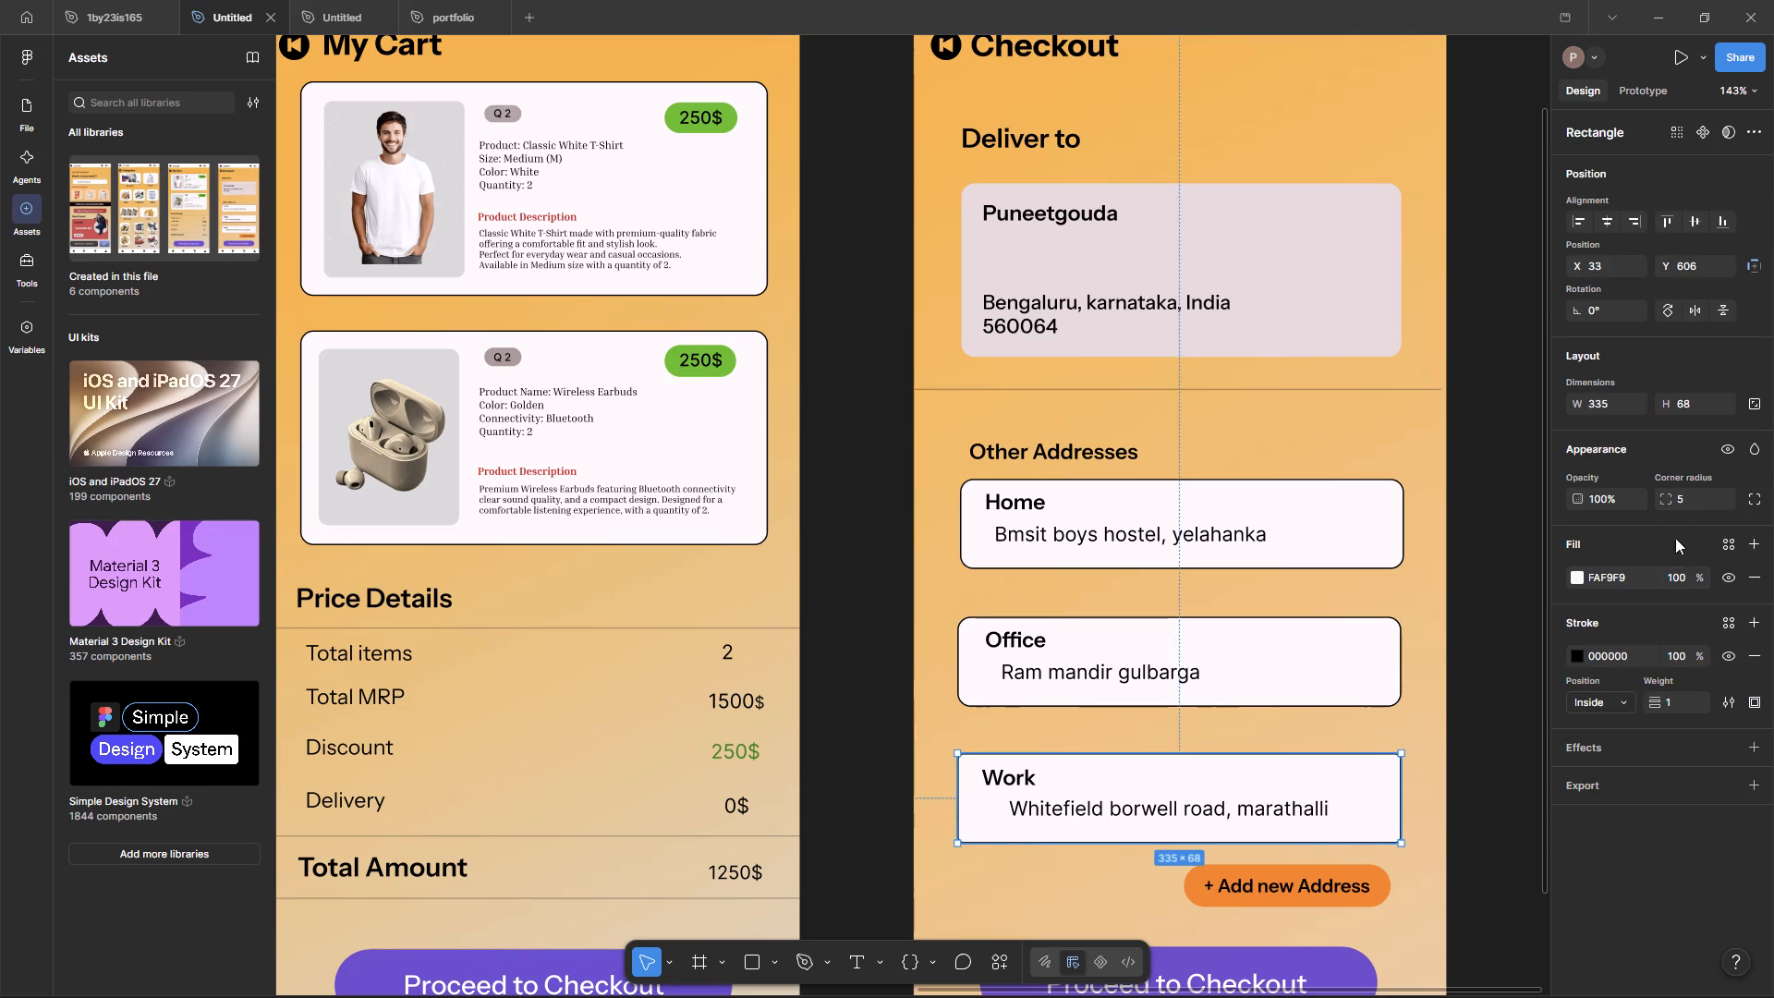
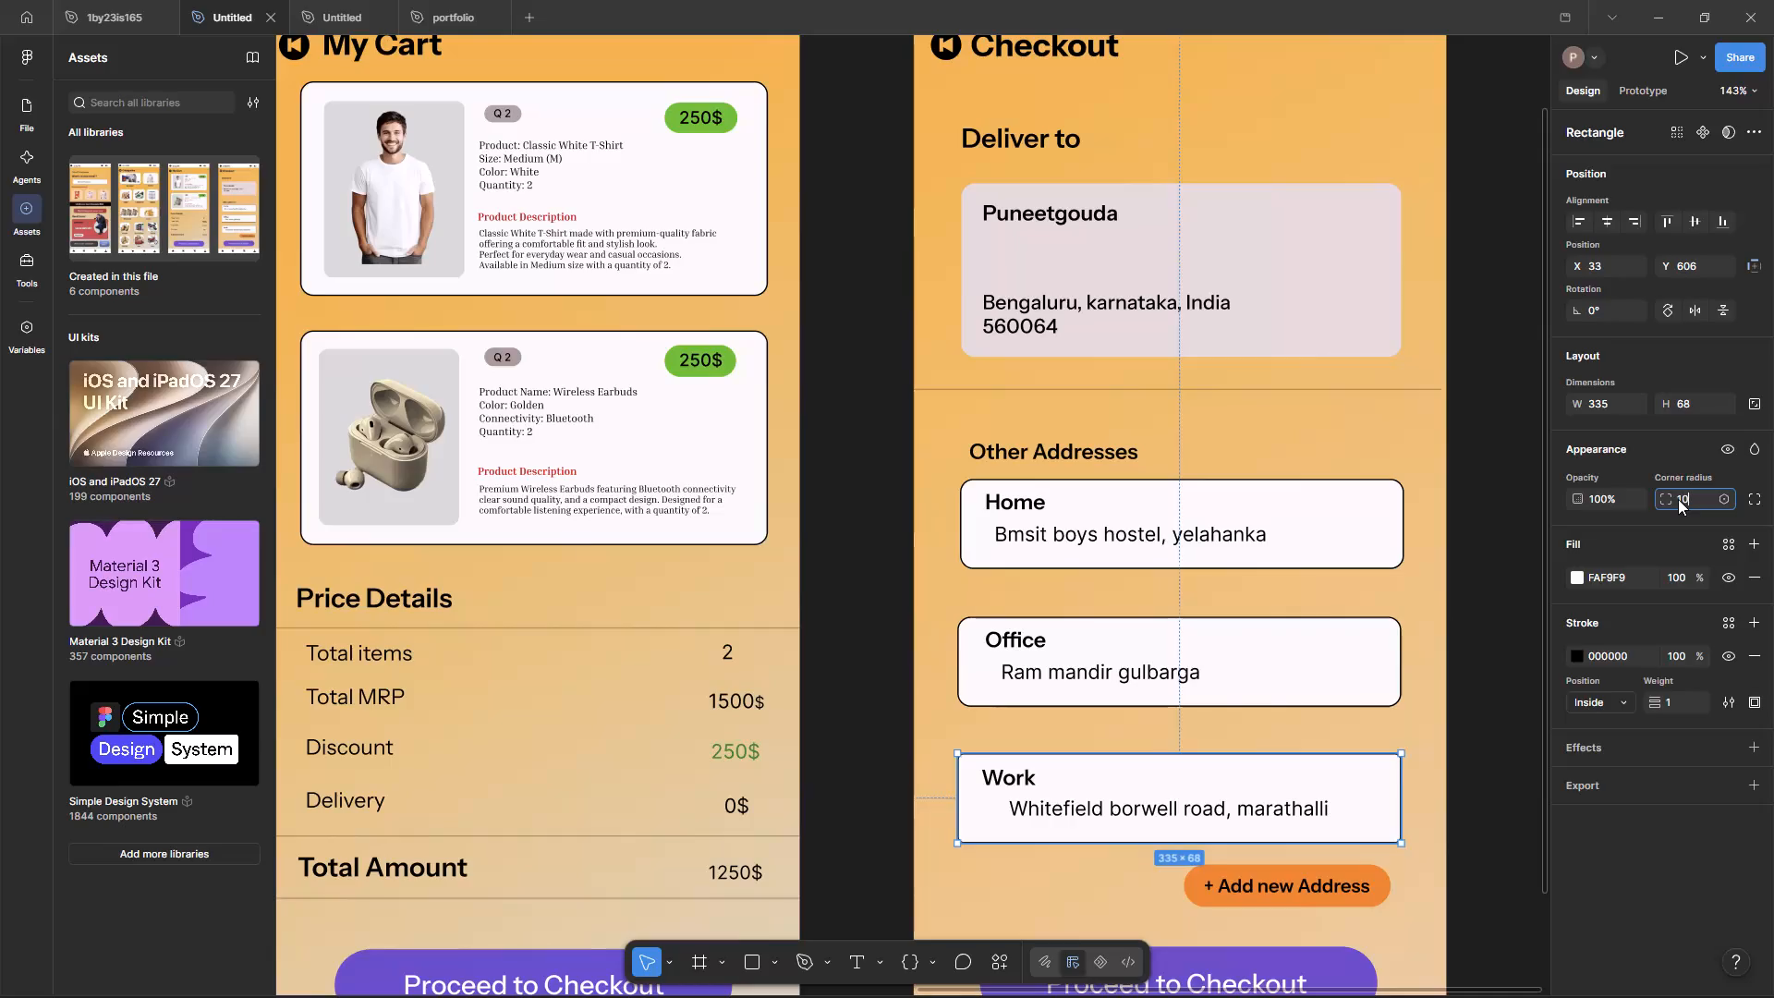
# Set the corner radius of the Work address card on the Checkout screen to 10.
pyautogui.press('Escape')
pyautogui.click(1522, 444)
# Review the Checkout screen's finished address cards and compare all four app screens side by side for overall layout consistency.
pyautogui.keyDown('ctrl'); pyautogui.scroll(-1, 1528, 478); pyautogui.keyUp('ctrl')
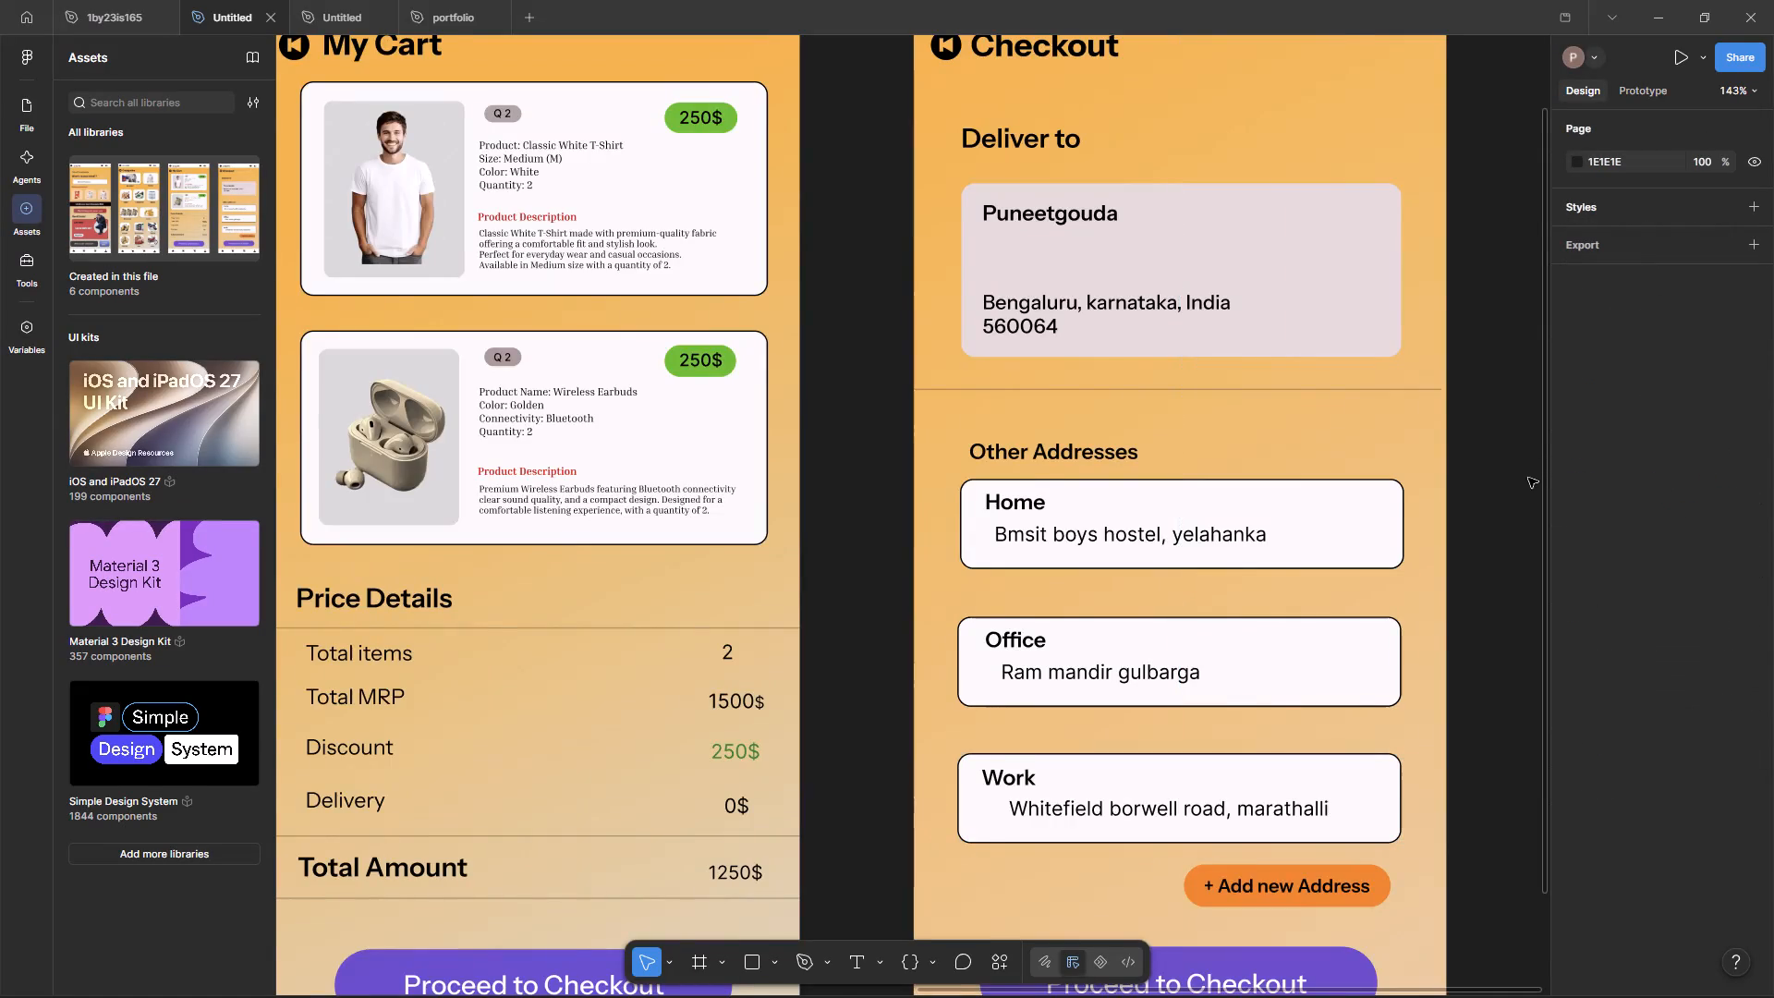
pyautogui.keyDown('ctrl'); pyautogui.scroll(-1, 1528, 478); pyautogui.keyUp('ctrl')
pyautogui.scroll(-7, 1525, 498)
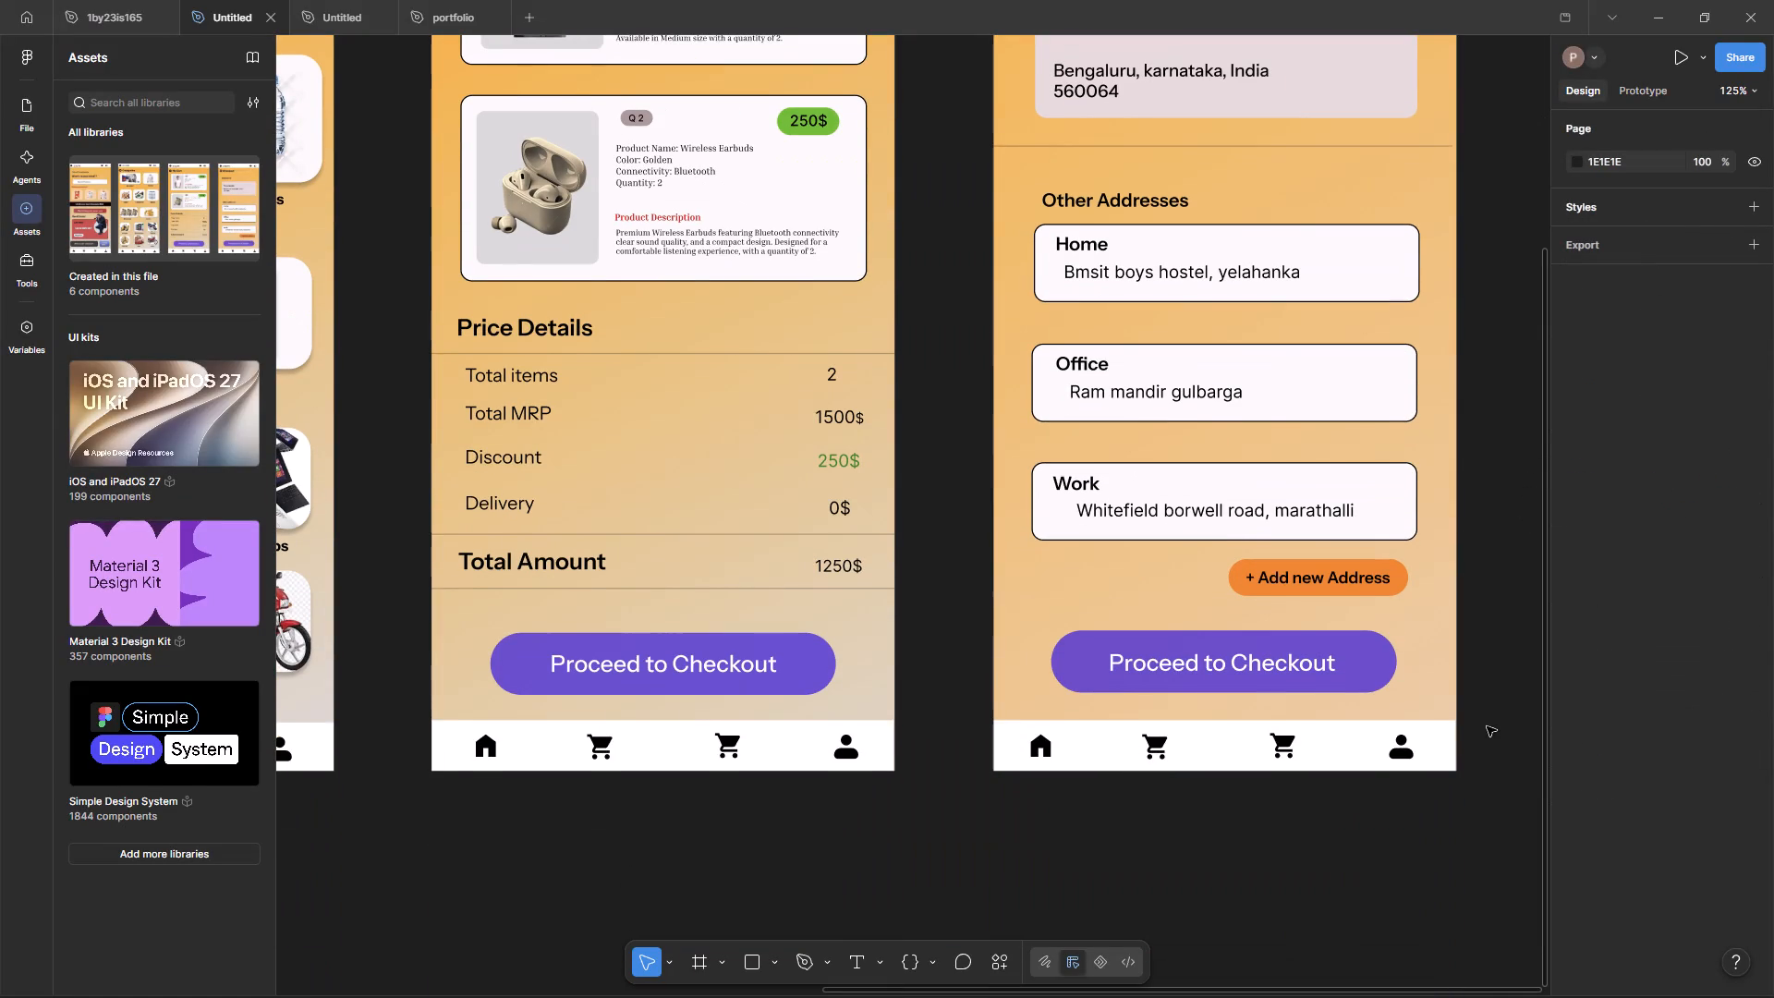
pyautogui.keyDown('ctrl'); pyautogui.scroll(-5, 1235, 691); pyautogui.keyUp('ctrl')
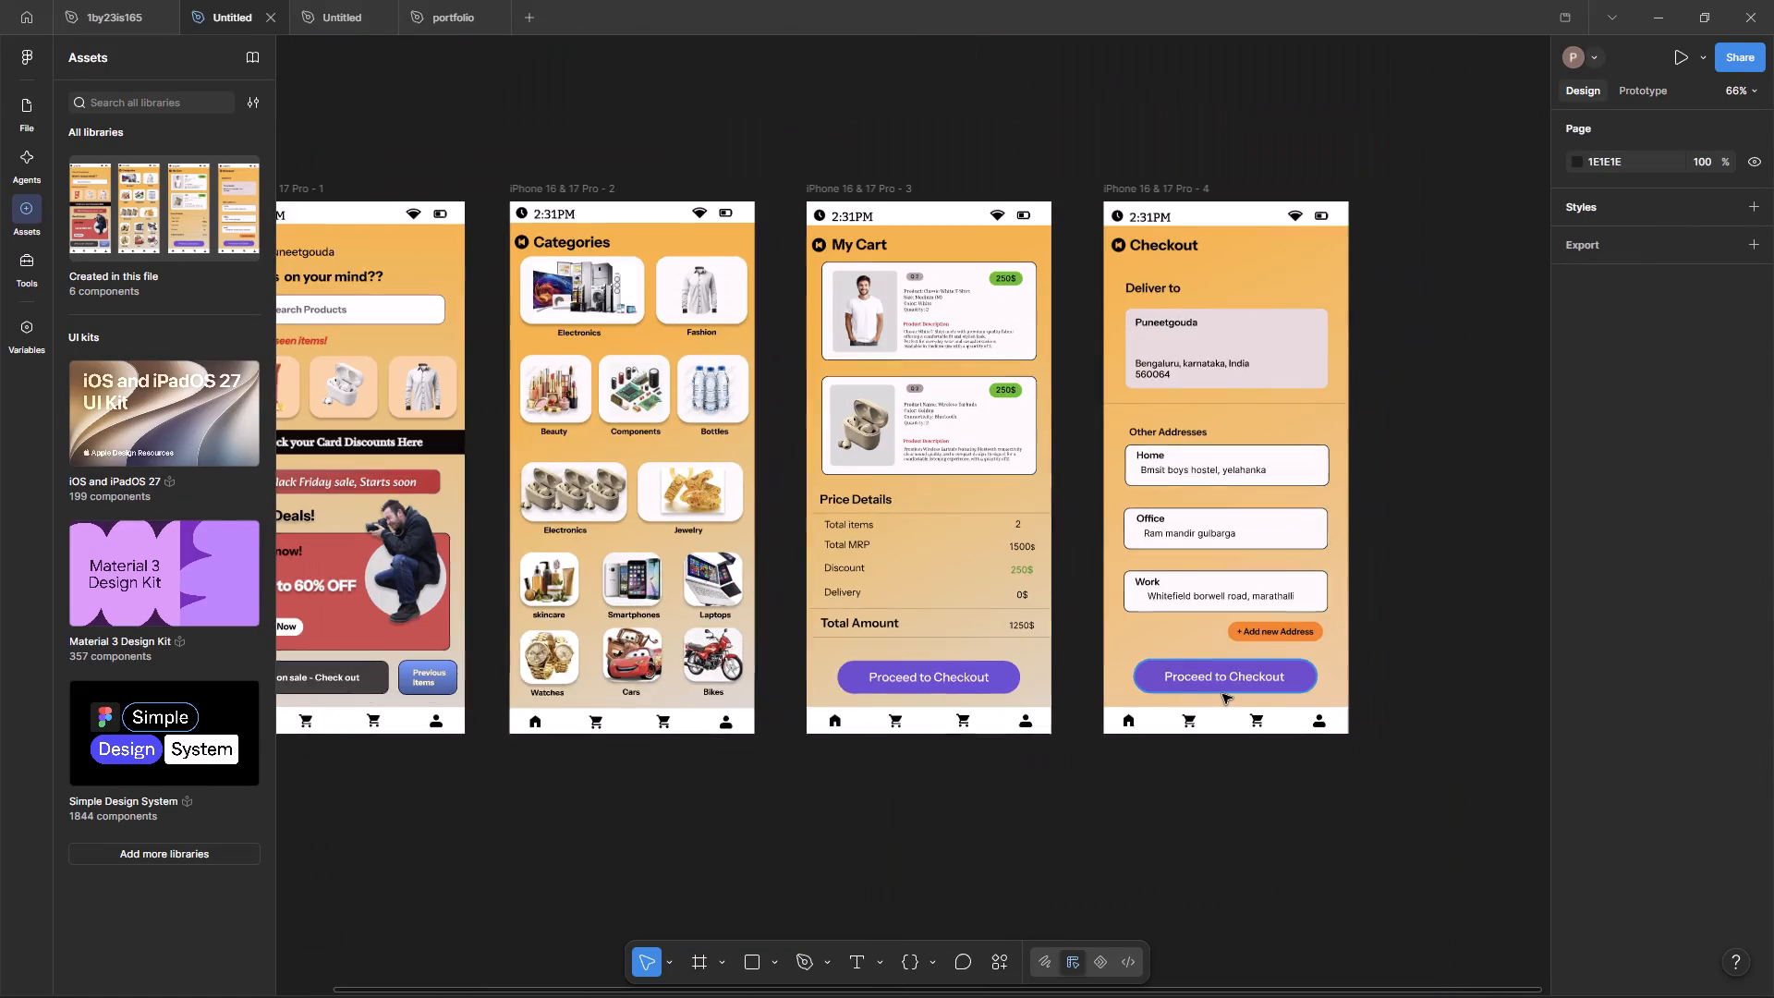
pyautogui.keyDown('ctrl'); pyautogui.scroll(-3, 1220, 694); pyautogui.keyUp('ctrl')
pyautogui.scroll(3, 1335, 724)
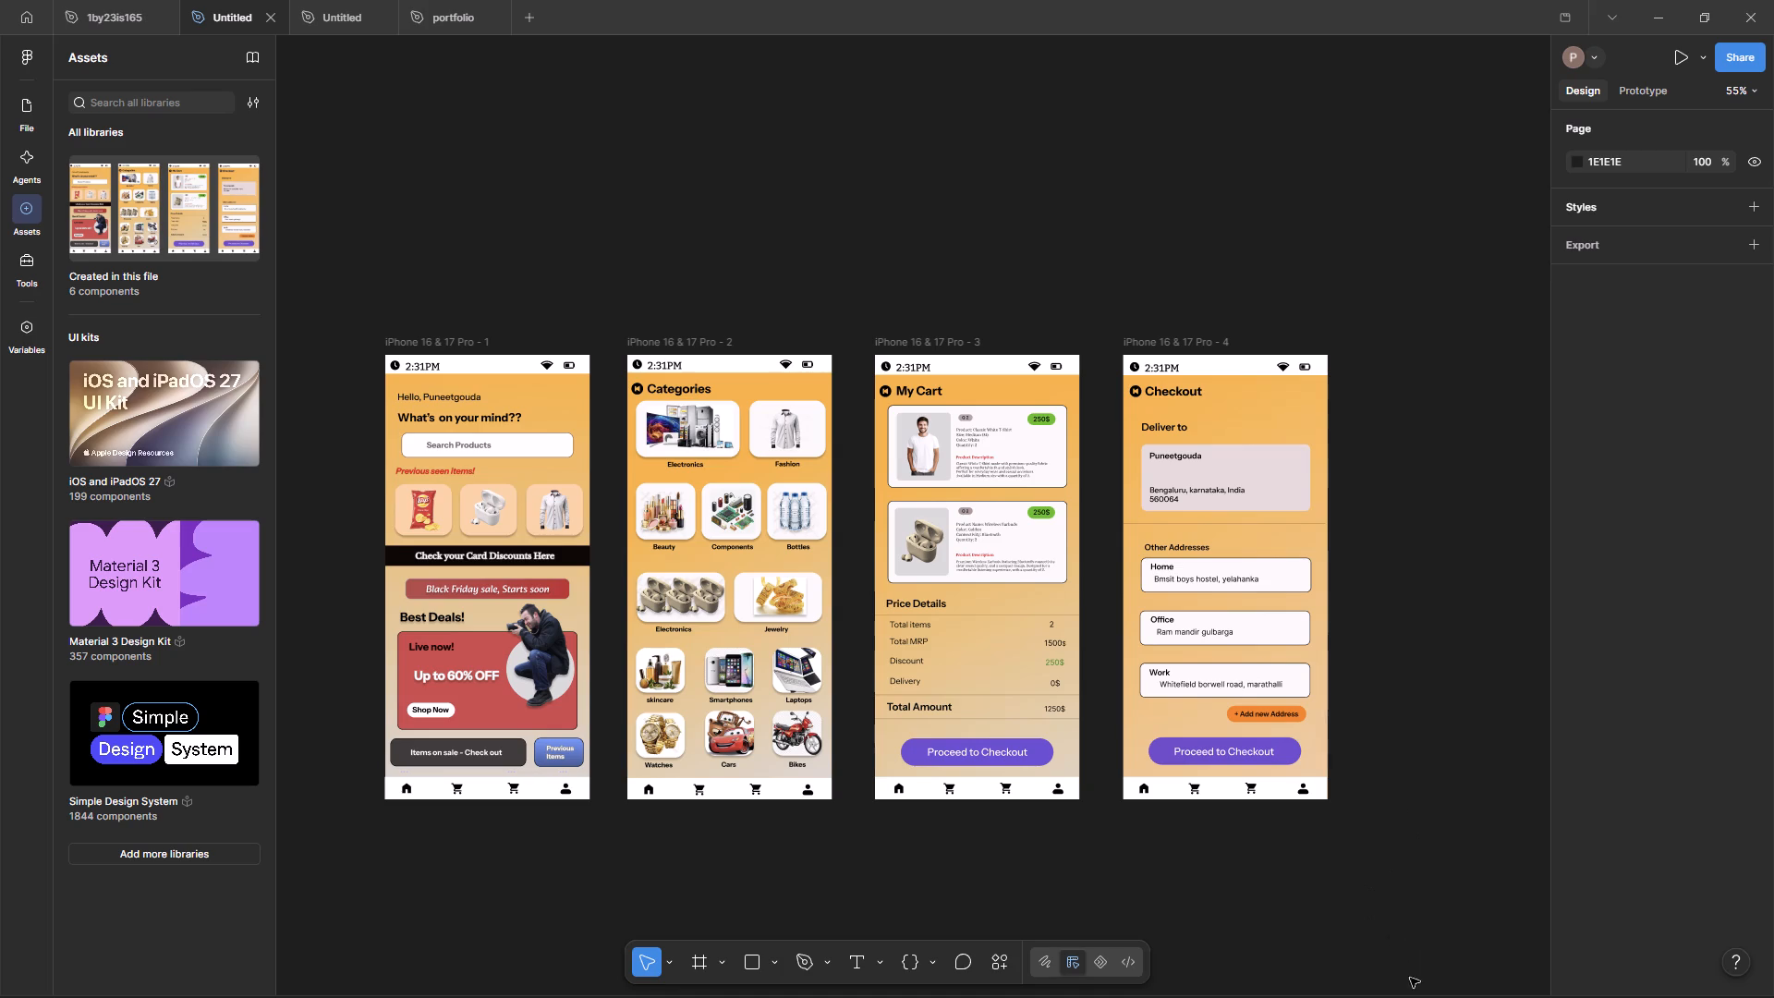
pyautogui.click(1508, 844)
pyautogui.scroll(-3, 1214, 755)
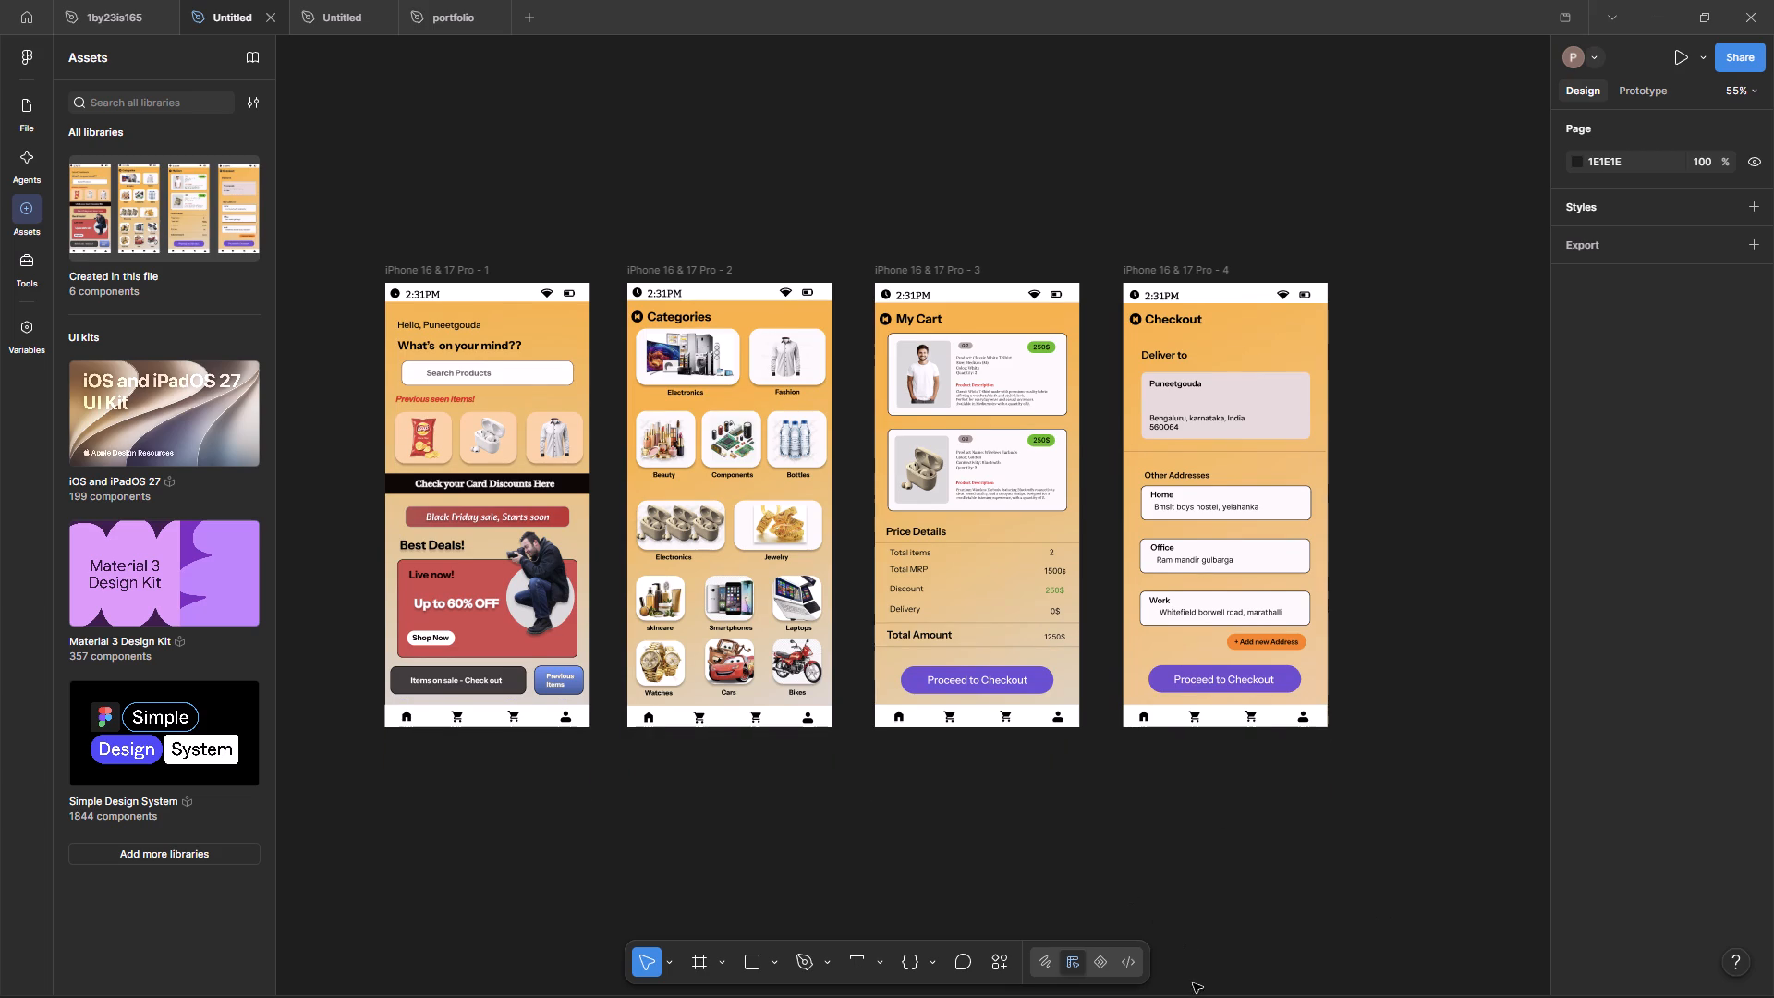
pyautogui.moveTo(1153, 994); pyautogui.dragTo(1126, 993)
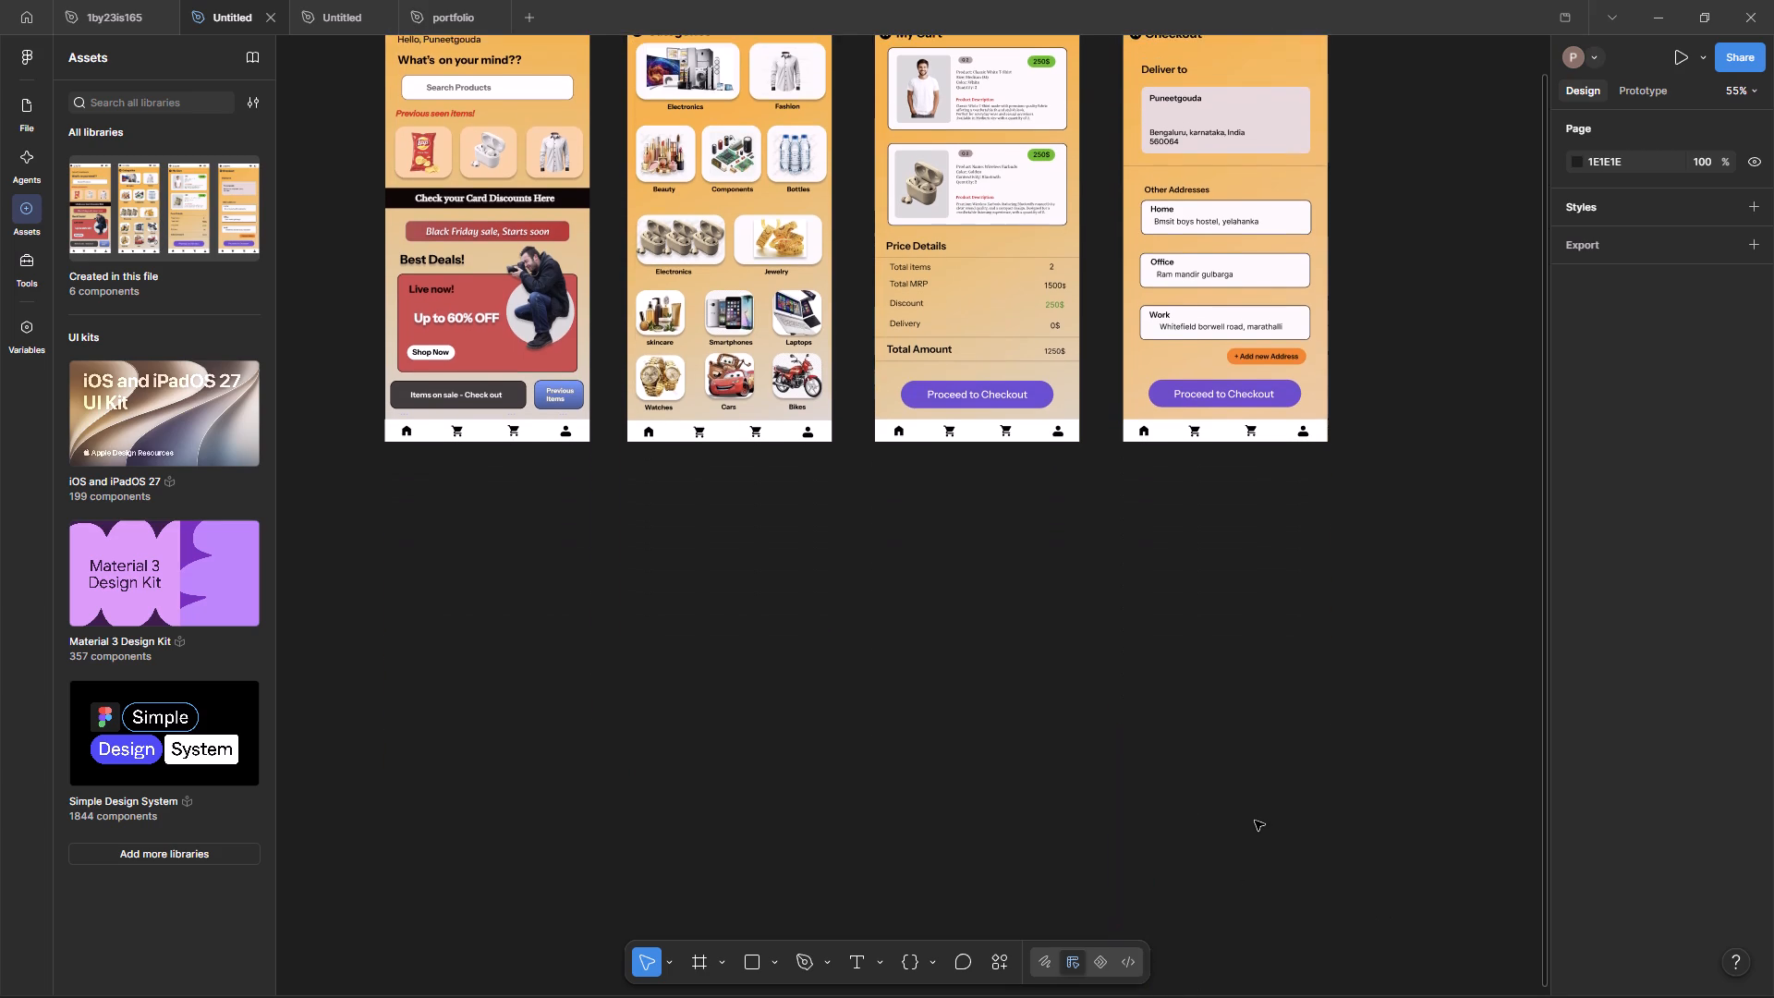
pyautogui.scroll(11, 1255, 821)
pyautogui.scroll(-4, 1255, 821)
pyautogui.keyDown('ctrl'); pyautogui.scroll(1, 1255, 821); pyautogui.keyUp('ctrl')
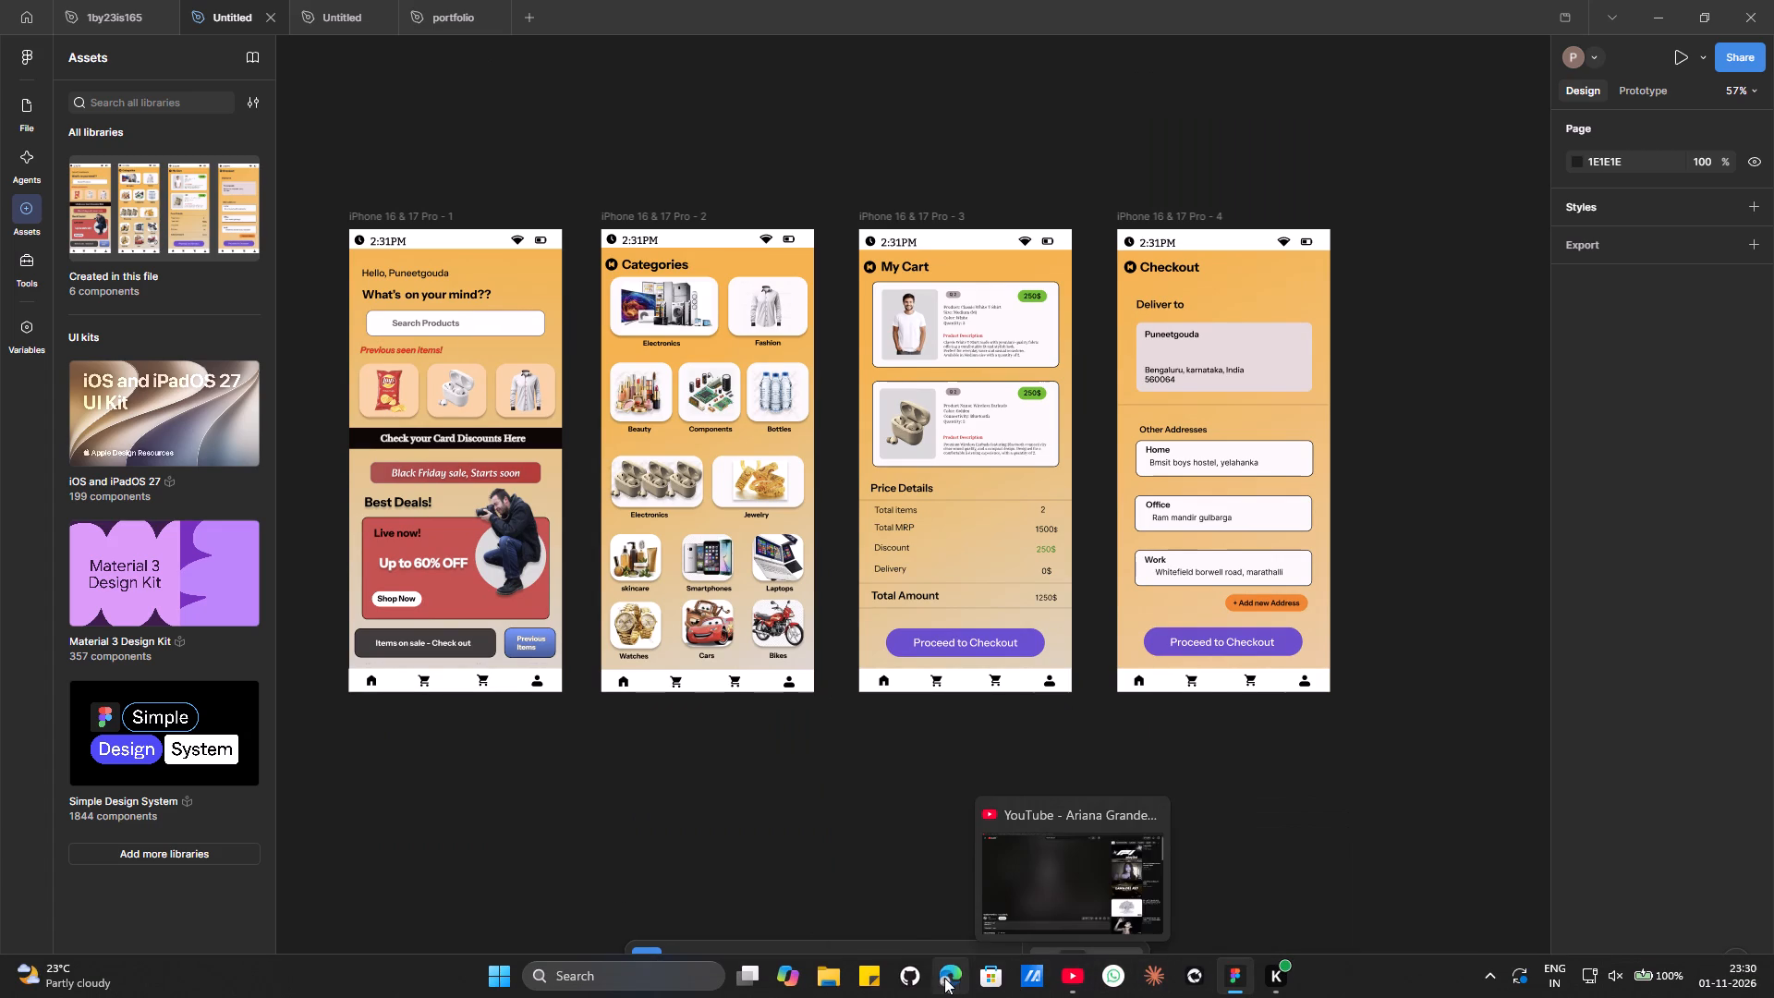
pyautogui.click(1171, 846)
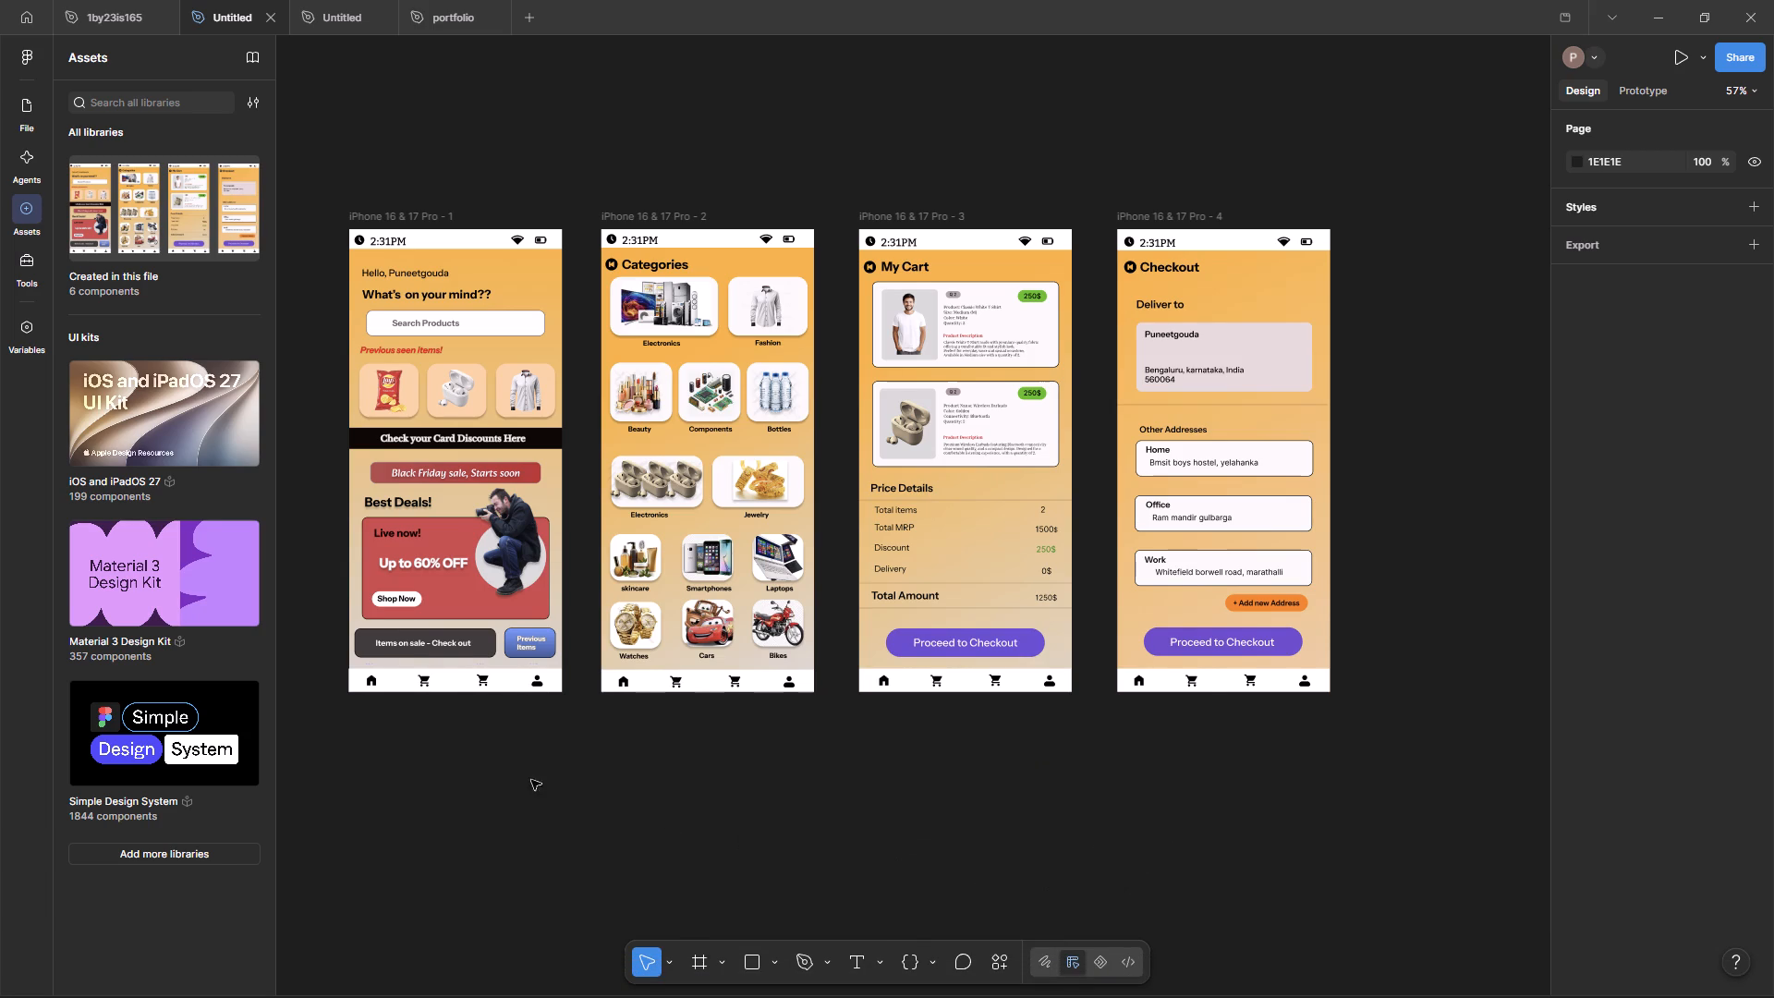
pyautogui.keyDown('ctrl'); pyautogui.scroll(3, 355, 779); pyautogui.keyUp('ctrl')
pyautogui.scroll(4, 628, 805)
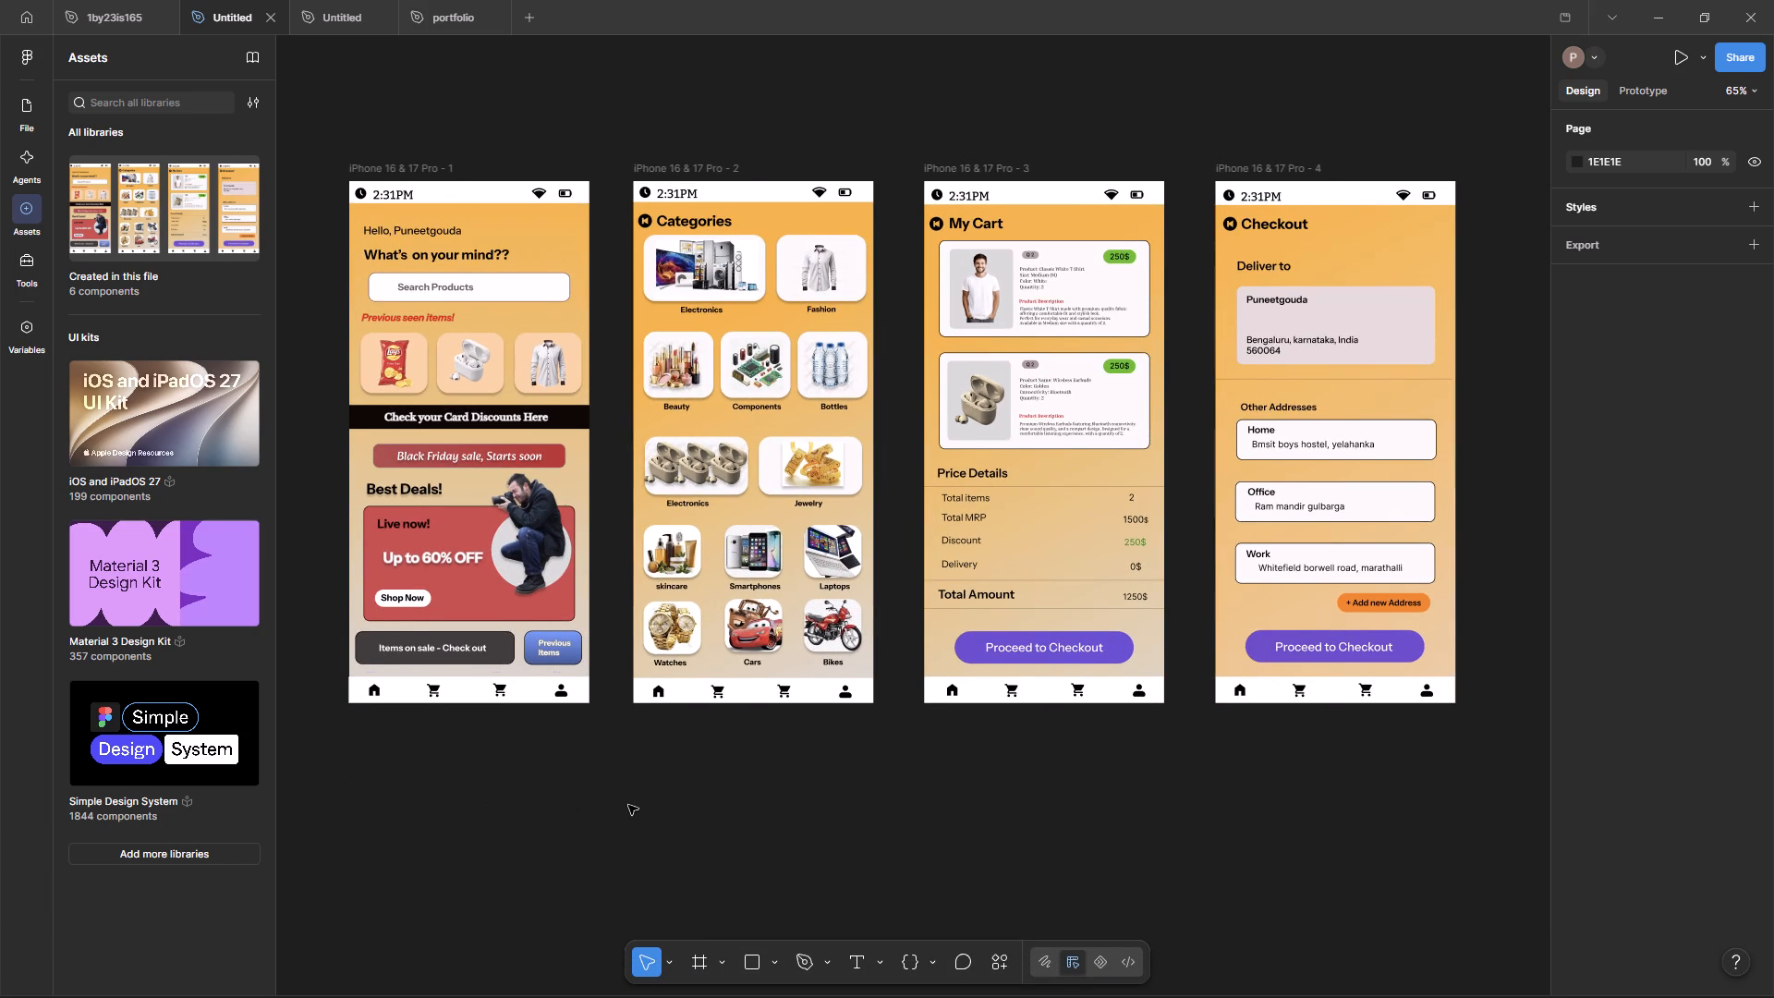
pyautogui.keyDown('ctrl'); pyautogui.scroll(1, 320, 778); pyautogui.keyUp('ctrl')
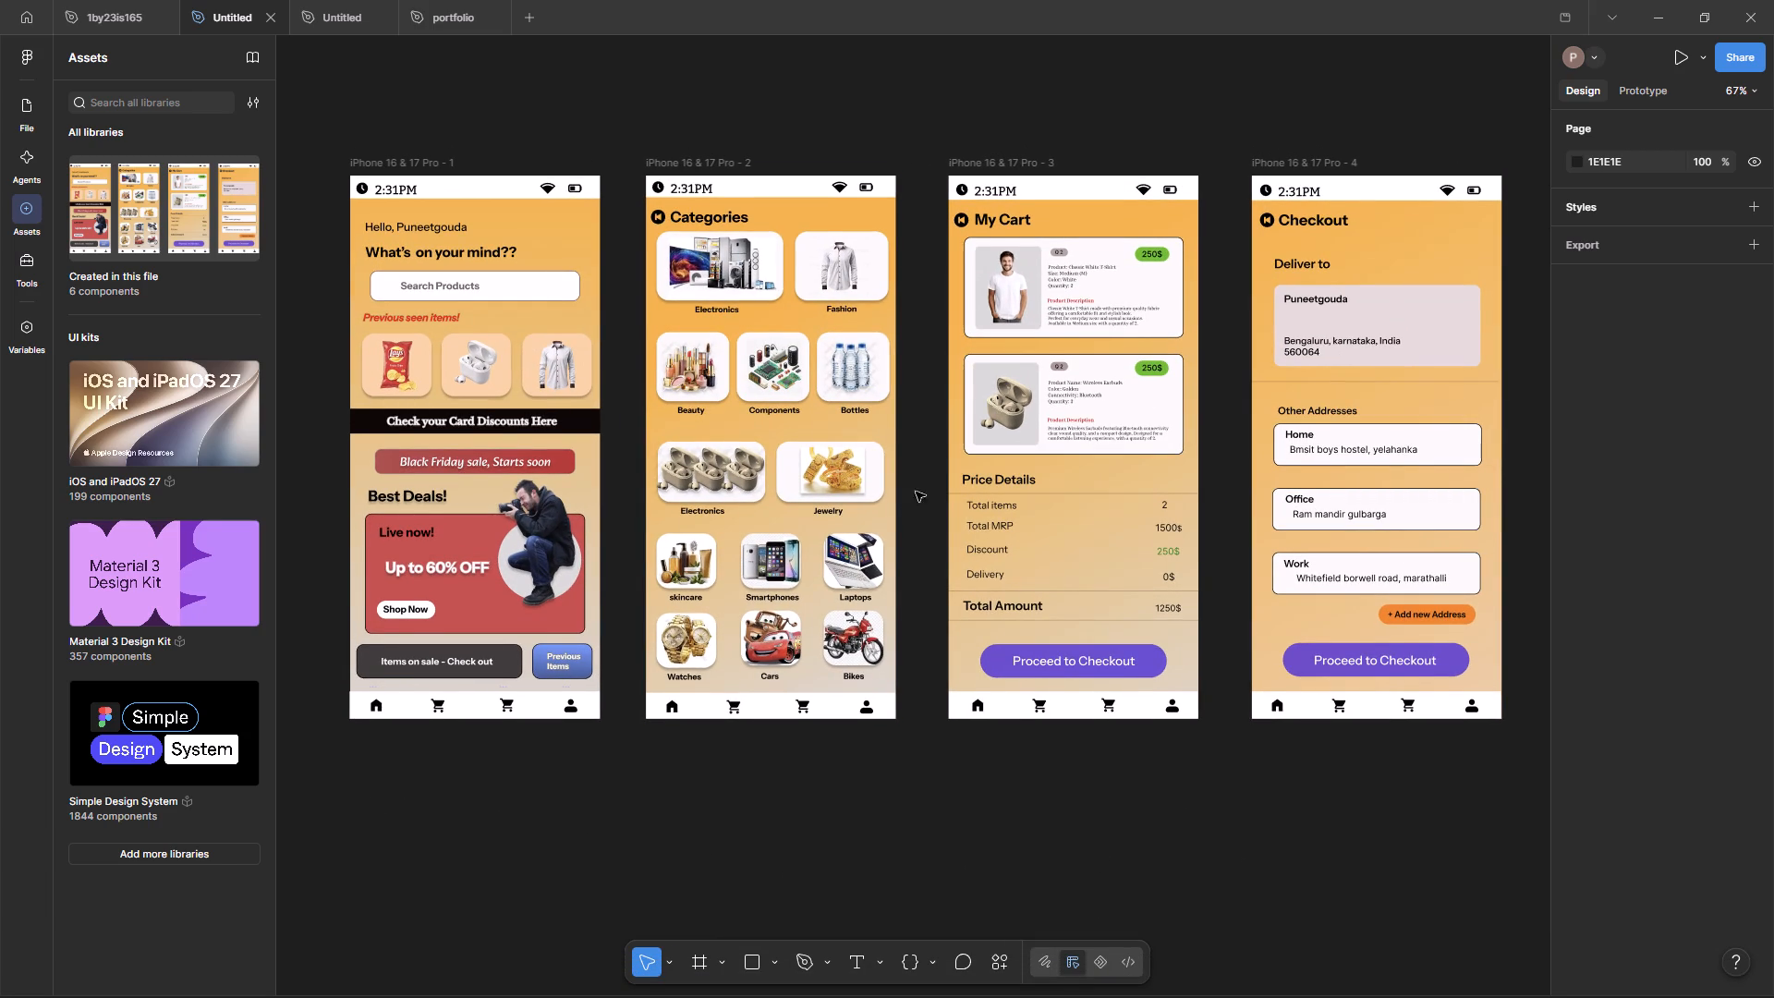
pyautogui.keyDown('ctrl'); pyautogui.scroll(2, 934, 478); pyautogui.keyUp('ctrl')
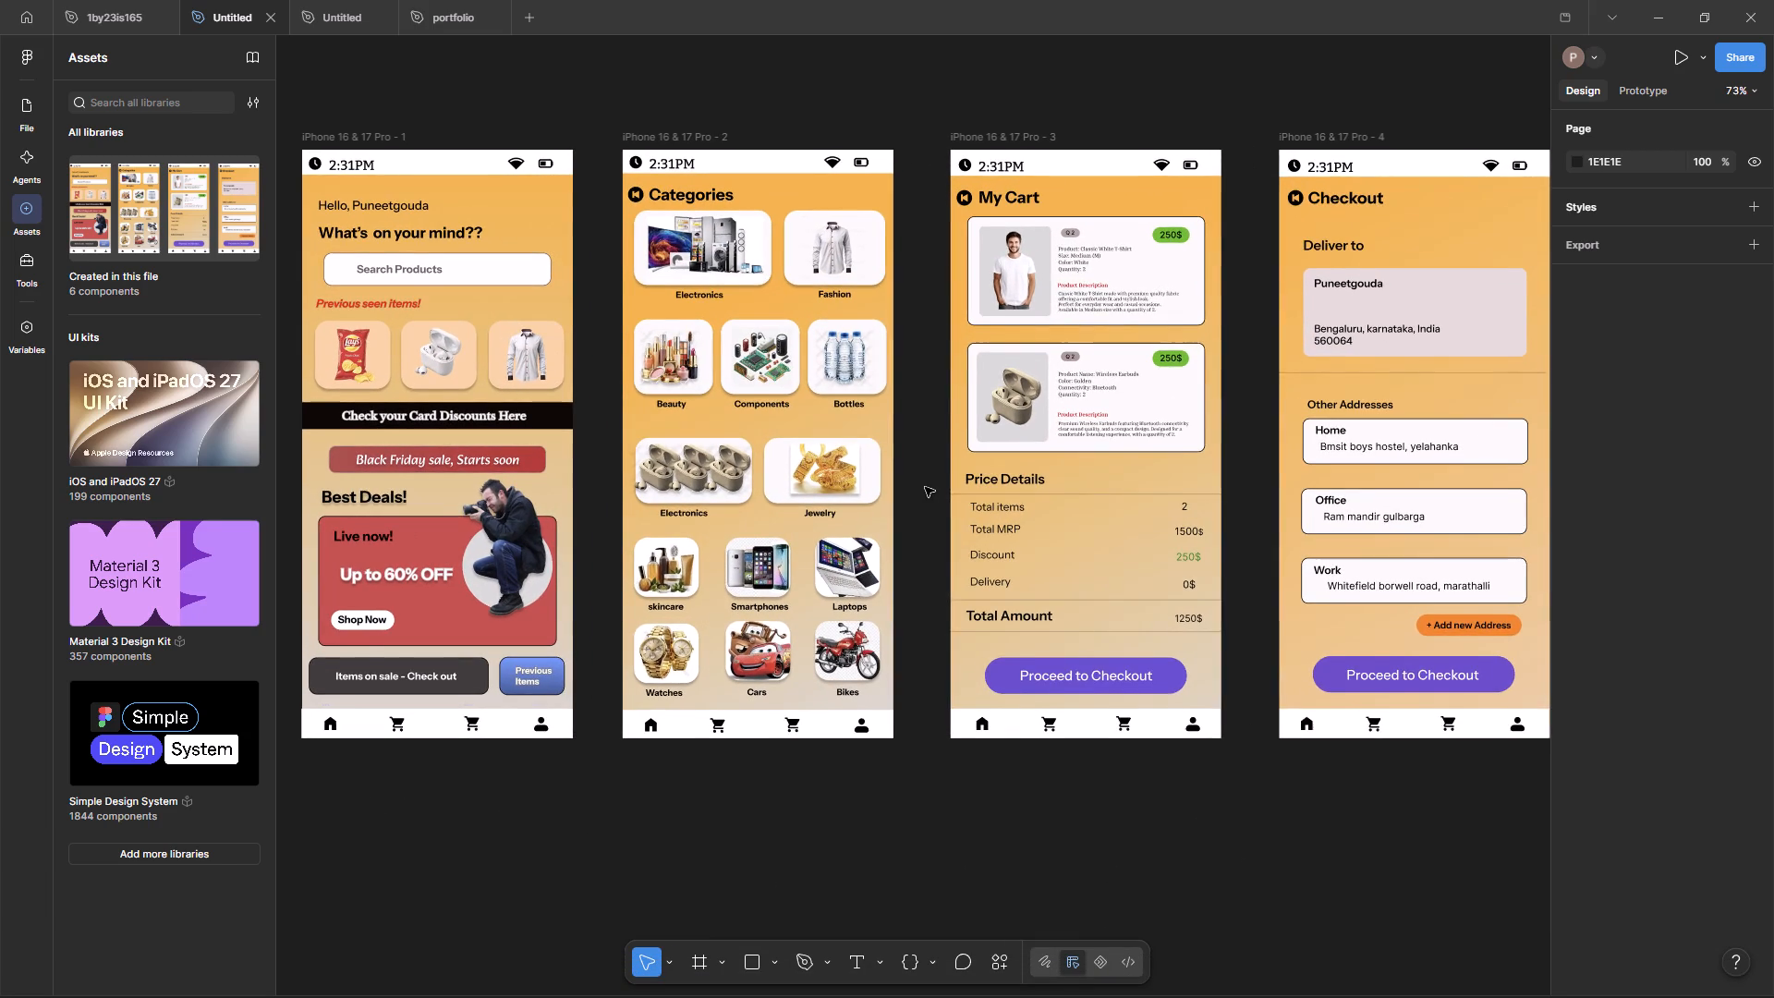
pyautogui.keyDown('ctrl'); pyautogui.scroll(-1, 925, 487); pyautogui.keyUp('ctrl')
pyautogui.keyDown('ctrl'); pyautogui.scroll(1, 1558, 717); pyautogui.keyUp('ctrl')
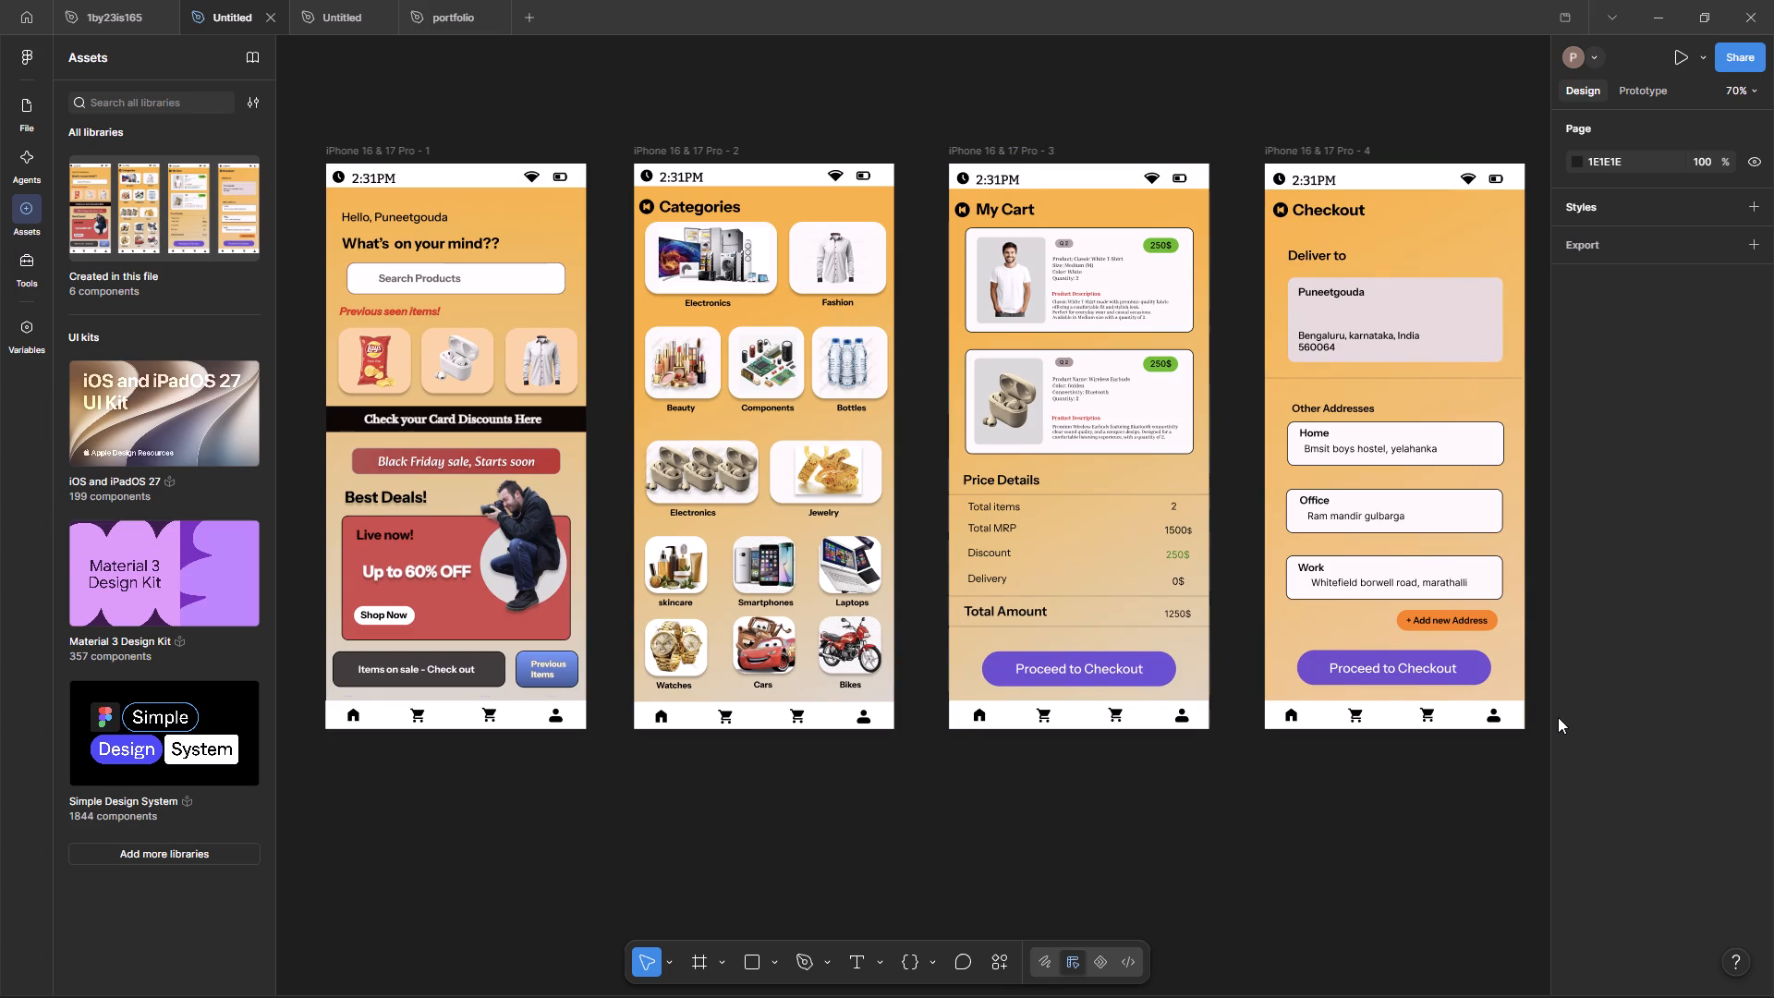
pyautogui.keyDown('ctrl'); pyautogui.scroll(3, 1558, 717); pyautogui.keyUp('ctrl')
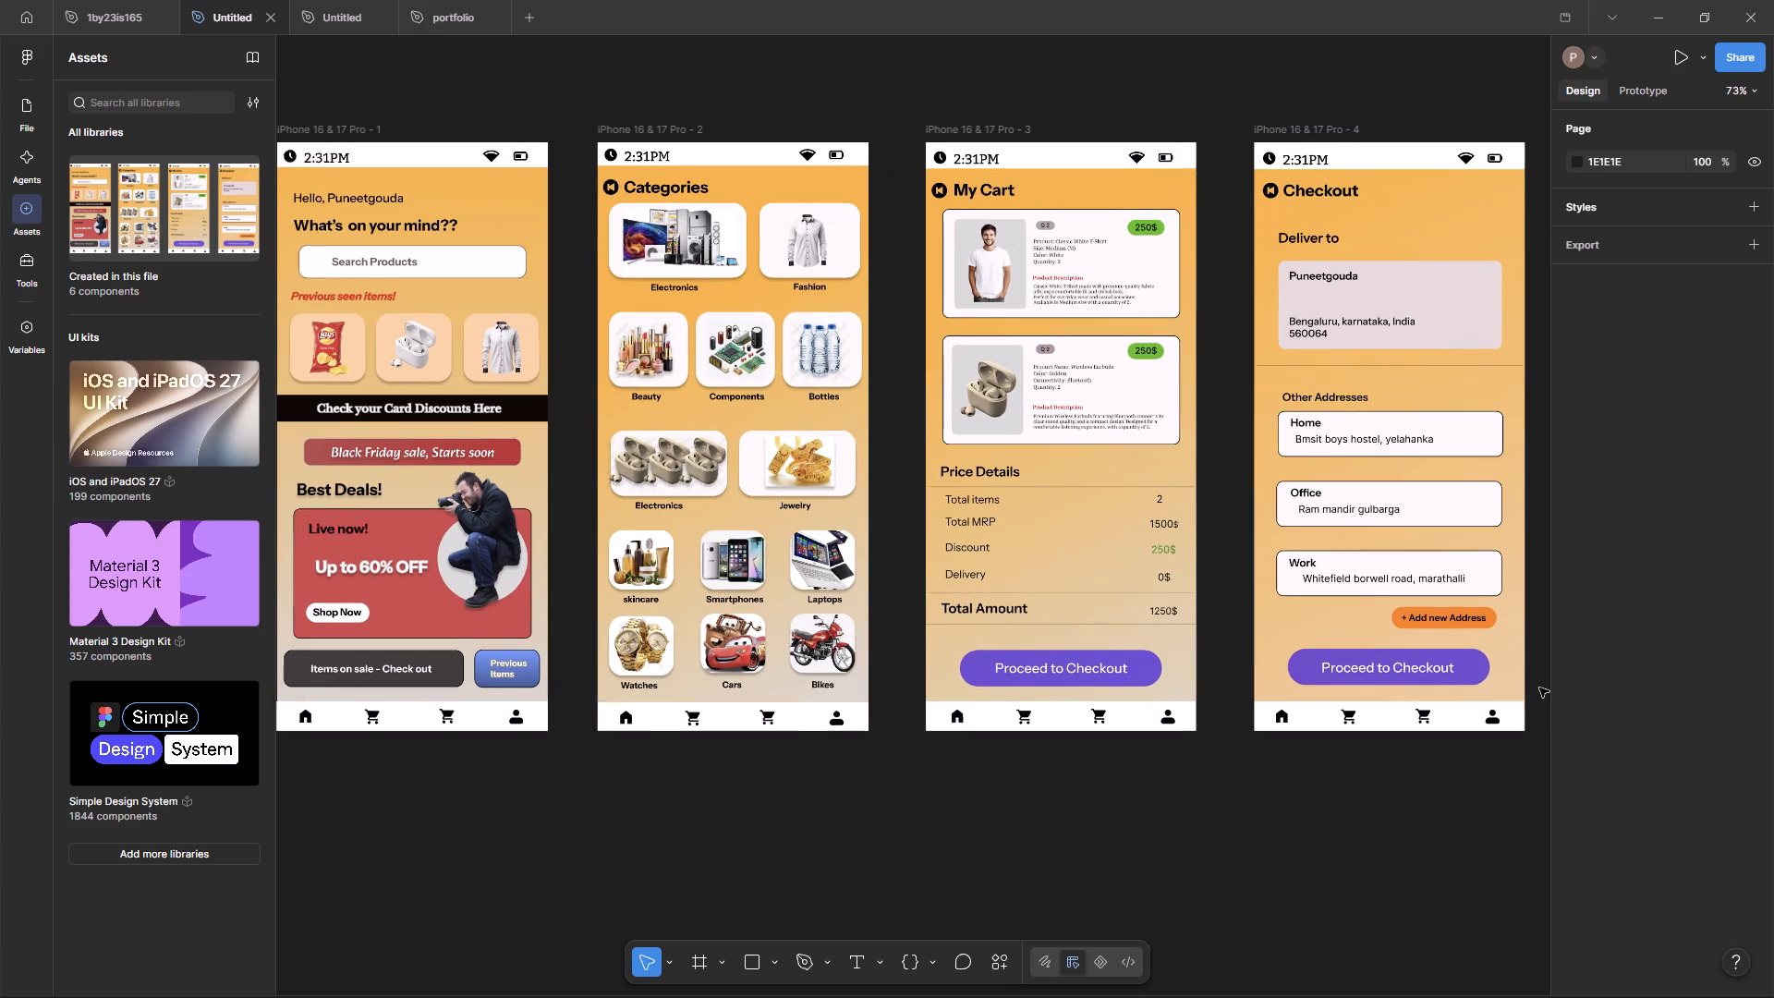
pyautogui.keyDown('ctrl'); pyautogui.scroll(-2, 1539, 688); pyautogui.keyUp('ctrl')
pyautogui.keyDown('ctrl'); pyautogui.scroll(1, 1539, 688); pyautogui.keyUp('ctrl')
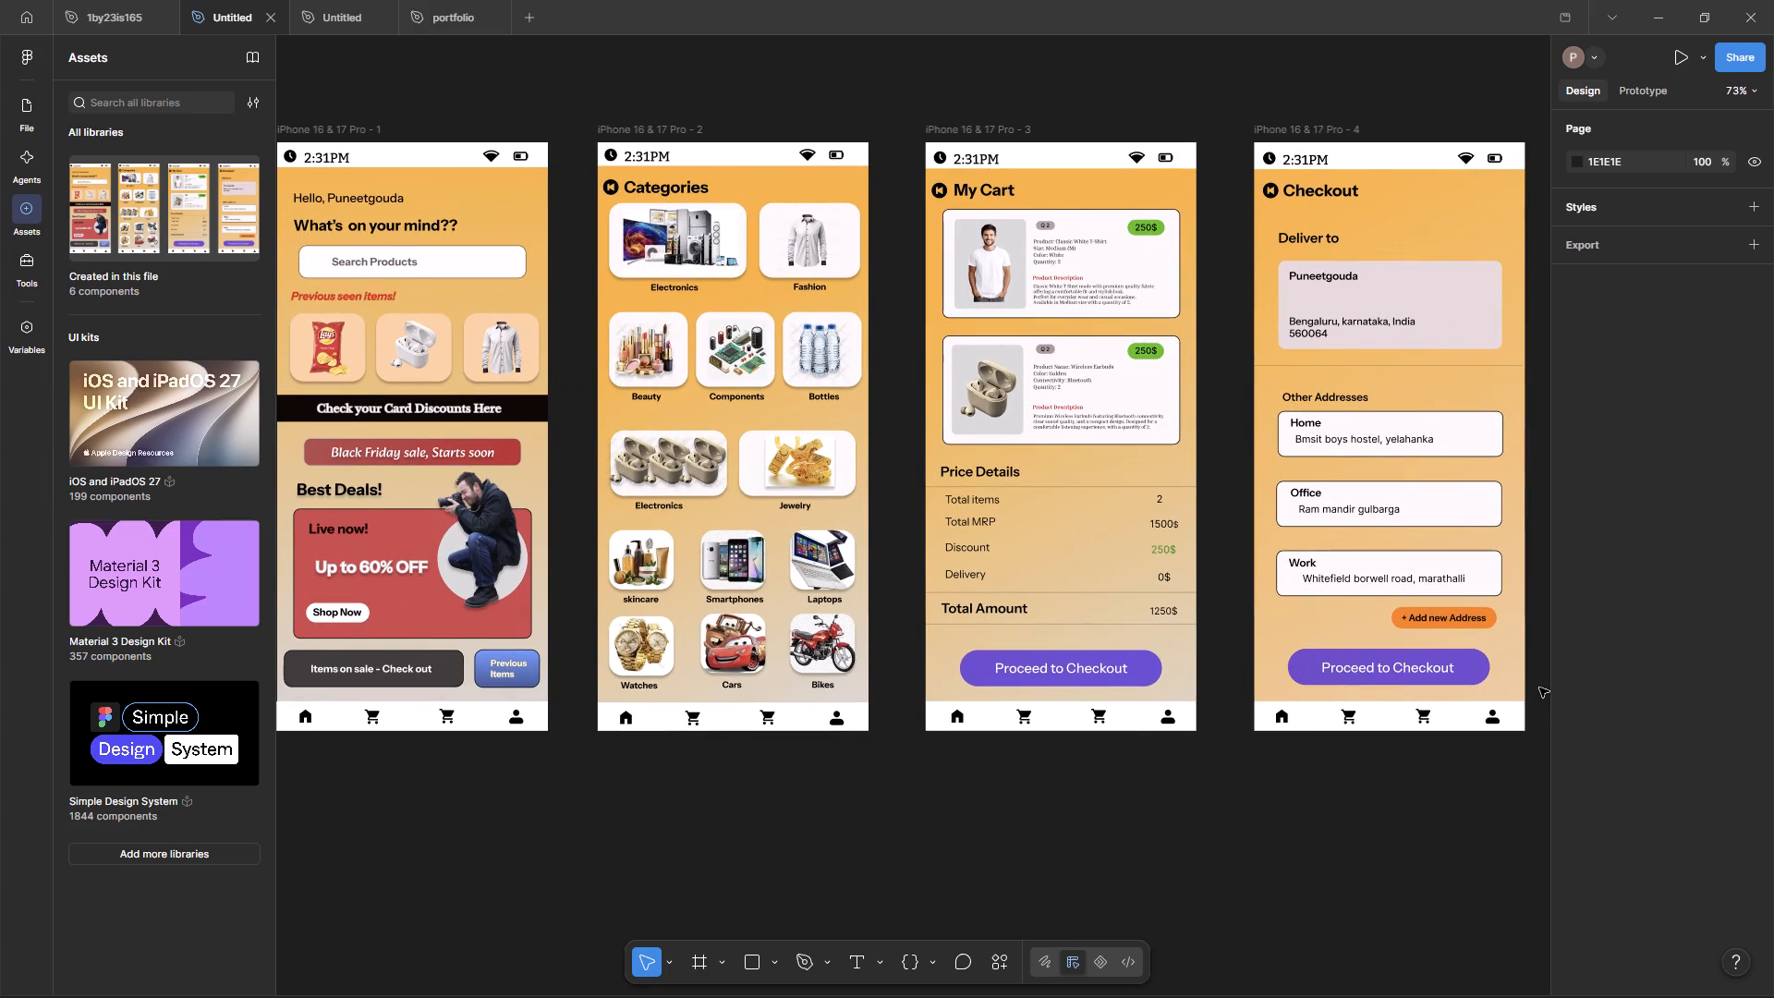
pyautogui.keyDown('ctrl'); pyautogui.scroll(-1, 1539, 688); pyautogui.keyUp('ctrl')
pyautogui.scroll(3, 1328, 866)
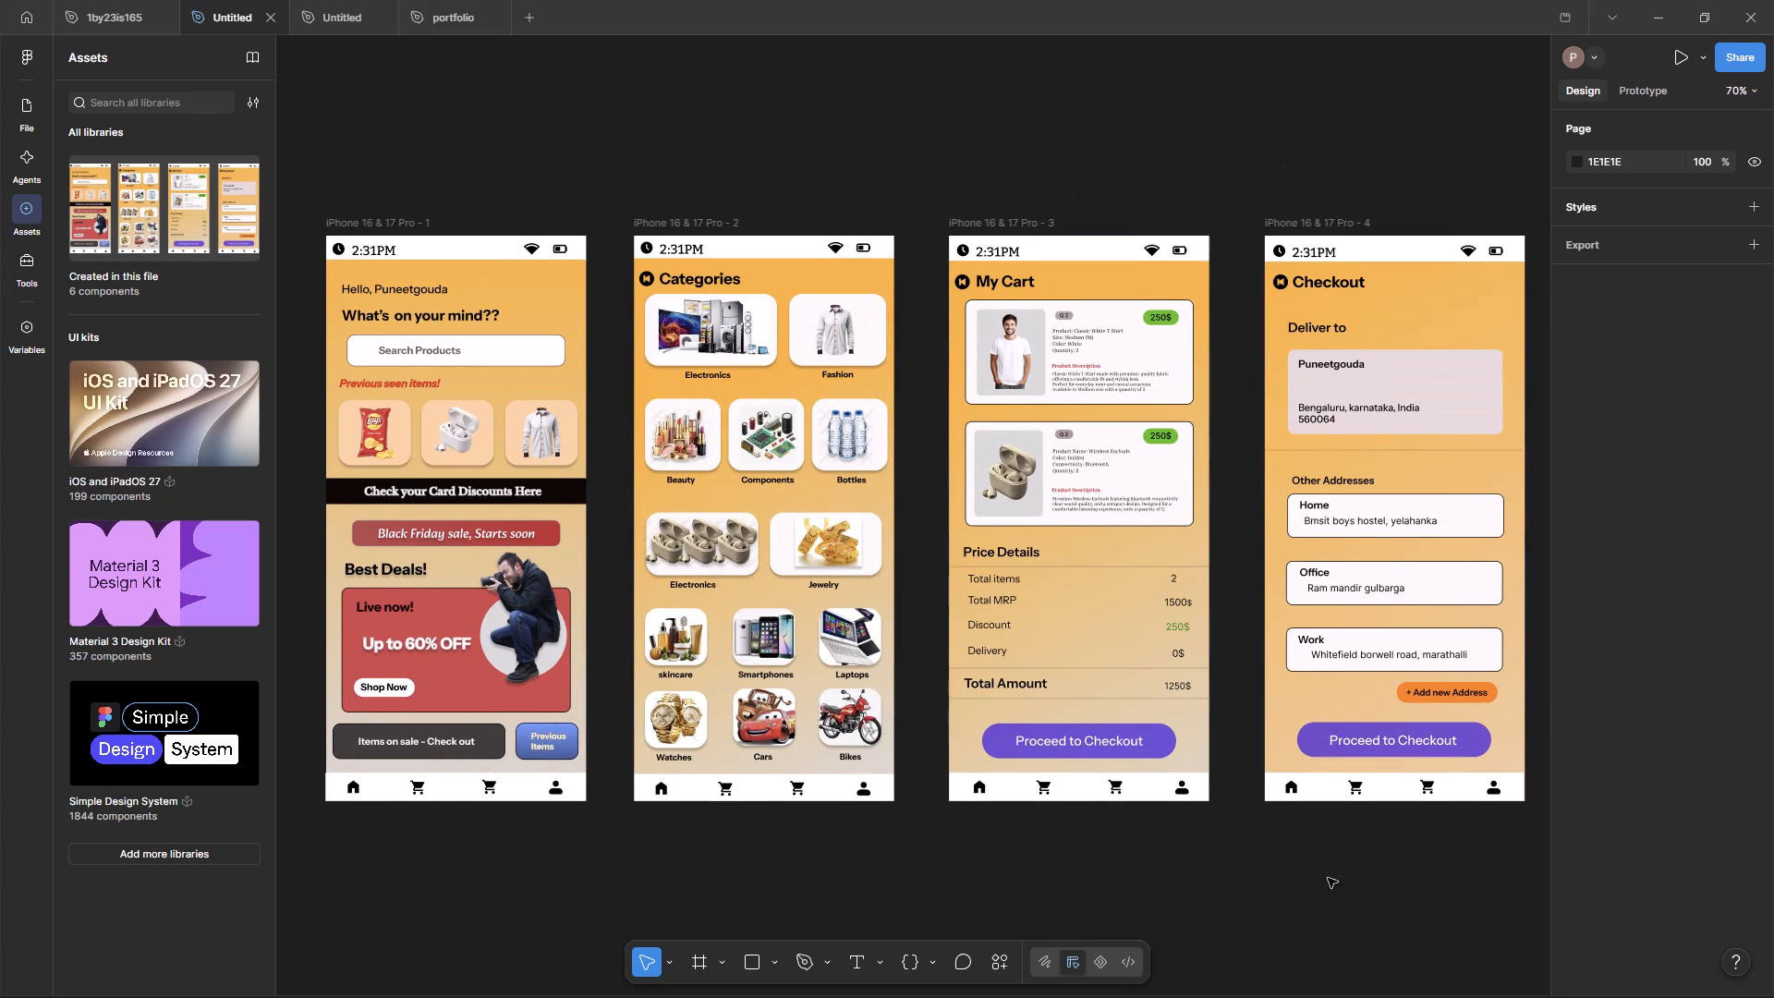